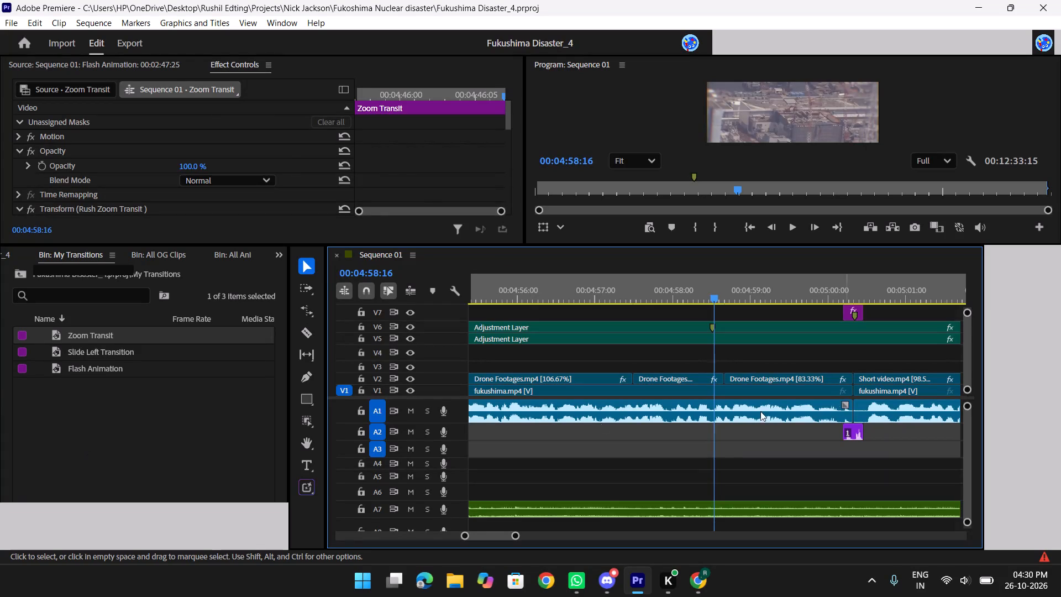
Play the sequence from about 00:04:57 to the 2017 title, checking the cuts and transitions between the drone and short video clips.
{"action": "double_click", "coordinate": [685, 459]}
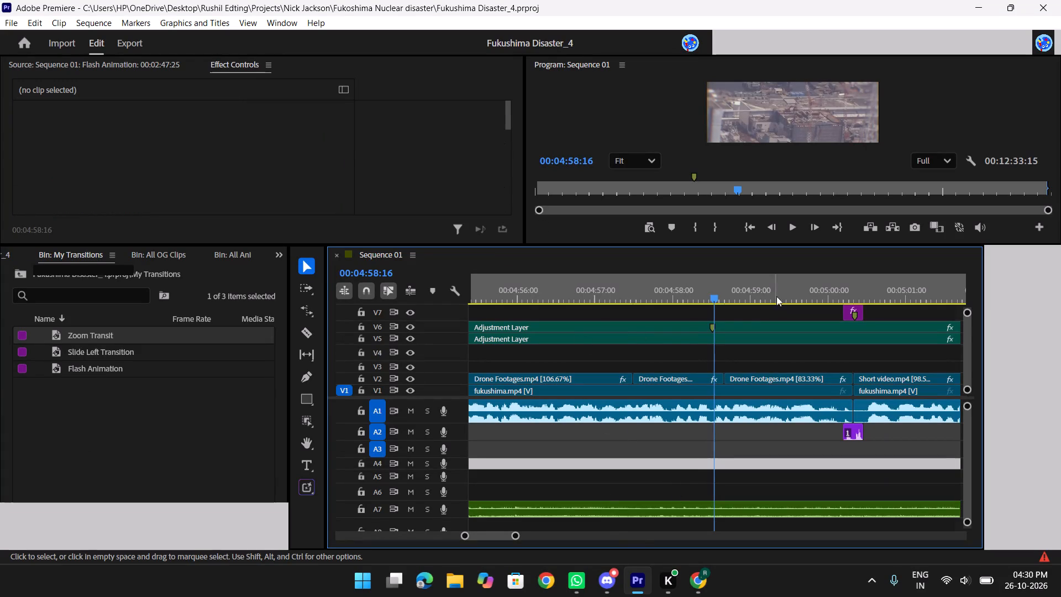
{"action": "left_click_drag", "start_coordinate": [716, 292], "coordinate": [640, 306]}
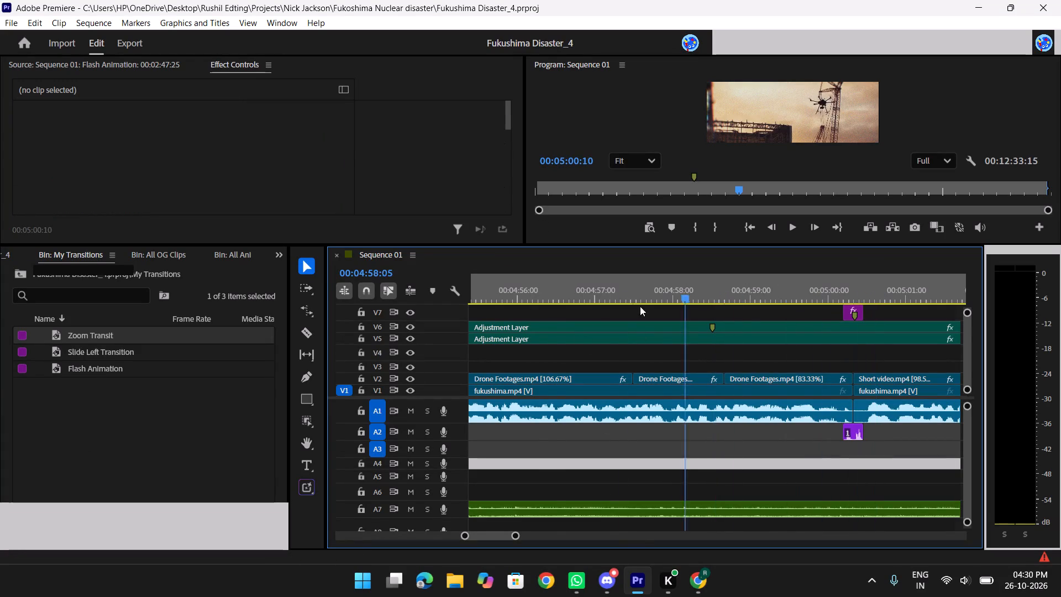
{"action": "left_click_drag", "start_coordinate": [640, 306], "coordinate": [602, 320]}
{"action": "key", "text": "y"}
{"action": "key", "text": "y"}
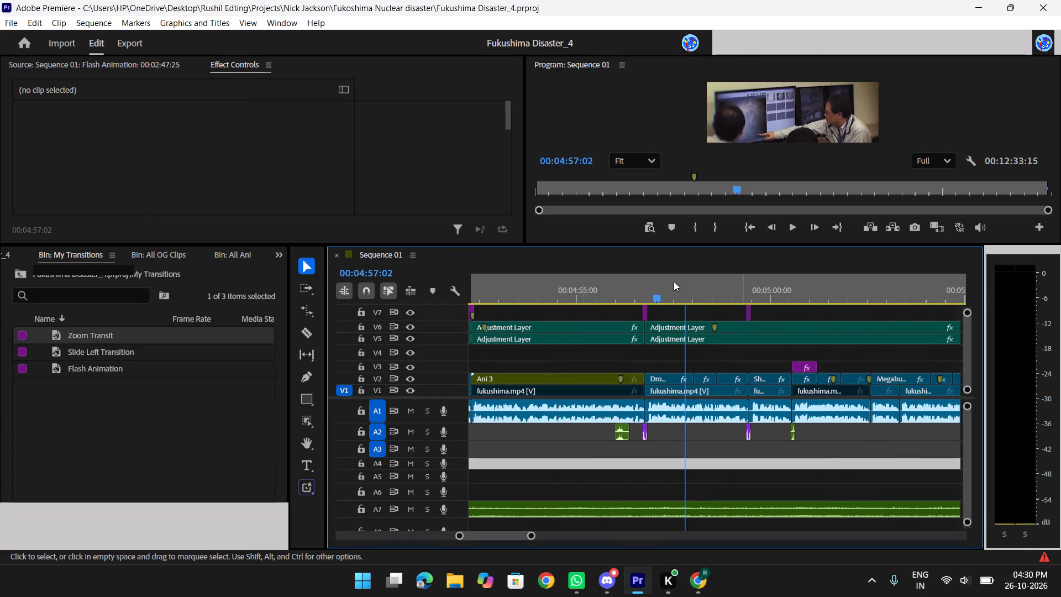
{"action": "key", "text": "y"}
{"action": "left_click_drag", "start_coordinate": [699, 298], "coordinate": [707, 302]}
{"action": "type", "text": "tt"}
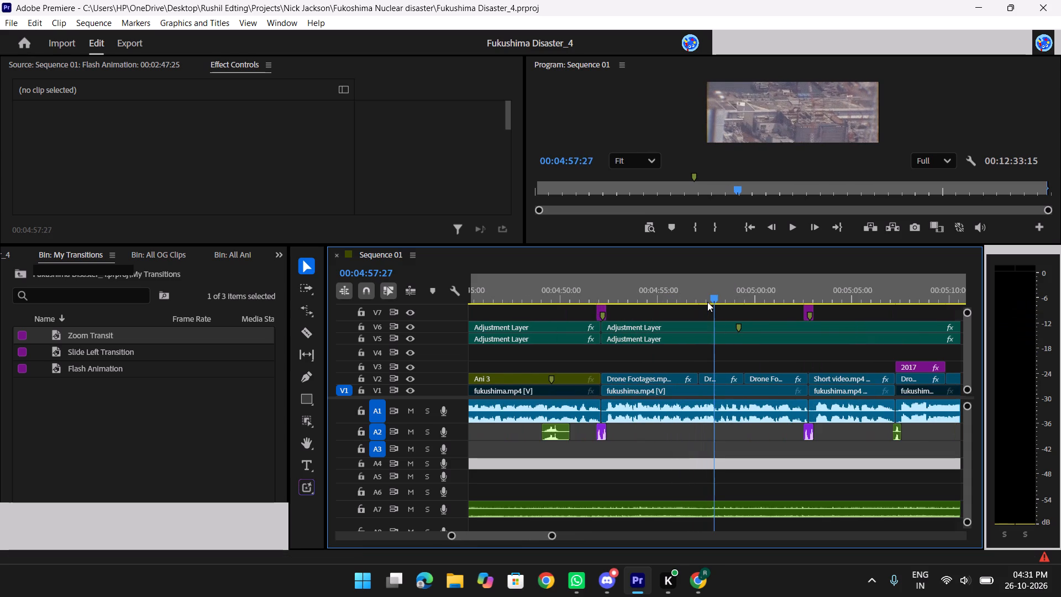
{"action": "key", "text": "space"}
{"action": "scroll", "coordinate": [707, 302], "scroll_direction": "down", "scroll_amount": 5}
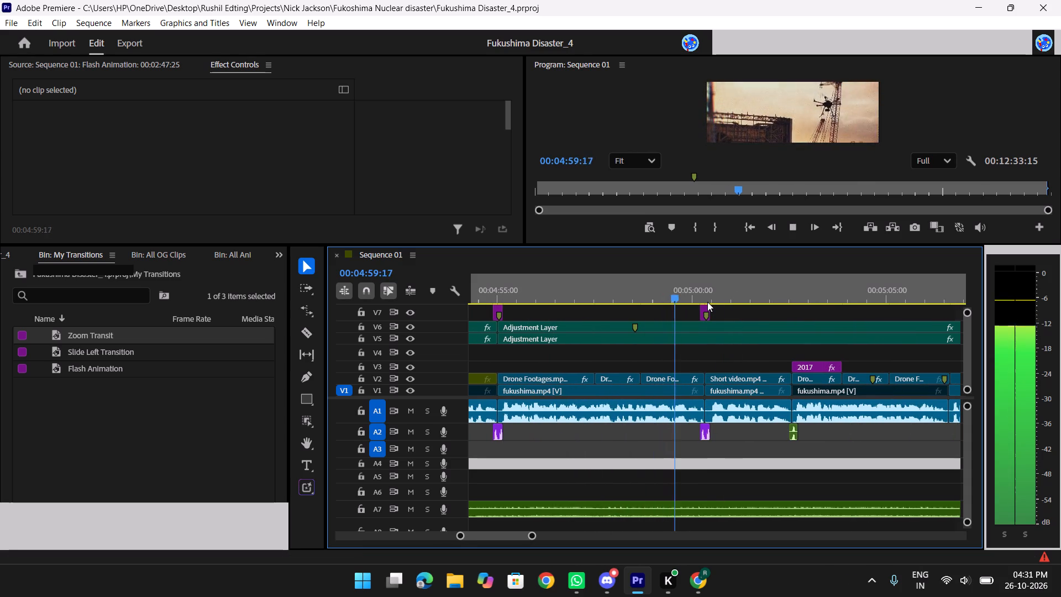
{"action": "key", "text": "space"}
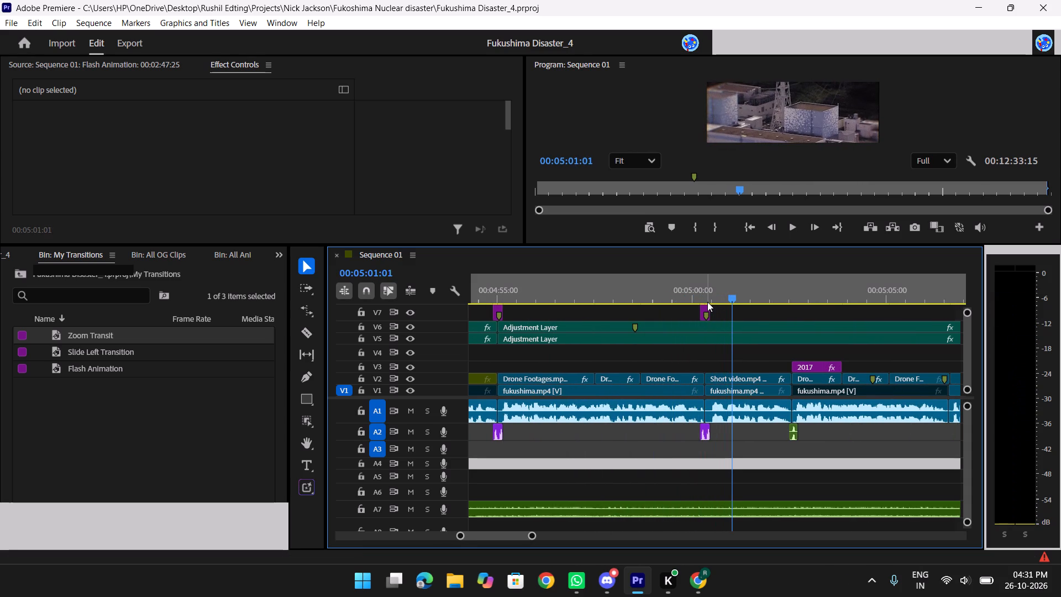
{"action": "key", "text": "space"}
{"action": "scroll", "coordinate": [707, 302], "scroll_direction": "down", "scroll_amount": 4}
{"action": "key", "text": "space"}
{"action": "key", "text": "space"}
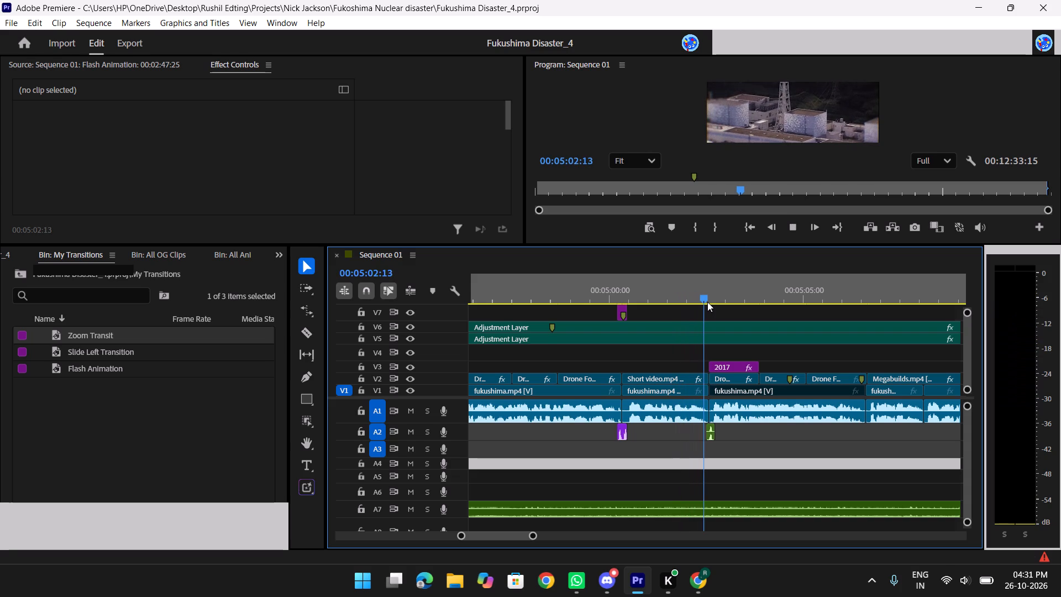
{"action": "key", "text": "space"}
{"action": "scroll", "coordinate": [753, 300], "scroll_direction": "up", "scroll_amount": 9}
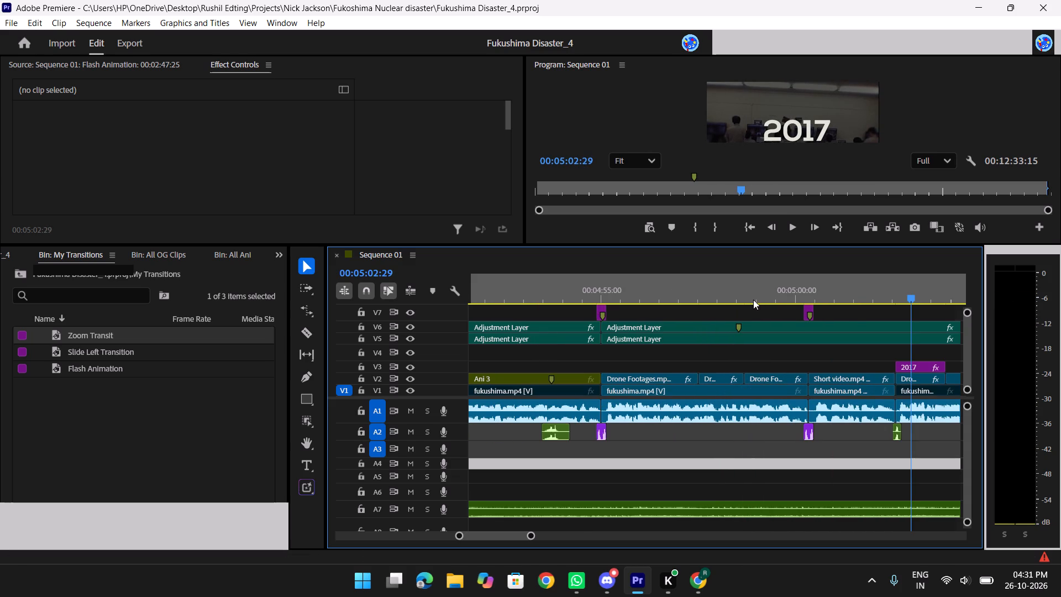
Review playback from the end of the Ani 3 clip through the drone footage to the Short video clip, checking both transitions.
{"action": "left_click_drag", "start_coordinate": [739, 280], "coordinate": [592, 296]}
{"action": "left_click_drag", "start_coordinate": [591, 285], "coordinate": [615, 282]}
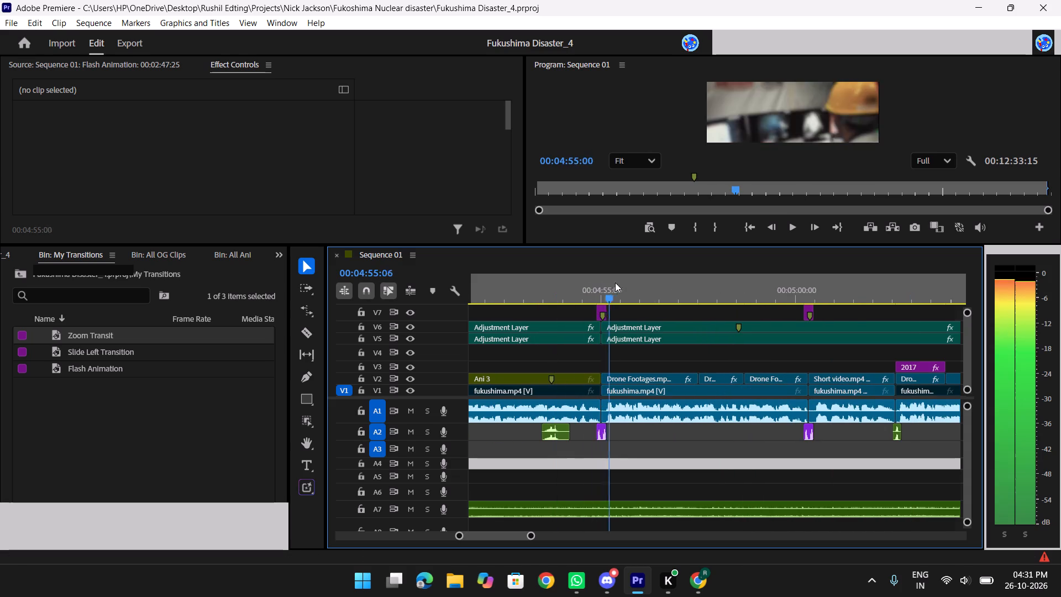
{"action": "left_click_drag", "start_coordinate": [615, 282], "coordinate": [563, 284]}
{"action": "key", "text": "space"}
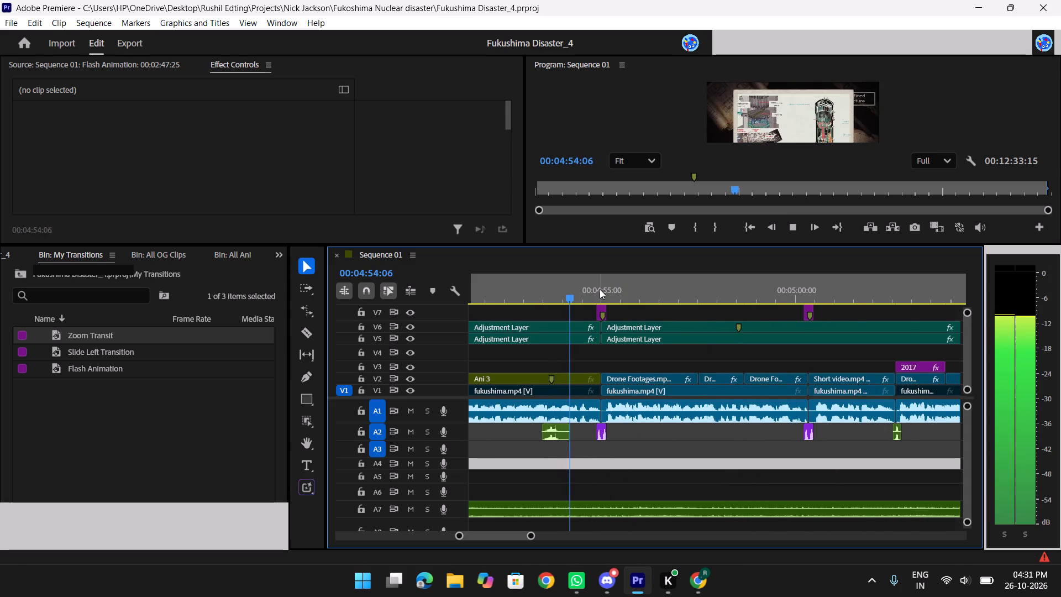
{"action": "key", "text": "space"}
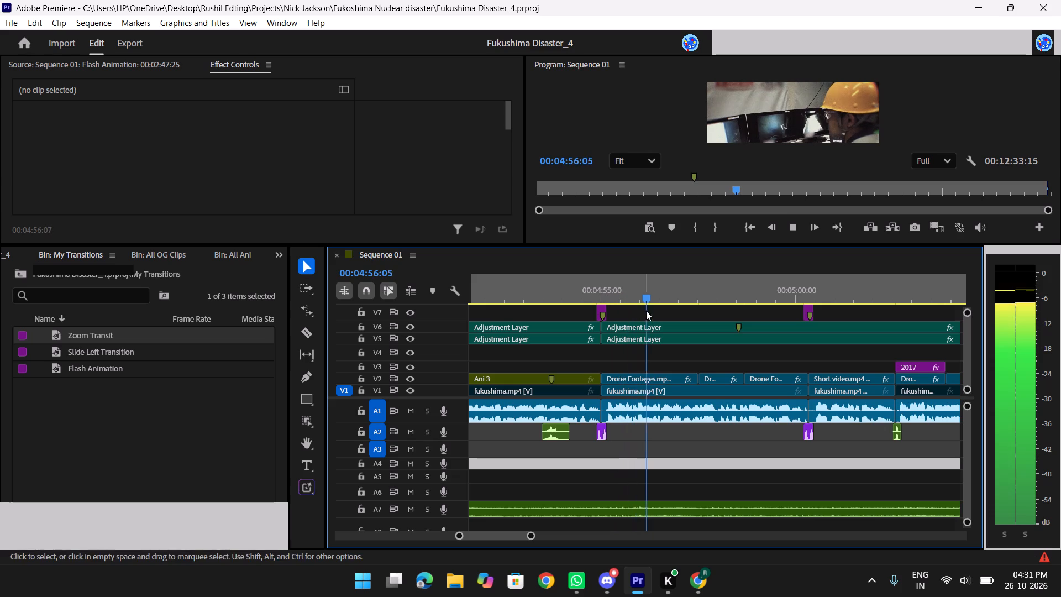
{"action": "left_click_drag", "start_coordinate": [643, 291], "coordinate": [587, 295]}
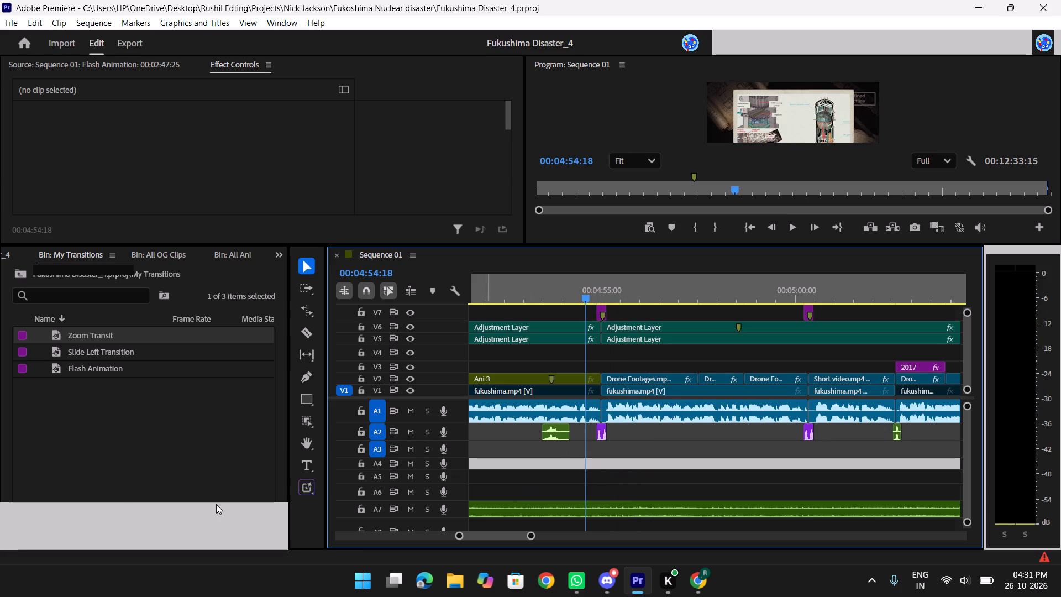
{"action": "left_click", "coordinate": [90, 454]}
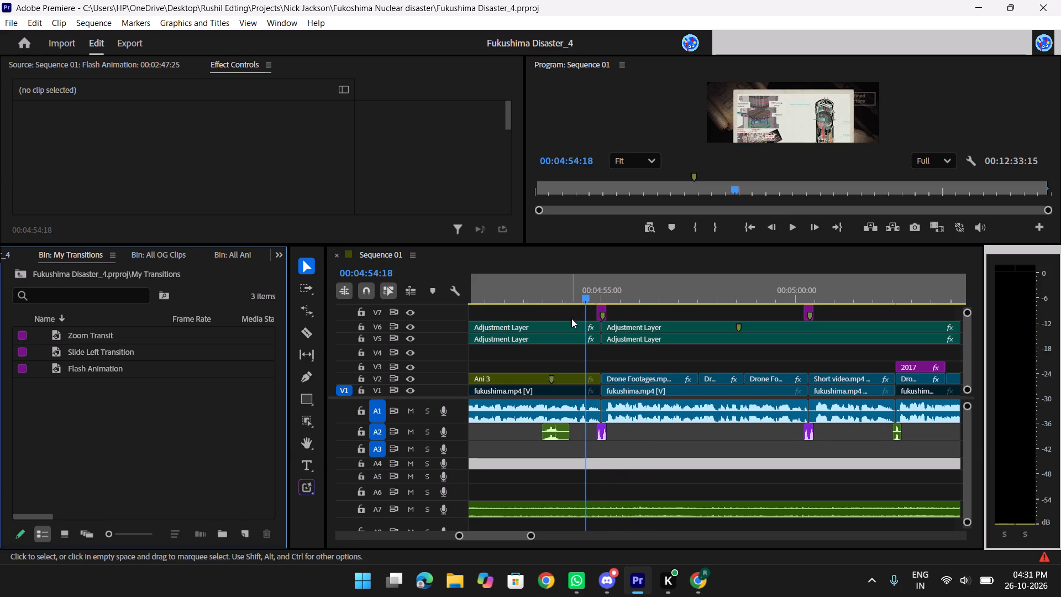
{"action": "left_click_drag", "start_coordinate": [569, 284], "coordinate": [537, 282]}
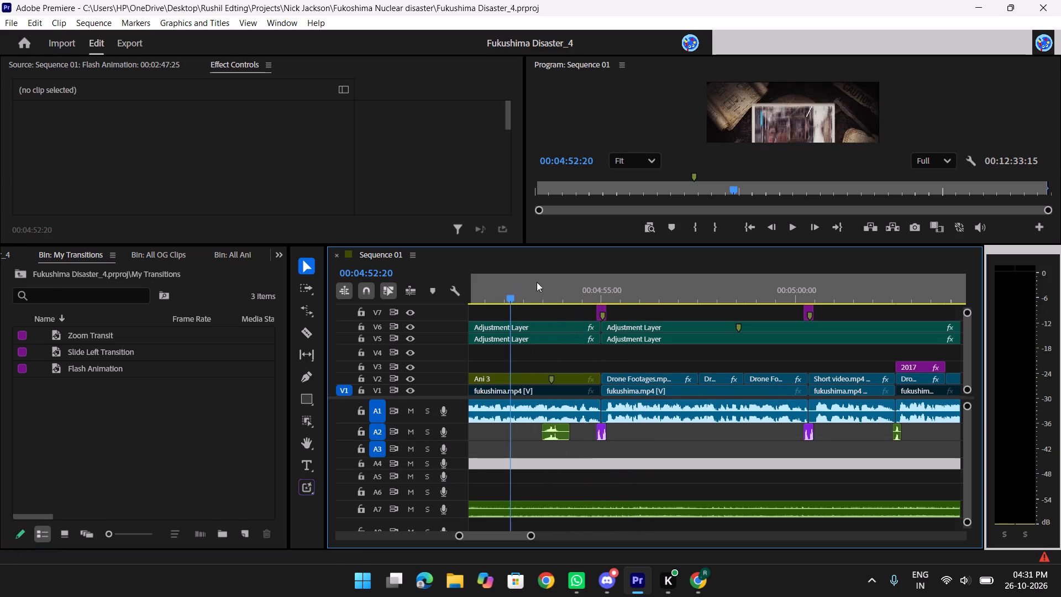
{"action": "left_click_drag", "start_coordinate": [537, 282], "coordinate": [543, 286]}
{"action": "key", "text": "space"}
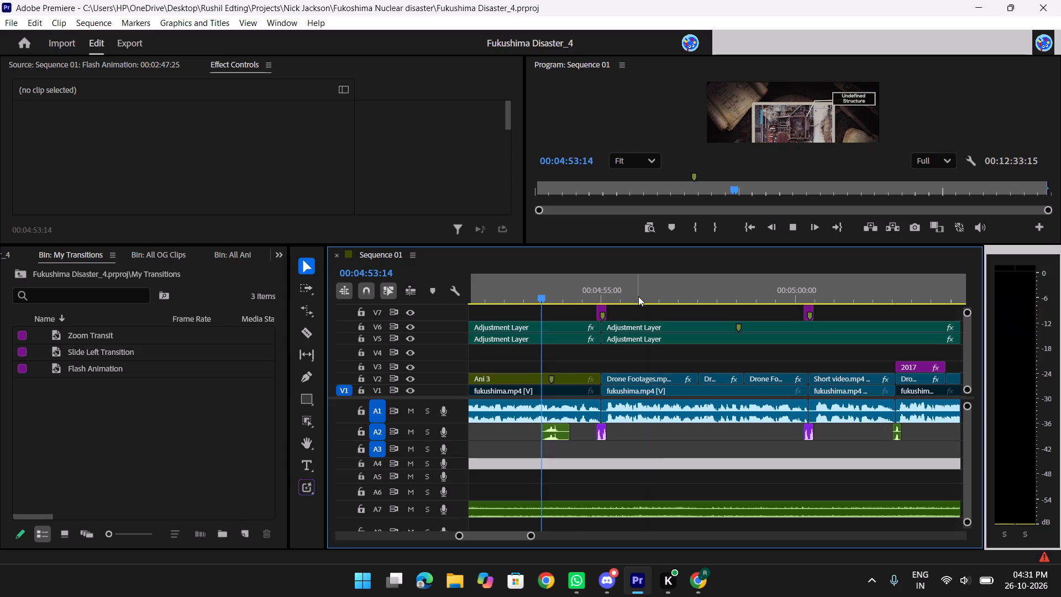
{"action": "key", "text": "space"}
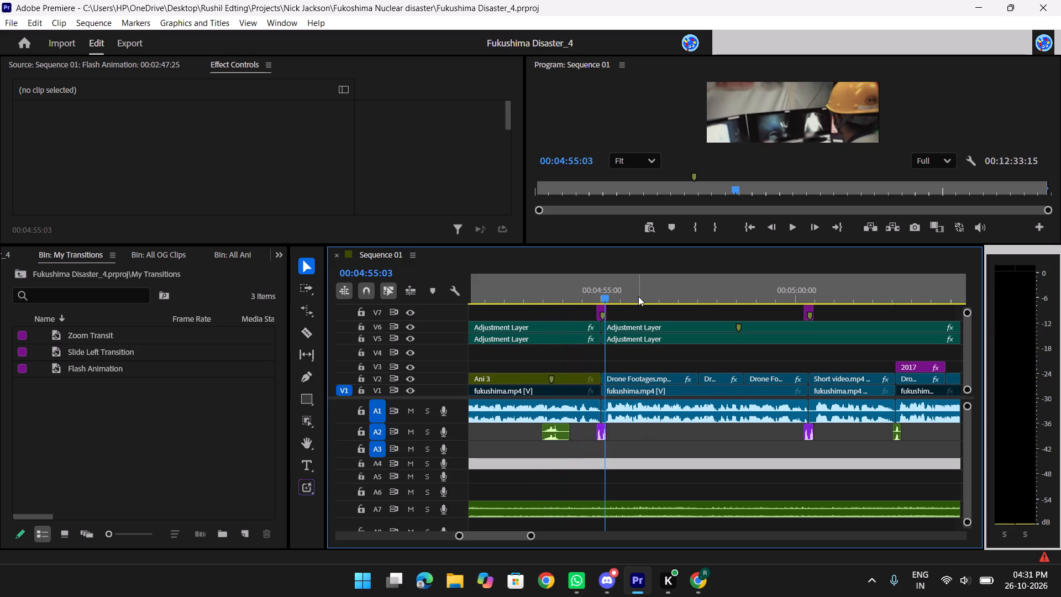
{"action": "key", "text": "space"}
{"action": "scroll", "coordinate": [608, 315], "scroll_direction": "down", "scroll_amount": 5}
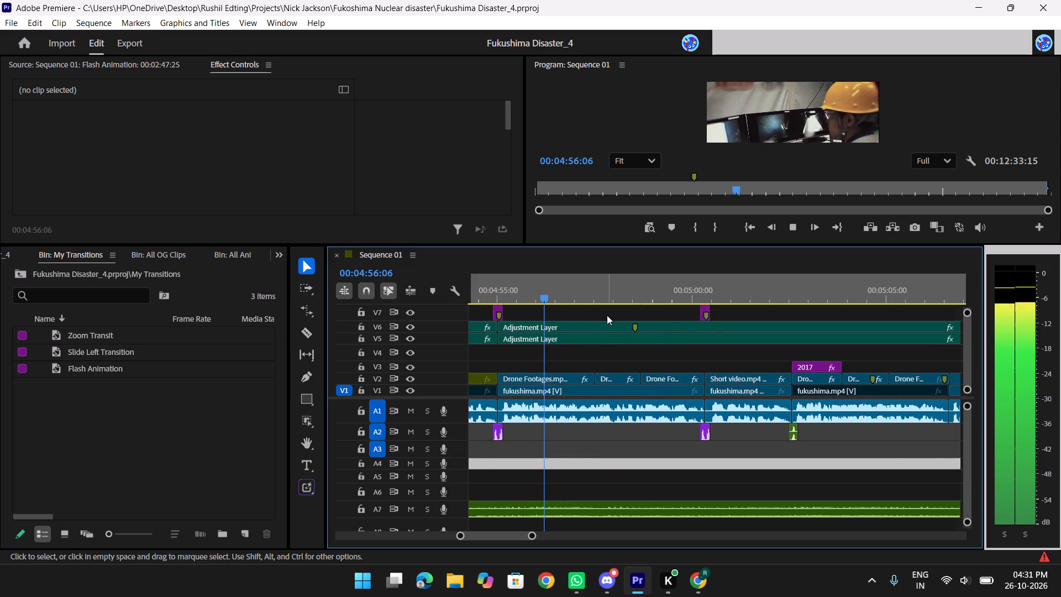
{"action": "scroll", "coordinate": [699, 273], "scroll_direction": "down", "scroll_amount": 3}
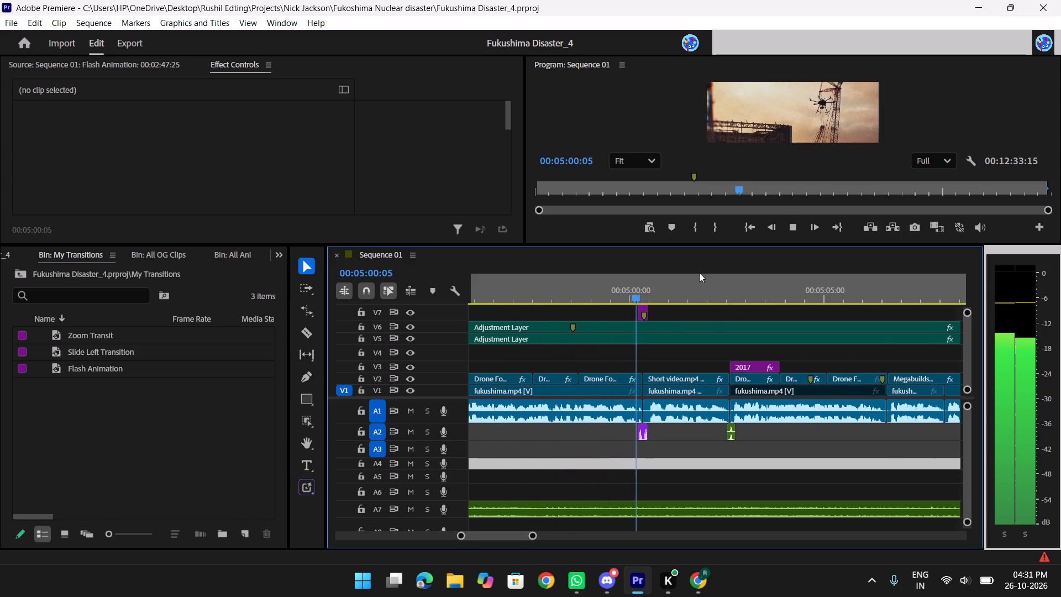
{"action": "scroll", "coordinate": [699, 273], "scroll_direction": "down", "scroll_amount": 1}
{"action": "key", "text": "space"}
Delete the short transition adjustment layer on V7 and its matching sound on A2 at the cut into the Short video clip.
{"action": "left_click_drag", "start_coordinate": [670, 308], "coordinate": [524, 307]}
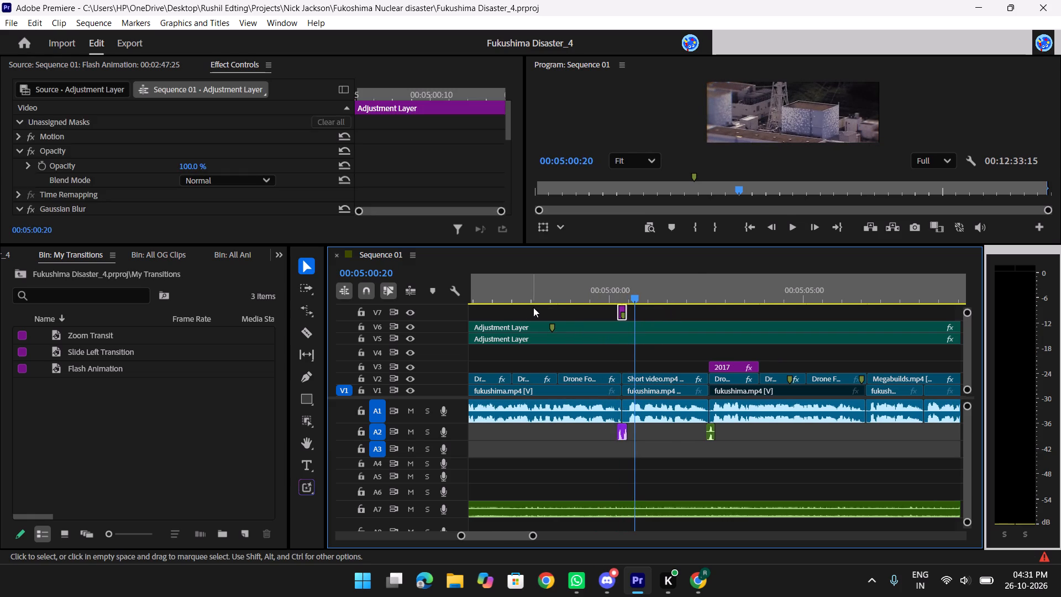
{"action": "key", "text": "Delete"}
{"action": "left_click_drag", "start_coordinate": [659, 442], "coordinate": [566, 439]}
{"action": "key", "text": "Delete"}
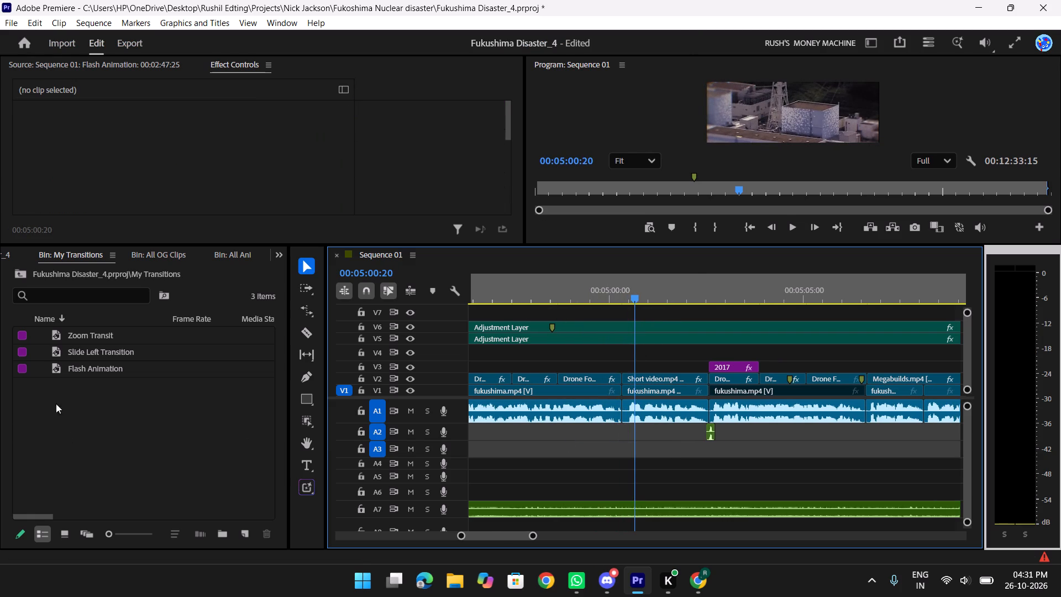
Place the Flash Animation adjustment layer from My Transitions on V7, with its marker over the cut into the Short video clip.
{"action": "left_click_drag", "start_coordinate": [107, 366], "coordinate": [571, 315]}
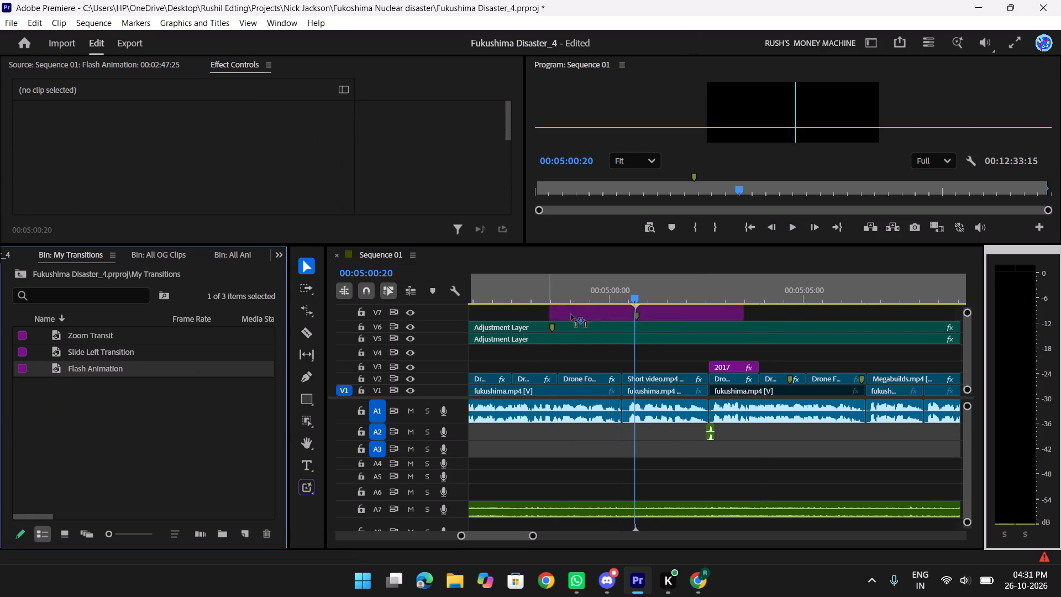
{"action": "left_click_drag", "start_coordinate": [571, 315], "coordinate": [520, 315]}
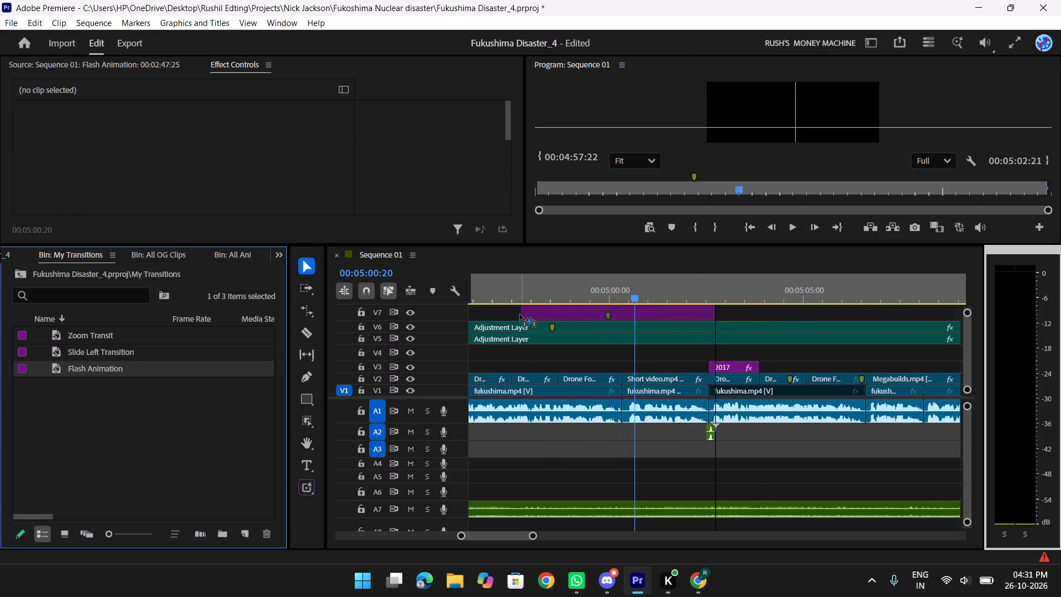
{"action": "left_click_drag", "start_coordinate": [520, 315], "coordinate": [533, 315]}
Split the Flash Animation layer on V7 at 00:05:00:15 and 00:05:00:05, five frames either side of the cut.
{"action": "left_click_drag", "start_coordinate": [611, 292], "coordinate": [611, 293]}
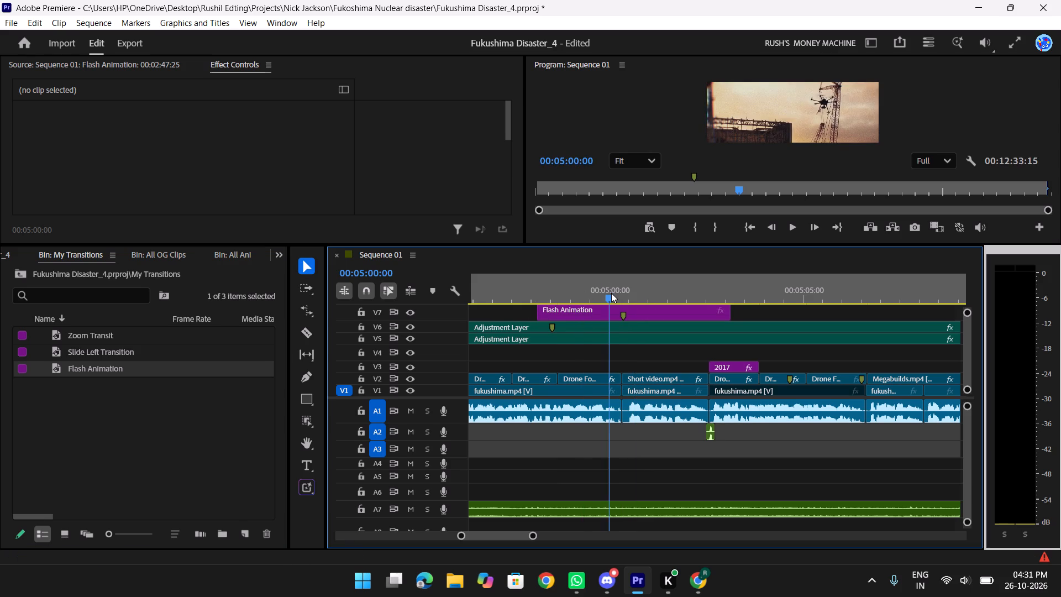
{"action": "left_click_drag", "start_coordinate": [611, 293], "coordinate": [624, 285]}
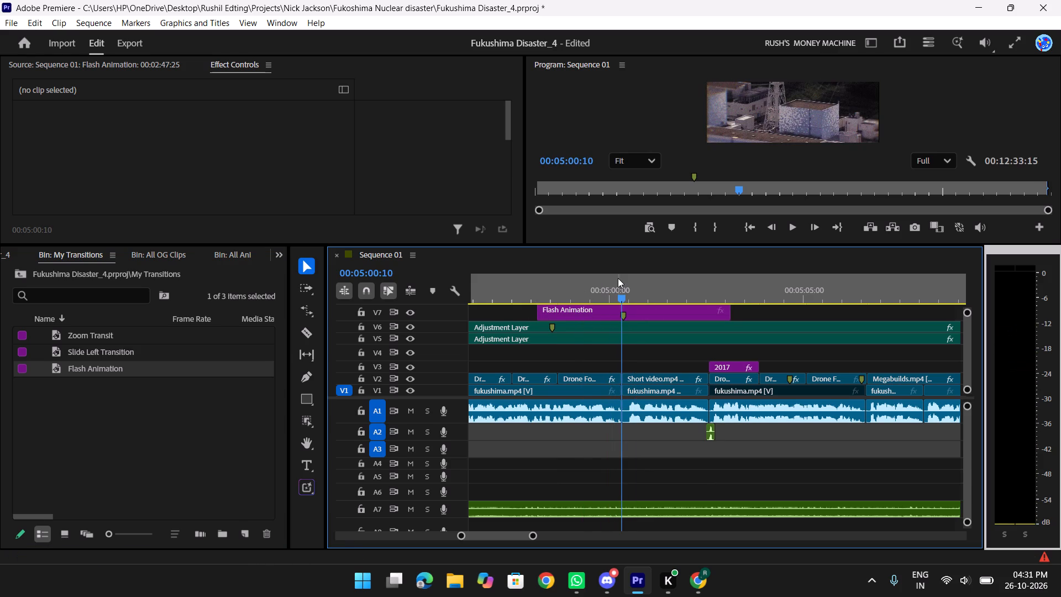
{"action": "key", "text": "shift+Right"}
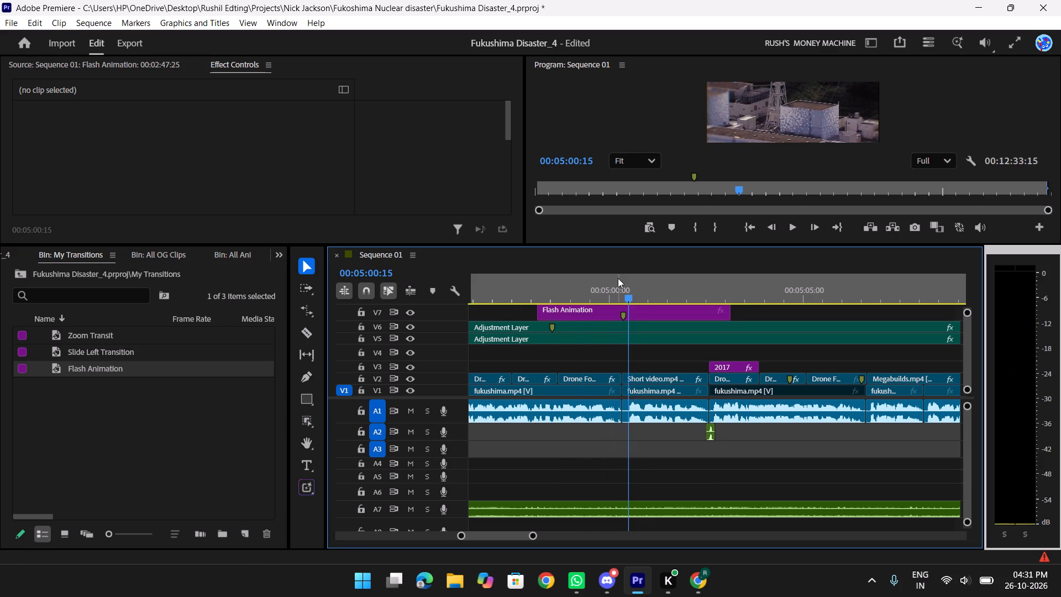
{"action": "key", "text": "shift+Left"}
{"action": "key", "text": "shift+Right"}
{"action": "left_click", "coordinate": [632, 308]}
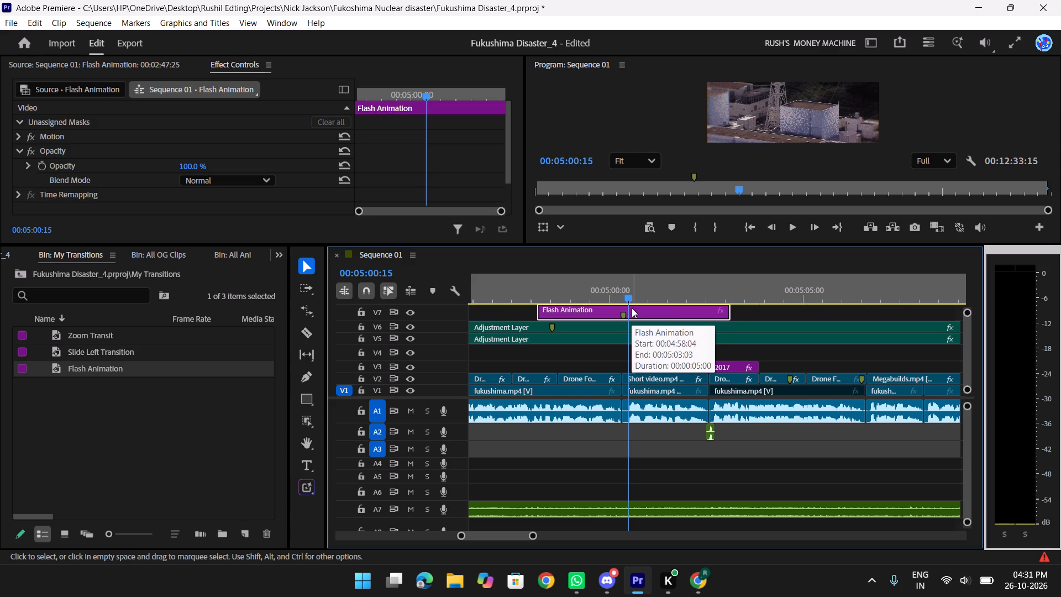
{"action": "key", "text": "w"}
{"action": "key", "text": "shift+Left"}
{"action": "key", "text": "shift+Left"}
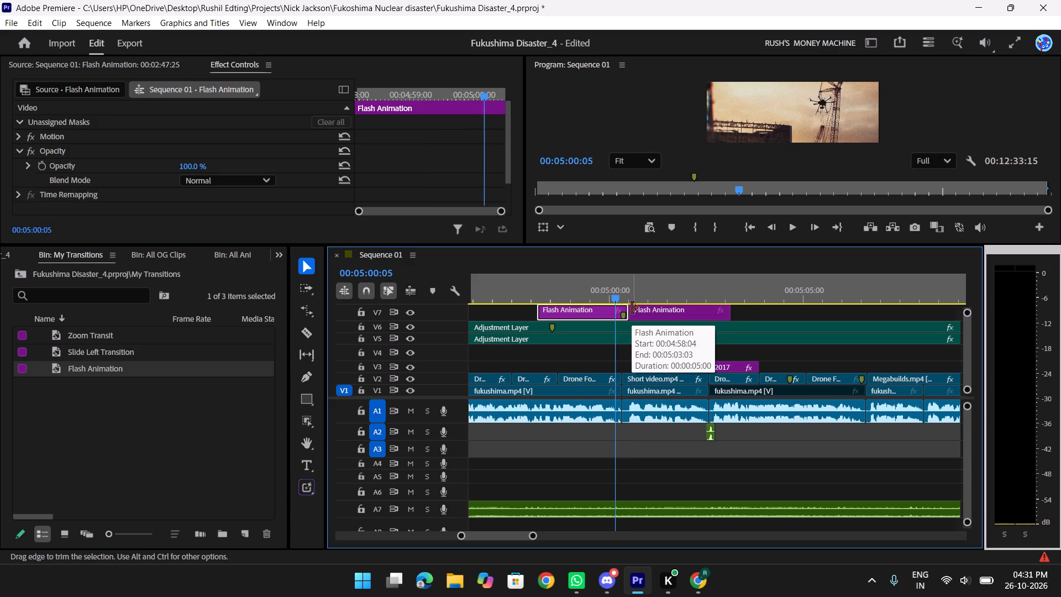
{"action": "key", "text": "w"}
Delete the outer two pieces of the Flash Animation layer, keeping only the short middle piece over the cut.
{"action": "key", "text": "Right"}
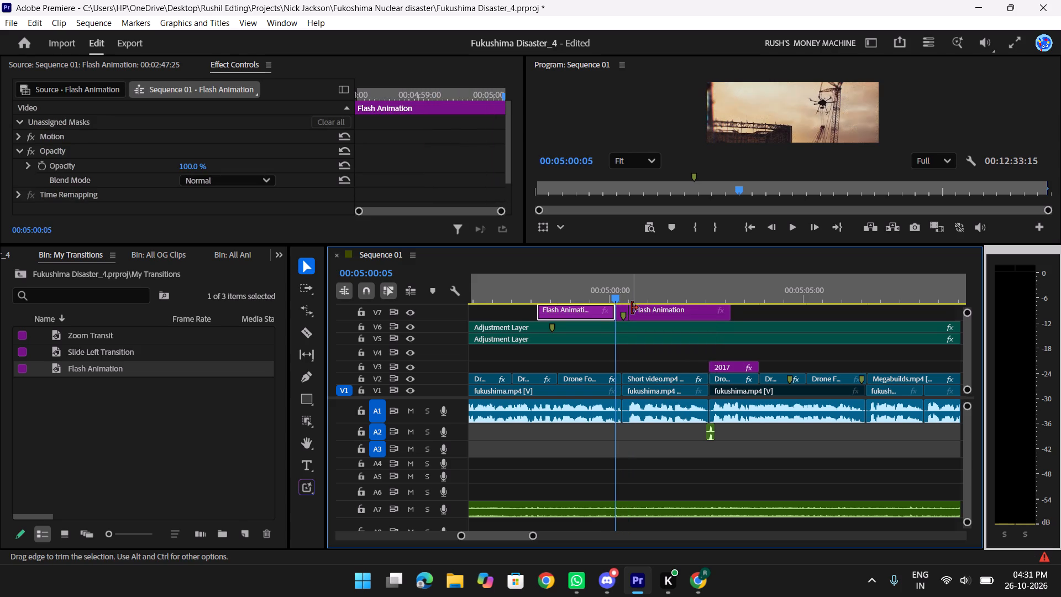
{"action": "key", "text": "Right"}
{"action": "key", "text": "Right"}
{"action": "key", "text": "Right"}
{"action": "key", "text": "Right"}
{"action": "key", "text": "shift+Right"}
{"action": "key", "text": "shift+Right"}
{"action": "key", "text": "shift+Right"}
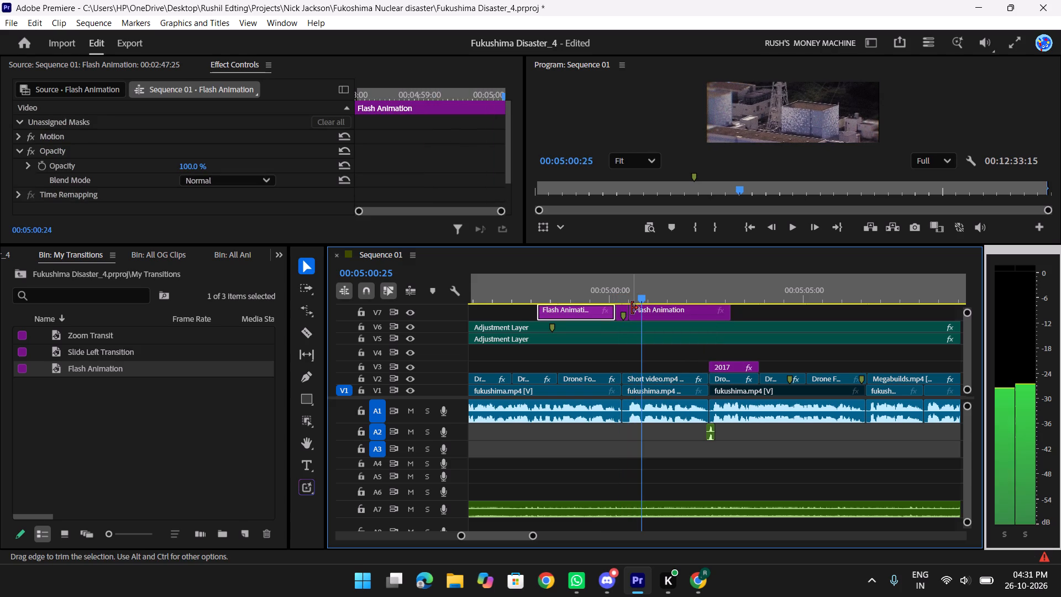
{"action": "left_click", "coordinate": [675, 307]}
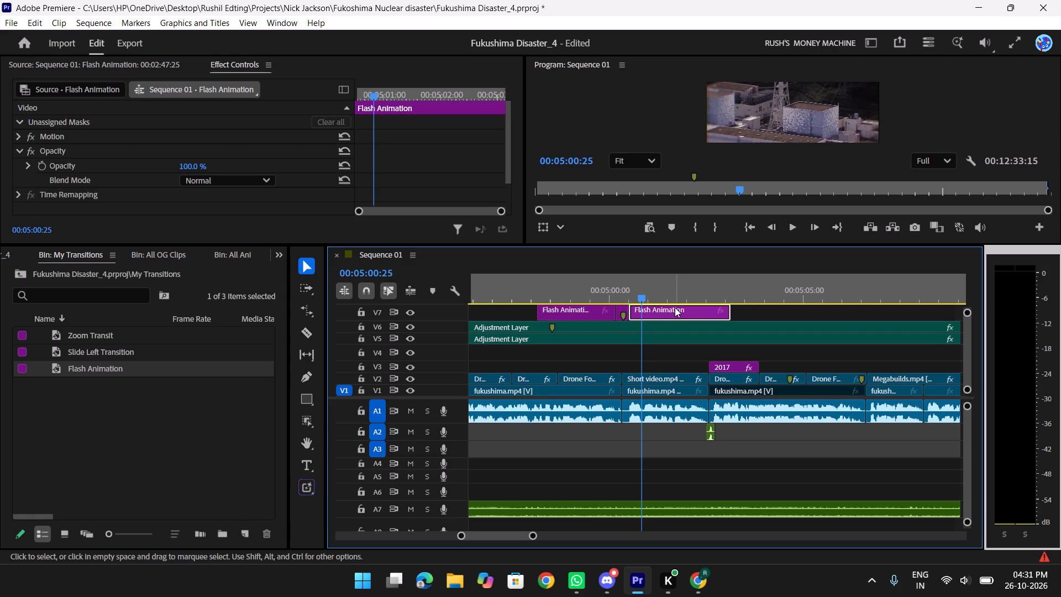
{"action": "key", "text": "Delete"}
{"action": "left_click", "coordinate": [560, 311]}
{"action": "key", "text": "Delete"}
Apply the Rush Flash Transit preset to the short Flash Animation piece on V7.
{"action": "left_click_drag", "start_coordinate": [639, 292], "coordinate": [606, 301]}
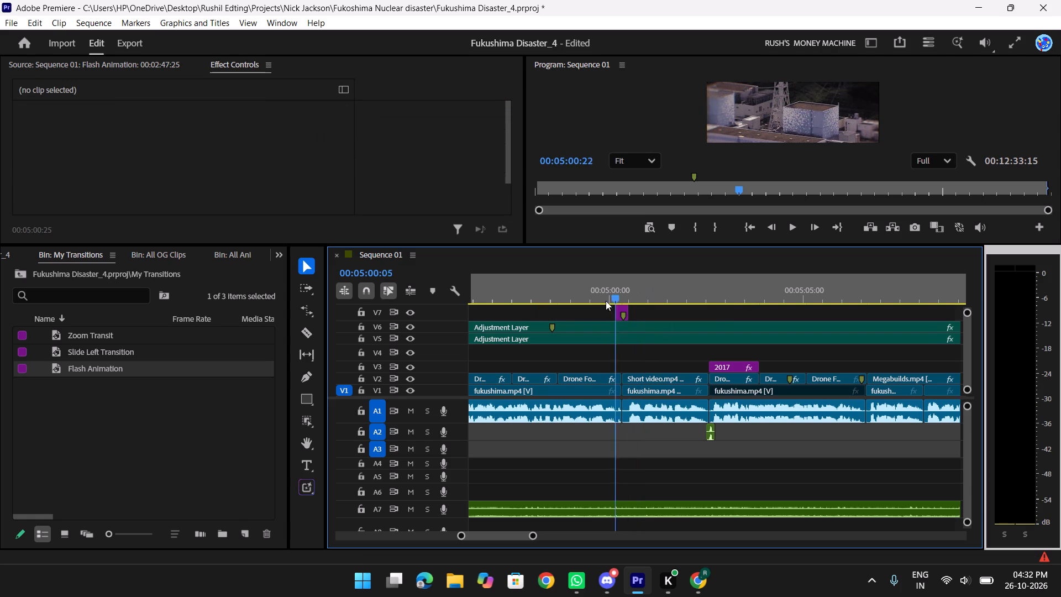
{"action": "left_click_drag", "start_coordinate": [606, 301], "coordinate": [617, 297]}
{"action": "key", "text": "shift+z"}
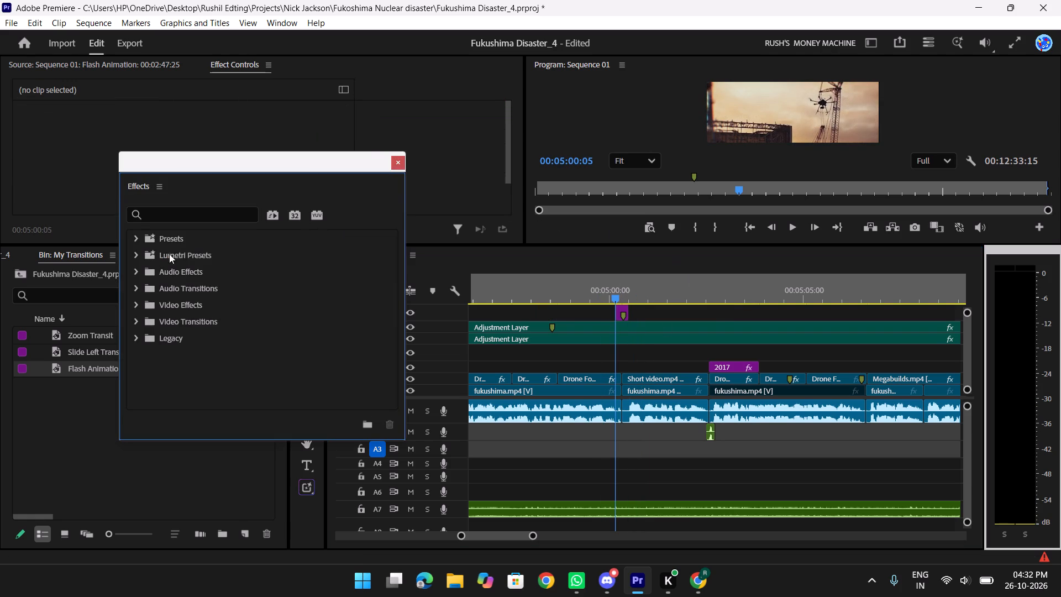
{"action": "left_click", "coordinate": [130, 235]}
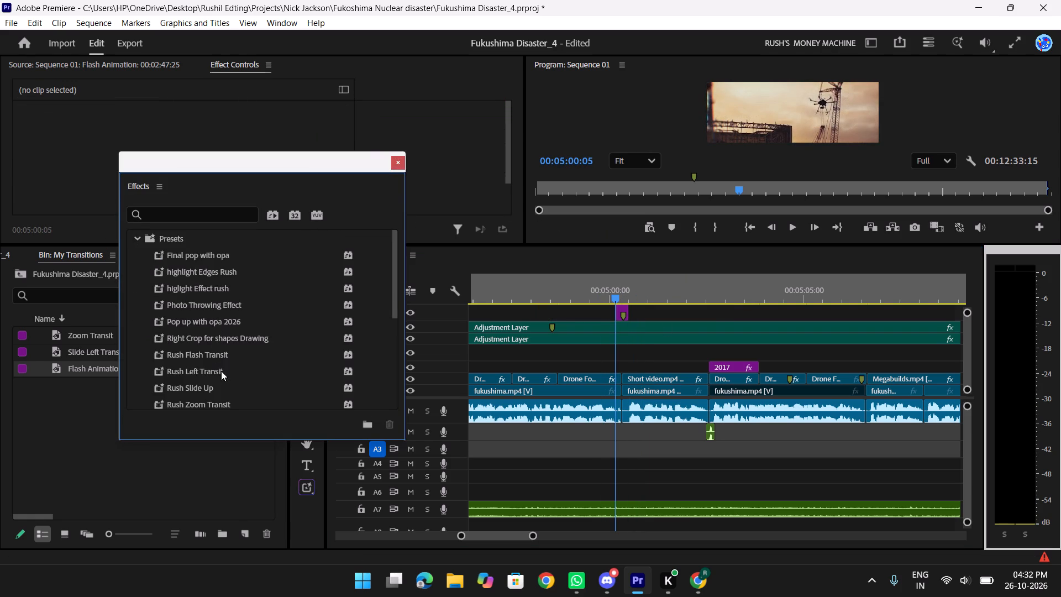
{"action": "left_click_drag", "start_coordinate": [212, 354], "coordinate": [654, 332]}
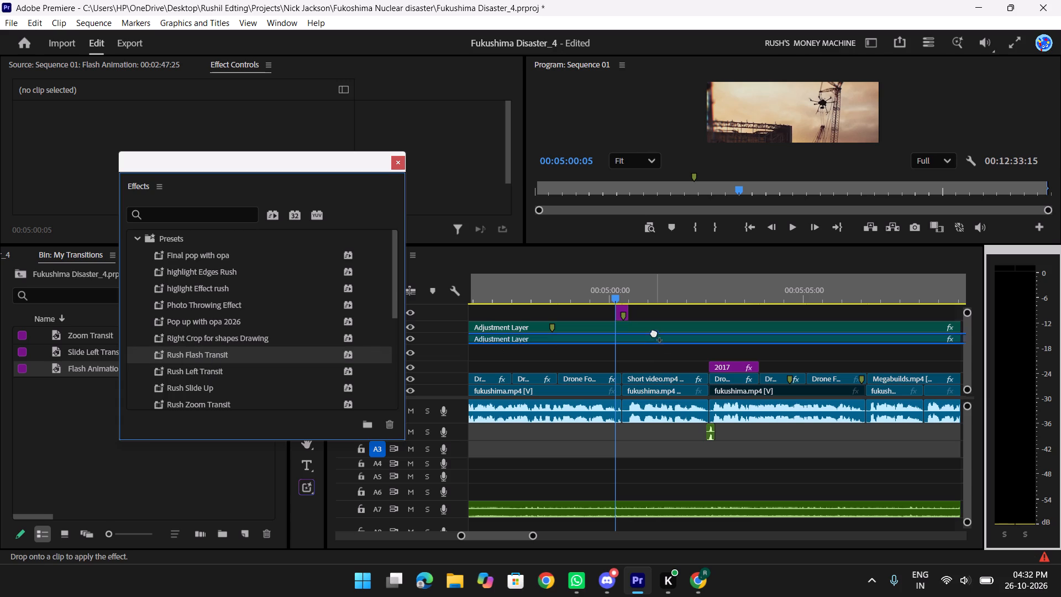
{"action": "left_click_drag", "start_coordinate": [654, 332], "coordinate": [624, 315]}
{"action": "left_click_drag", "start_coordinate": [400, 159], "coordinate": [570, 165]}
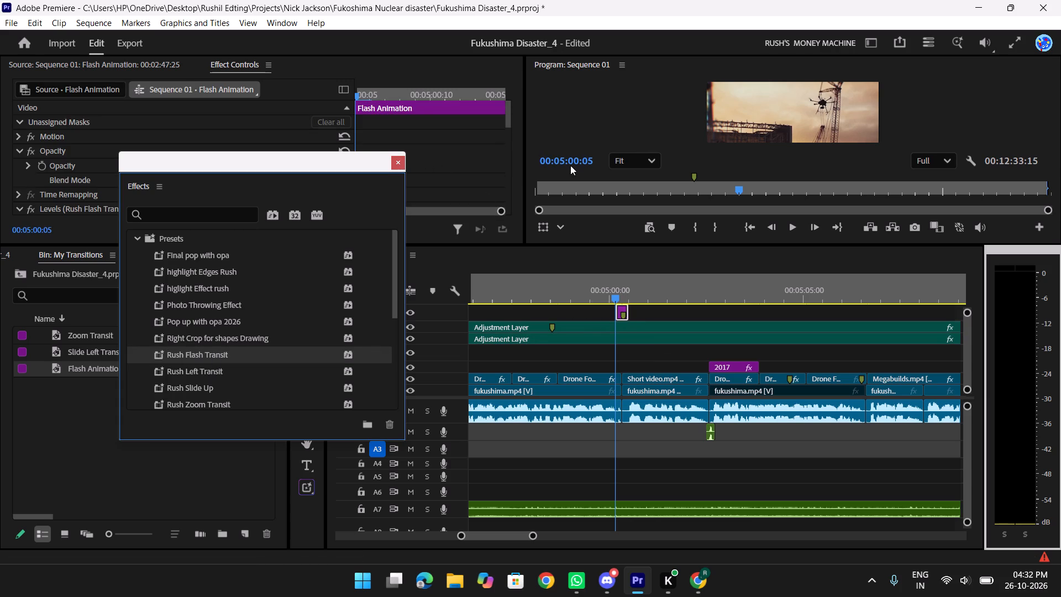
Move the floating Effects window out of the way and close it.
{"action": "left_click_drag", "start_coordinate": [570, 165], "coordinate": [570, 166]}
{"action": "left_click_drag", "start_coordinate": [393, 158], "coordinate": [658, 229]}
{"action": "left_click_drag", "start_coordinate": [261, 156], "coordinate": [708, 315]}
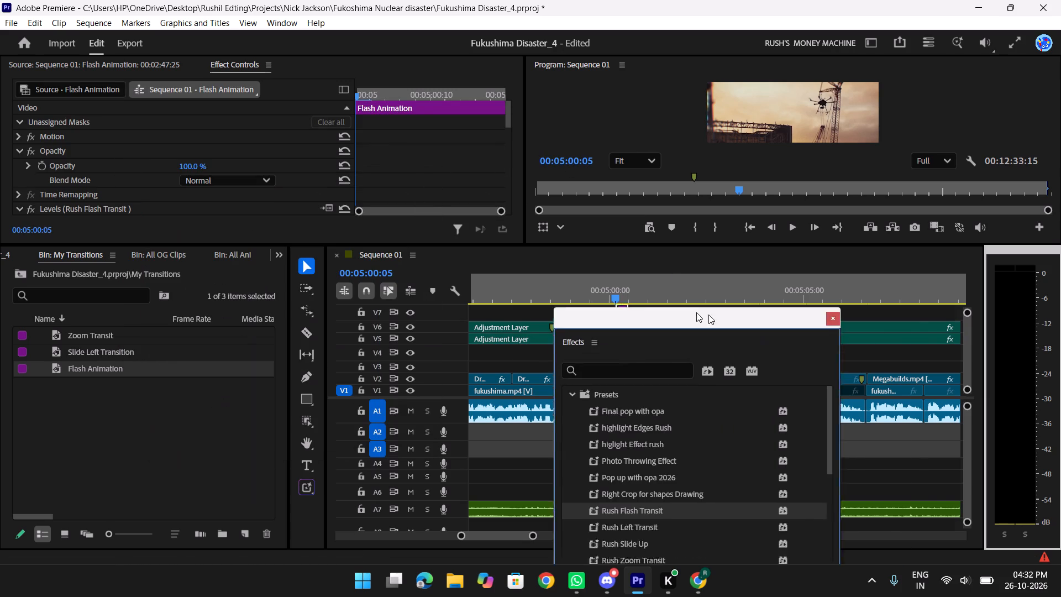
{"action": "left_click_drag", "start_coordinate": [708, 315], "coordinate": [787, 291]}
{"action": "scroll", "coordinate": [439, 142], "scroll_direction": "down", "scroll_amount": 8}
{"action": "scroll", "coordinate": [441, 151], "scroll_direction": "up", "scroll_amount": 6}
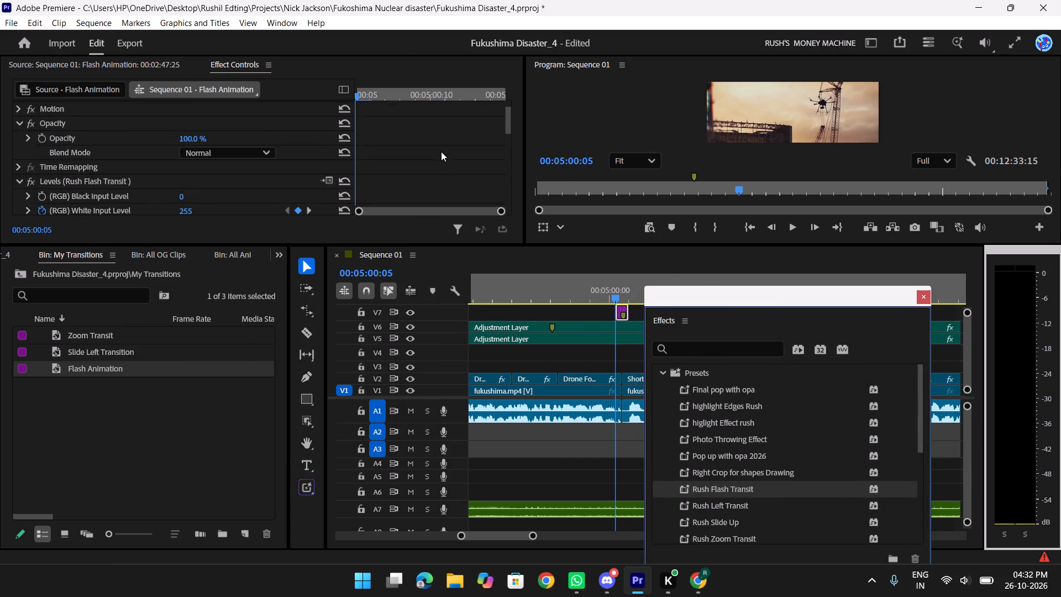
{"action": "left_click_drag", "start_coordinate": [825, 294], "coordinate": [586, 296]}
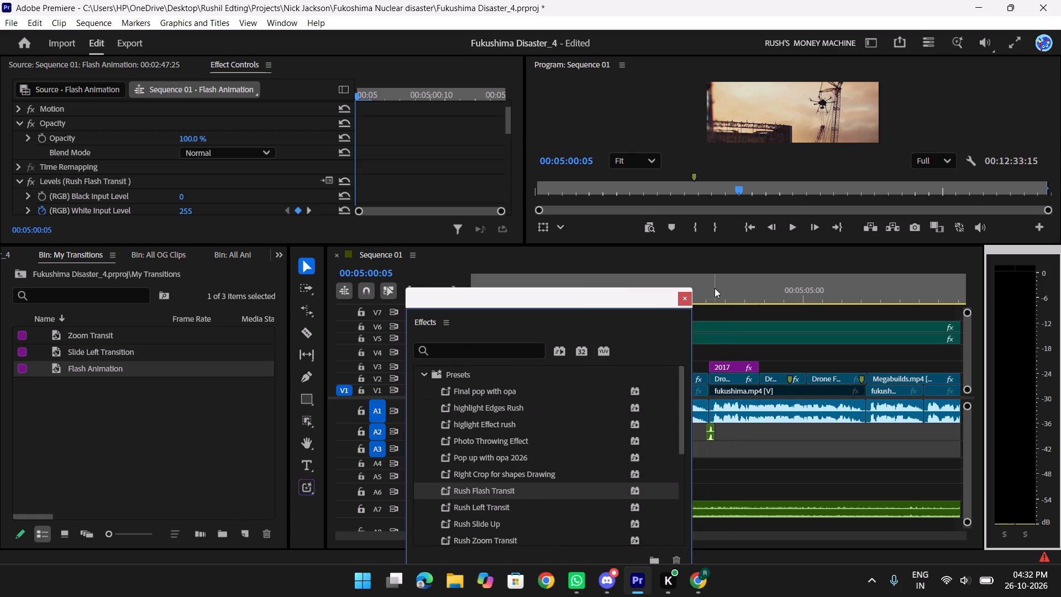
{"action": "left_click", "coordinate": [686, 296]}
Play through the flash transition at the cut and park the playhead at 00:05:00:11.
{"action": "key", "text": "space"}
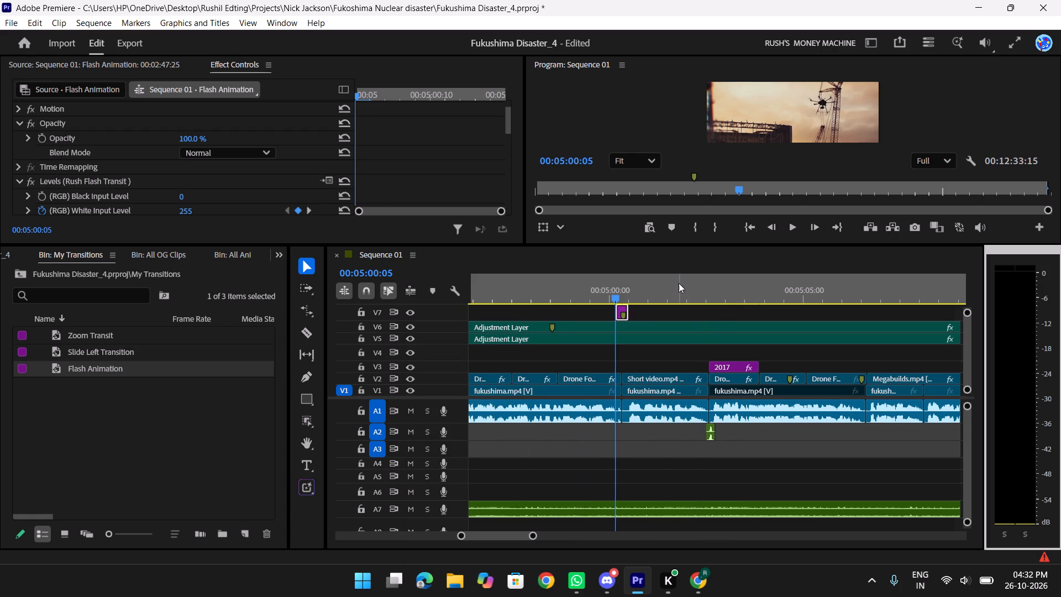
{"action": "key", "text": "space"}
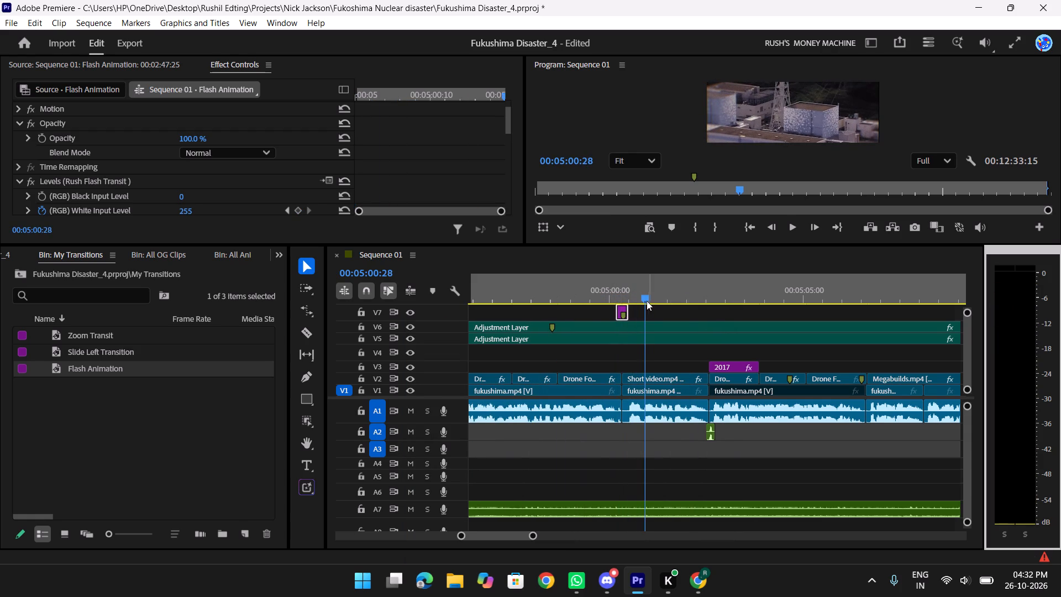
{"action": "left_click_drag", "start_coordinate": [618, 294], "coordinate": [625, 300]}
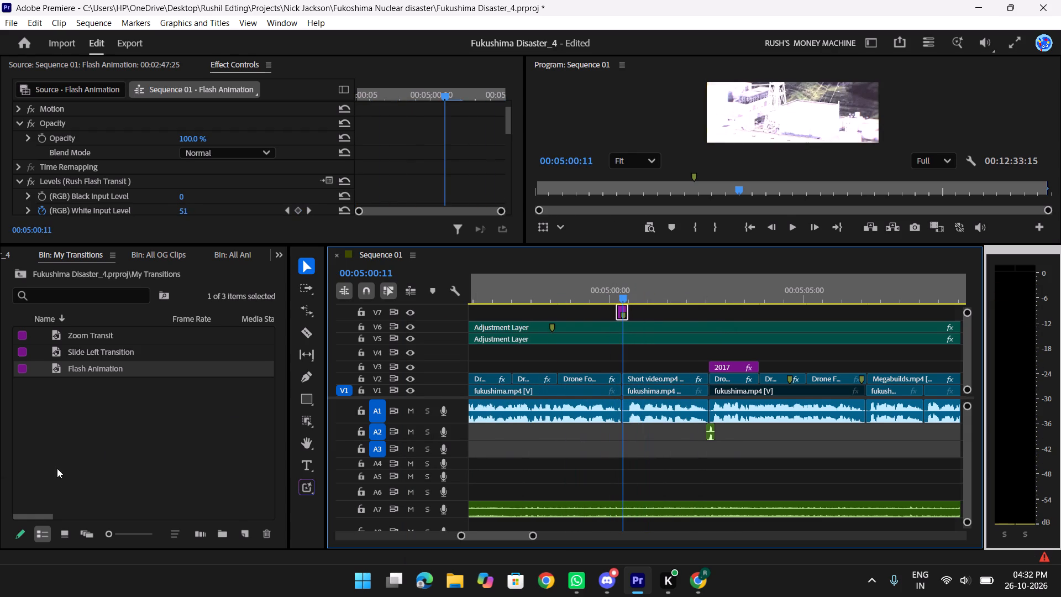
Look through the contents of the My Transitions, All OG Clips and All Ani bins.
{"action": "left_click", "coordinate": [120, 468]}
{"action": "left_click", "coordinate": [132, 228]}
{"action": "left_click", "coordinate": [161, 253]}
{"action": "scroll", "coordinate": [143, 488], "scroll_direction": "down", "scroll_amount": 1}
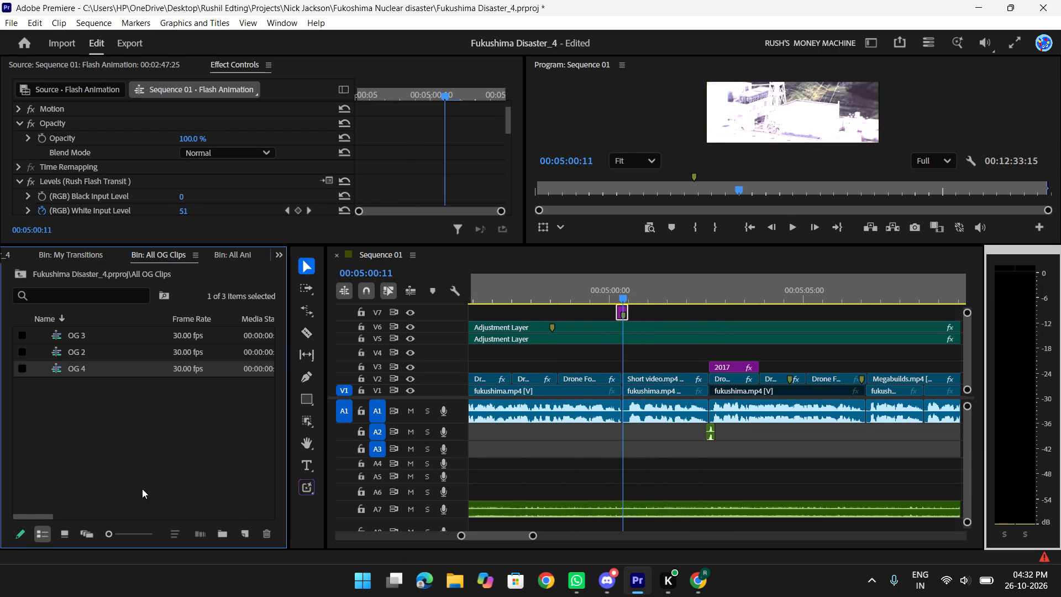
{"action": "scroll", "coordinate": [142, 489], "scroll_direction": "down", "scroll_amount": 1}
{"action": "scroll", "coordinate": [124, 460], "scroll_direction": "up", "scroll_amount": 3}
{"action": "left_click", "coordinate": [66, 258]}
{"action": "left_click", "coordinate": [222, 252]}
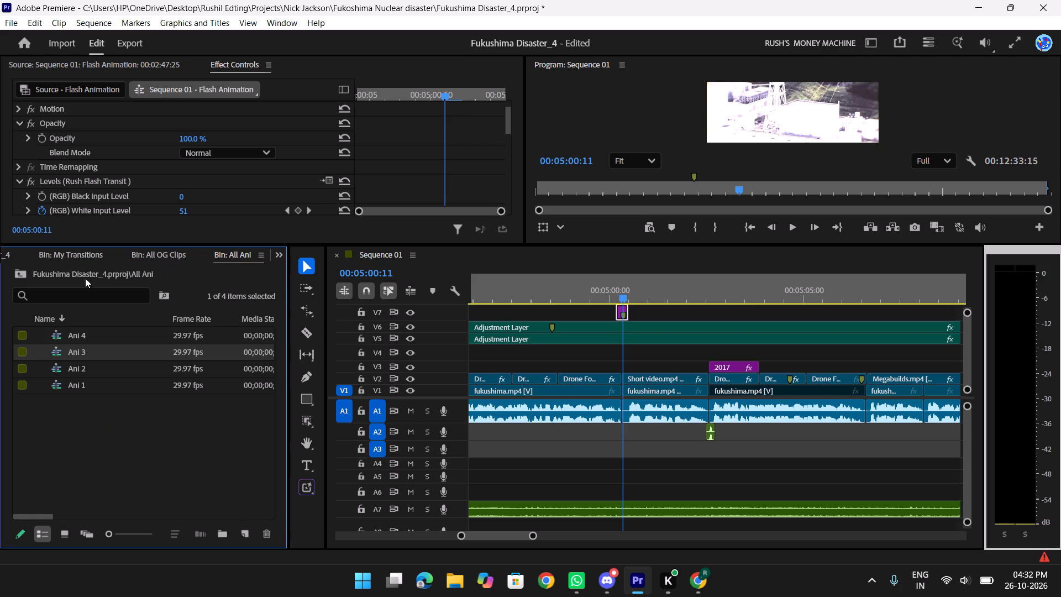
{"action": "scroll", "coordinate": [78, 270], "scroll_direction": "up", "scroll_amount": 7}
{"action": "left_click", "coordinate": [73, 255]}
Browse the main project bin for the whoosh sounds in the Visualsbyabhishek SFX PACK folder.
{"action": "left_click", "coordinate": [8, 254]}
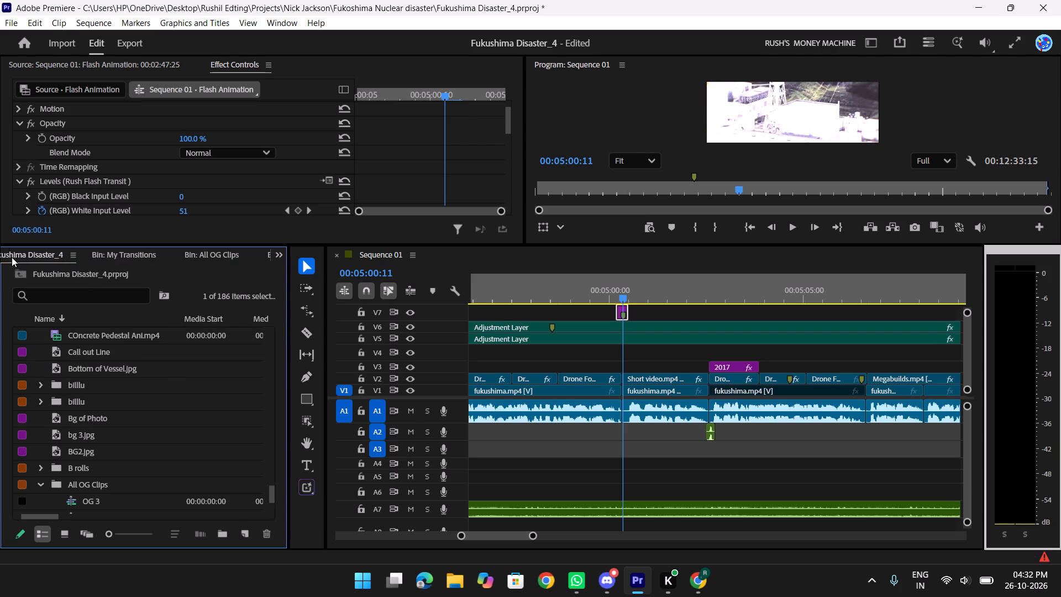
{"action": "scroll", "coordinate": [165, 428], "scroll_direction": "down", "scroll_amount": 6}
{"action": "scroll", "coordinate": [166, 427], "scroll_direction": "up", "scroll_amount": 4}
{"action": "scroll", "coordinate": [166, 427], "scroll_direction": "down", "scroll_amount": 4}
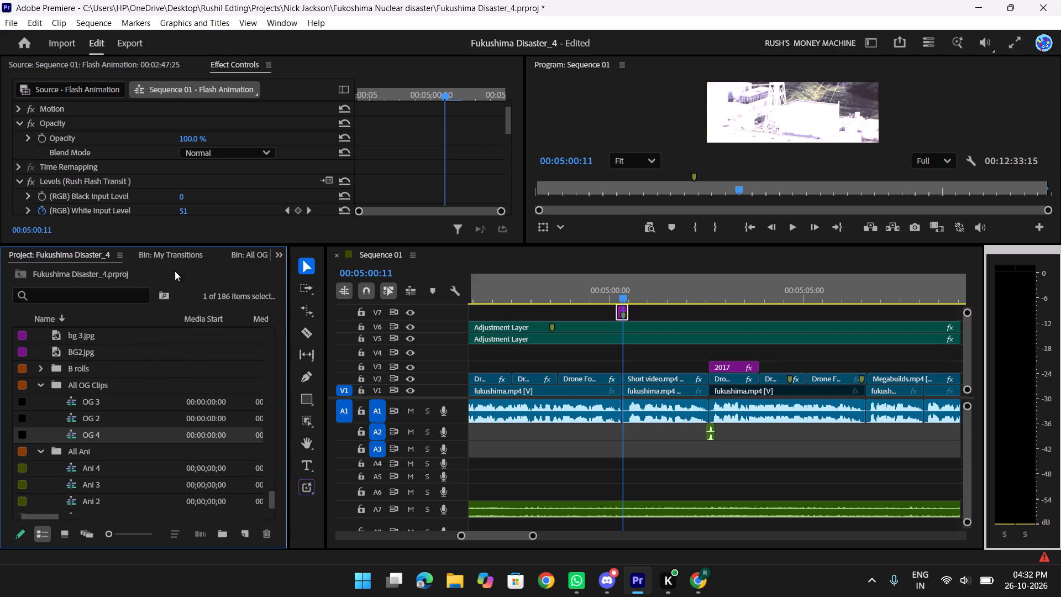
{"action": "left_click", "coordinate": [185, 250]}
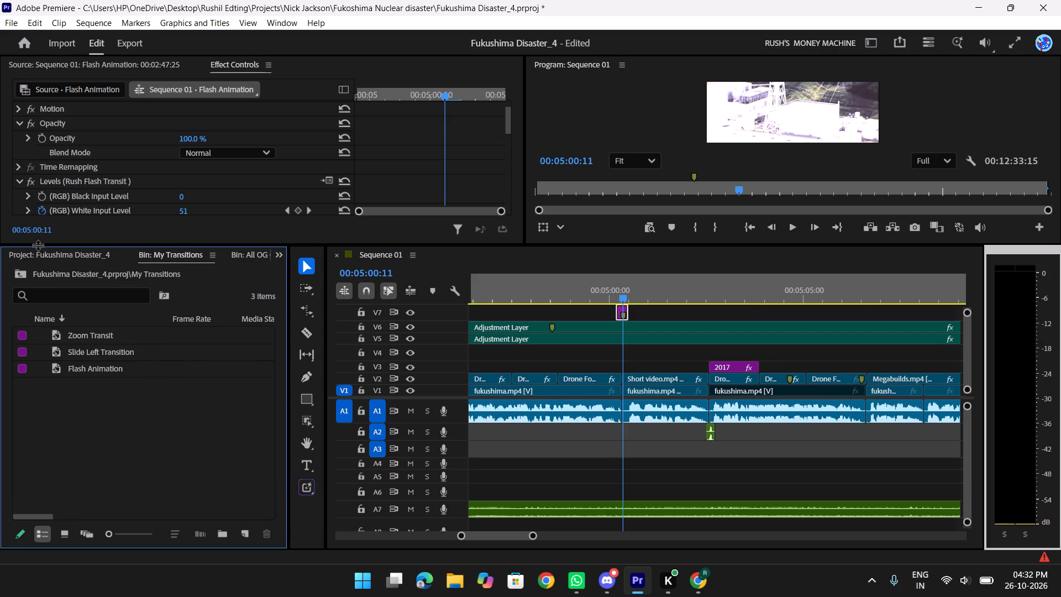
{"action": "left_click", "coordinate": [55, 261]}
{"action": "scroll", "coordinate": [141, 420], "scroll_direction": "down", "scroll_amount": 16}
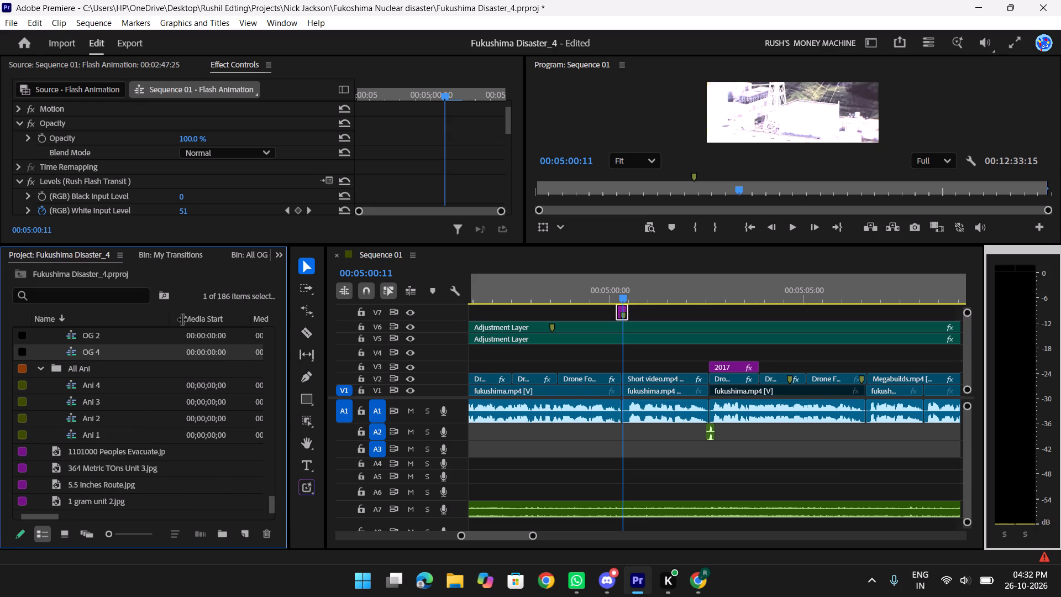
{"action": "scroll", "coordinate": [97, 365], "scroll_direction": "up", "scroll_amount": 16}
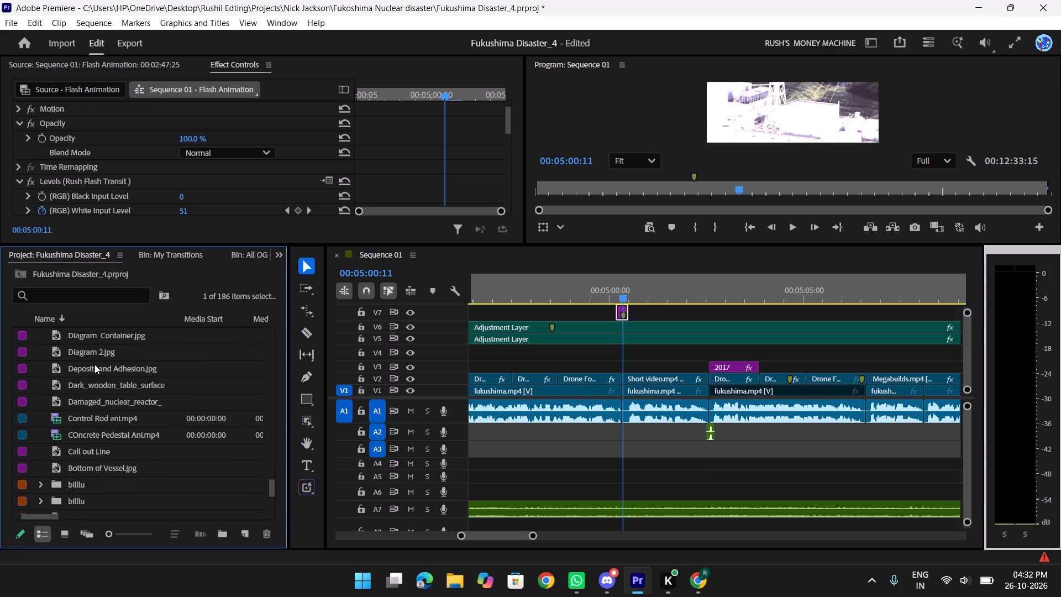
{"action": "scroll", "coordinate": [94, 364], "scroll_direction": "up", "scroll_amount": 20}
{"action": "scroll", "coordinate": [94, 364], "scroll_direction": "up", "scroll_amount": 20}
{"action": "scroll", "coordinate": [94, 364], "scroll_direction": "up", "scroll_amount": 2}
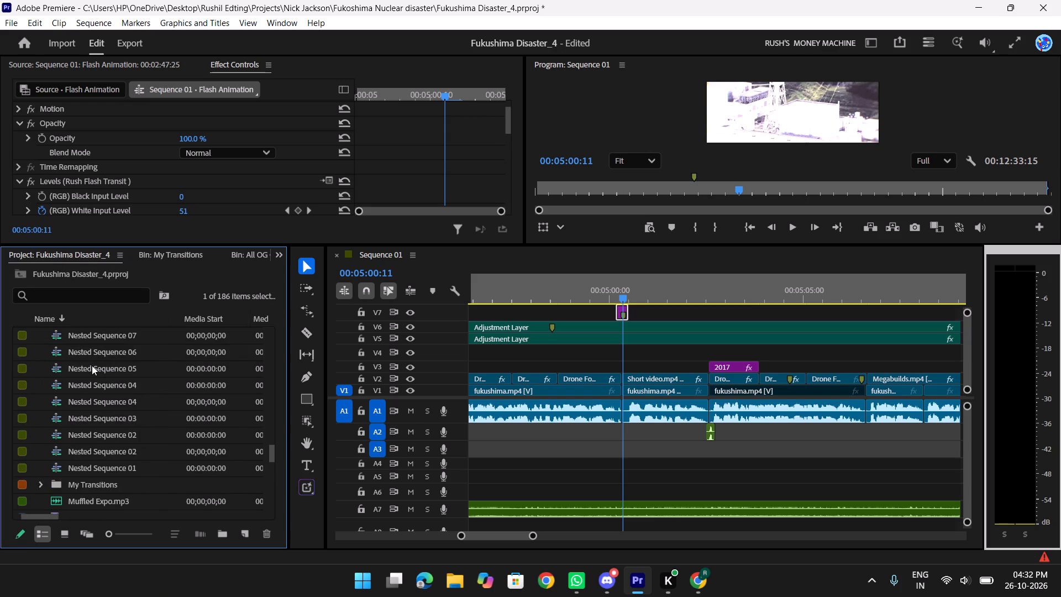
{"action": "scroll", "coordinate": [92, 365], "scroll_direction": "up", "scroll_amount": 17}
{"action": "left_click_drag", "start_coordinate": [273, 430], "coordinate": [295, 346]}
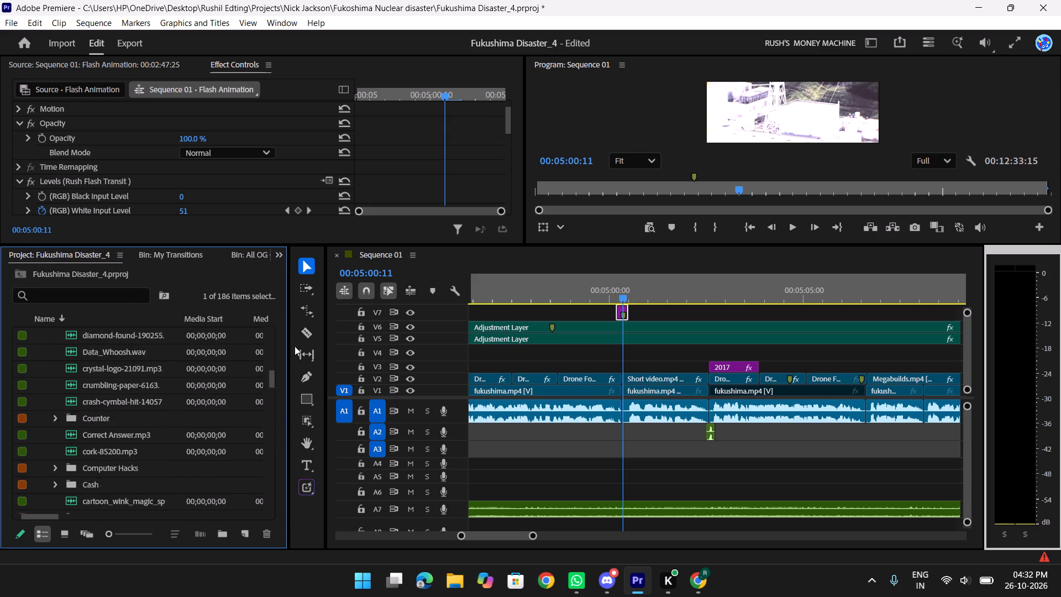
{"action": "left_click_drag", "start_coordinate": [295, 346], "coordinate": [304, 314]}
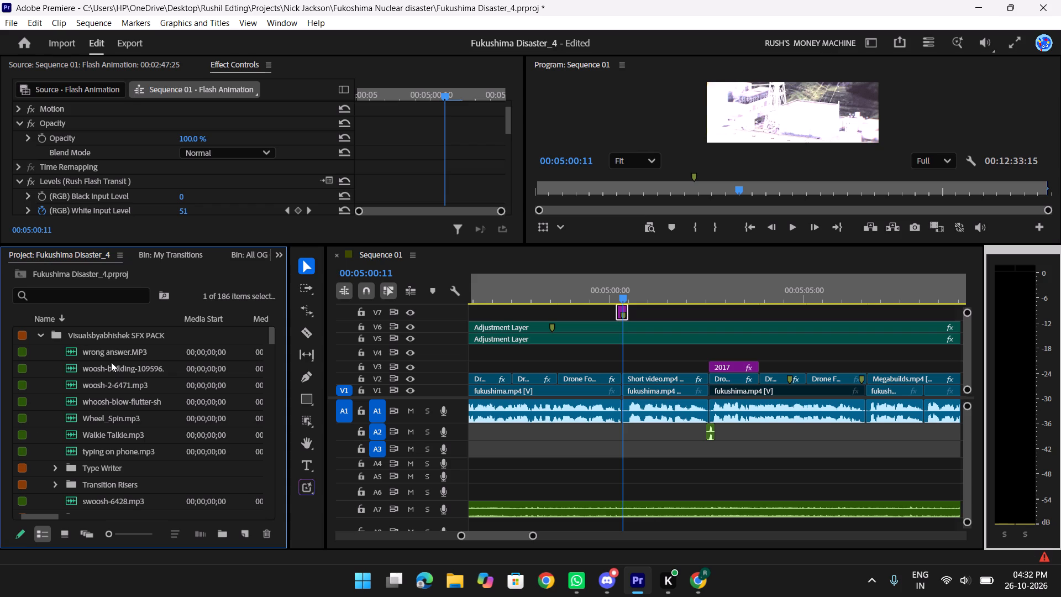
Open woosh-2-6471.mp3 from the SFX pack in the Source monitor and audition the sound.
{"action": "left_click", "coordinate": [114, 353]}
{"action": "left_click", "coordinate": [119, 376]}
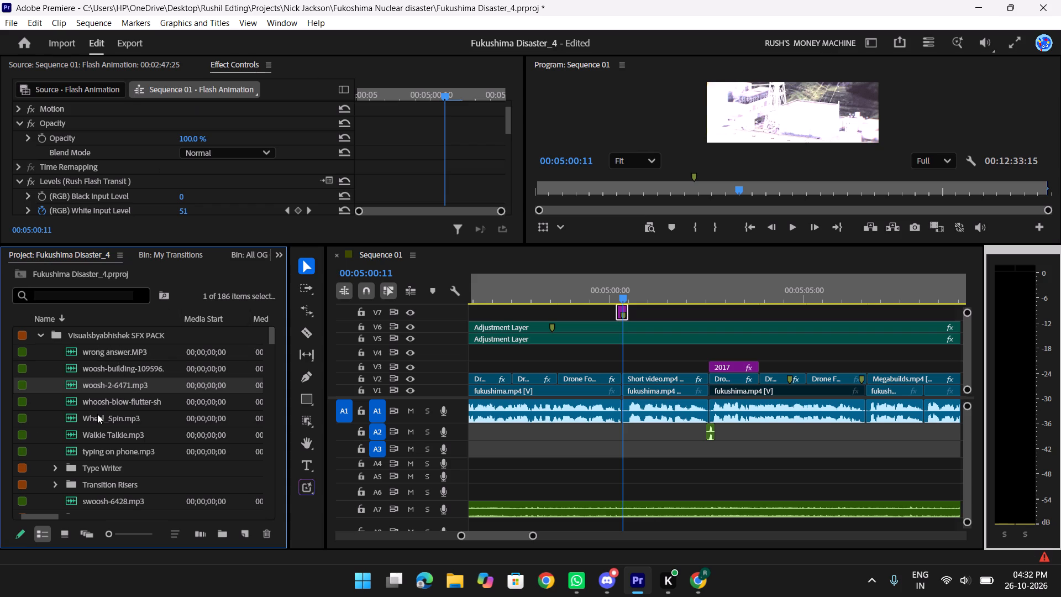
{"action": "double_click", "coordinate": [124, 389]}
{"action": "left_click", "coordinate": [172, 387]}
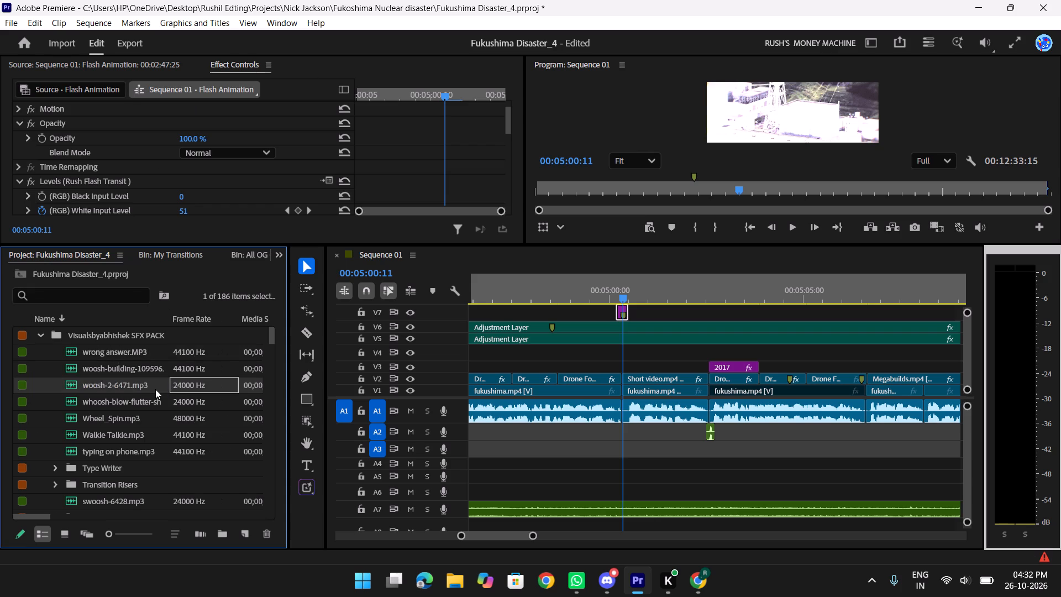
{"action": "double_click", "coordinate": [160, 384]}
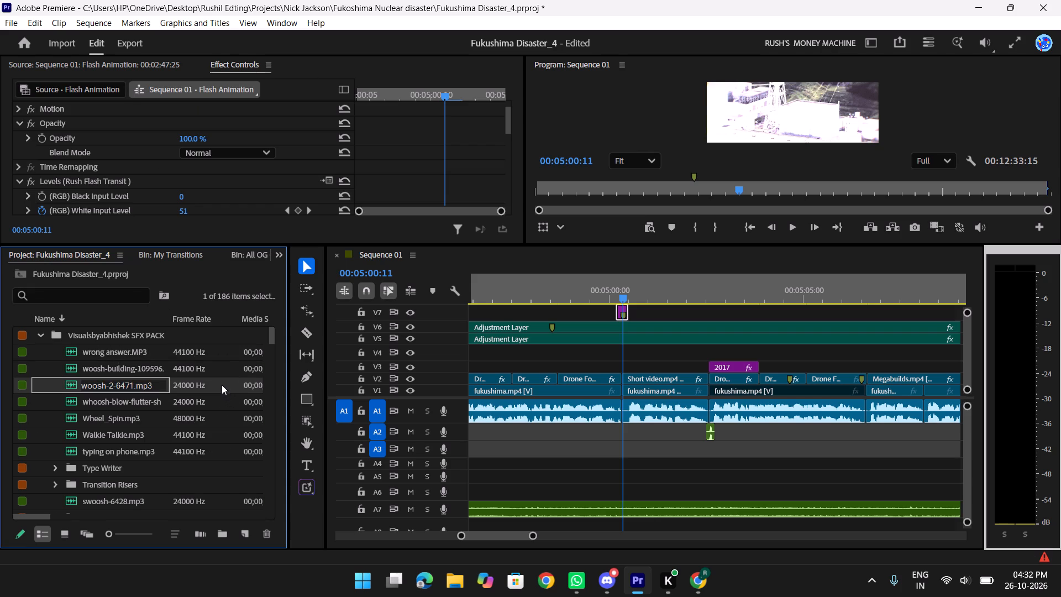
{"action": "double_click", "coordinate": [222, 383]}
{"action": "left_click_drag", "start_coordinate": [304, 147], "coordinate": [163, 146]}
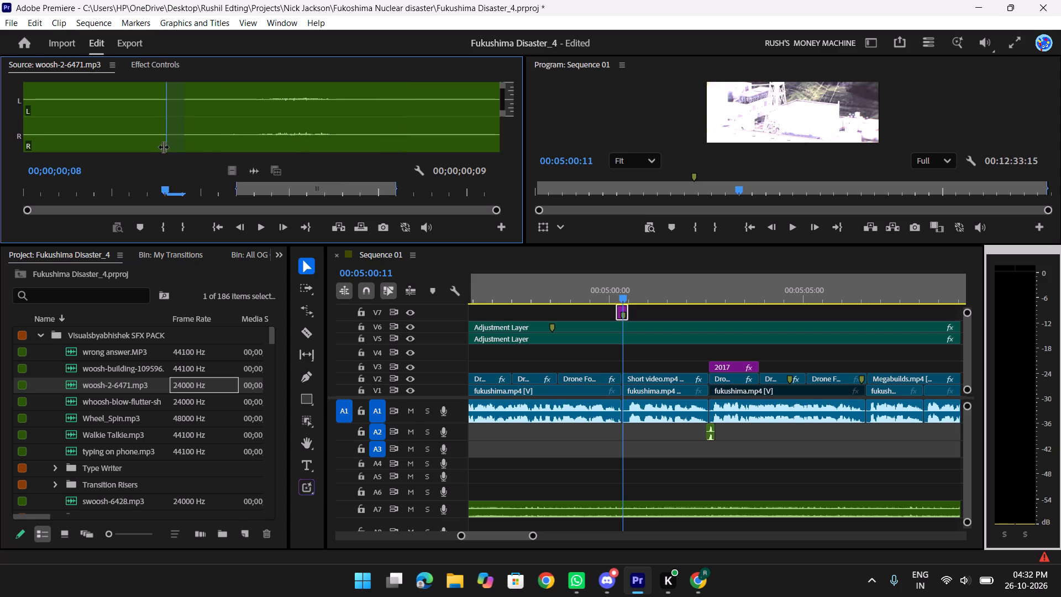
{"action": "left_click_drag", "start_coordinate": [163, 146], "coordinate": [148, 146]}
{"action": "key", "text": "space"}
{"action": "key", "text": "space"}
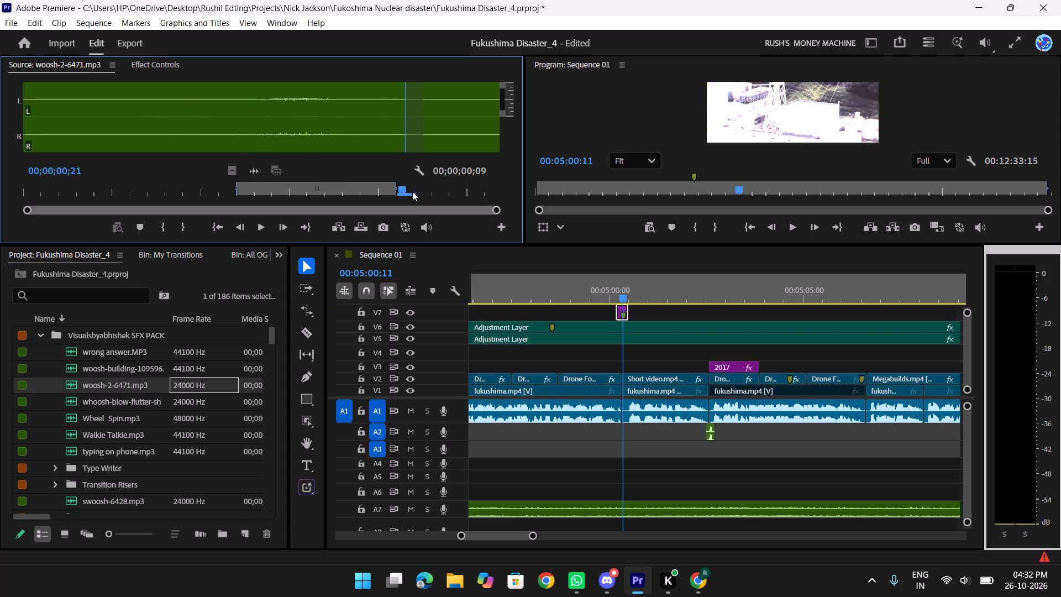
{"action": "left_click_drag", "start_coordinate": [403, 184], "coordinate": [246, 190]}
{"action": "key", "text": "space"}
{"action": "key", "text": "space"}
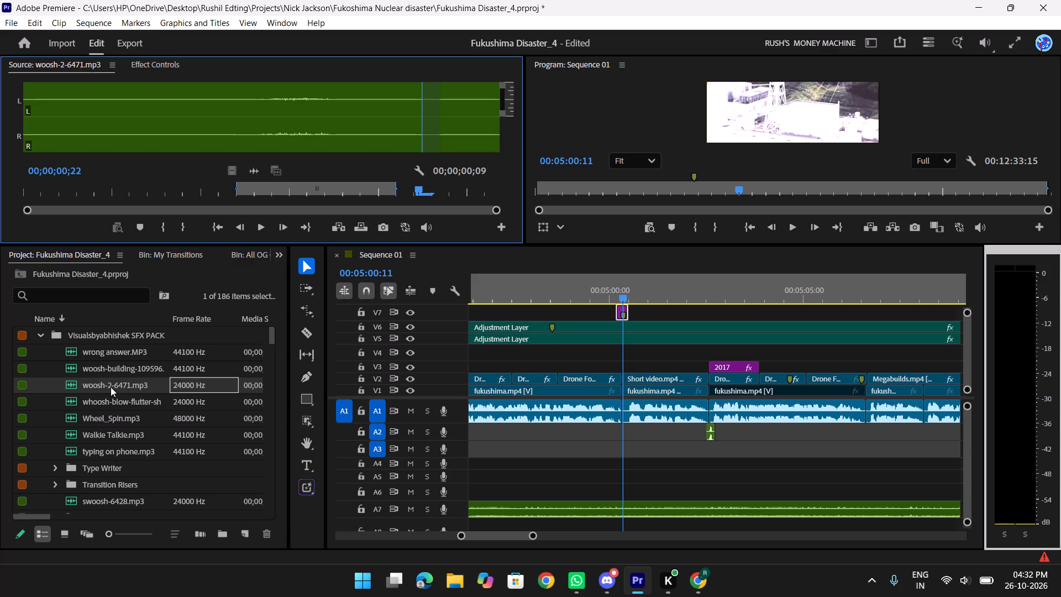
Copy the woosh-2-6471.mp3 sound effect into the My Transitions bin.
{"action": "left_click_drag", "start_coordinate": [111, 387], "coordinate": [175, 248]}
{"action": "left_click", "coordinate": [222, 387]}
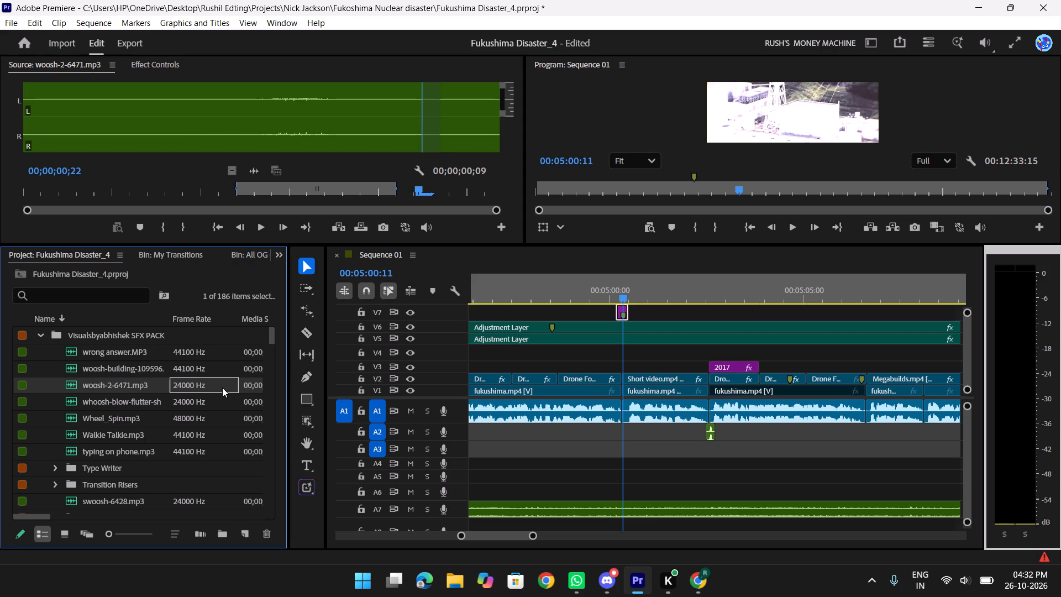
{"action": "key", "text": "ctrl+c"}
{"action": "key", "text": "ctrl+c"}
{"action": "left_click", "coordinate": [149, 260]}
{"action": "left_click", "coordinate": [155, 434]}
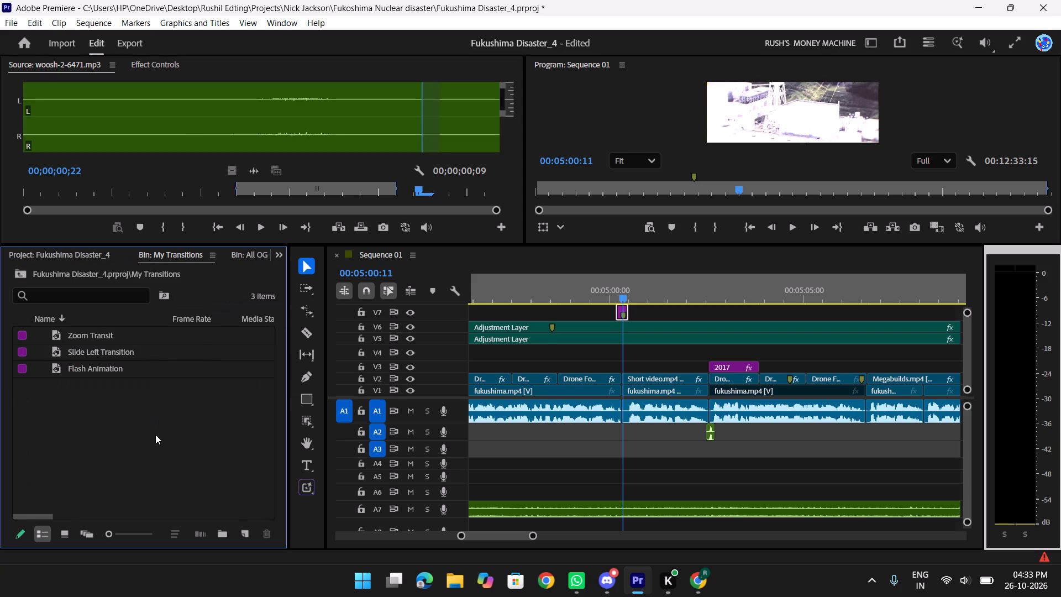
{"action": "key", "text": "ctrl+v"}
Browse further through the Visualsbyabhishek SFX PACK folder in the main project bin for sound effects.
{"action": "left_click", "coordinate": [79, 256]}
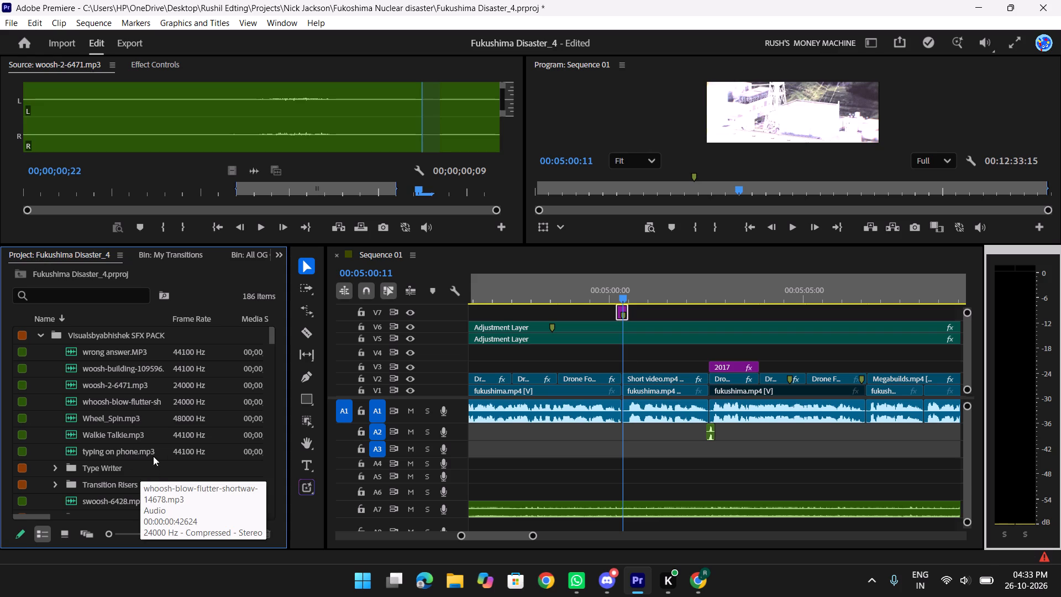
{"action": "scroll", "coordinate": [135, 438], "scroll_direction": "down", "scroll_amount": 7}
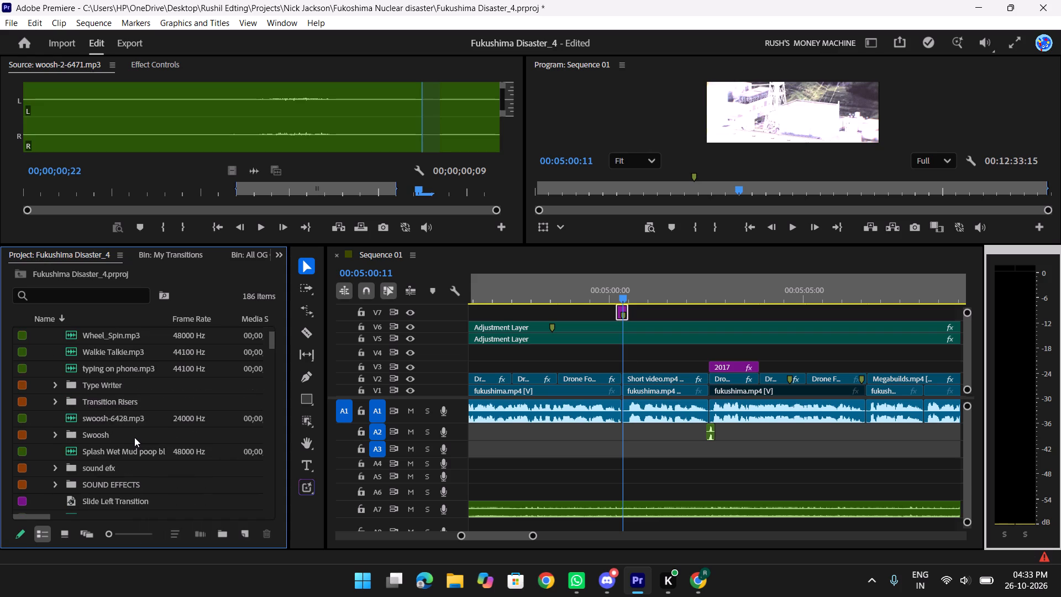
{"action": "scroll", "coordinate": [134, 437], "scroll_direction": "down", "scroll_amount": 8}
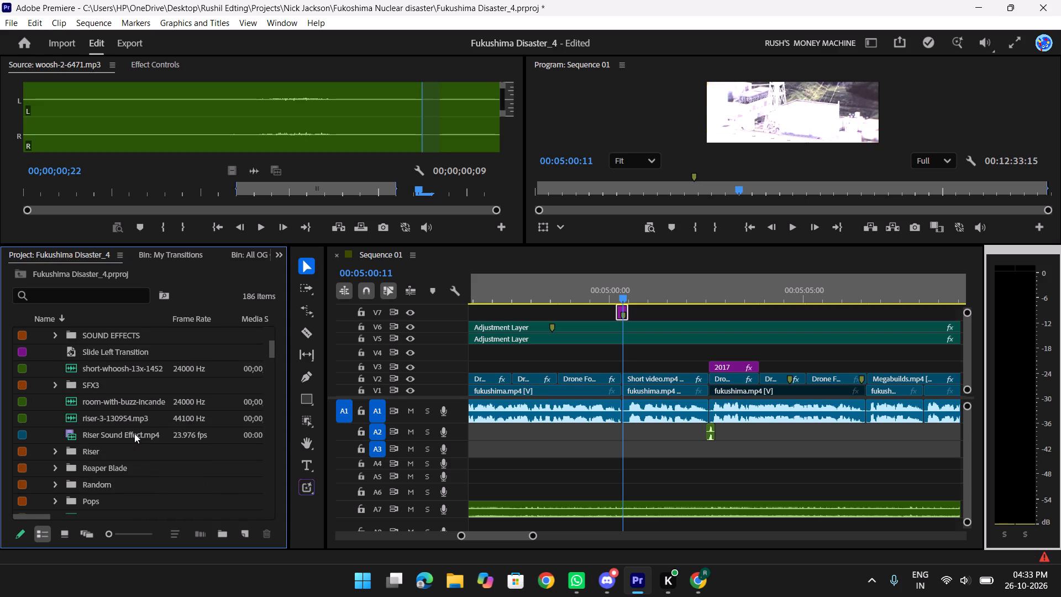
{"action": "scroll", "coordinate": [134, 433], "scroll_direction": "down", "scroll_amount": 2}
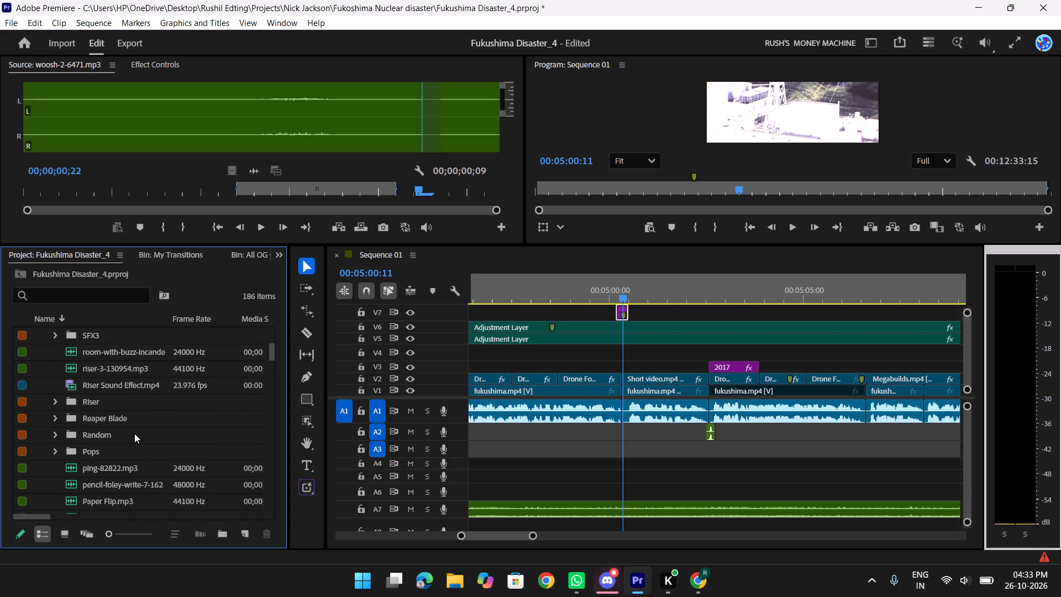
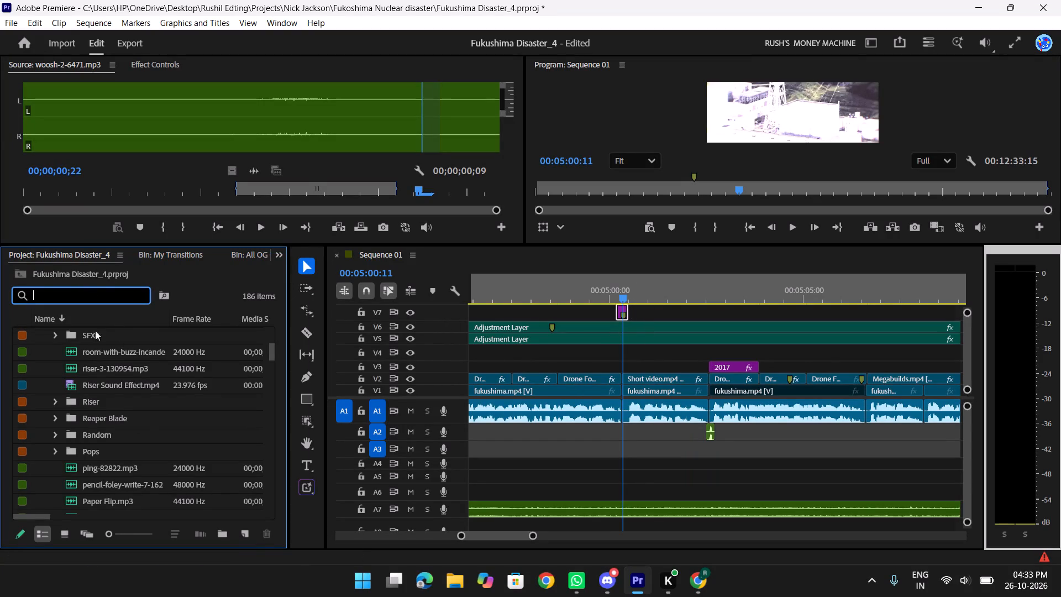
Open flag-6367.mp3 from the SFX pack in the Source monitor and audition the sound.
{"action": "scroll", "coordinate": [118, 411], "scroll_direction": "down", "scroll_amount": 5}
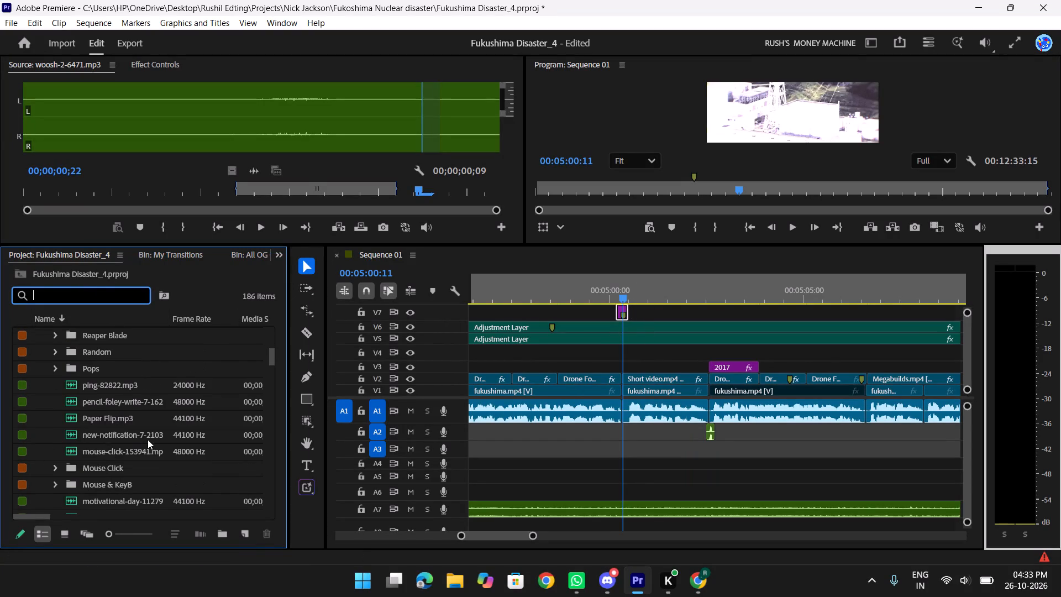
{"action": "left_click", "coordinate": [154, 435]}
{"action": "scroll", "coordinate": [144, 476], "scroll_direction": "down", "scroll_amount": 11}
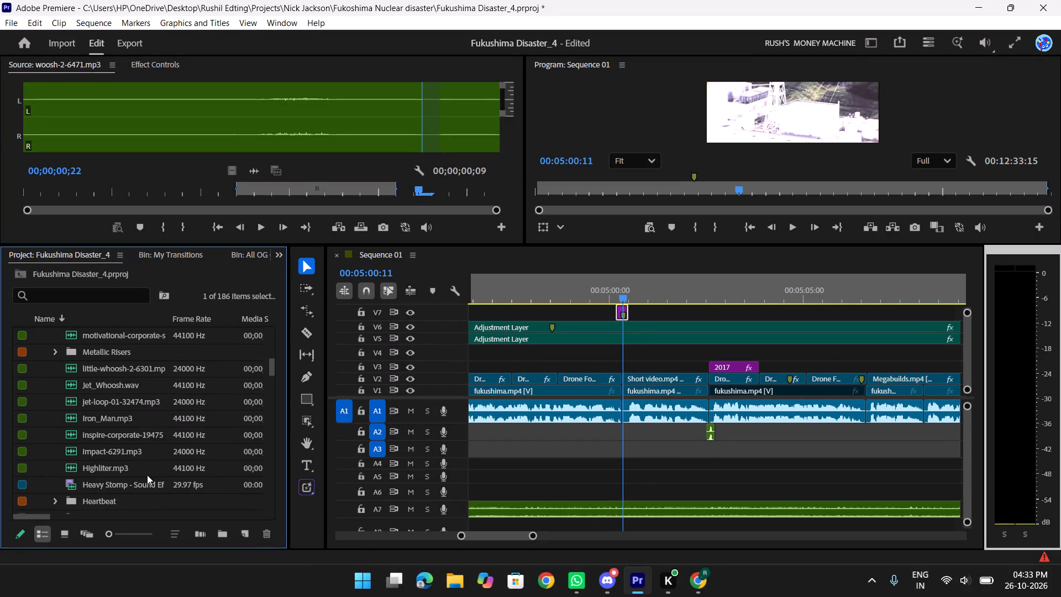
{"action": "scroll", "coordinate": [147, 475], "scroll_direction": "down", "scroll_amount": 10}
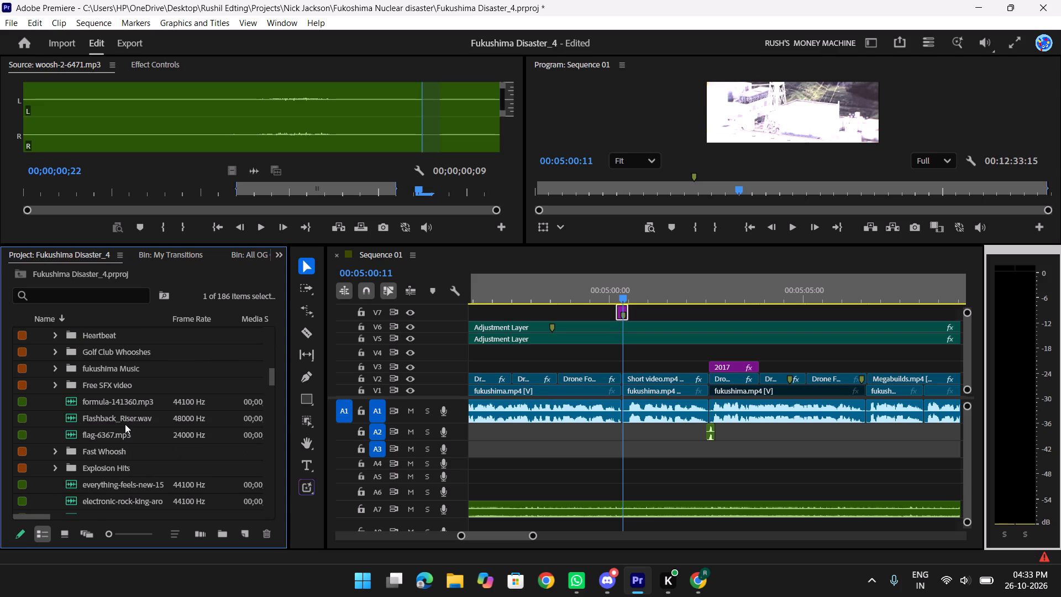
{"action": "left_click", "coordinate": [125, 424]}
{"action": "left_click", "coordinate": [120, 438]}
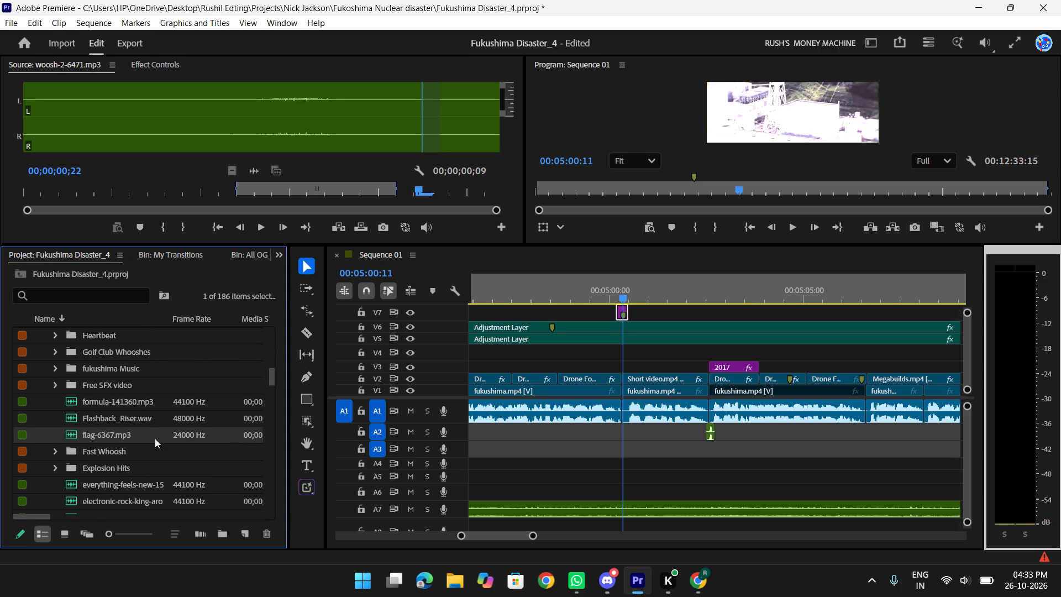
{"action": "double_click", "coordinate": [154, 432]}
{"action": "double_click", "coordinate": [217, 430]}
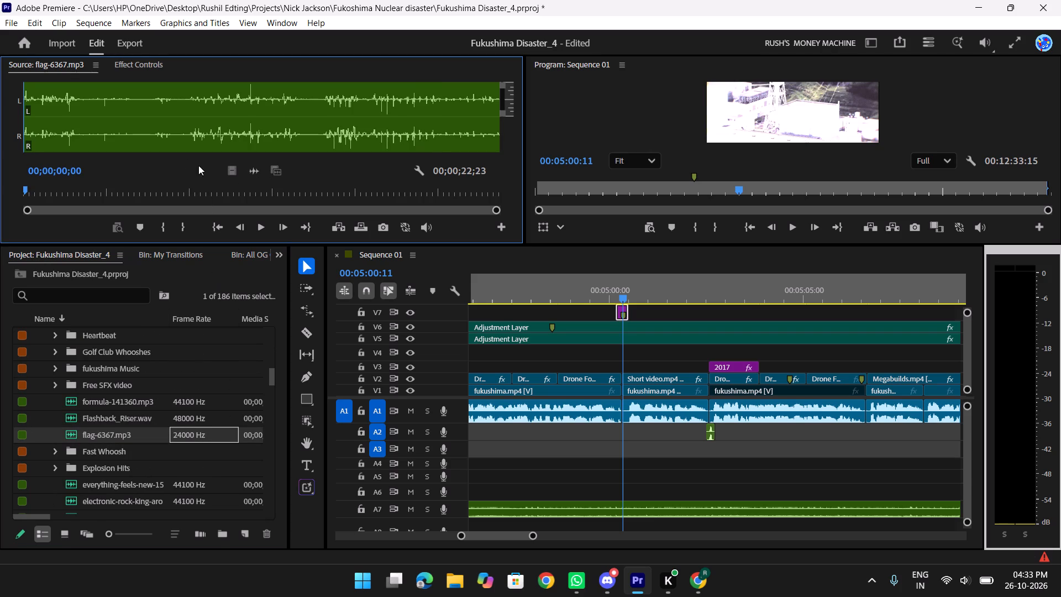
{"action": "key", "text": "space"}
{"action": "key", "text": "space"}
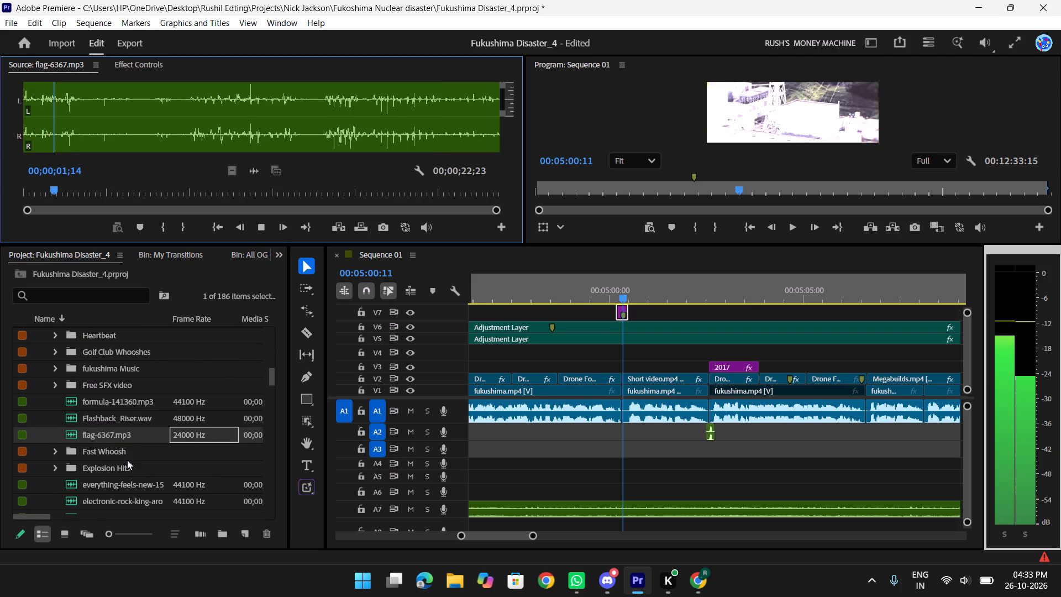
Browse the SFX pack from the Fast Whoosh folder down to its last sounds.
{"action": "scroll", "coordinate": [127, 460], "scroll_direction": "down", "scroll_amount": 8}
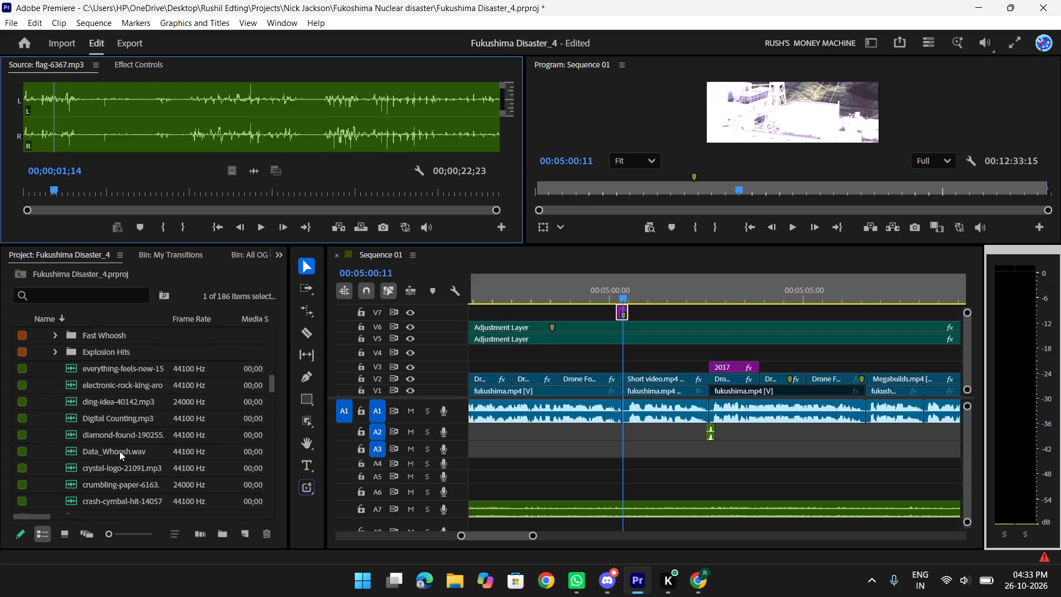
{"action": "scroll", "coordinate": [119, 451], "scroll_direction": "down", "scroll_amount": 5}
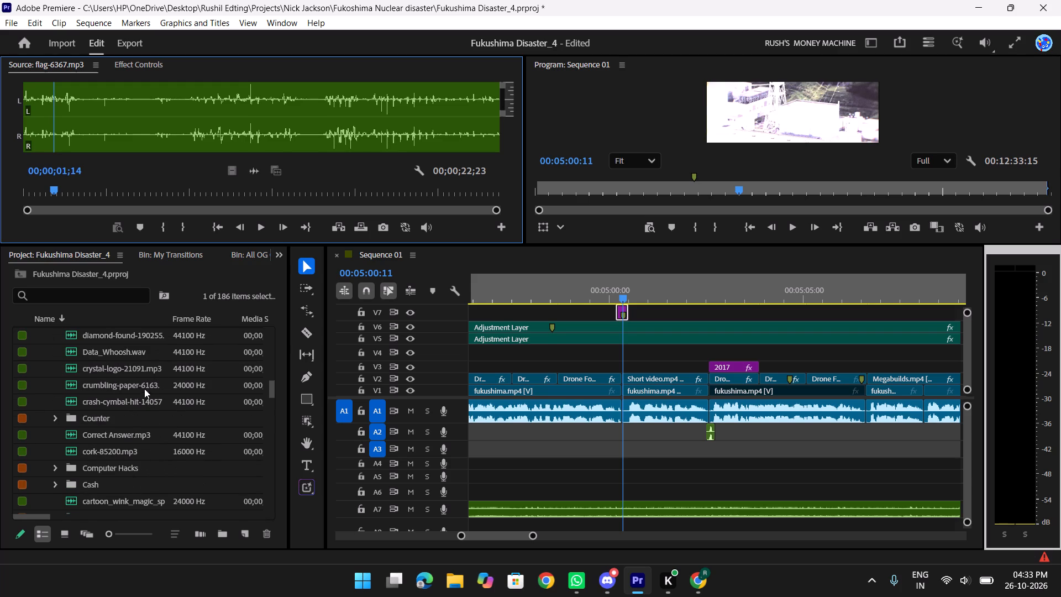
{"action": "scroll", "coordinate": [119, 439], "scroll_direction": "down", "scroll_amount": 3}
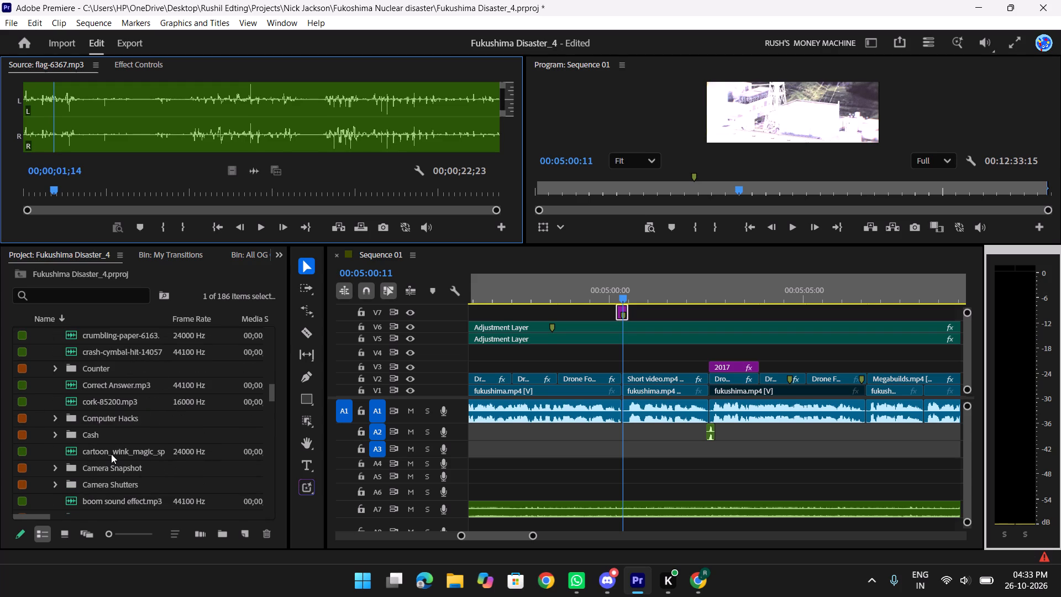
{"action": "left_click", "coordinate": [111, 454]}
{"action": "scroll", "coordinate": [127, 466], "scroll_direction": "down", "scroll_amount": 7}
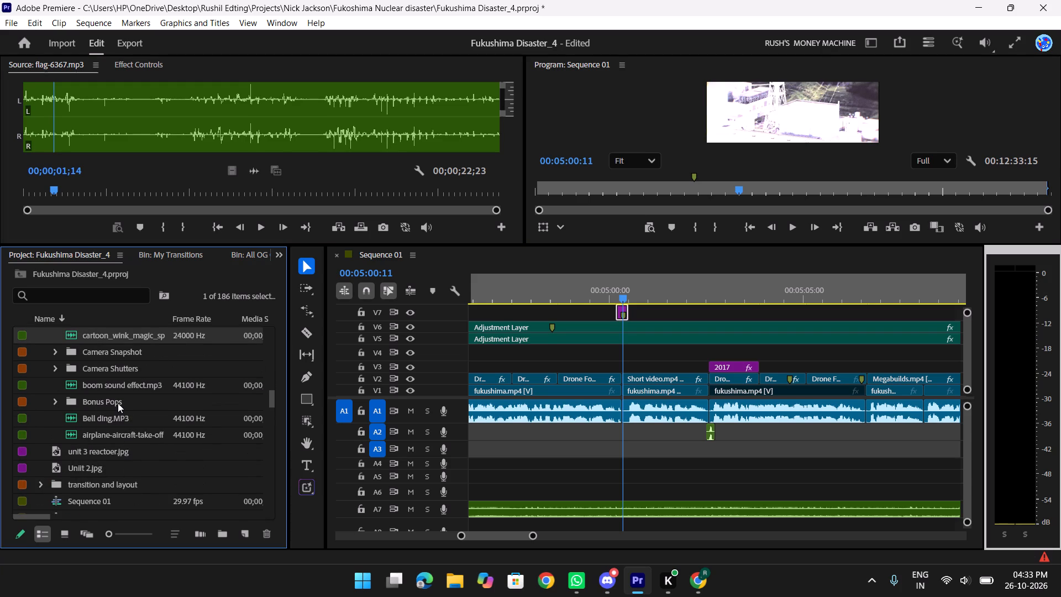
{"action": "scroll", "coordinate": [118, 426], "scroll_direction": "down", "scroll_amount": 4}
Review the SFX pack's sounds and folders back up to the woosh files near its start.
{"action": "scroll", "coordinate": [118, 426], "scroll_direction": "up", "scroll_amount": 9}
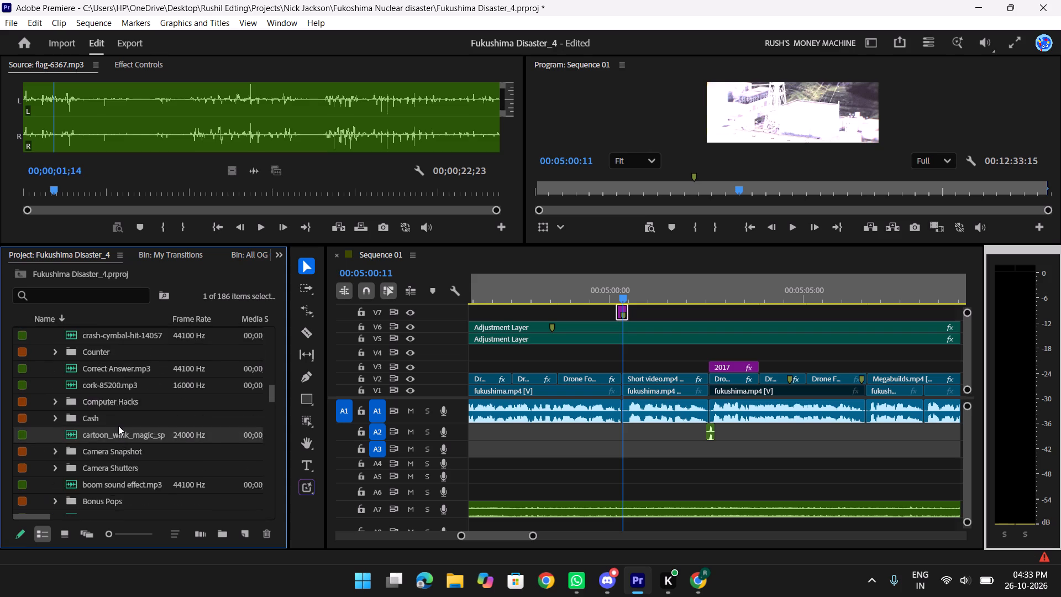
{"action": "scroll", "coordinate": [118, 426], "scroll_direction": "up", "scroll_amount": 20}
{"action": "scroll", "coordinate": [118, 426], "scroll_direction": "up", "scroll_amount": 7}
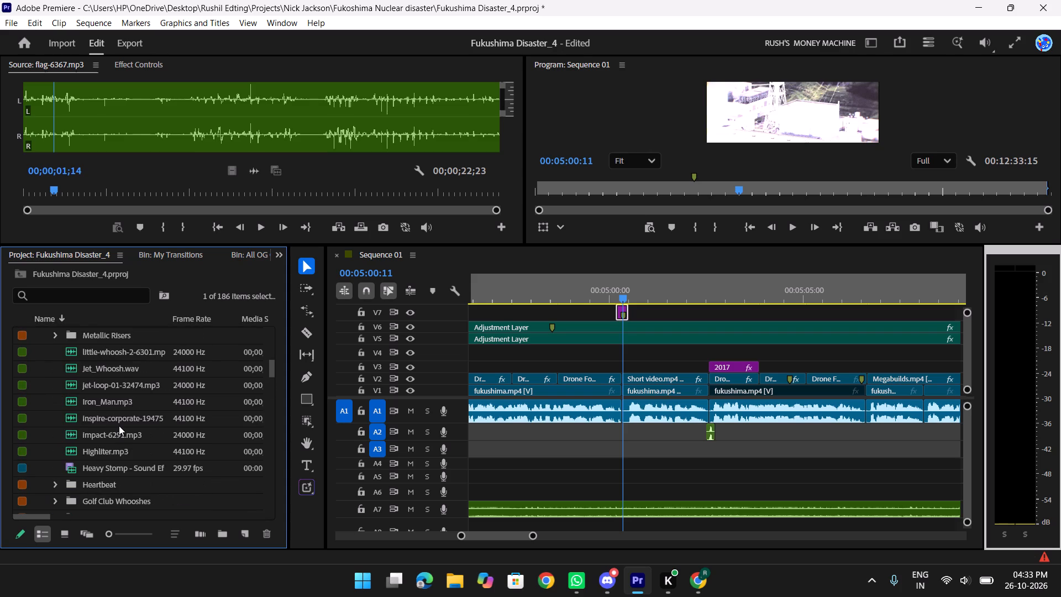
{"action": "scroll", "coordinate": [119, 426], "scroll_direction": "up", "scroll_amount": 10}
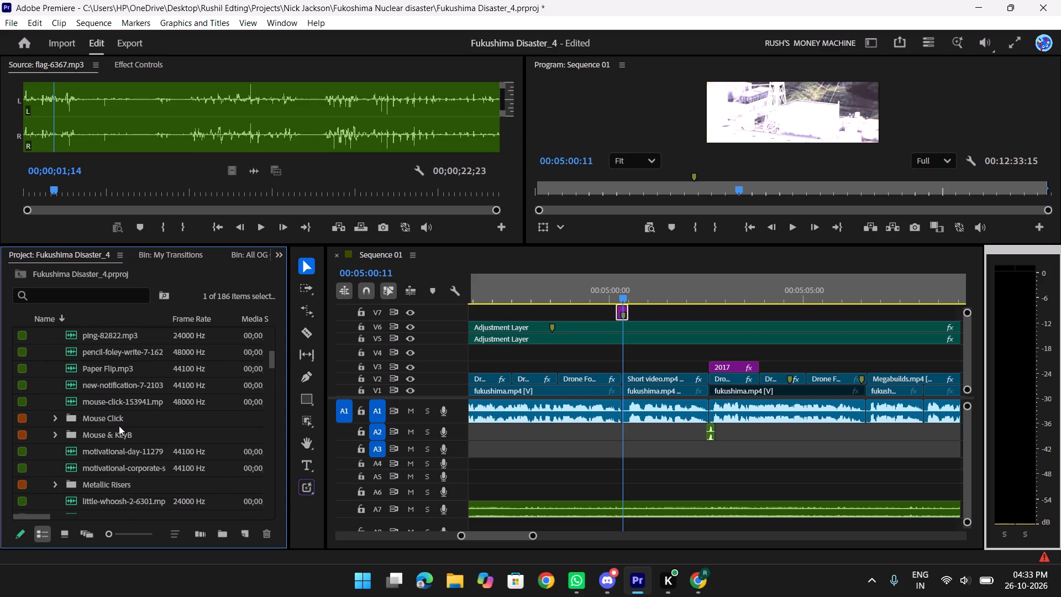
{"action": "scroll", "coordinate": [119, 426], "scroll_direction": "up", "scroll_amount": 6}
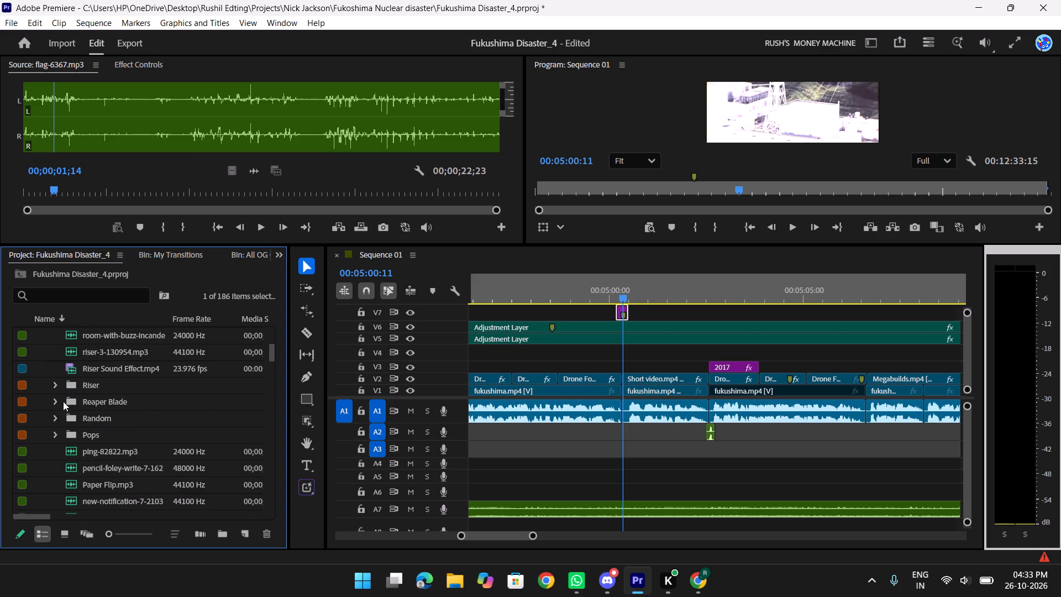
{"action": "scroll", "coordinate": [111, 397], "scroll_direction": "up", "scroll_amount": 12}
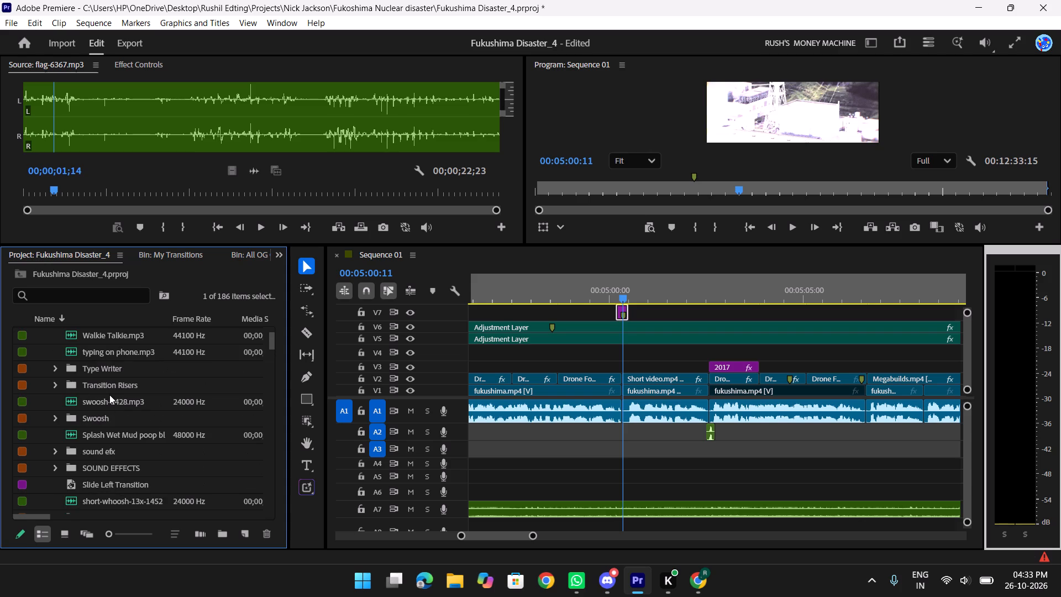
{"action": "scroll", "coordinate": [130, 425], "scroll_direction": "up", "scroll_amount": 10}
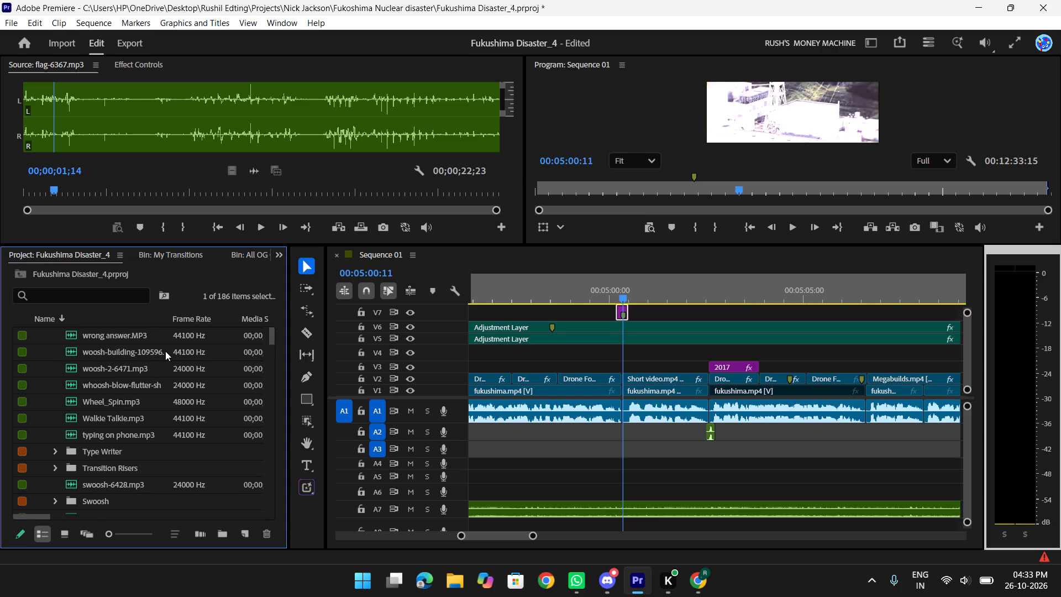
Scan the SFX pack again from the woosh files down to the Heartbeat and Golf Club Whooshes folders.
{"action": "scroll", "coordinate": [141, 423], "scroll_direction": "down", "scroll_amount": 11}
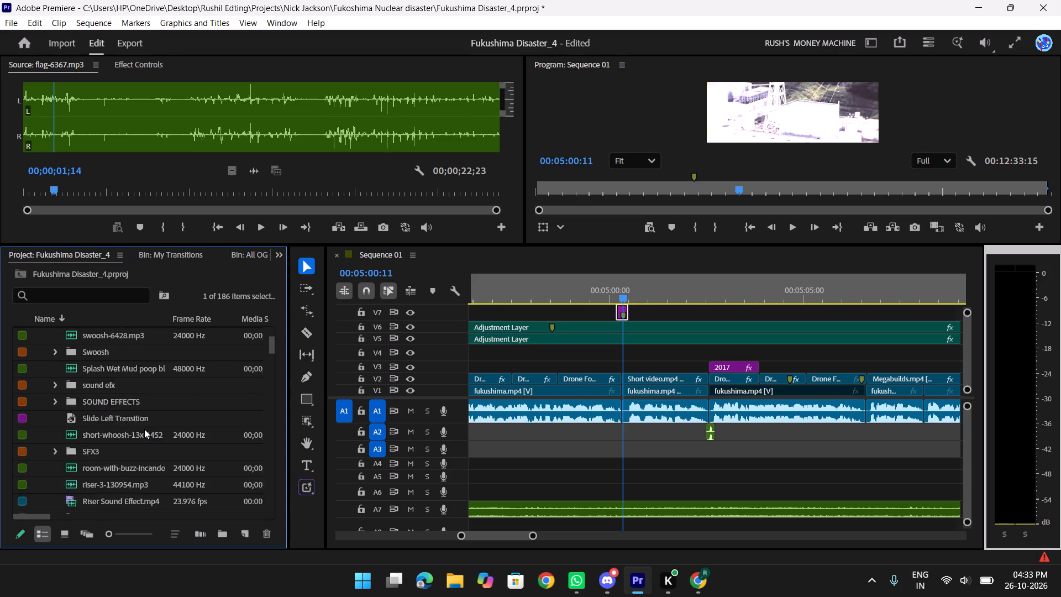
{"action": "scroll", "coordinate": [144, 429], "scroll_direction": "down", "scroll_amount": 12}
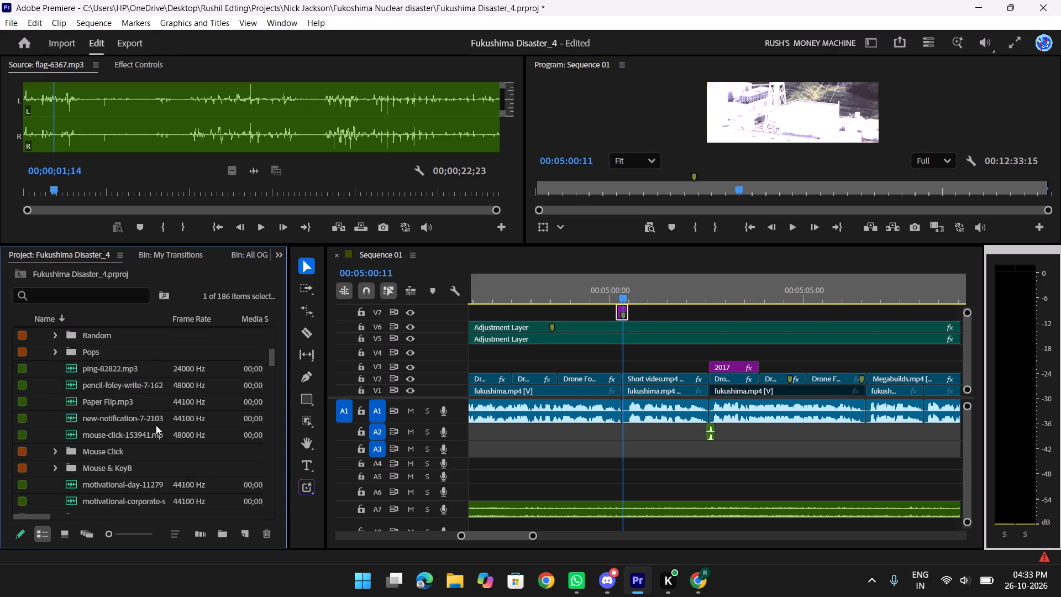
{"action": "scroll", "coordinate": [156, 425], "scroll_direction": "down", "scroll_amount": 7}
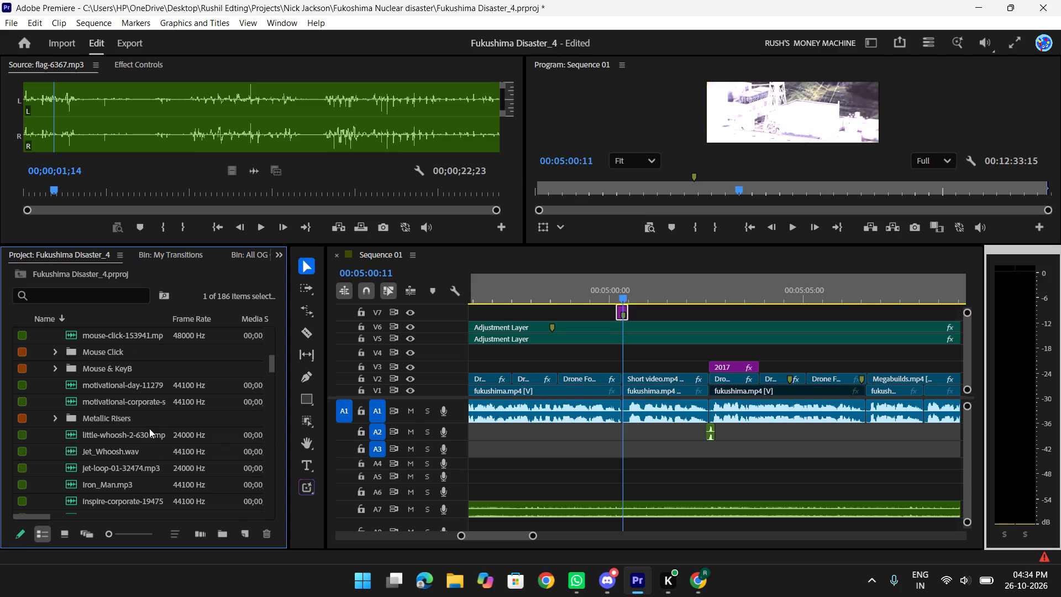
{"action": "scroll", "coordinate": [149, 428], "scroll_direction": "down", "scroll_amount": 6}
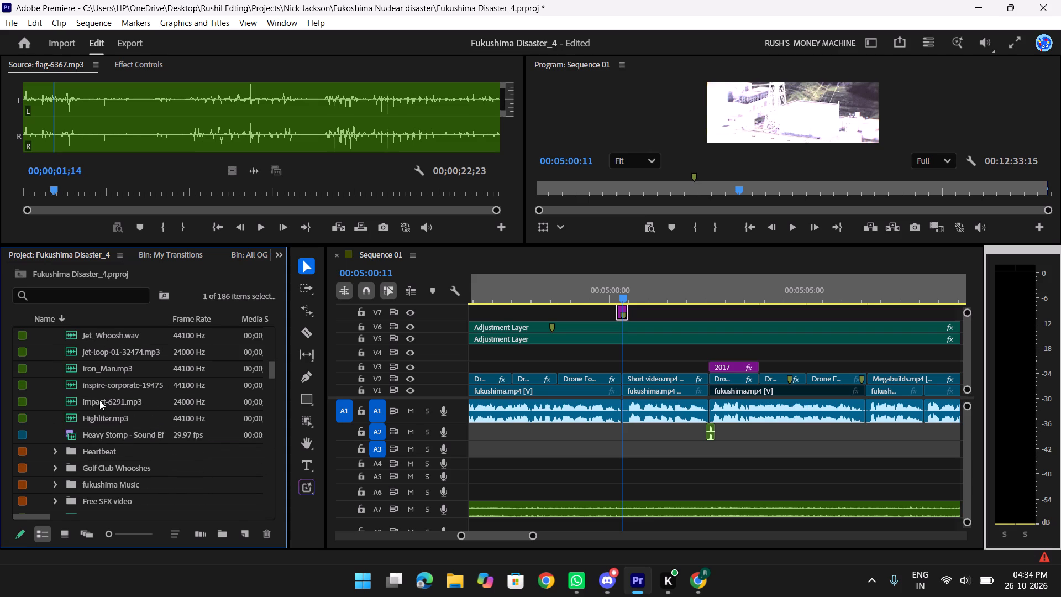
{"action": "scroll", "coordinate": [101, 401], "scroll_direction": "down", "scroll_amount": 5}
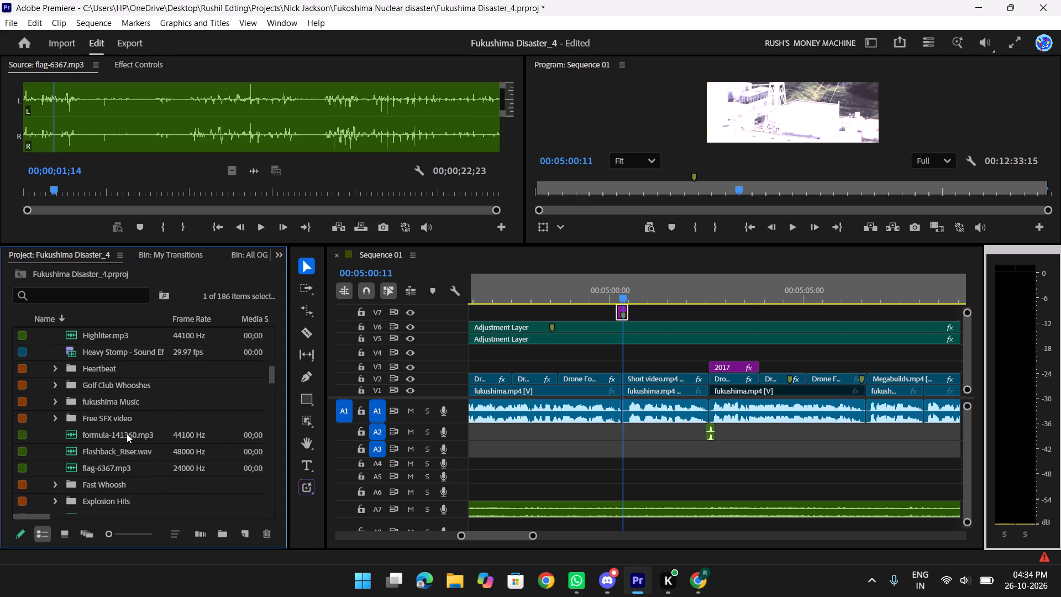
Check the Heartbeat, Golf Club Whooshes, fukushima Music and Free SFX video folders for suitable sounds, collapsing each one after checking.
{"action": "left_click", "coordinate": [54, 373]}
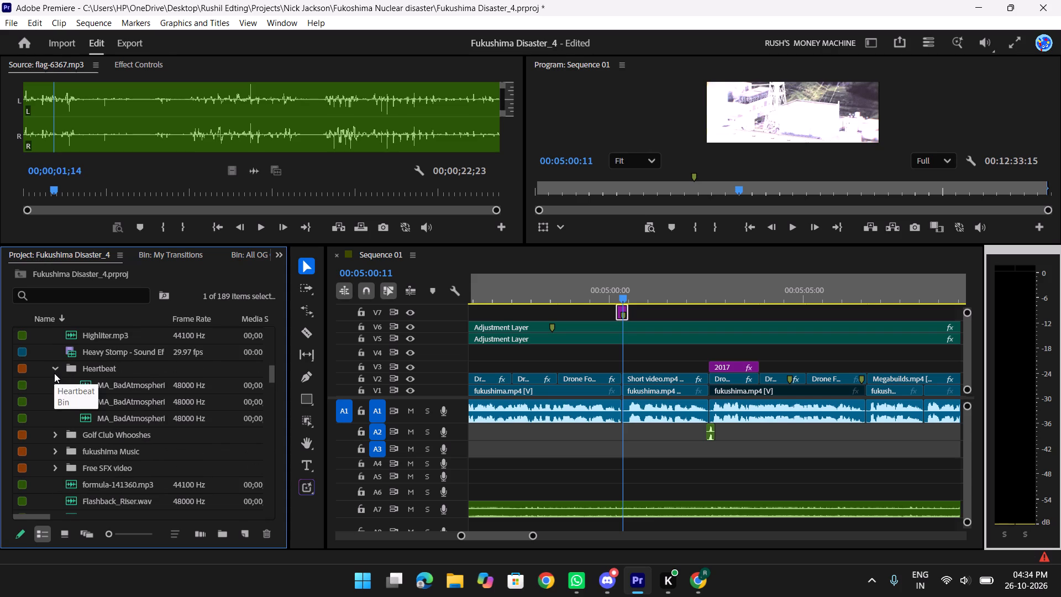
{"action": "left_click", "coordinate": [54, 371]}
{"action": "left_click", "coordinate": [56, 385]}
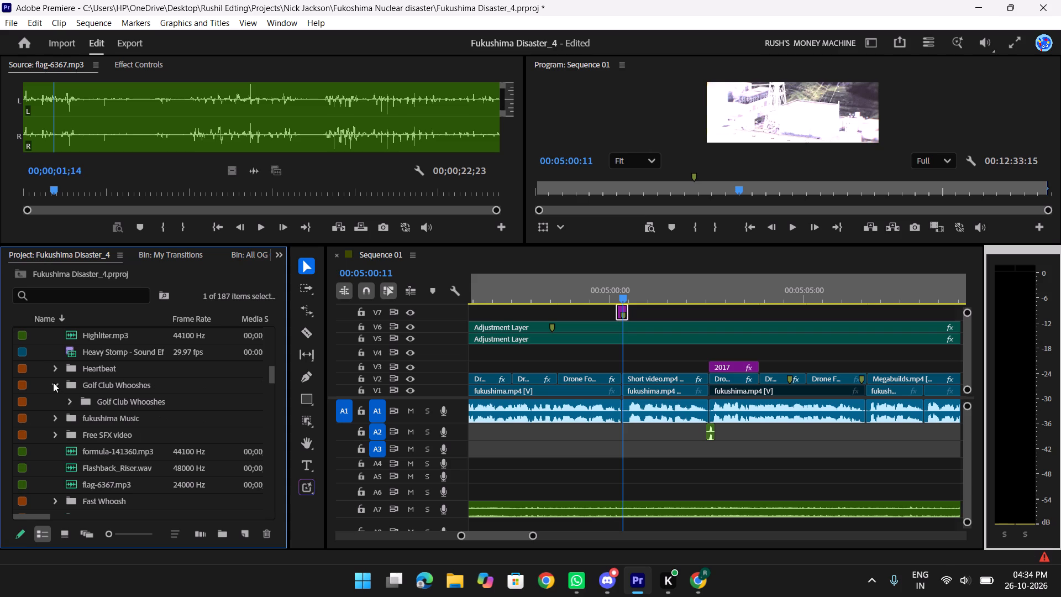
{"action": "left_click", "coordinate": [70, 400]}
{"action": "left_click", "coordinate": [70, 400]}
{"action": "left_click", "coordinate": [56, 383]}
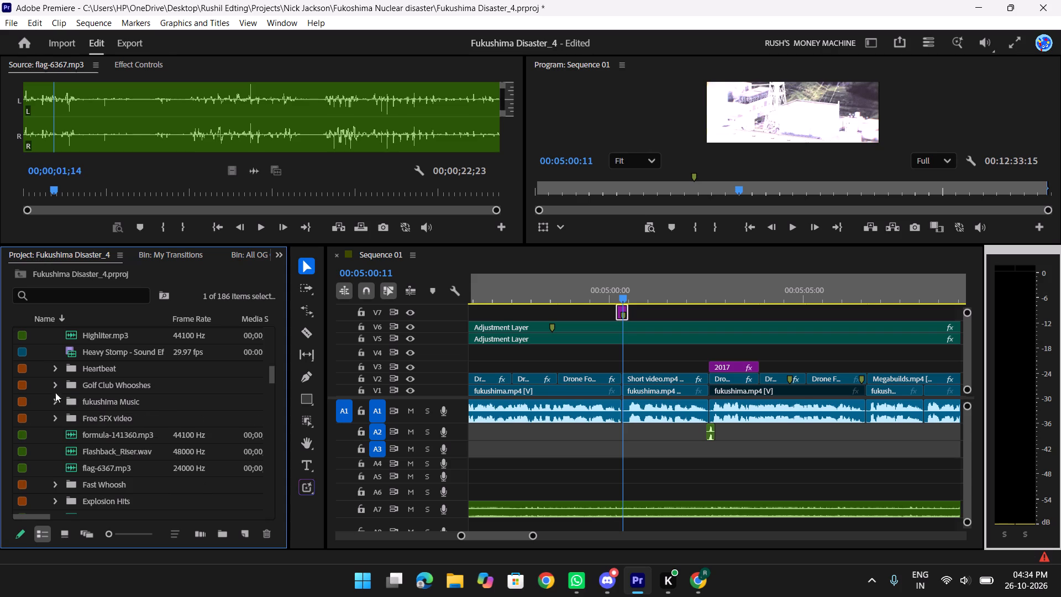
{"action": "left_click", "coordinate": [56, 402]}
{"action": "left_click", "coordinate": [56, 402]}
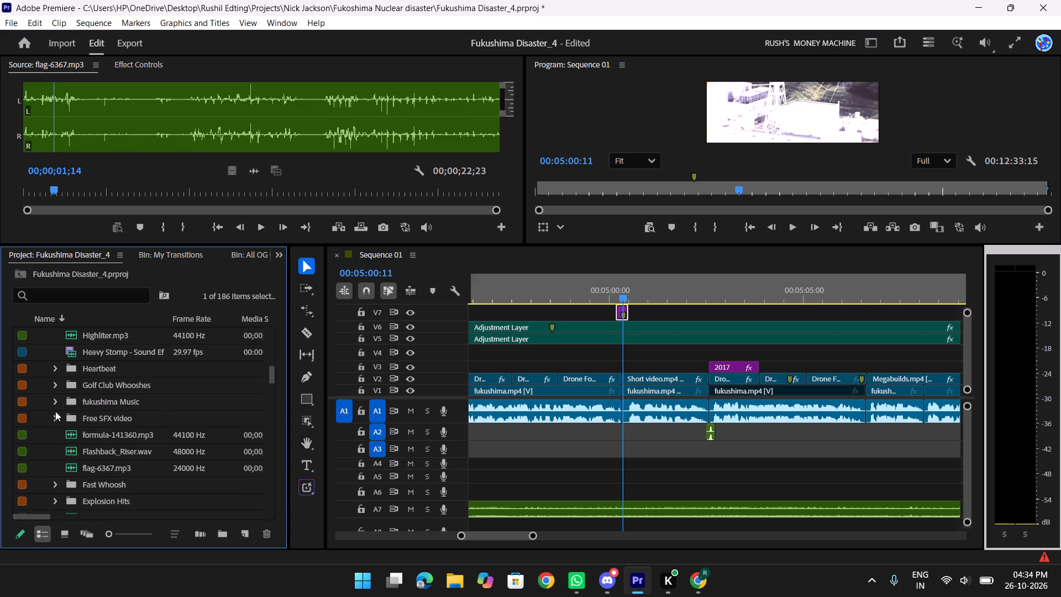
{"action": "left_click", "coordinate": [56, 421]}
{"action": "scroll", "coordinate": [111, 413], "scroll_direction": "down", "scroll_amount": 3}
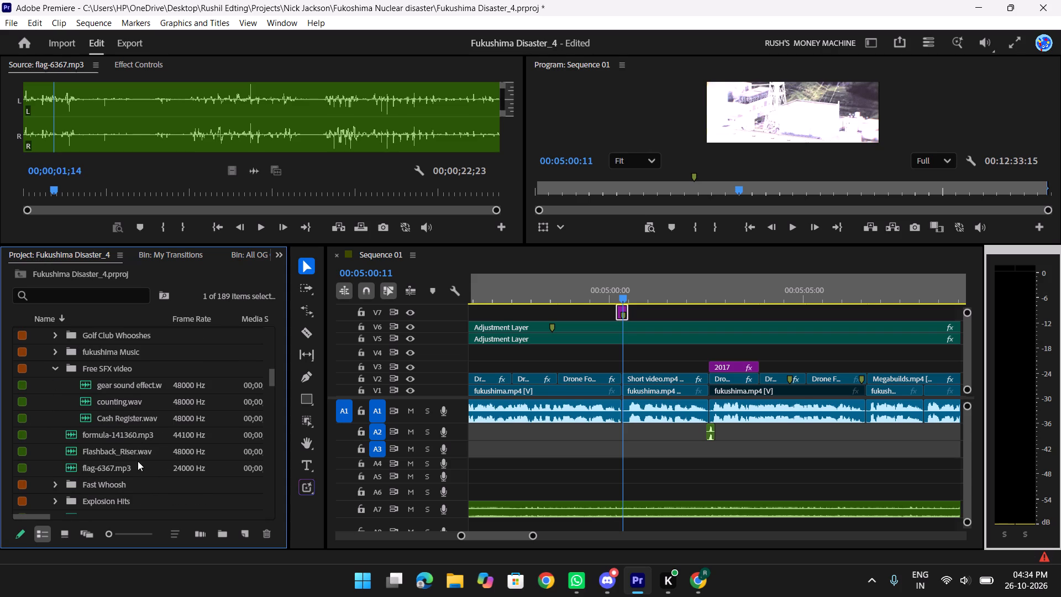
{"action": "left_click", "coordinate": [54, 364]}
{"action": "left_click", "coordinate": [56, 372]}
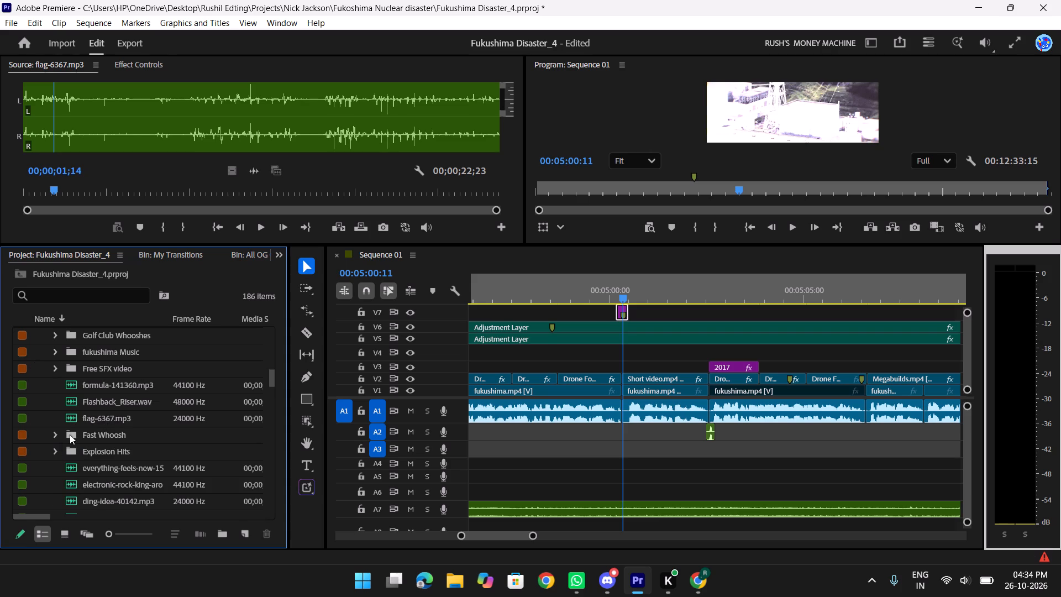
Expand the Fast Whoosh folder and look over its whoosh sounds.
{"action": "left_click", "coordinate": [55, 433]}
{"action": "scroll", "coordinate": [150, 455], "scroll_direction": "down", "scroll_amount": 7}
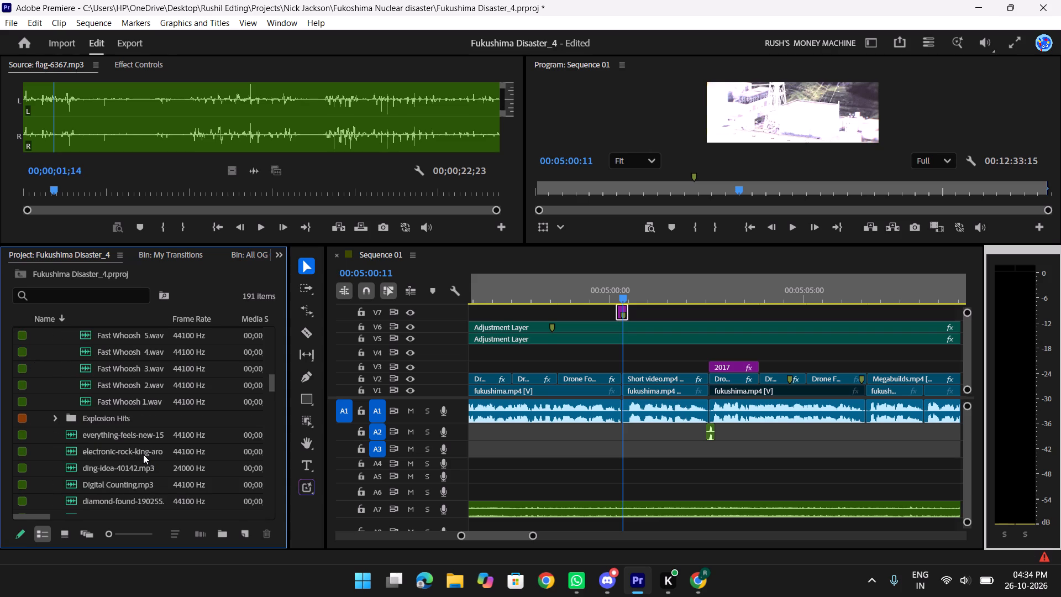
{"action": "scroll", "coordinate": [143, 454], "scroll_direction": "down", "scroll_amount": 4}
{"action": "scroll", "coordinate": [143, 454], "scroll_direction": "up", "scroll_amount": 8}
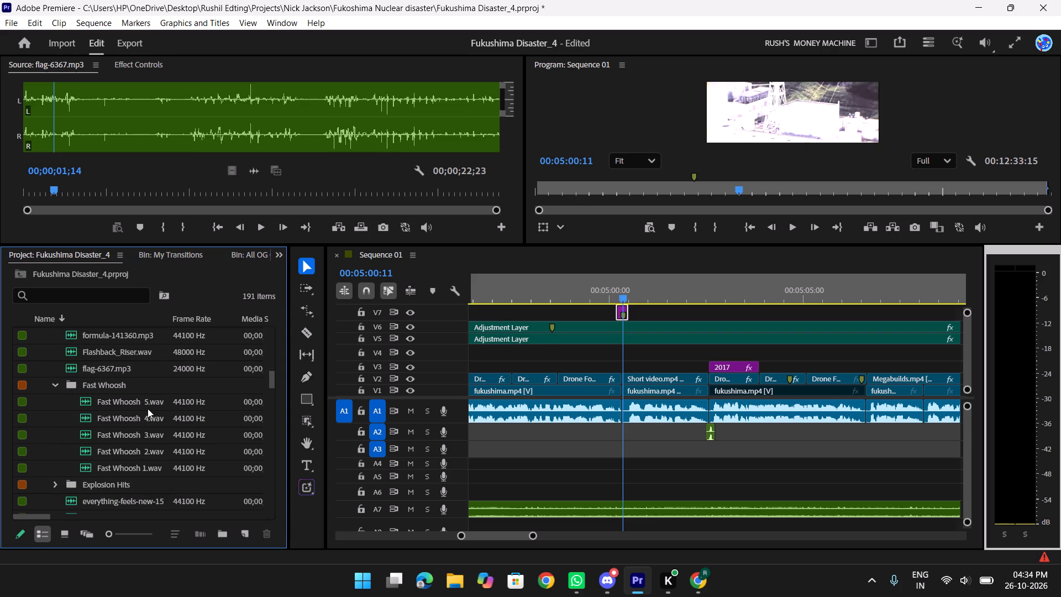
Browse the sounds below Fast Whoosh and expand the Camera Shutters folder to view its contents.
{"action": "scroll", "coordinate": [172, 433], "scroll_direction": "down", "scroll_amount": 9}
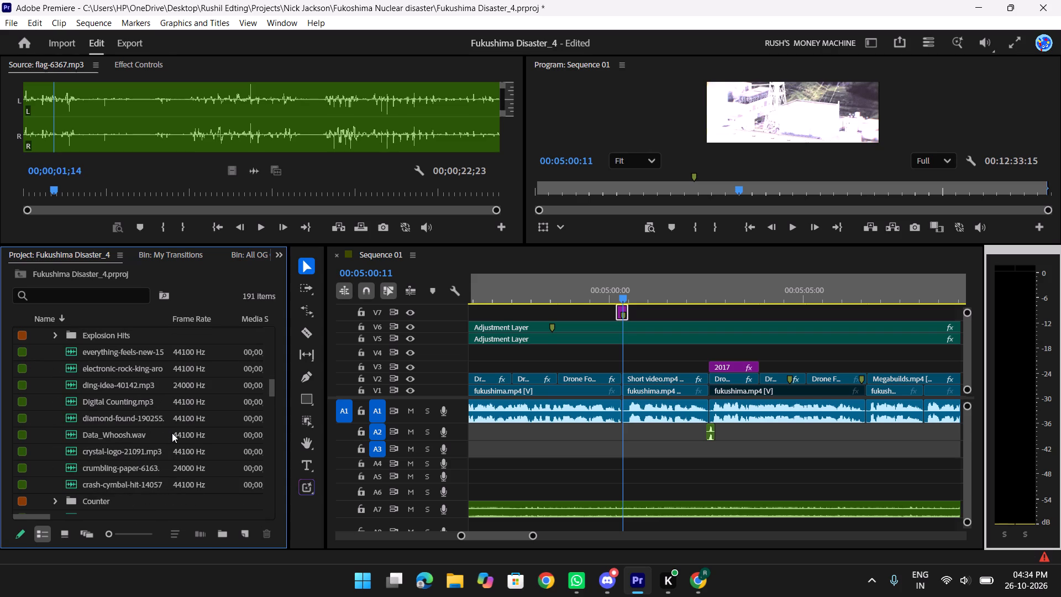
{"action": "scroll", "coordinate": [108, 462], "scroll_direction": "down", "scroll_amount": 1}
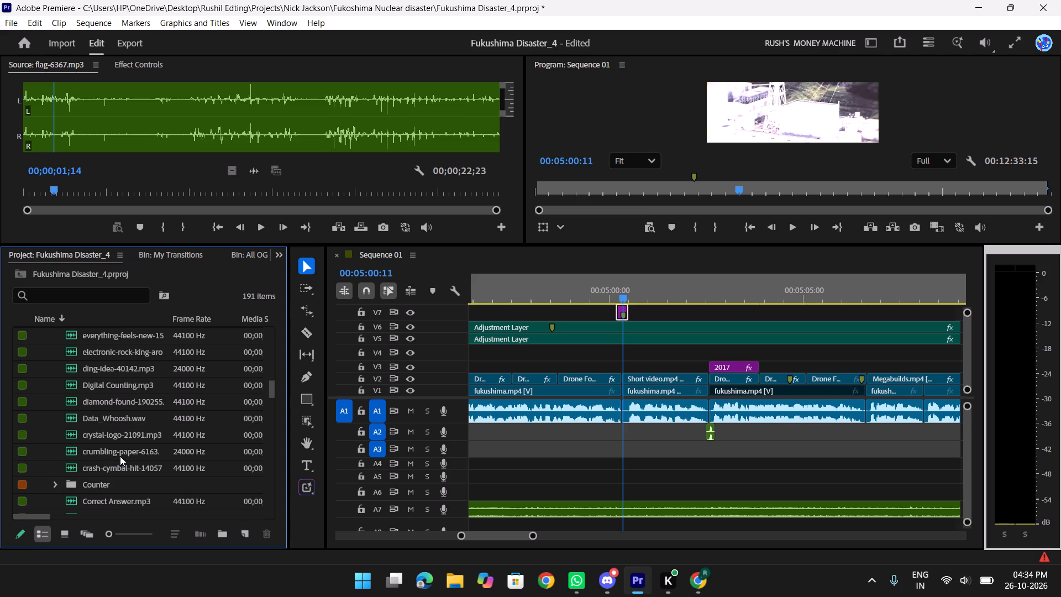
{"action": "scroll", "coordinate": [120, 456], "scroll_direction": "down", "scroll_amount": 7}
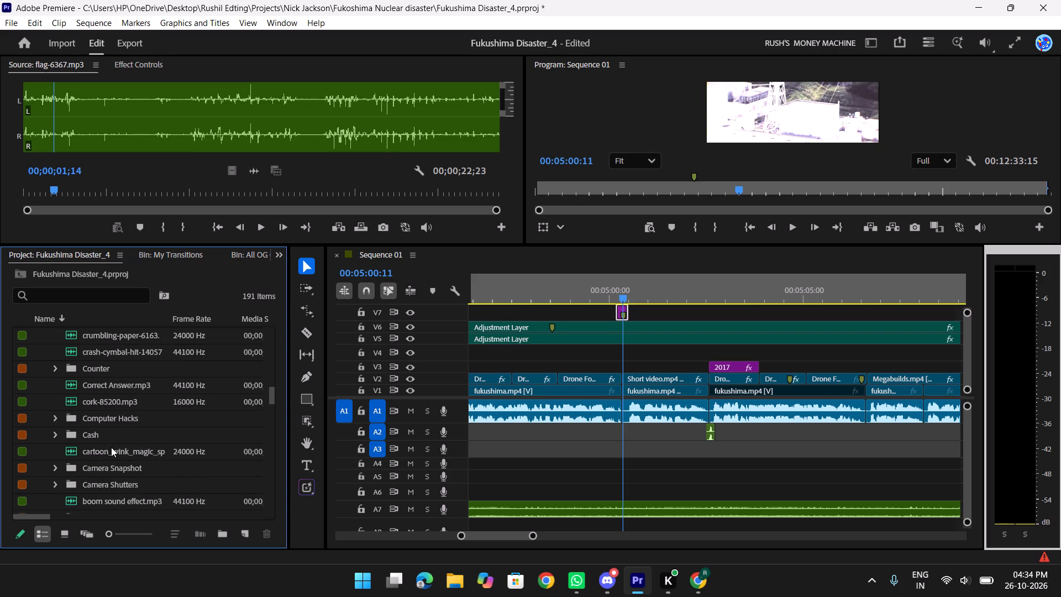
{"action": "scroll", "coordinate": [104, 441], "scroll_direction": "down", "scroll_amount": 3}
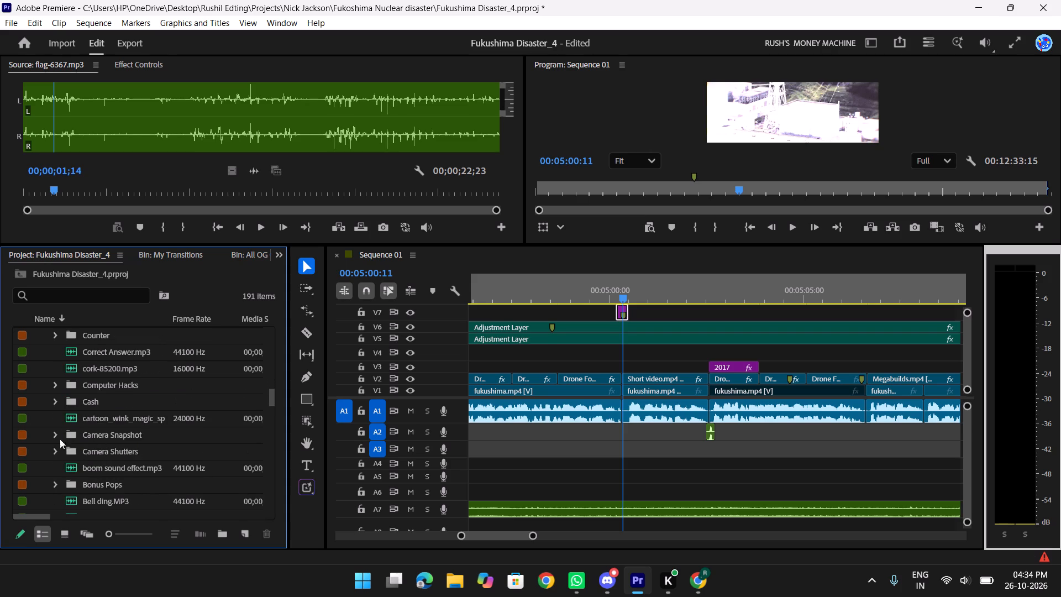
{"action": "left_click", "coordinate": [52, 435]}
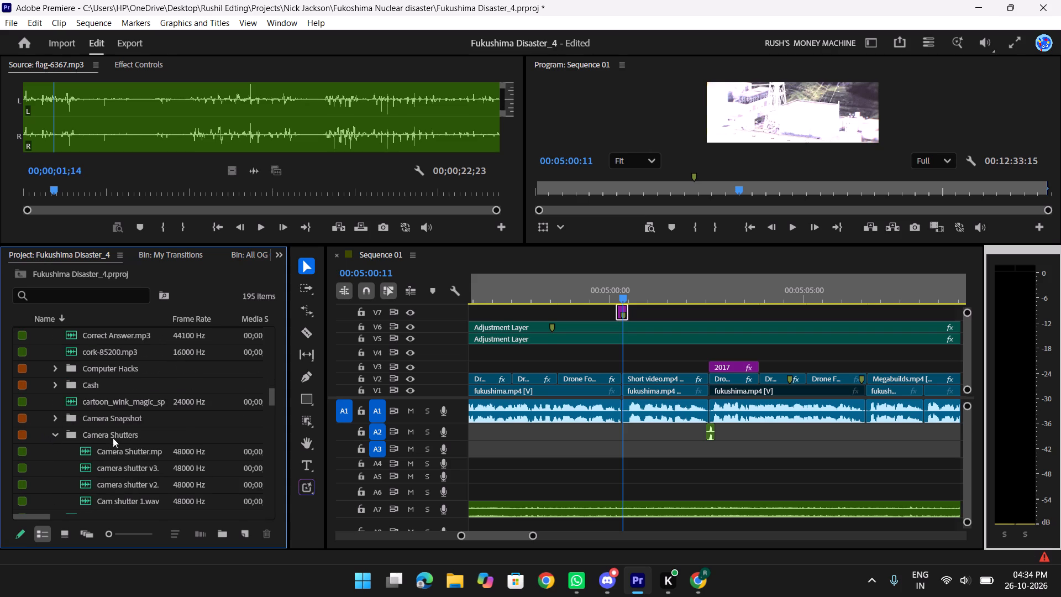
Audition Camera Shutter.mp3, camera shutter v3, camera shutter v2 and Cam shutter 1.wav from the Camera Shutters folder.
{"action": "double_click", "coordinate": [137, 450]}
{"action": "key", "text": "space"}
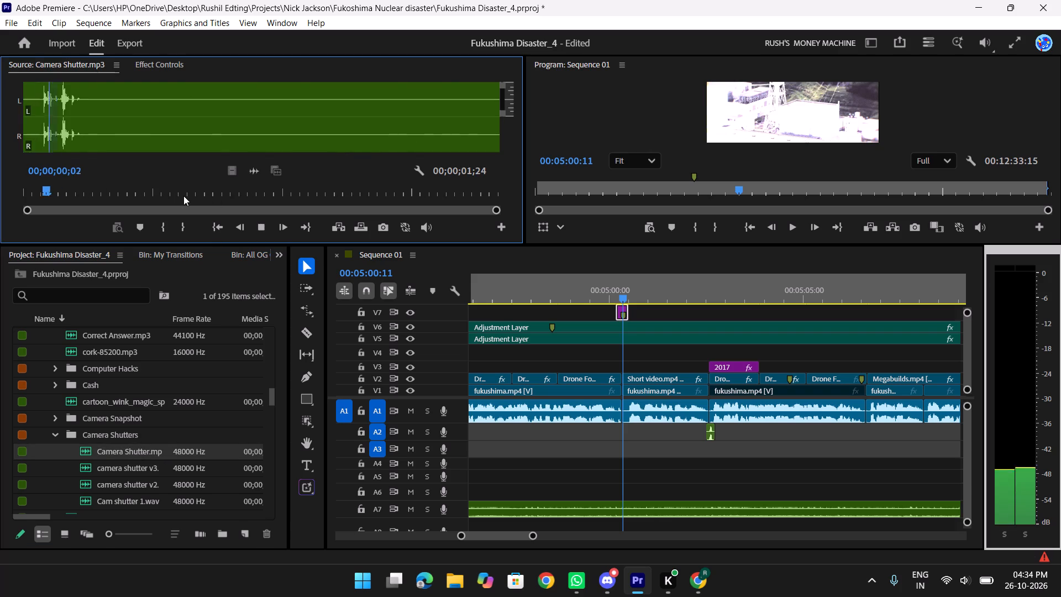
{"action": "key", "text": "space"}
{"action": "double_click", "coordinate": [132, 468]}
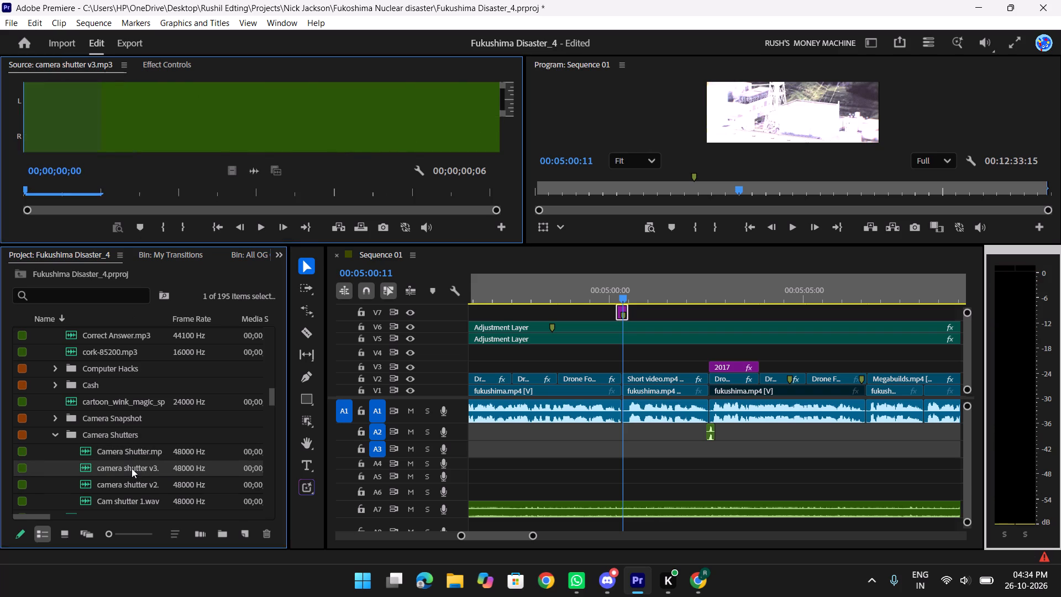
{"action": "key", "text": "space"}
{"action": "double_click", "coordinate": [135, 483]}
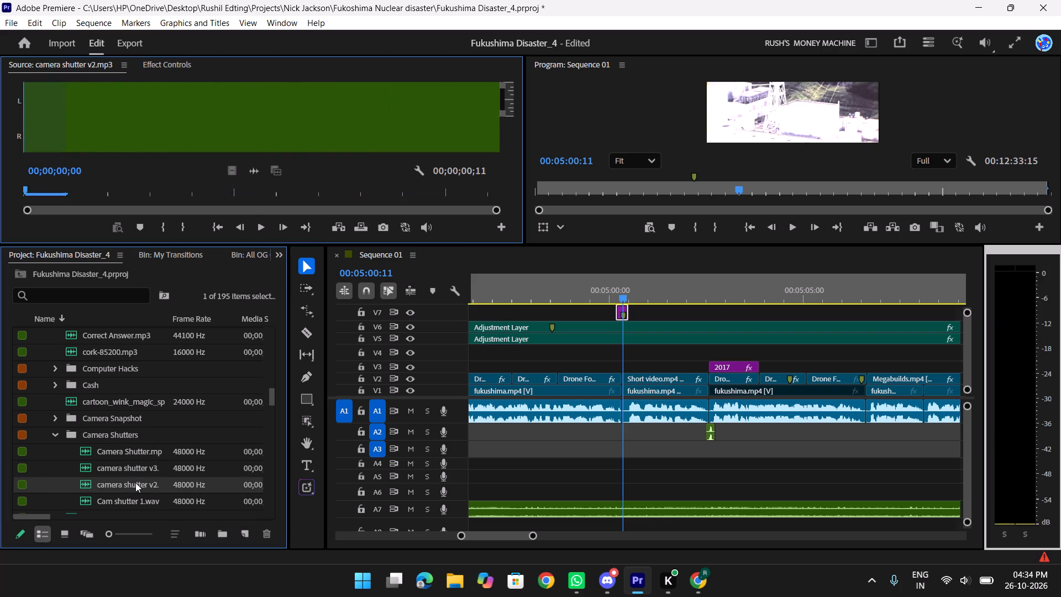
{"action": "key", "text": "space"}
{"action": "key", "text": "space"}
{"action": "double_click", "coordinate": [134, 504]}
{"action": "key", "text": "space"}
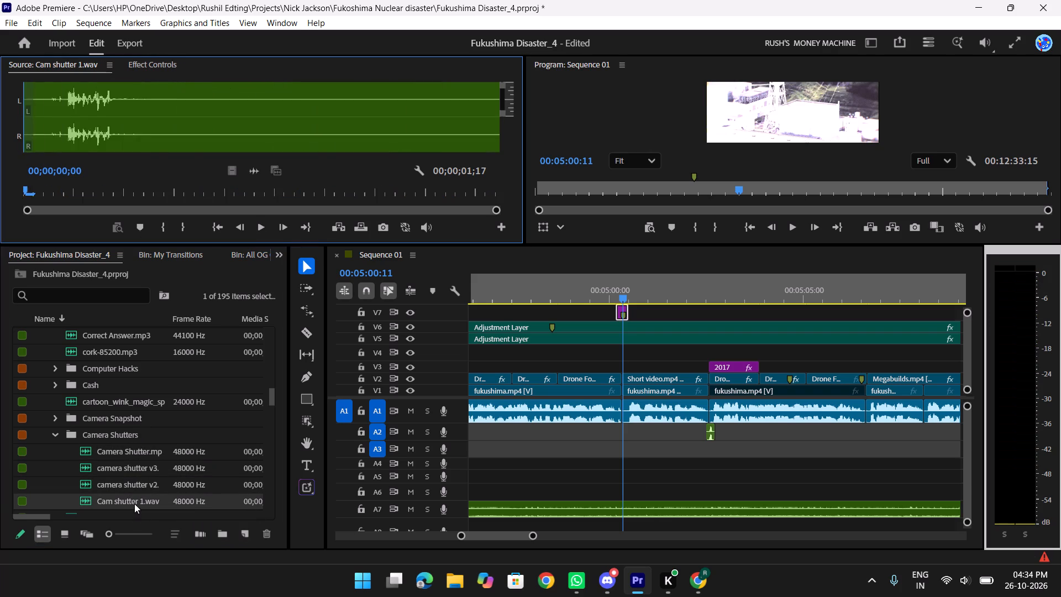
{"action": "key", "text": "space"}
Replay Camera Shutter.mp3 and mark in and out points around its opening shutter sound, about 11 frames long.
{"action": "double_click", "coordinate": [140, 448]}
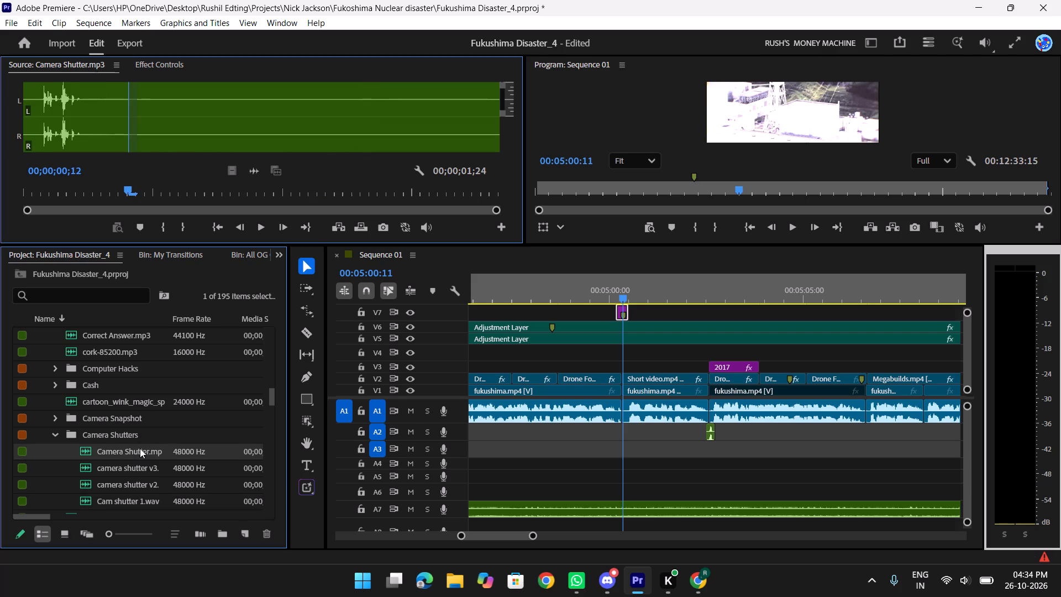
{"action": "key", "text": "space"}
{"action": "key", "text": "space"}
{"action": "left_click_drag", "start_coordinate": [170, 193], "coordinate": [0, 193]}
{"action": "key", "text": "space"}
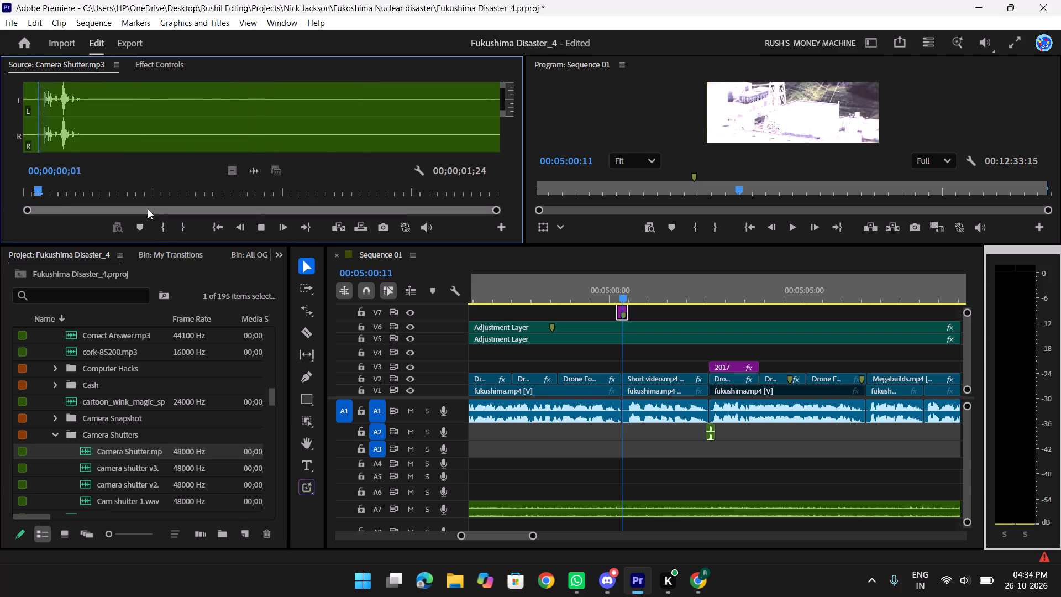
{"action": "key", "text": "space"}
{"action": "left_click_drag", "start_coordinate": [117, 188], "coordinate": [30, 189]}
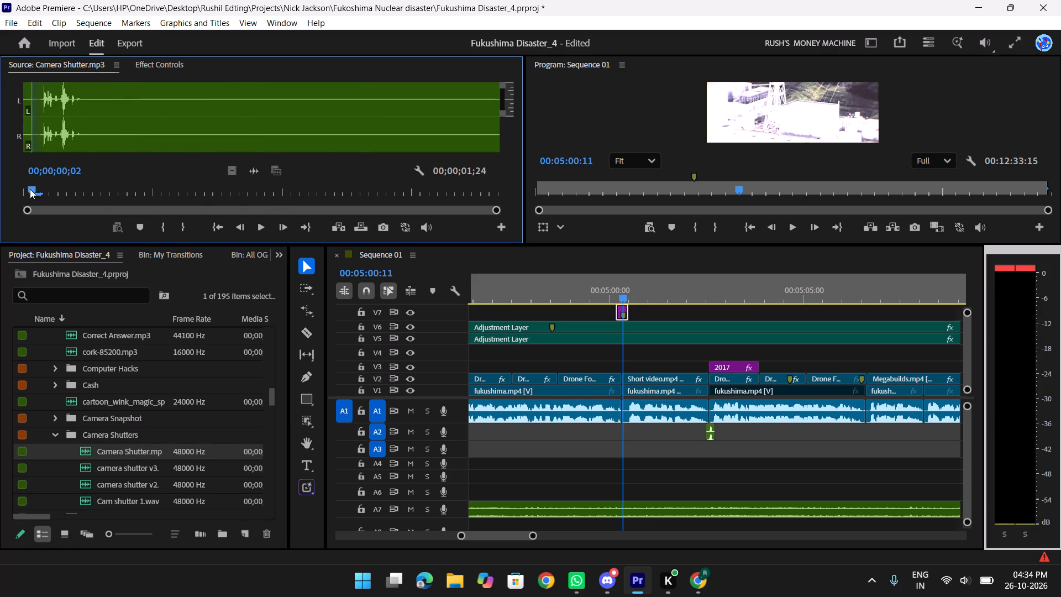
{"action": "left_click_drag", "start_coordinate": [30, 189], "coordinate": [25, 190]}
{"action": "type", "text": "i o"}
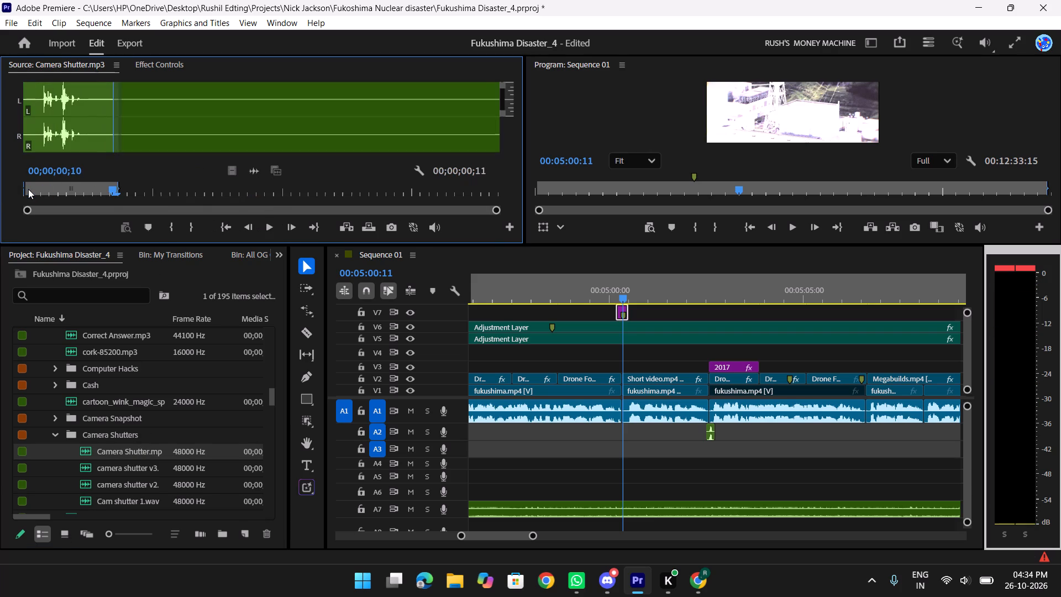
Place the marked Camera Shutter.mp3 section on A2, starting with the Flash Animation clip at the Short video cut.
{"action": "left_click_drag", "start_coordinate": [261, 172], "coordinate": [703, 441]}
{"action": "left_click_drag", "start_coordinate": [703, 441], "coordinate": [618, 434]}
Play the flash transition at the Short video cut repeatedly to judge the shutter sound's timing against the flash.
{"action": "type", "text": "tt"}
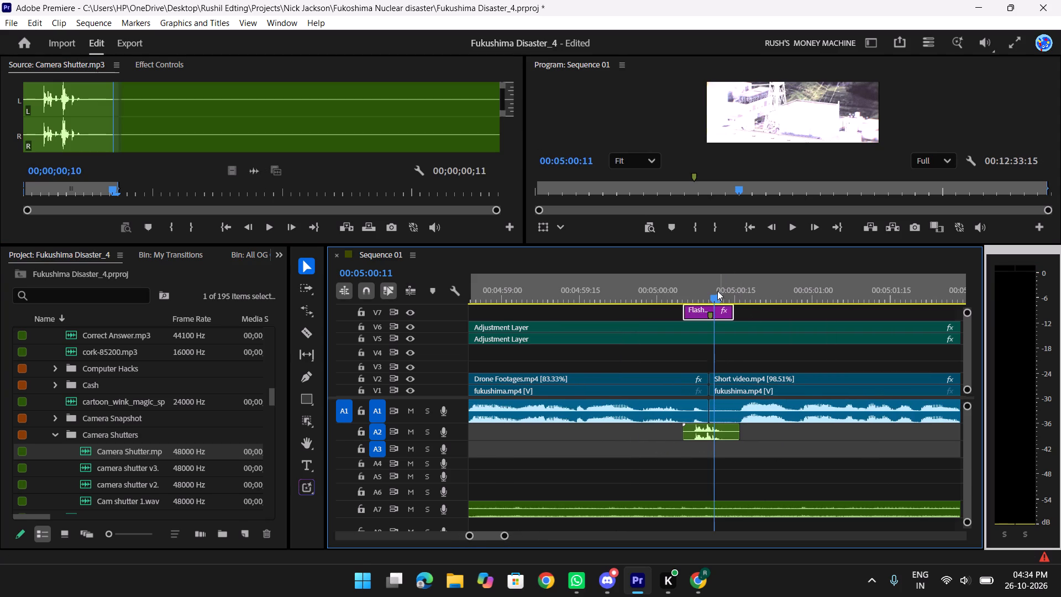
{"action": "left_click_drag", "start_coordinate": [707, 279], "coordinate": [648, 282]}
{"action": "key", "text": "space"}
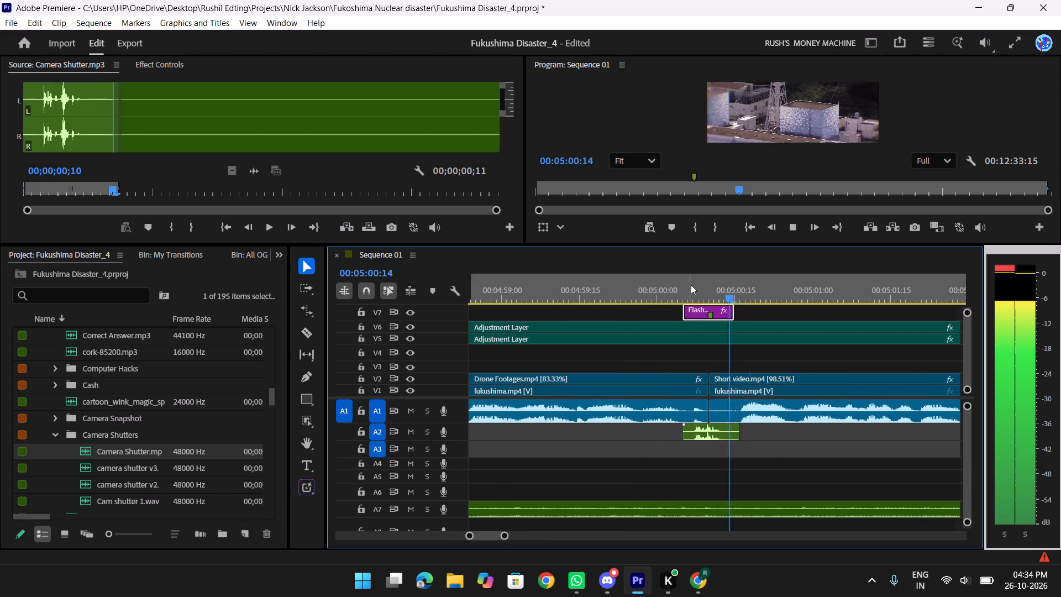
{"action": "key", "text": "space"}
{"action": "left_click_drag", "start_coordinate": [747, 289], "coordinate": [690, 299]}
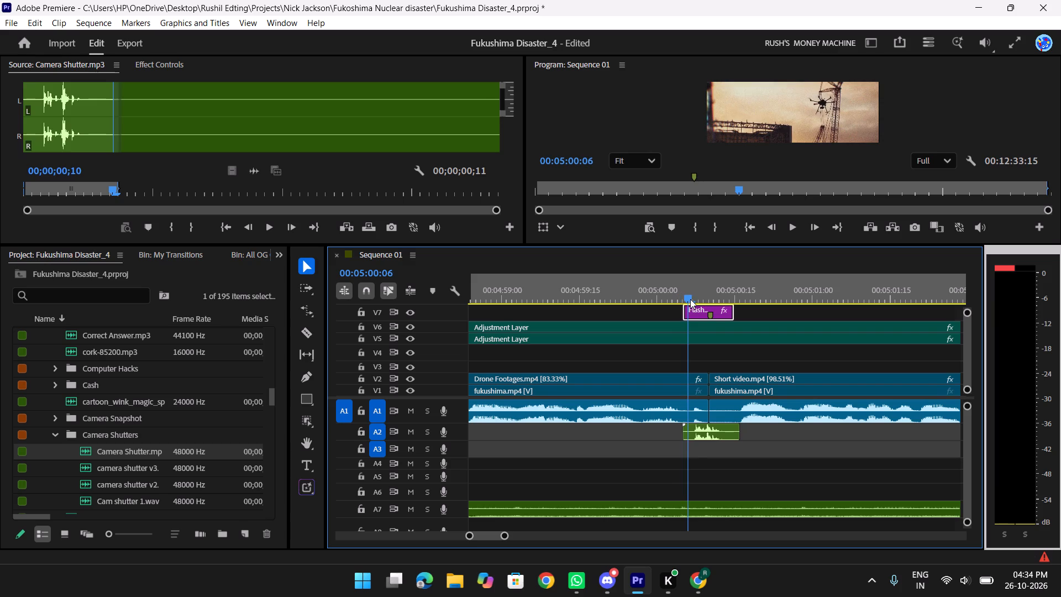
{"action": "left_click_drag", "start_coordinate": [690, 299], "coordinate": [659, 306]}
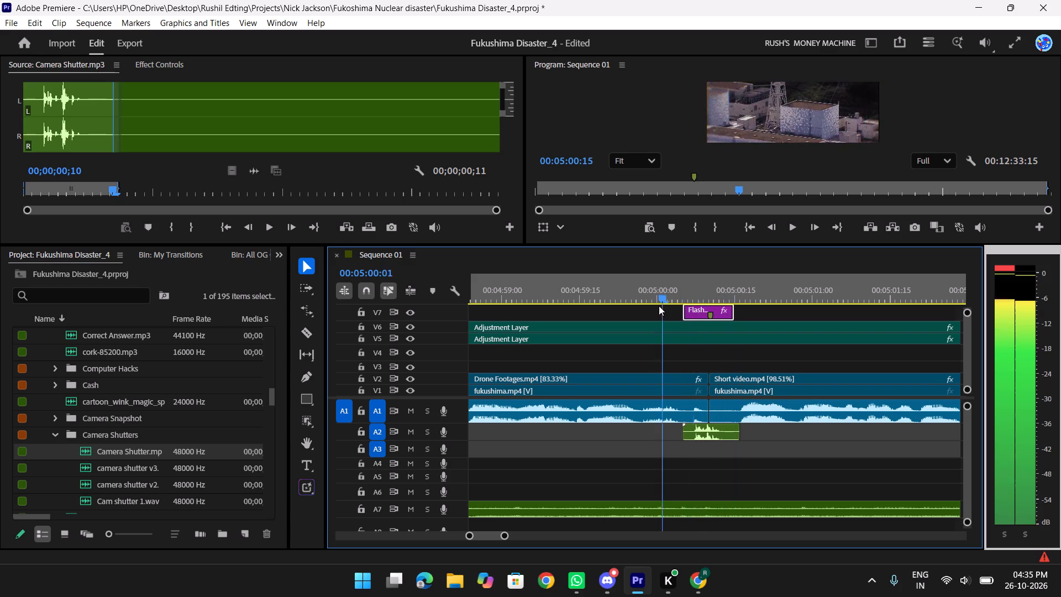
{"action": "left_click_drag", "start_coordinate": [659, 306], "coordinate": [651, 306]}
{"action": "key", "text": "space"}
{"action": "key", "text": "space"}
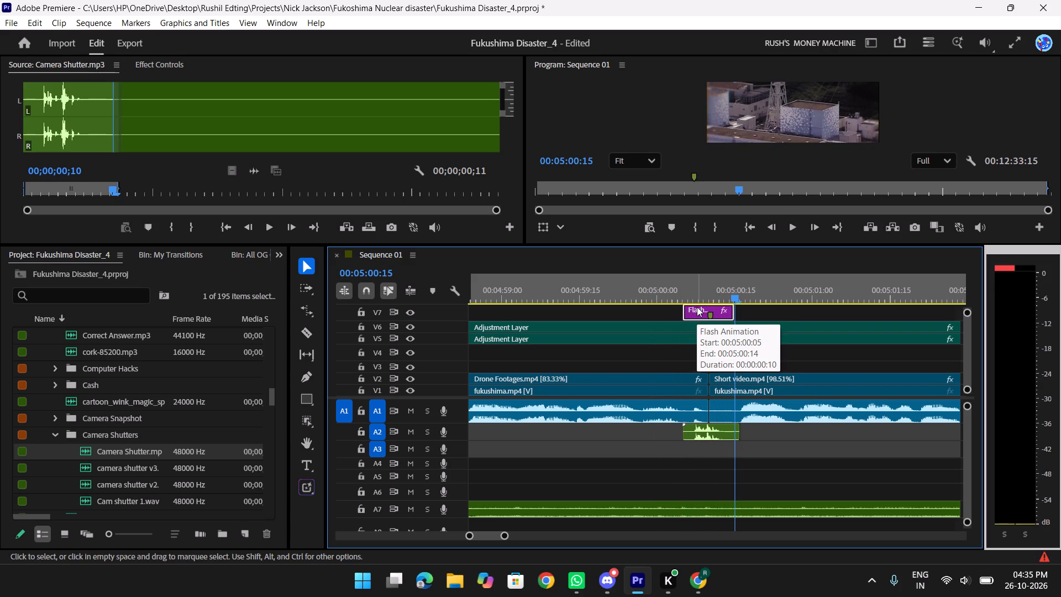
{"action": "left_click_drag", "start_coordinate": [718, 298], "coordinate": [646, 301]}
{"action": "key", "text": "space"}
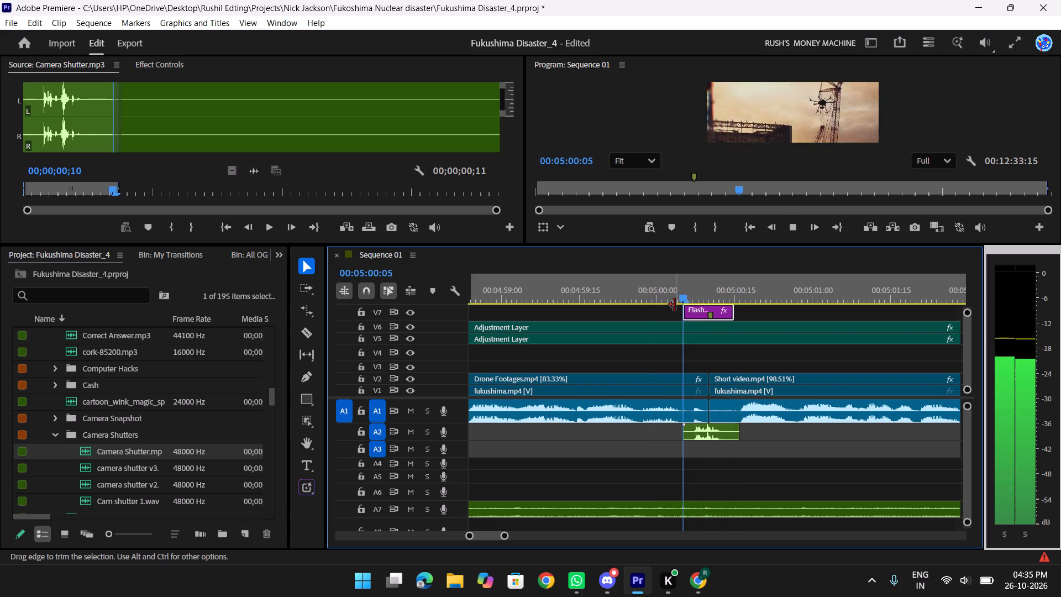
{"action": "key", "text": "space"}
{"action": "left_click_drag", "start_coordinate": [765, 294], "coordinate": [625, 306]}
{"action": "key", "text": "space"}
{"action": "key", "text": "space"}
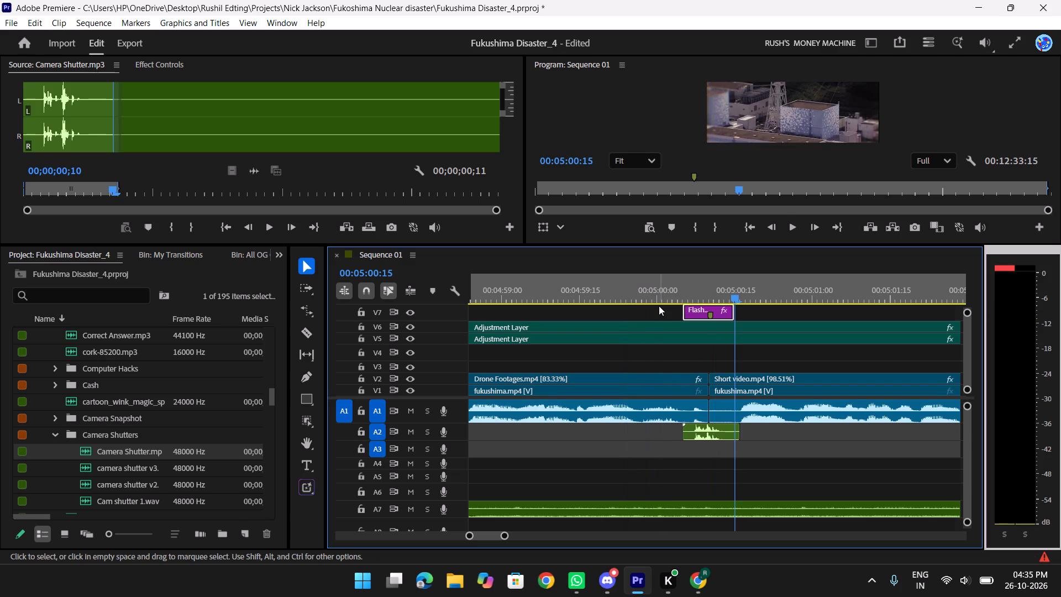
Watch the flash transition with its shutter sound in full screen, and return to the flash in the timeline.
{"action": "left_click_drag", "start_coordinate": [704, 294], "coordinate": [666, 297]}
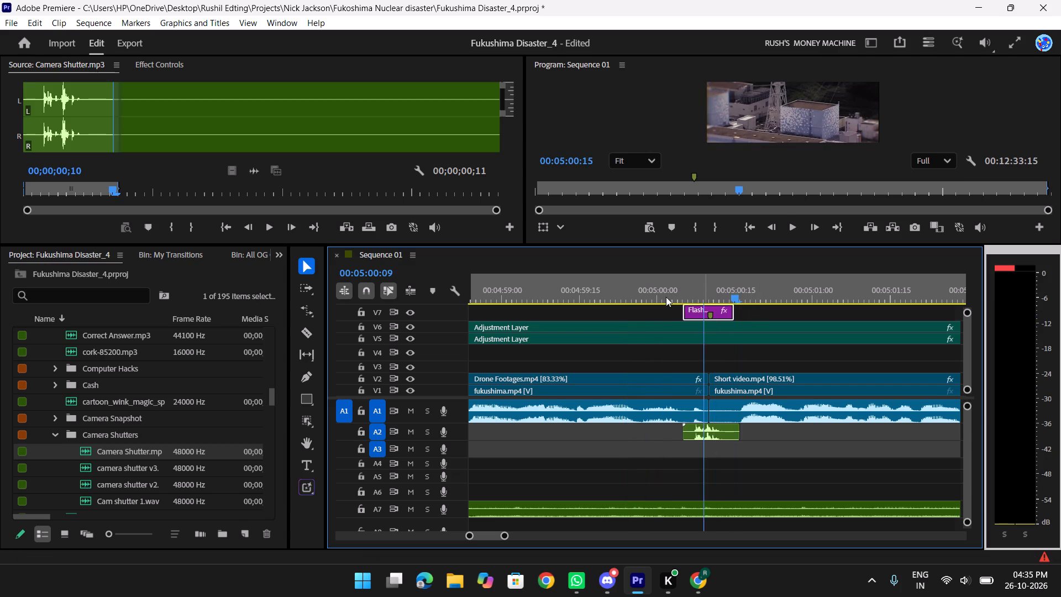
{"action": "left_click_drag", "start_coordinate": [666, 297], "coordinate": [630, 298]}
{"action": "type", "text": "f"}
{"action": "key", "text": "space"}
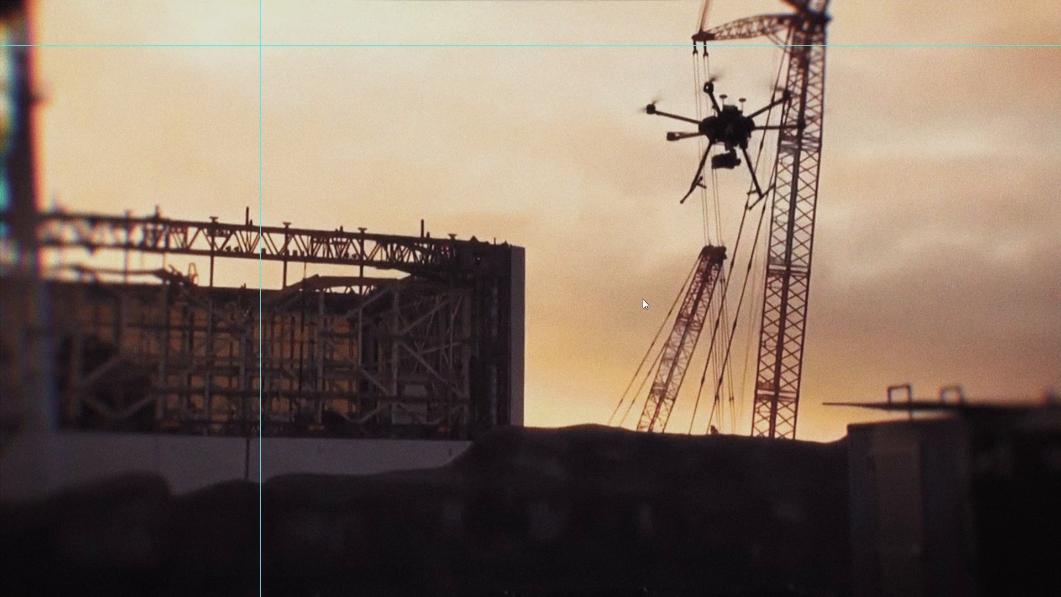
{"action": "key", "text": "space"}
{"action": "type", "text": "f"}
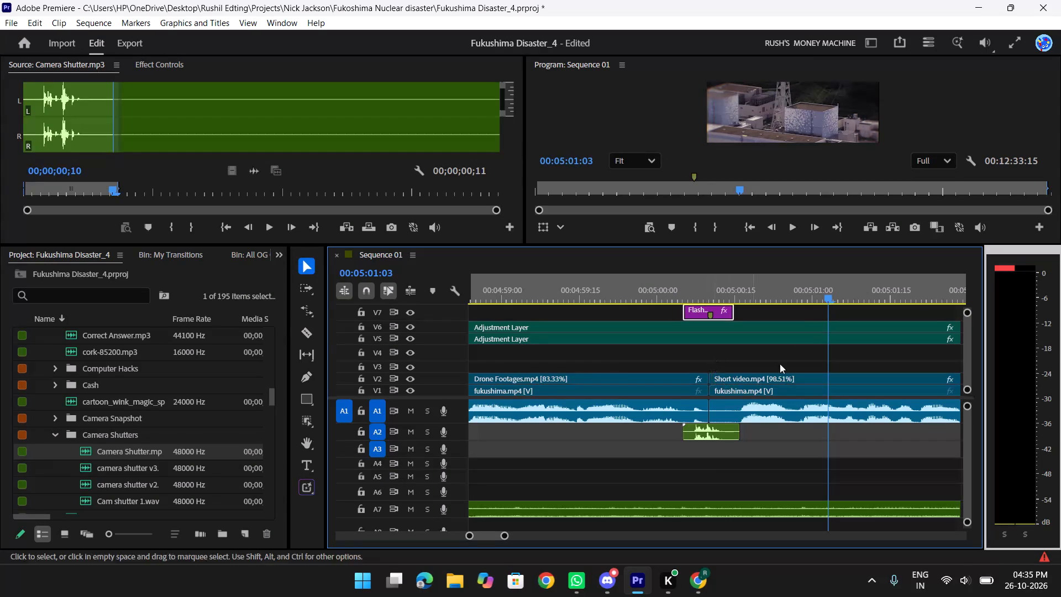
{"action": "left_click_drag", "start_coordinate": [810, 290], "coordinate": [700, 291]}
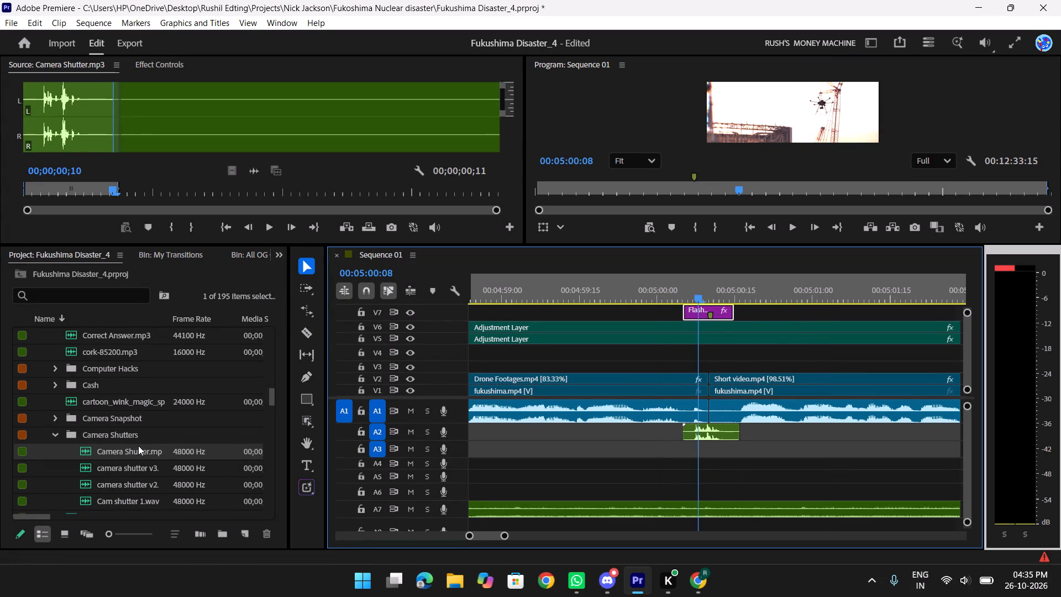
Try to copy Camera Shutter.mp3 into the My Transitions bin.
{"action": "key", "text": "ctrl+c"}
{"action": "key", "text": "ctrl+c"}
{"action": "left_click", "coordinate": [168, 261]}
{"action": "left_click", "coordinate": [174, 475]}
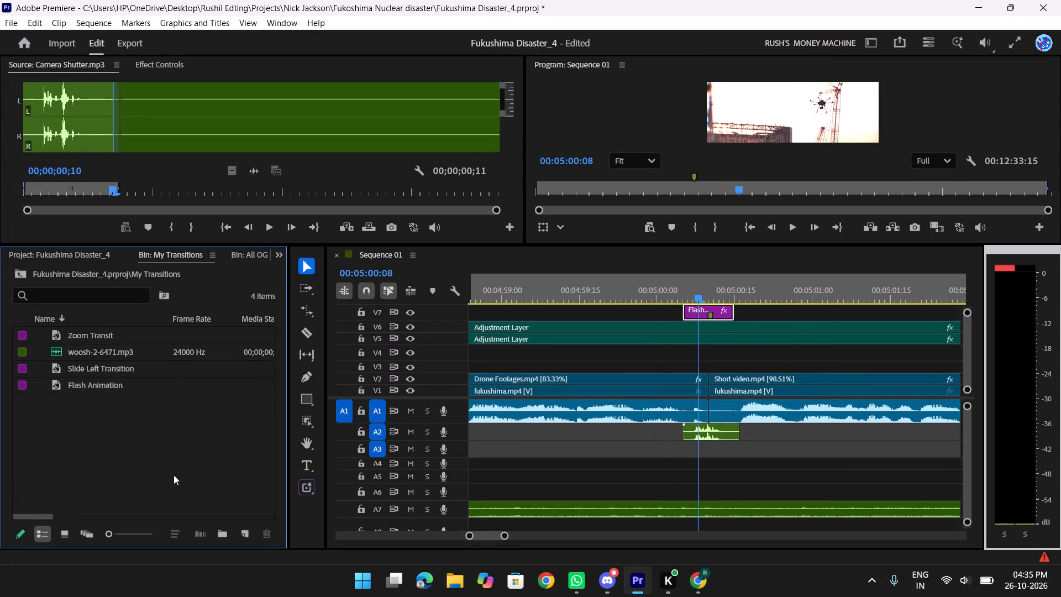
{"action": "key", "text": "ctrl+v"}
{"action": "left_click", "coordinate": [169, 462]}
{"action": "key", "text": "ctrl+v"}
Copy Camera Shutter.mp3 from the Camera Shutters folder and paste it into the My Transitions bin.
{"action": "left_click", "coordinate": [73, 258]}
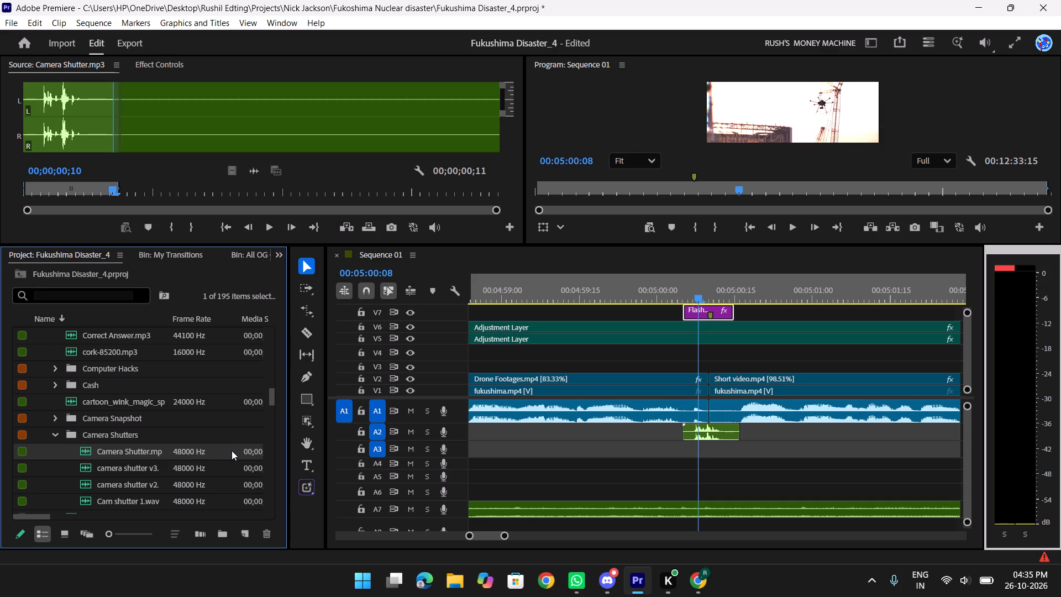
{"action": "left_click", "coordinate": [232, 449]}
{"action": "key", "text": "ctrl+c"}
{"action": "key", "text": "ctrl+c"}
{"action": "key", "text": "ctrl+c"}
{"action": "left_click", "coordinate": [172, 257]}
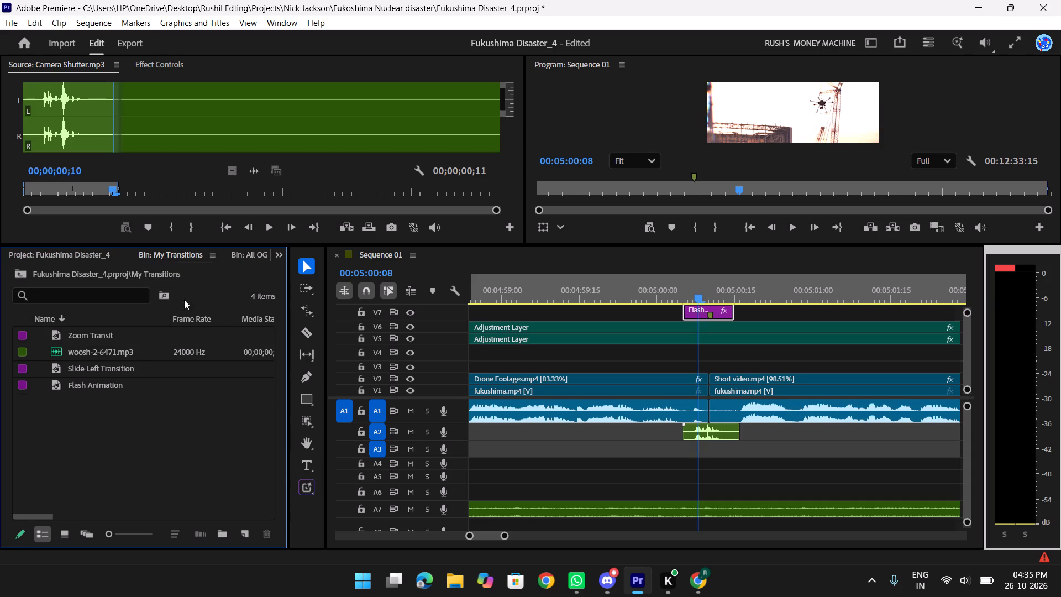
{"action": "left_click", "coordinate": [191, 431]}
{"action": "key", "text": "ctrl+v"}
{"action": "left_click", "coordinate": [160, 477]}
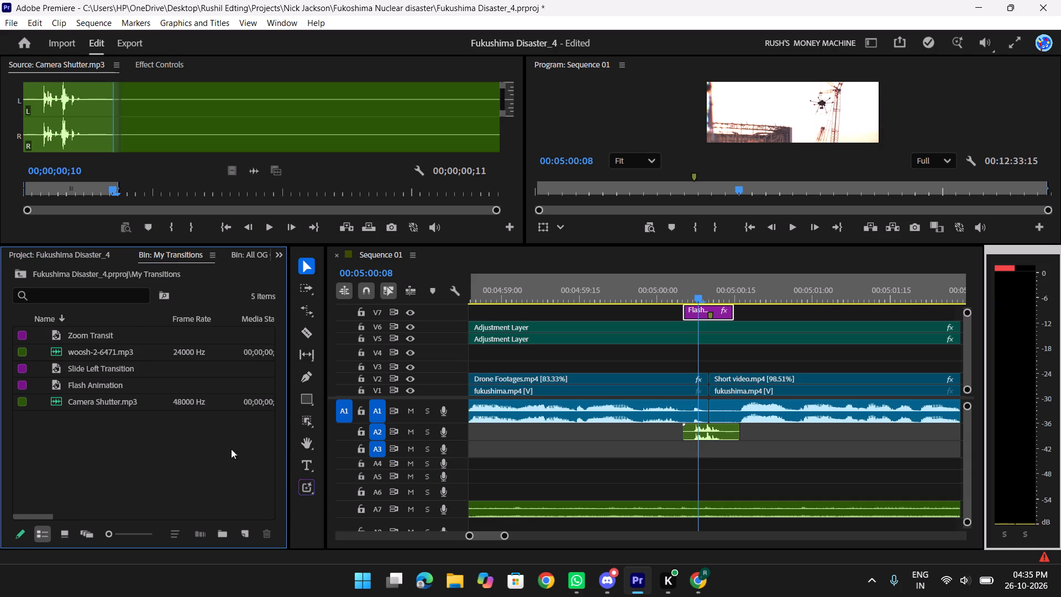
Play the sequence from the flash transition near 00:05:00 to about 00:05:15 to review the following cuts and transitions.
{"action": "left_click_drag", "start_coordinate": [697, 295], "coordinate": [816, 301]}
{"action": "scroll", "coordinate": [835, 311], "scroll_direction": "down", "scroll_amount": 10}
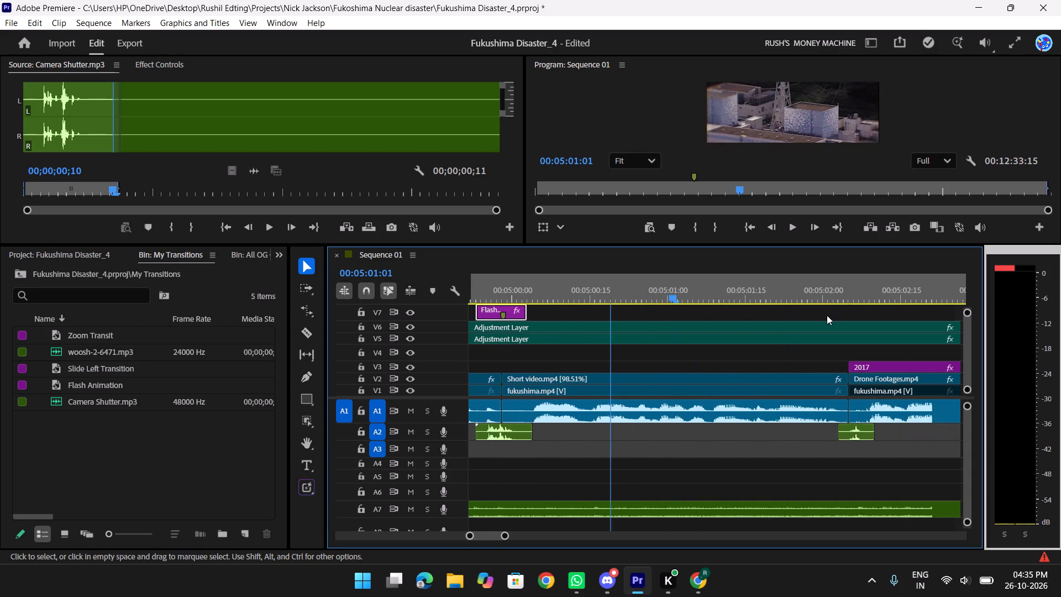
{"action": "type", "text": "yy"}
{"action": "scroll", "coordinate": [644, 314], "scroll_direction": "down", "scroll_amount": 9}
{"action": "scroll", "coordinate": [645, 322], "scroll_direction": "up", "scroll_amount": 2}
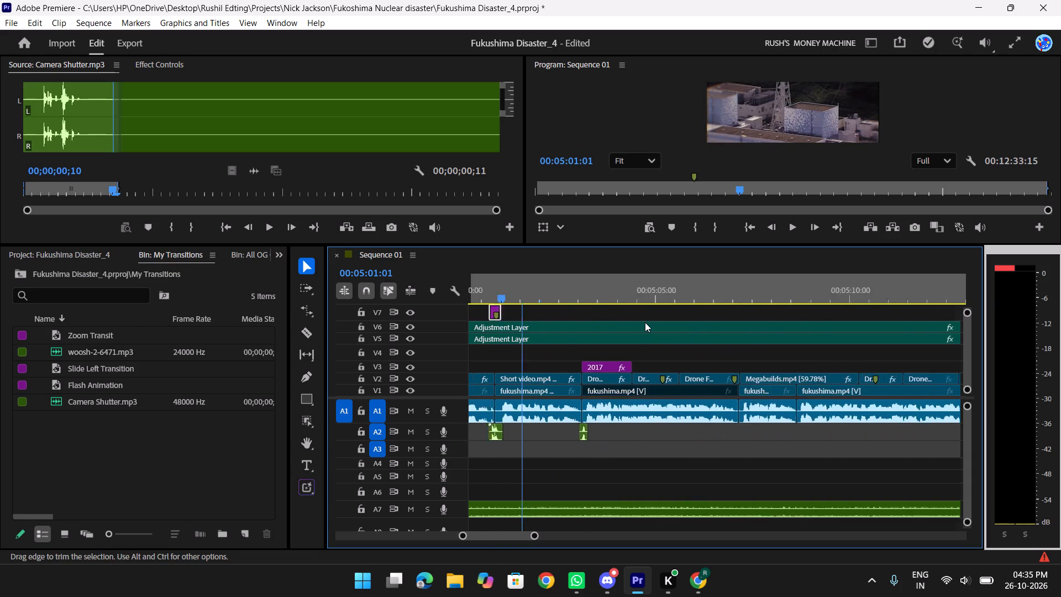
{"action": "scroll", "coordinate": [645, 322], "scroll_direction": "up", "scroll_amount": 6}
{"action": "left_click_drag", "start_coordinate": [668, 292], "coordinate": [837, 296]}
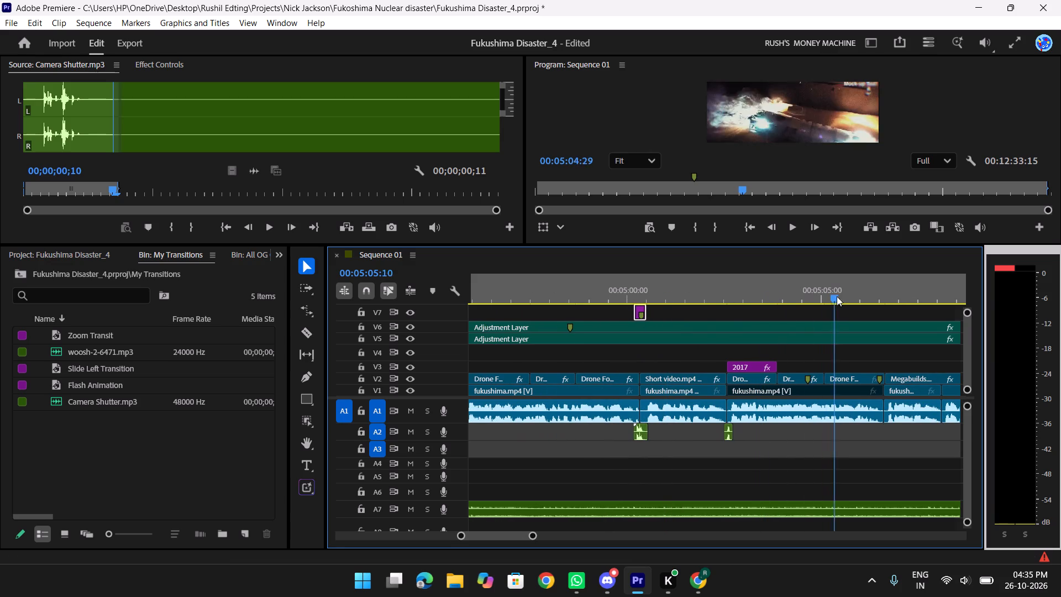
{"action": "left_click_drag", "start_coordinate": [837, 296], "coordinate": [639, 299]}
{"action": "key", "text": "space"}
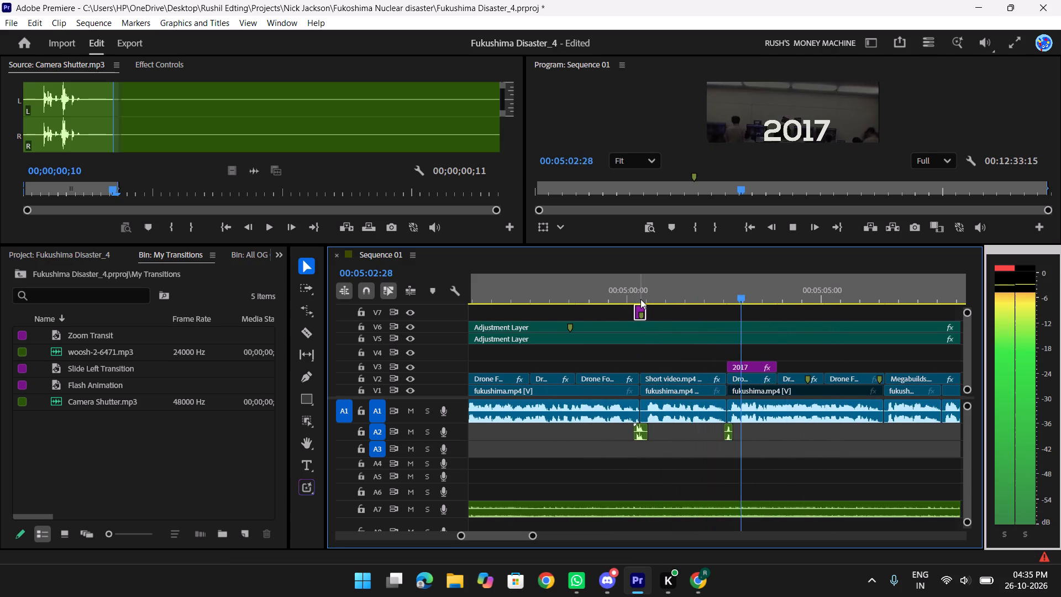
{"action": "scroll", "coordinate": [640, 299], "scroll_direction": "down", "scroll_amount": 13}
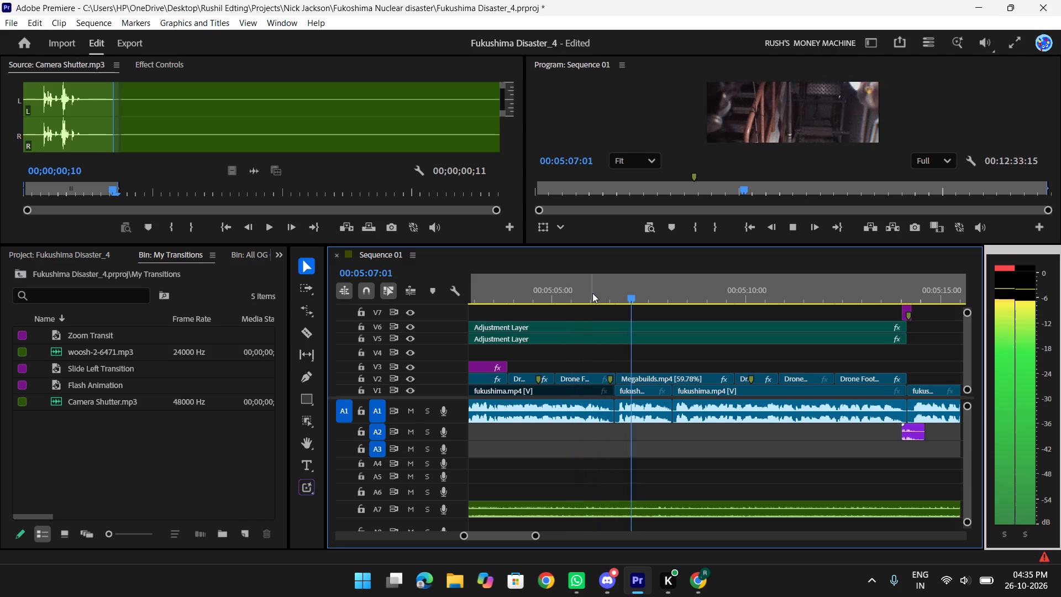
{"action": "scroll", "coordinate": [753, 299], "scroll_direction": "down", "scroll_amount": 3}
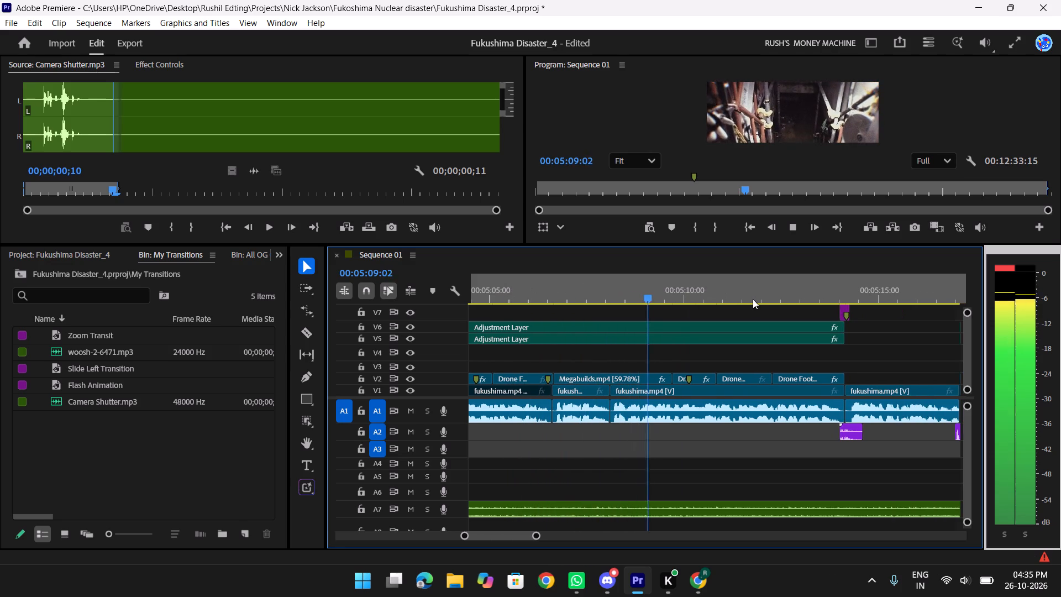
{"action": "scroll", "coordinate": [753, 299], "scroll_direction": "down", "scroll_amount": 4}
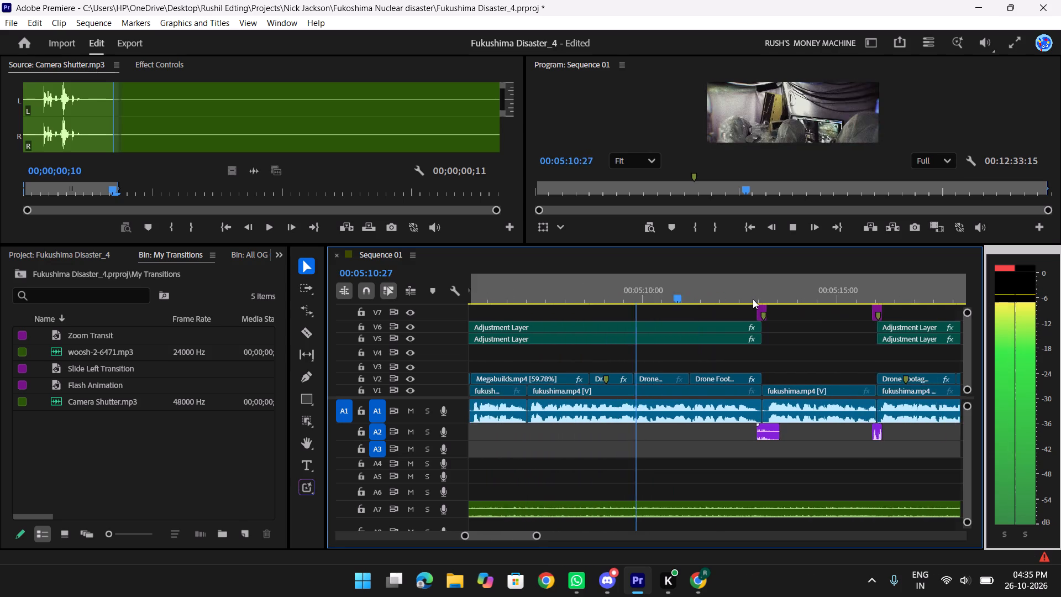
{"action": "scroll", "coordinate": [753, 299], "scroll_direction": "down", "scroll_amount": 3}
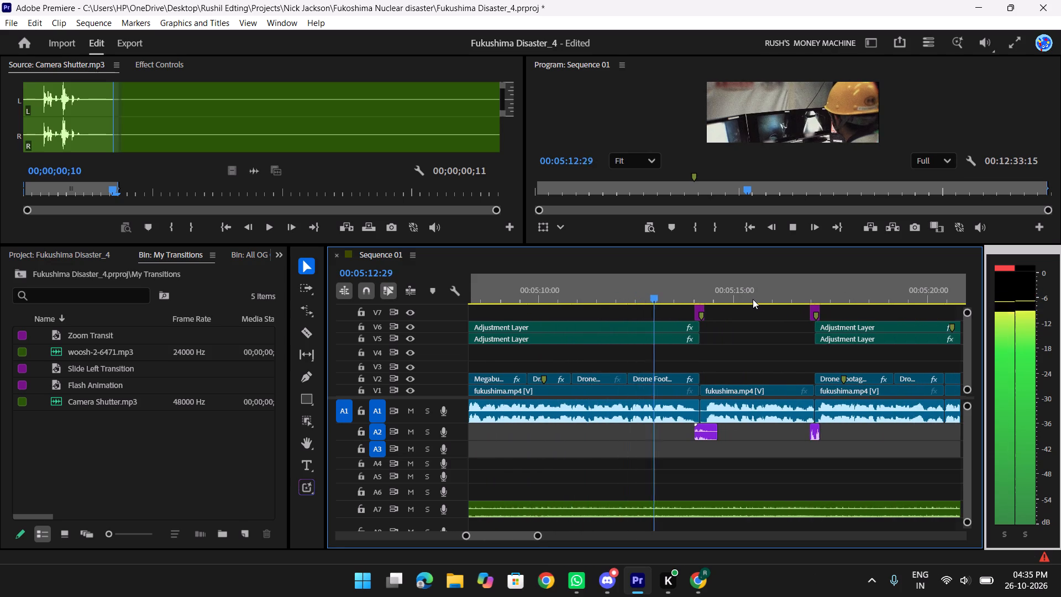
{"action": "key", "text": "space"}
{"action": "key", "text": "space"}
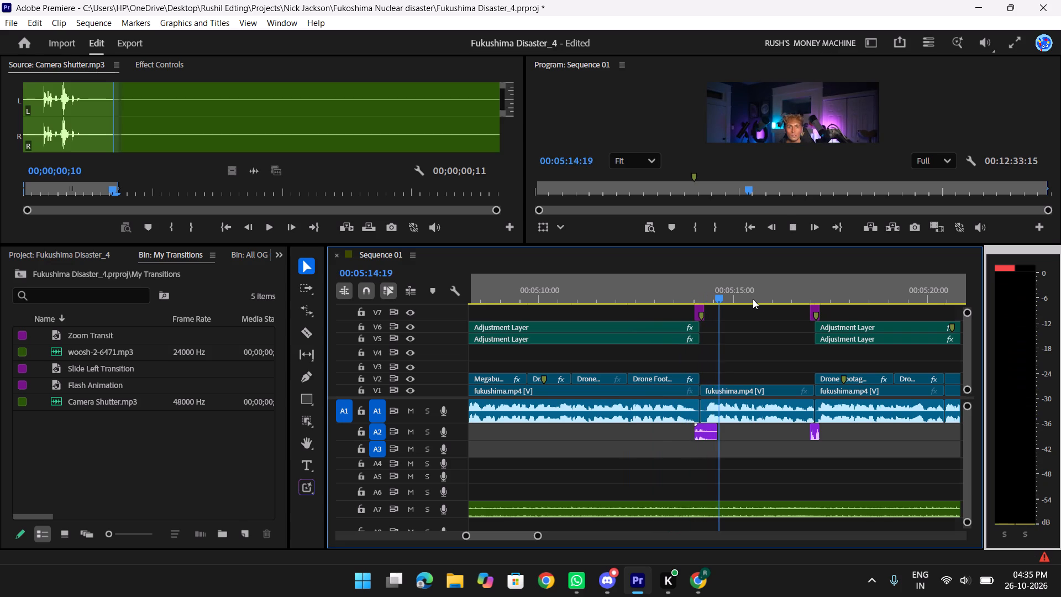
{"action": "key", "text": "space"}
Delete the transition clip on V7 and its sound effect on A2 at the cut near 00:05:17.
{"action": "left_click_drag", "start_coordinate": [851, 306], "coordinate": [779, 320]}
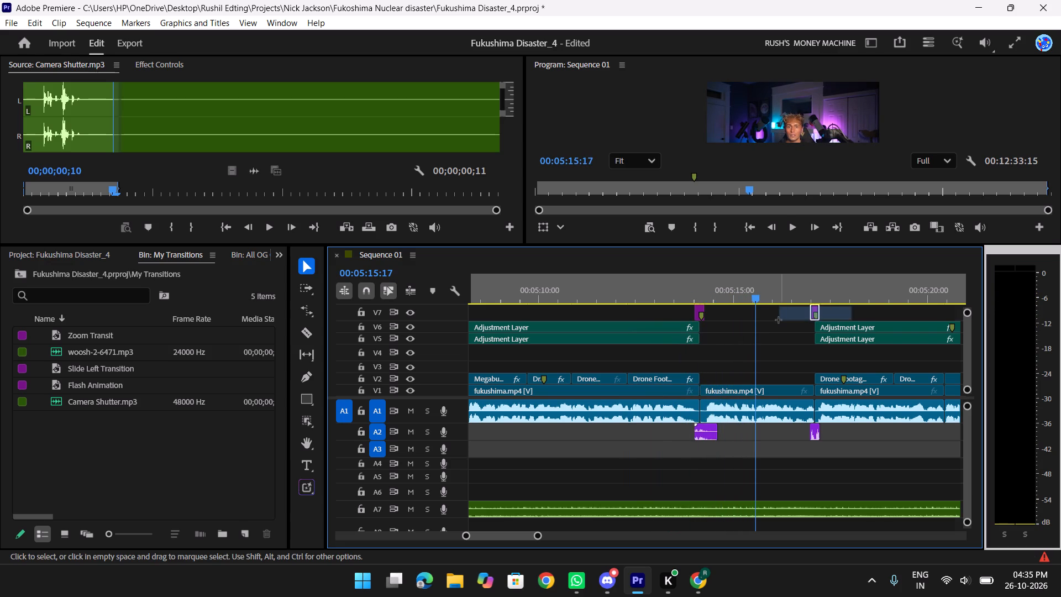
{"action": "key", "text": "Delete"}
{"action": "left_click_drag", "start_coordinate": [864, 448], "coordinate": [784, 436]}
{"action": "key", "text": "Delete"}
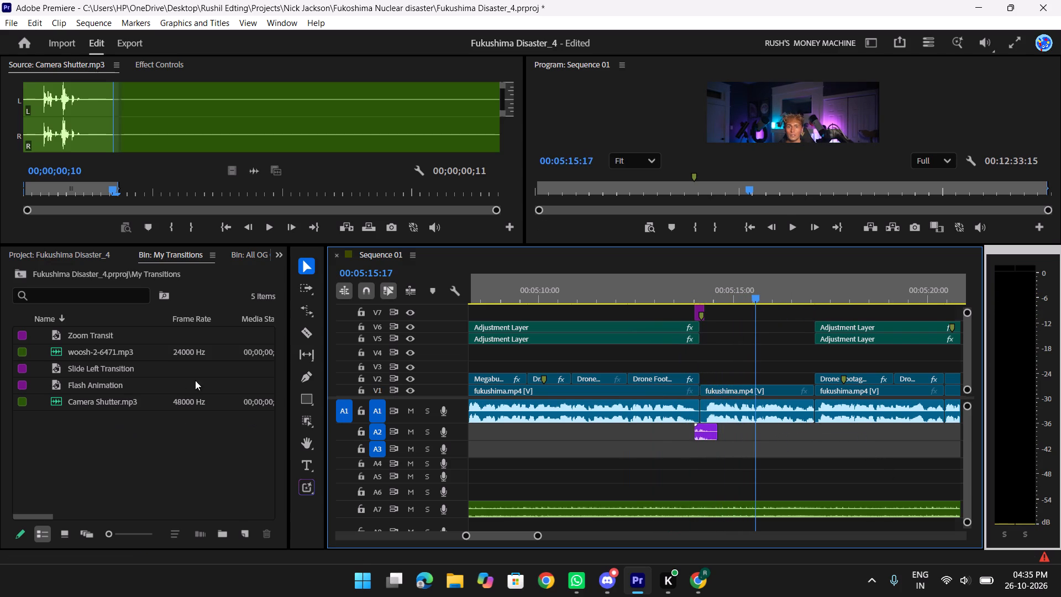
Play through the cut near 00:05:17 and check the clips on all tracks around it.
{"action": "key", "text": "space"}
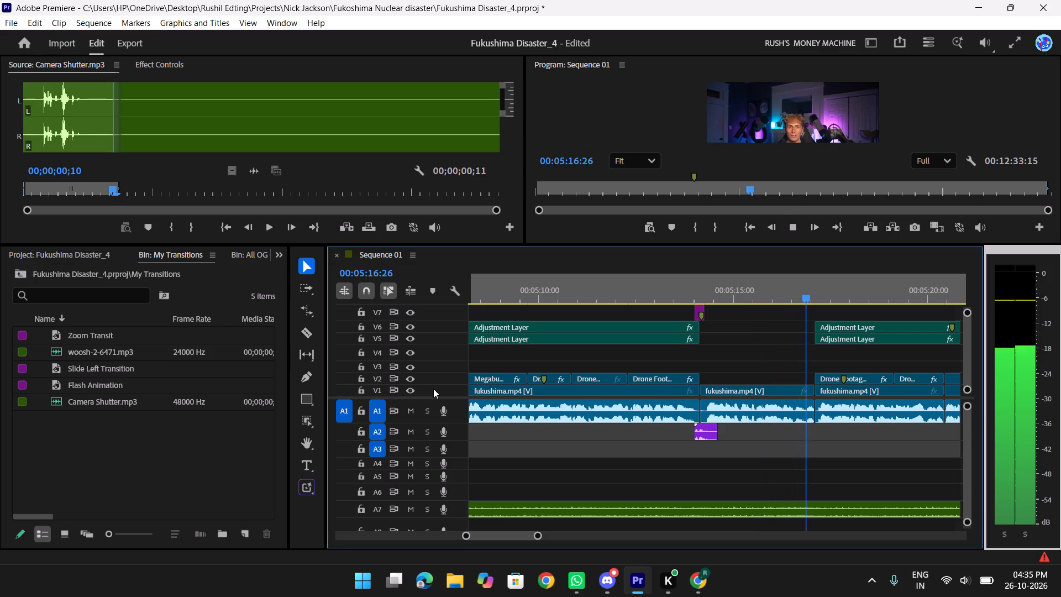
{"action": "key", "text": "space"}
{"action": "key", "text": "space"}
{"action": "key", "text": "space"}
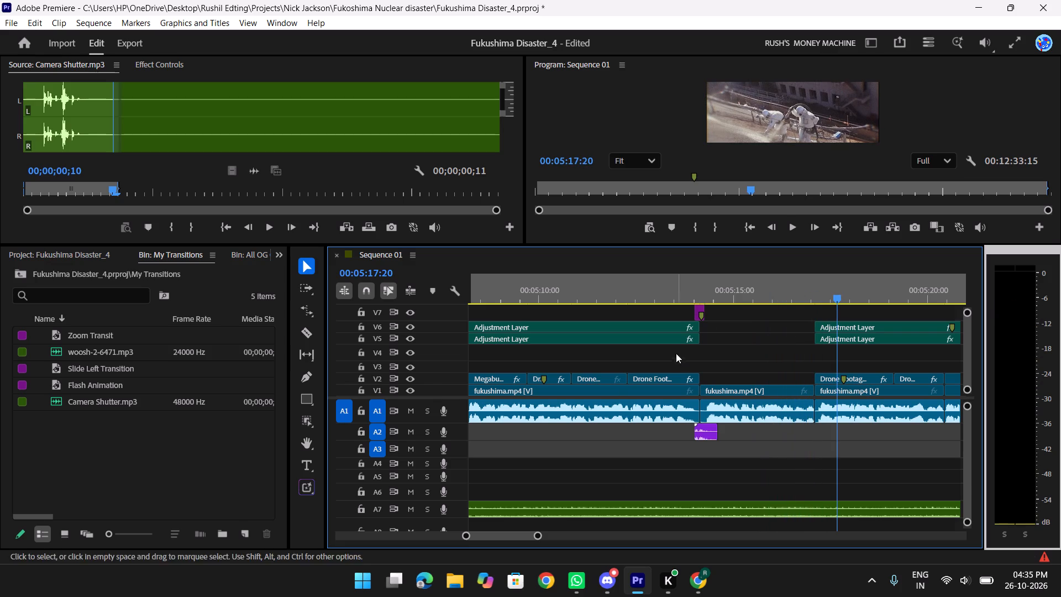
{"action": "scroll", "coordinate": [736, 330], "scroll_direction": "down", "scroll_amount": 9}
{"action": "scroll", "coordinate": [736, 332], "scroll_direction": "up", "scroll_amount": 4}
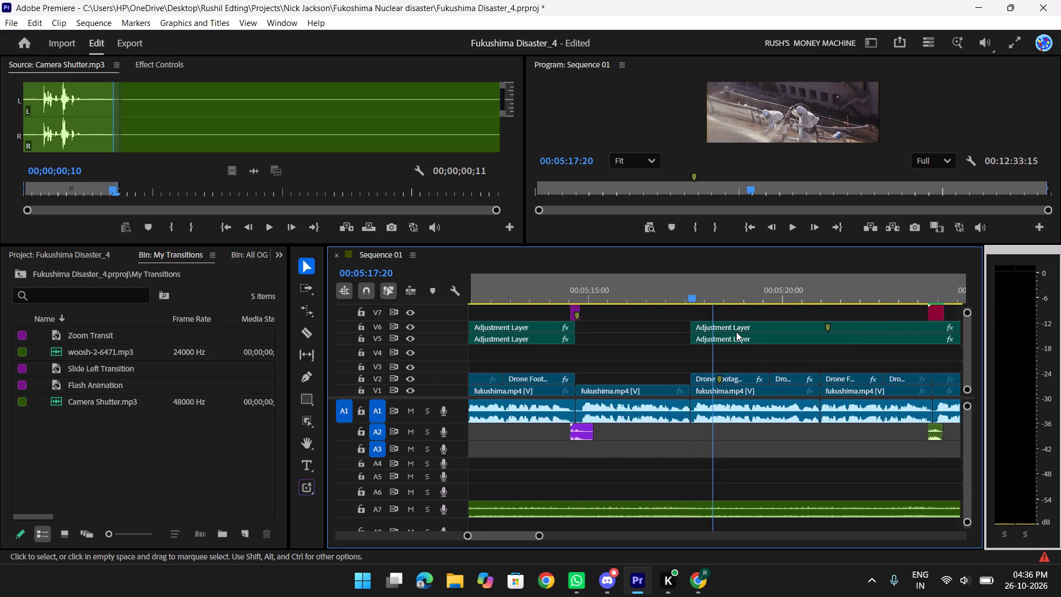
{"action": "scroll", "coordinate": [736, 332], "scroll_direction": "up", "scroll_amount": 3}
{"action": "scroll", "coordinate": [736, 332], "scroll_direction": "down", "scroll_amount": 9}
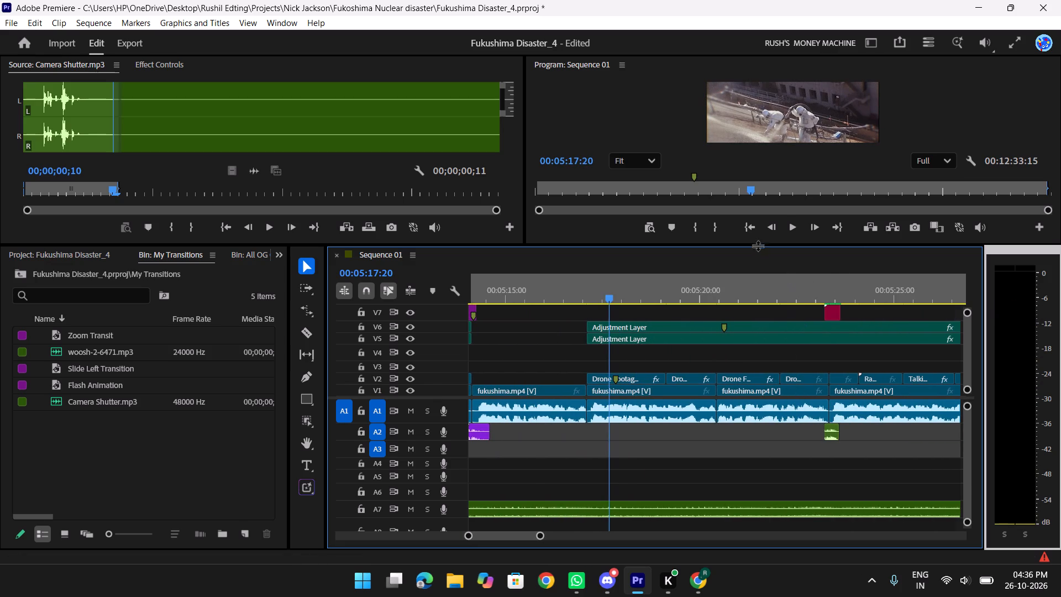
{"action": "left_click_drag", "start_coordinate": [753, 245], "coordinate": [774, 180]}
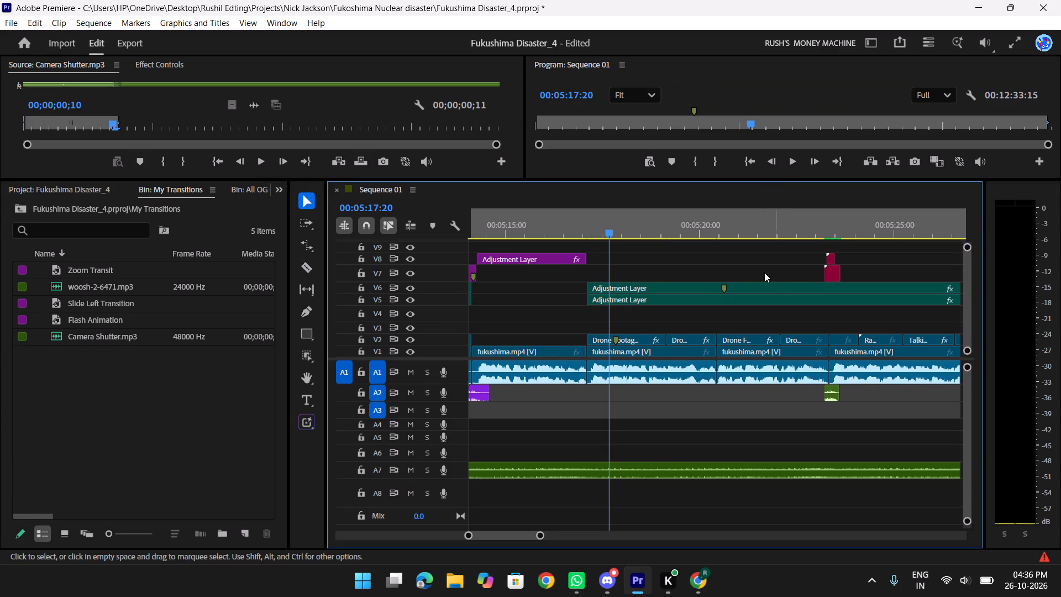
{"action": "left_click_drag", "start_coordinate": [603, 226], "coordinate": [576, 232]}
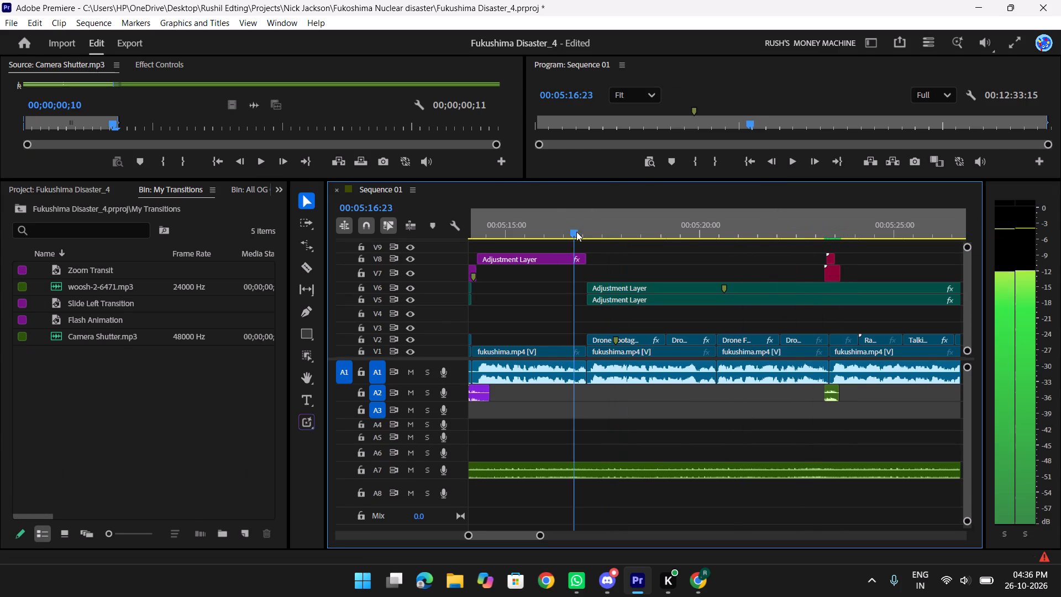
{"action": "left_click_drag", "start_coordinate": [576, 232], "coordinate": [574, 232]}
Place Slide Left Transition from the My Transitions bin on V4, ending at the cut at 00:05:06:18.
{"action": "scroll", "coordinate": [682, 313], "scroll_direction": "up", "scroll_amount": 20}
{"action": "scroll", "coordinate": [682, 313], "scroll_direction": "up", "scroll_amount": 7}
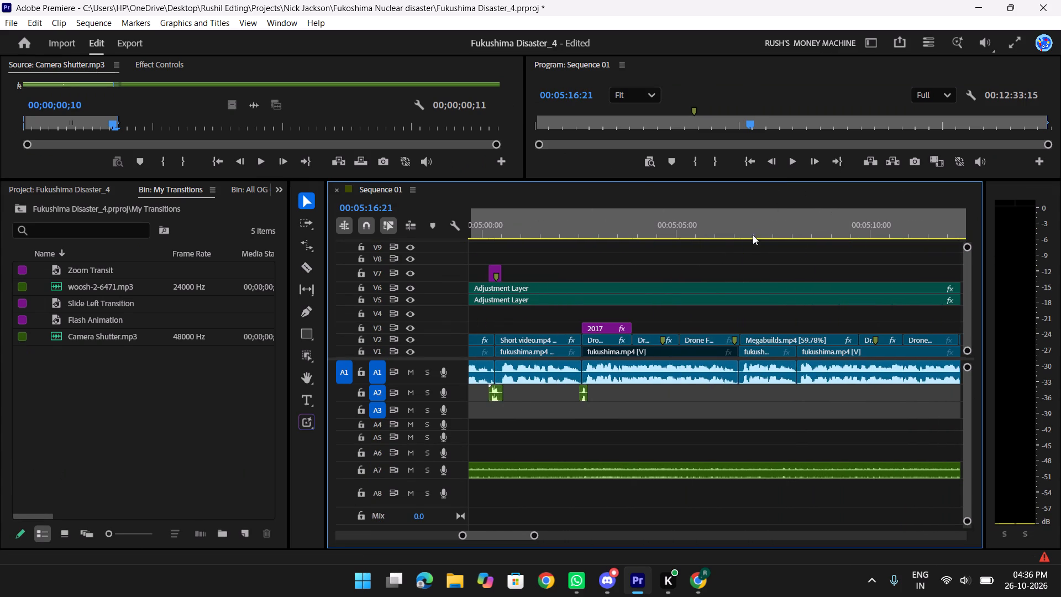
{"action": "left_click_drag", "start_coordinate": [753, 228], "coordinate": [728, 239]}
{"action": "key", "text": "space"}
{"action": "scroll", "coordinate": [752, 241], "scroll_direction": "down", "scroll_amount": 4}
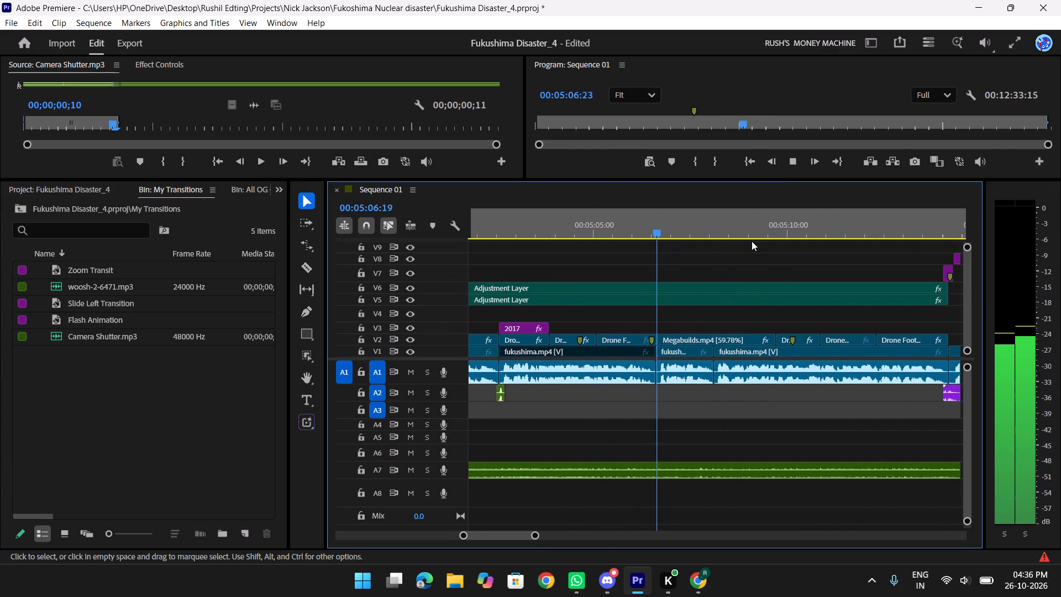
{"action": "scroll", "coordinate": [774, 236], "scroll_direction": "down", "scroll_amount": 3}
{"action": "key", "text": "space"}
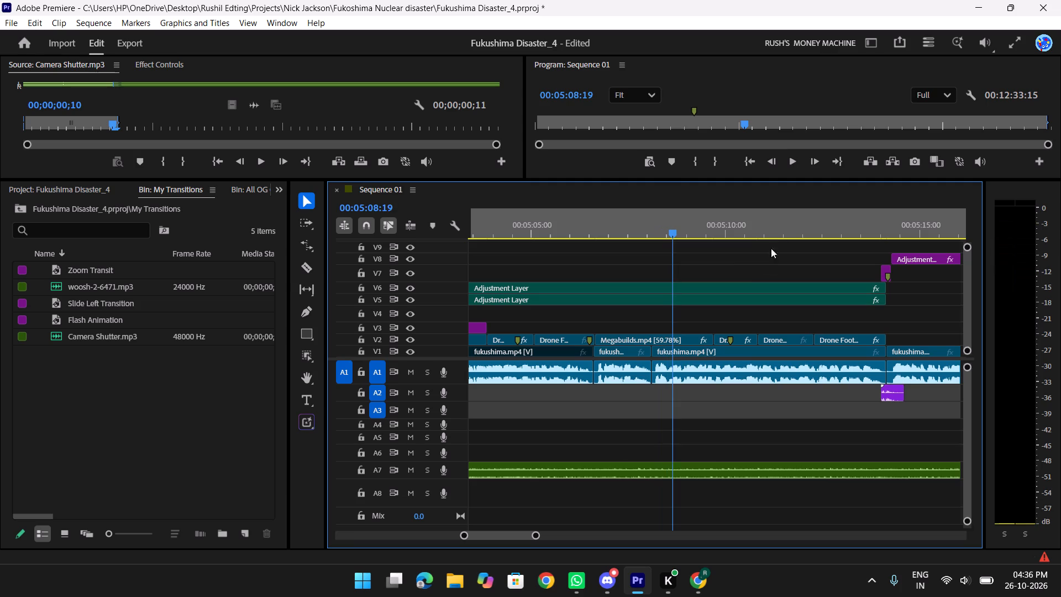
{"action": "left_click_drag", "start_coordinate": [679, 227], "coordinate": [575, 231]}
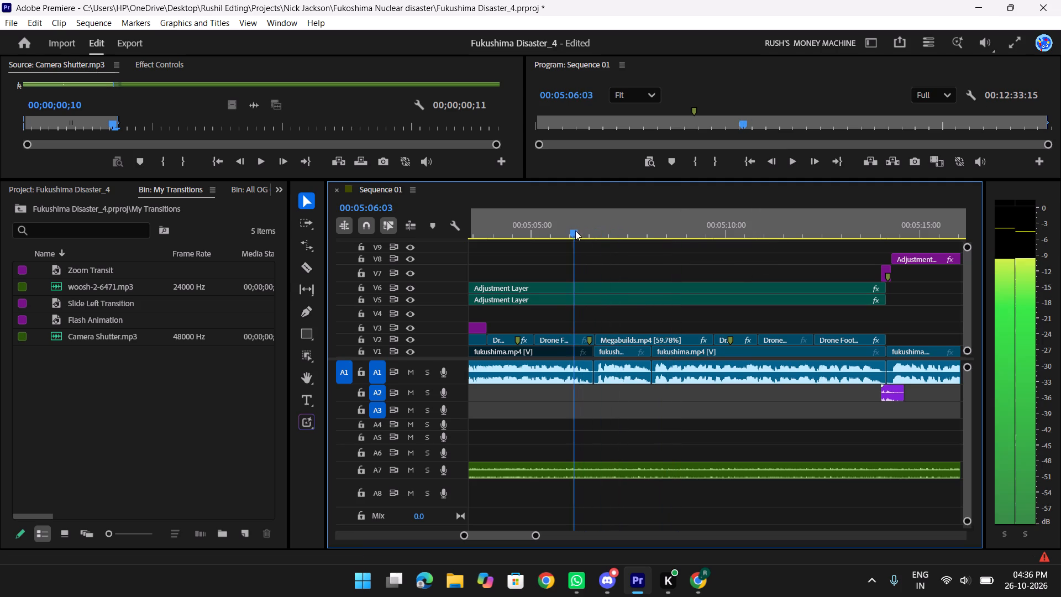
{"action": "left_click_drag", "start_coordinate": [575, 231], "coordinate": [595, 228]}
{"action": "left_click_drag", "start_coordinate": [666, 181], "coordinate": [680, 307]}
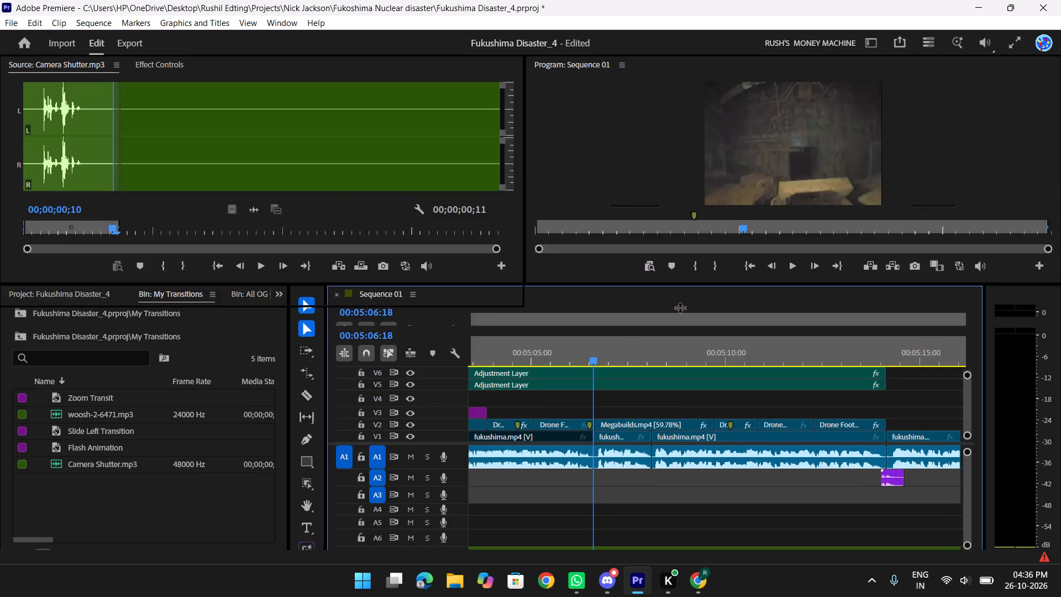
{"action": "left_click_drag", "start_coordinate": [680, 307], "coordinate": [686, 285]}
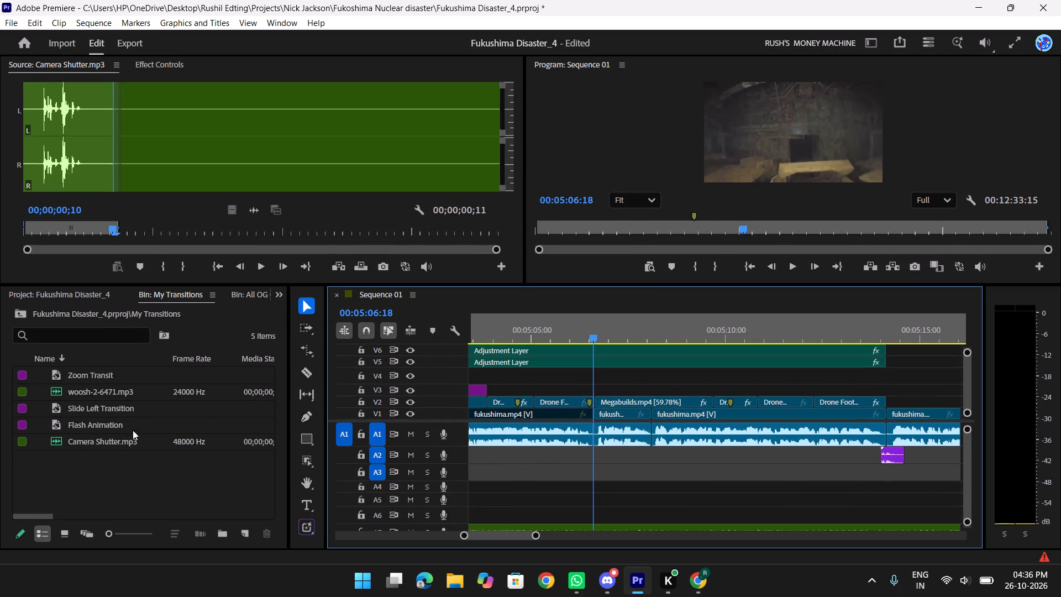
{"action": "left_click_drag", "start_coordinate": [122, 405], "coordinate": [598, 320]}
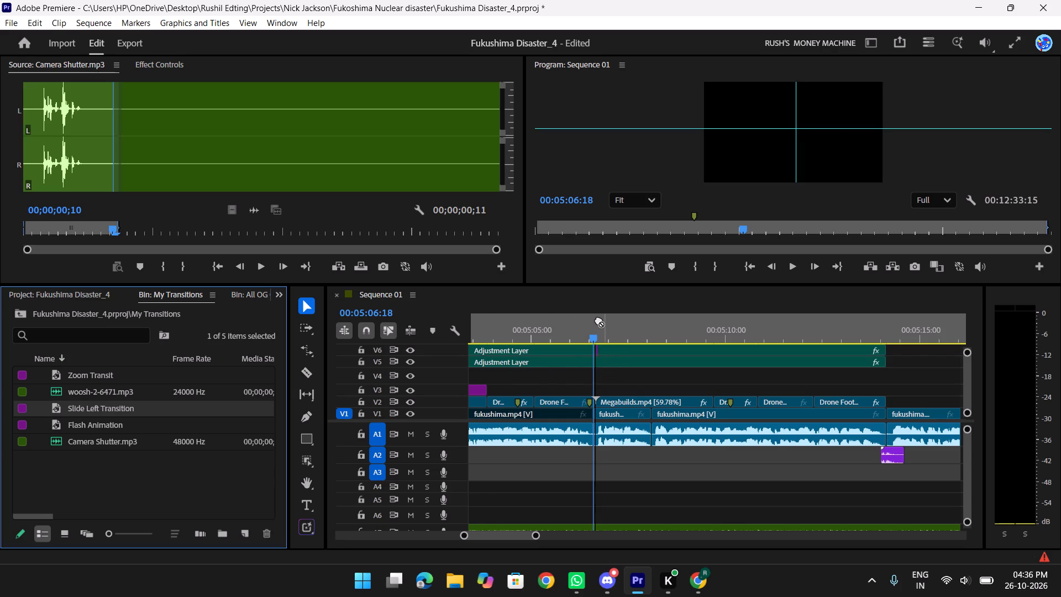
{"action": "left_click_drag", "start_coordinate": [598, 320], "coordinate": [582, 380]}
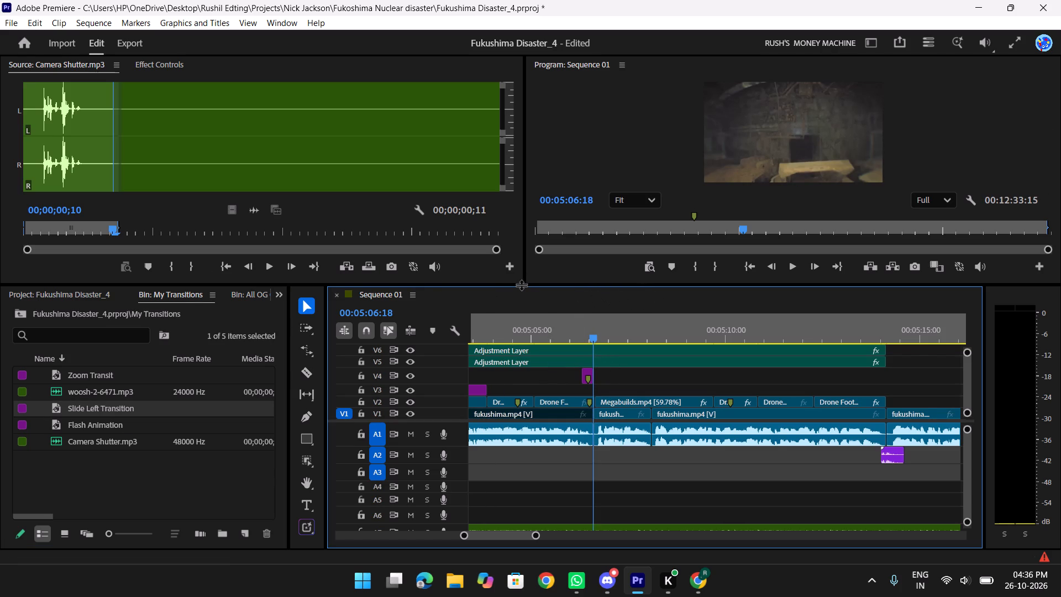
Move the Slide Left Transition clip from V4 up to V7, centred over the cut at 00:05:06:18.
{"action": "left_click_drag", "start_coordinate": [514, 285], "coordinate": [555, 210]}
{"action": "left_click_drag", "start_coordinate": [629, 338], "coordinate": [626, 337]}
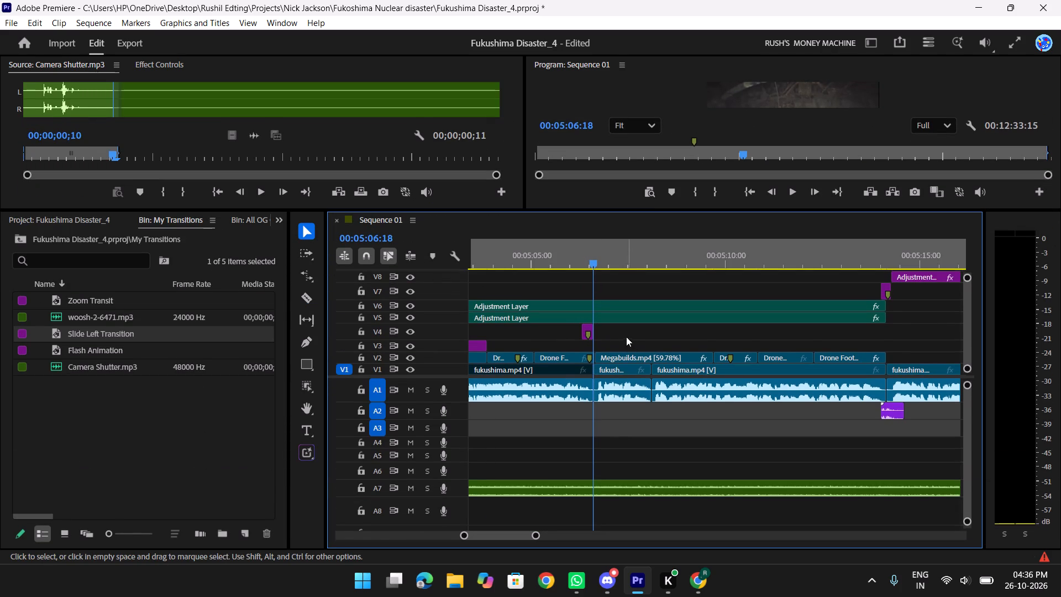
{"action": "left_click_drag", "start_coordinate": [626, 337], "coordinate": [540, 336]}
{"action": "left_click_drag", "start_coordinate": [586, 333], "coordinate": [591, 287]}
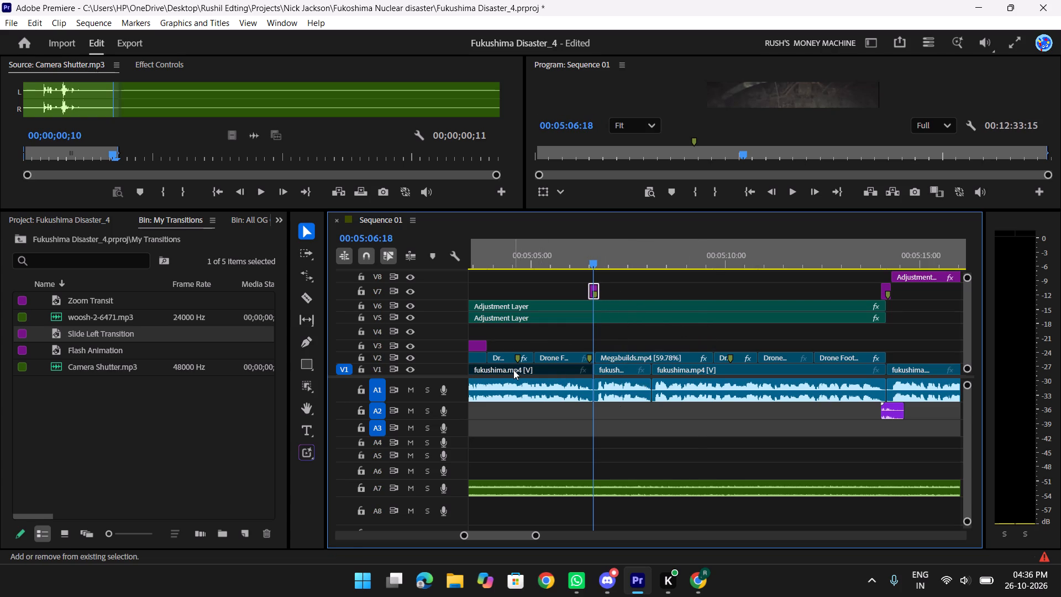
Apply the Rush Left Transit preset to the Slide Left Transition clip on V7 at 00:05:06:18, and close the Effects window.
{"action": "key", "text": "shift+z"}
{"action": "left_click_drag", "start_coordinate": [551, 297], "coordinate": [1016, 203]}
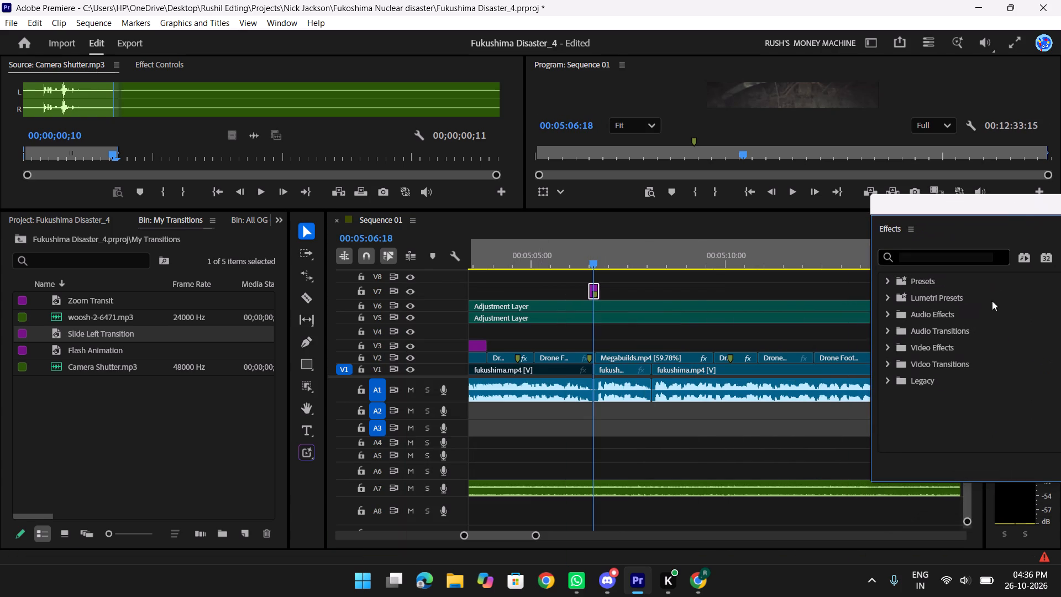
{"action": "left_click", "coordinate": [889, 281]}
{"action": "scroll", "coordinate": [981, 385], "scroll_direction": "down", "scroll_amount": 3}
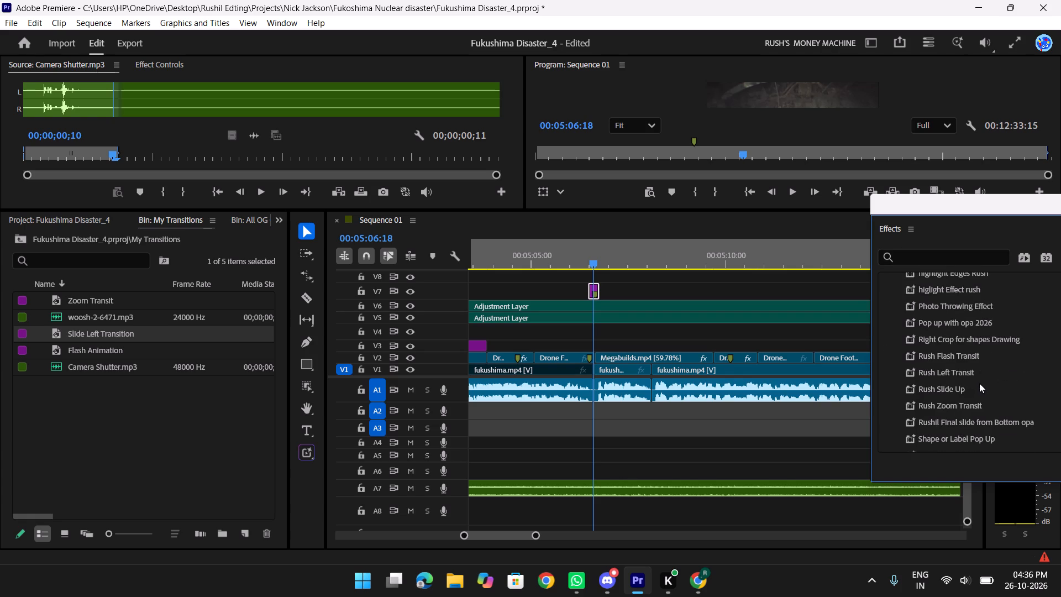
{"action": "left_click_drag", "start_coordinate": [970, 373], "coordinate": [692, 326]}
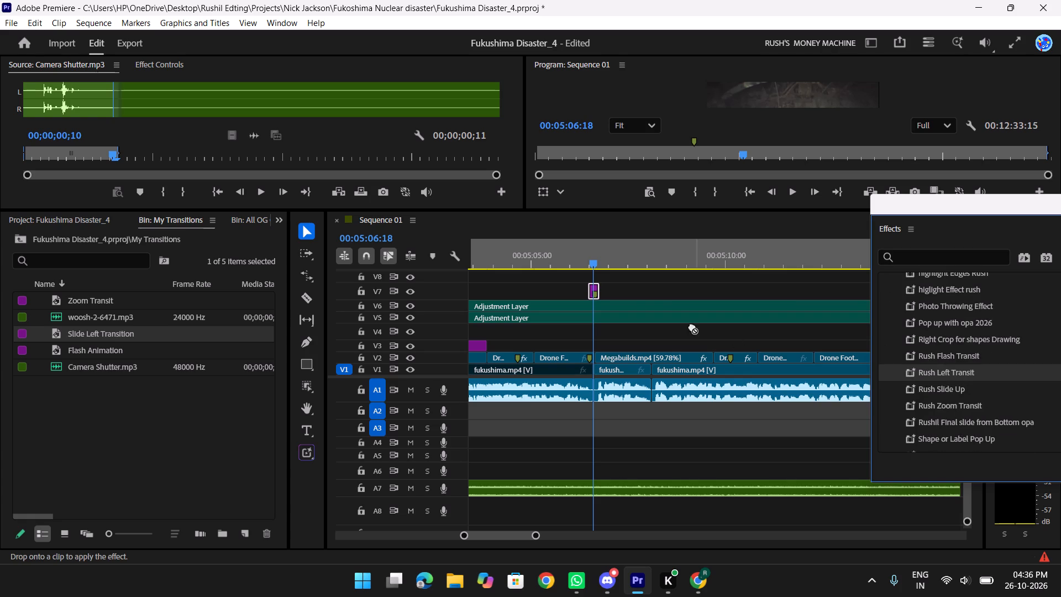
{"action": "left_click_drag", "start_coordinate": [692, 326], "coordinate": [595, 292]}
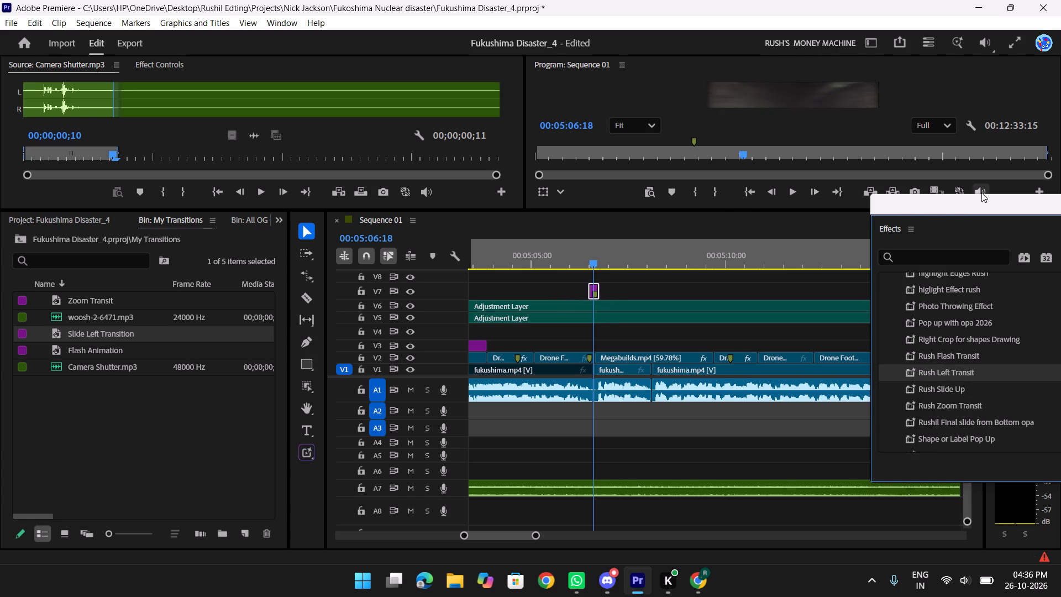
{"action": "left_click_drag", "start_coordinate": [980, 193], "coordinate": [744, 203]}
{"action": "left_click_drag", "start_coordinate": [1004, 205], "coordinate": [640, 199]}
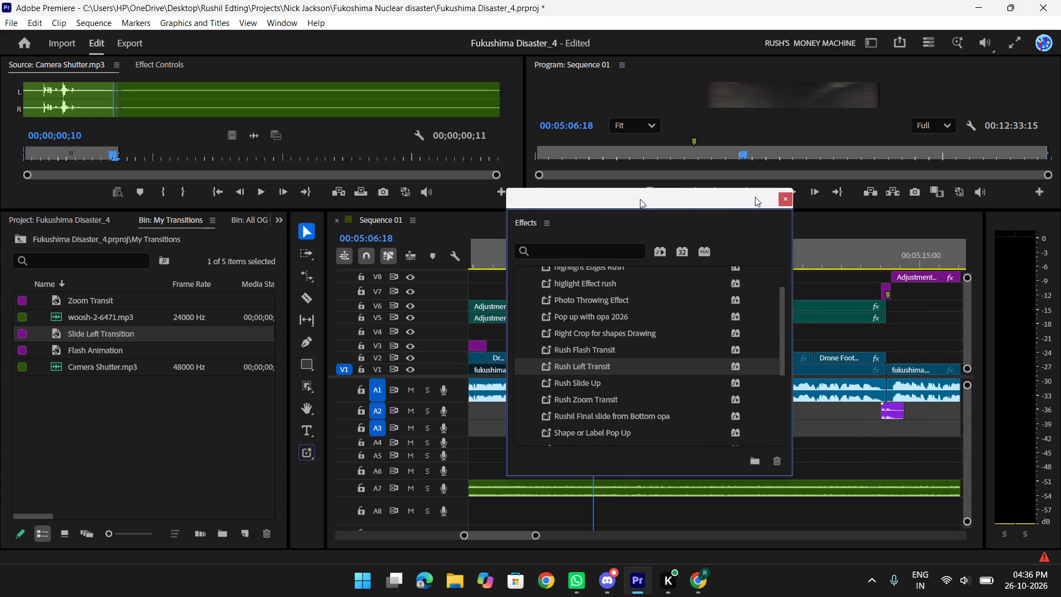
{"action": "left_click", "coordinate": [787, 196]}
Watch the slide transition at 00:05:06:18 in full screen from shortly before the cut.
{"action": "left_click_drag", "start_coordinate": [560, 258], "coordinate": [600, 259]}
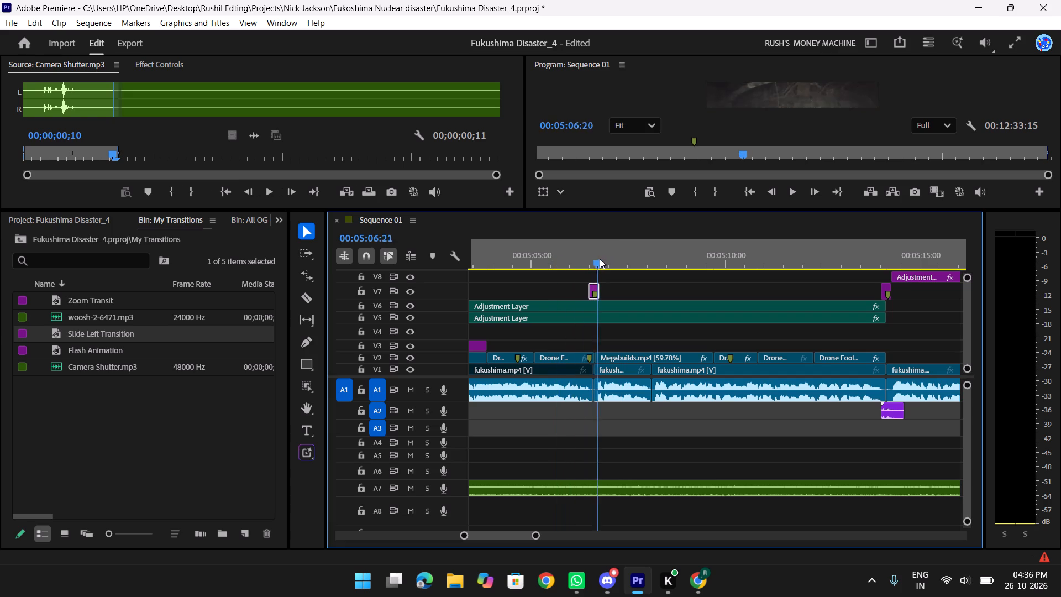
{"action": "left_click_drag", "start_coordinate": [600, 259], "coordinate": [569, 262]}
{"action": "type", "text": "f"}
{"action": "key", "text": "space"}
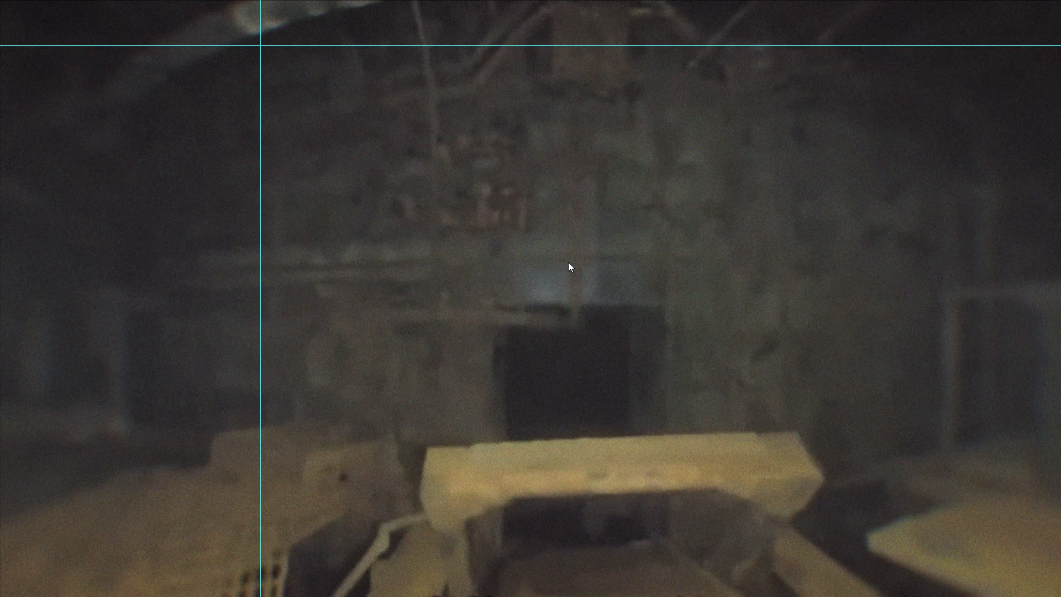
{"action": "key", "text": "space"}
{"action": "type", "text": "f"}
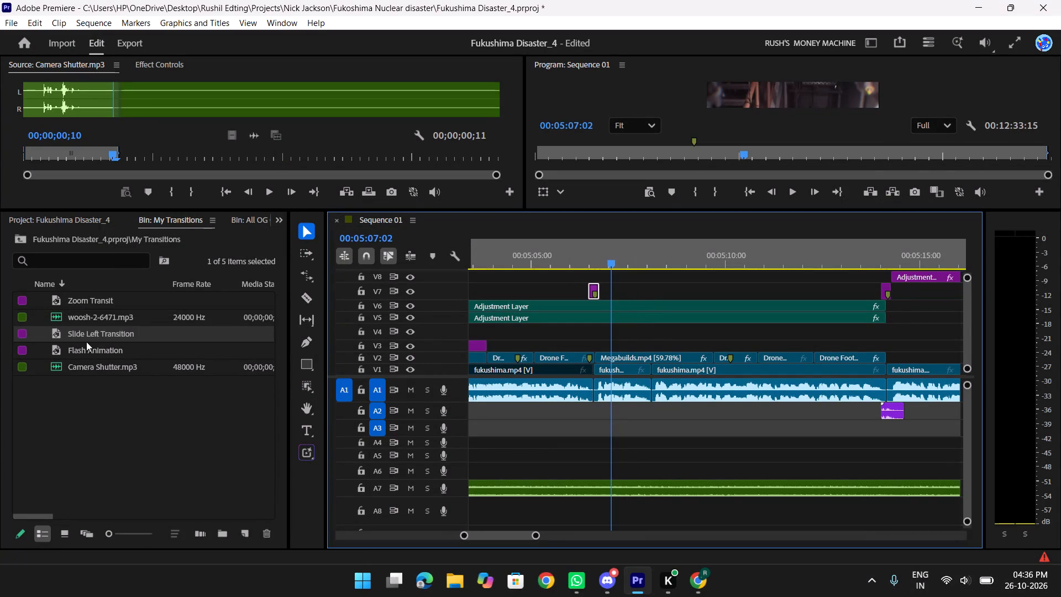
Add woosh-2-6471.mp3 from the My Transitions bin to A2, directly beneath the slide transition near 00:05:06:18.
{"action": "left_click_drag", "start_coordinate": [96, 312], "coordinate": [589, 411]}
Watch the slide transition with its whoosh sound in full screen twice, starting shortly before the cut.
{"action": "left_click_drag", "start_coordinate": [606, 263], "coordinate": [572, 264]}
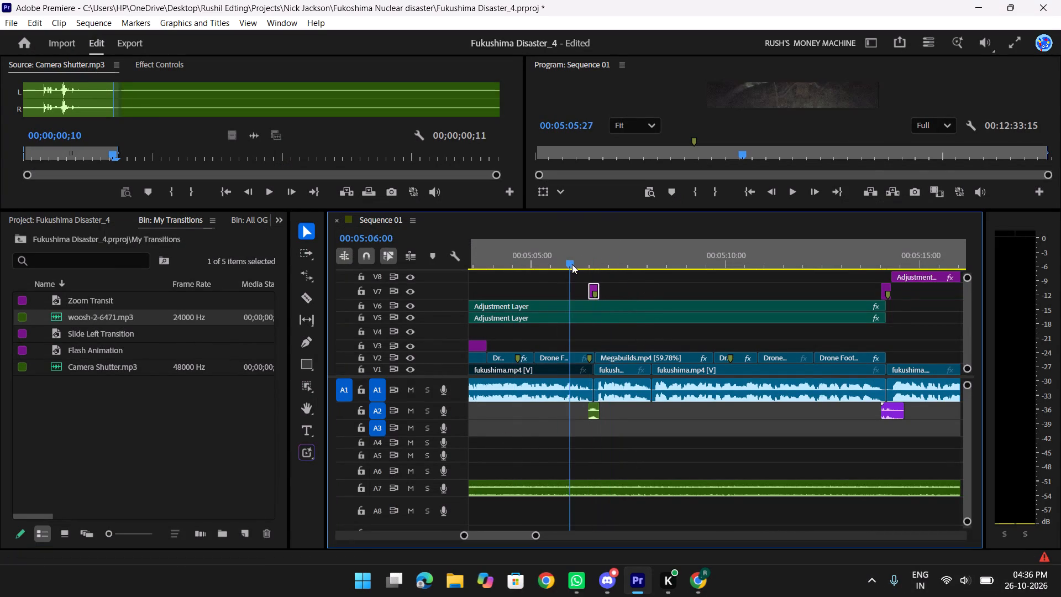
{"action": "left_click_drag", "start_coordinate": [572, 264], "coordinate": [577, 265]}
{"action": "type", "text": "f"}
{"action": "key", "text": "space"}
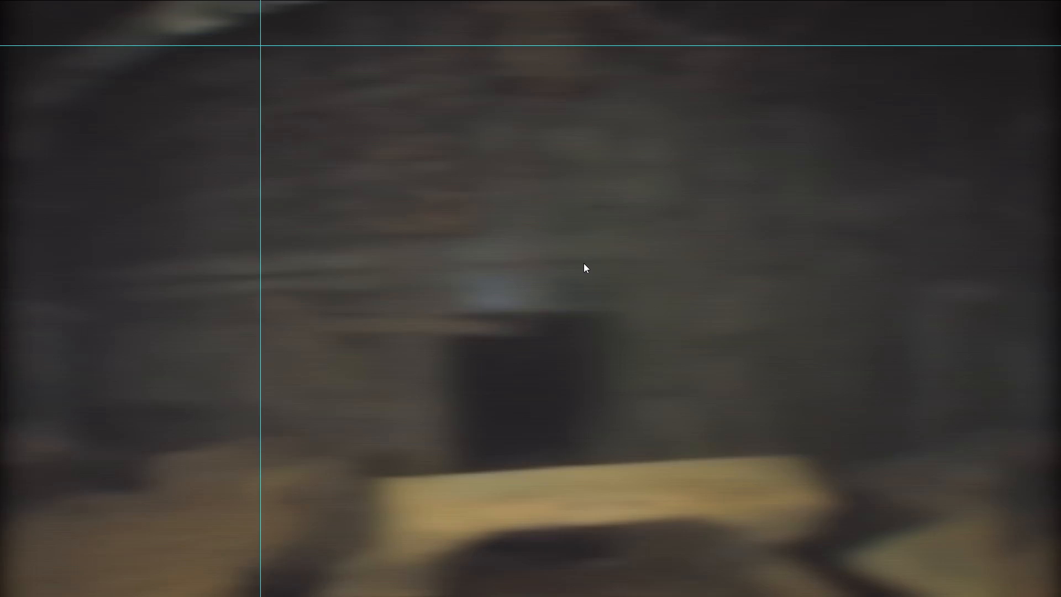
{"action": "key", "text": "space"}
{"action": "key", "text": "f"}
{"action": "left_click_drag", "start_coordinate": [608, 243], "coordinate": [552, 255]}
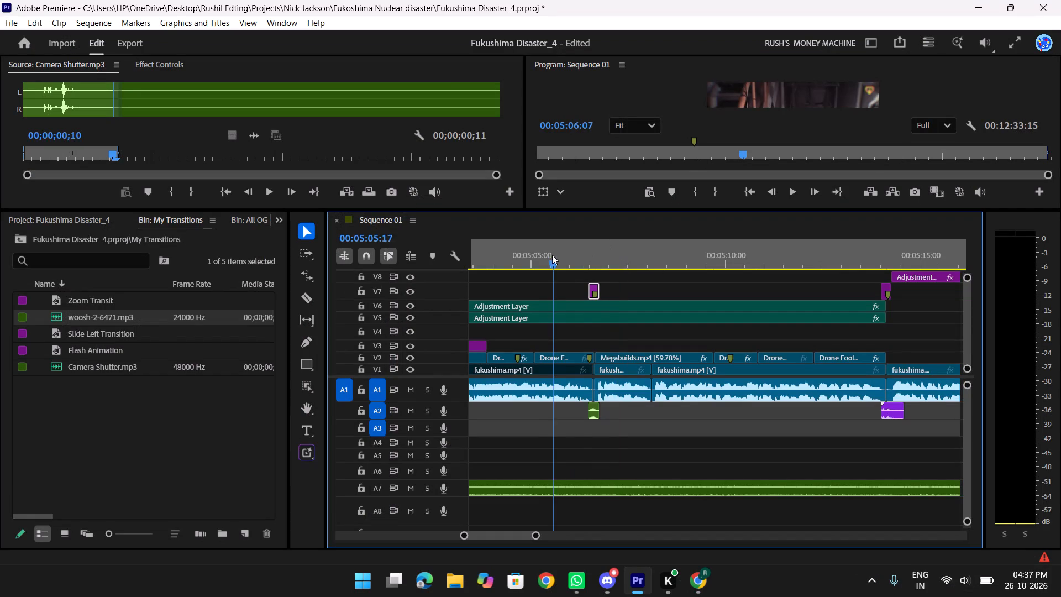
{"action": "left_click_drag", "start_coordinate": [552, 255], "coordinate": [554, 255]}
{"action": "key", "text": "f"}
{"action": "key", "text": "space"}
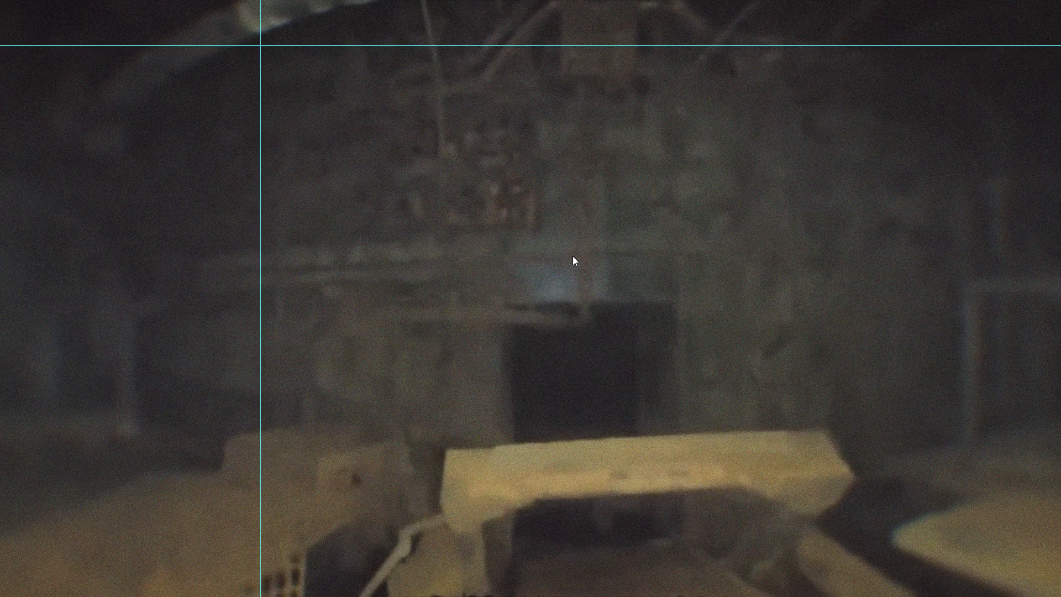
{"action": "key", "text": "space"}
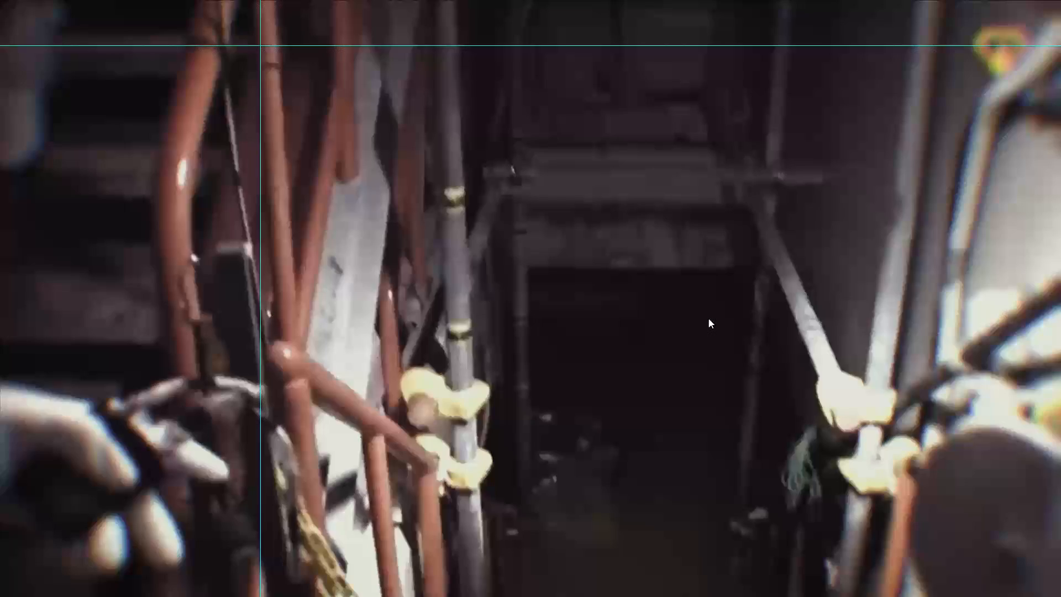
{"action": "key", "text": "f"}
{"action": "left_click_drag", "start_coordinate": [623, 249], "coordinate": [601, 251]}
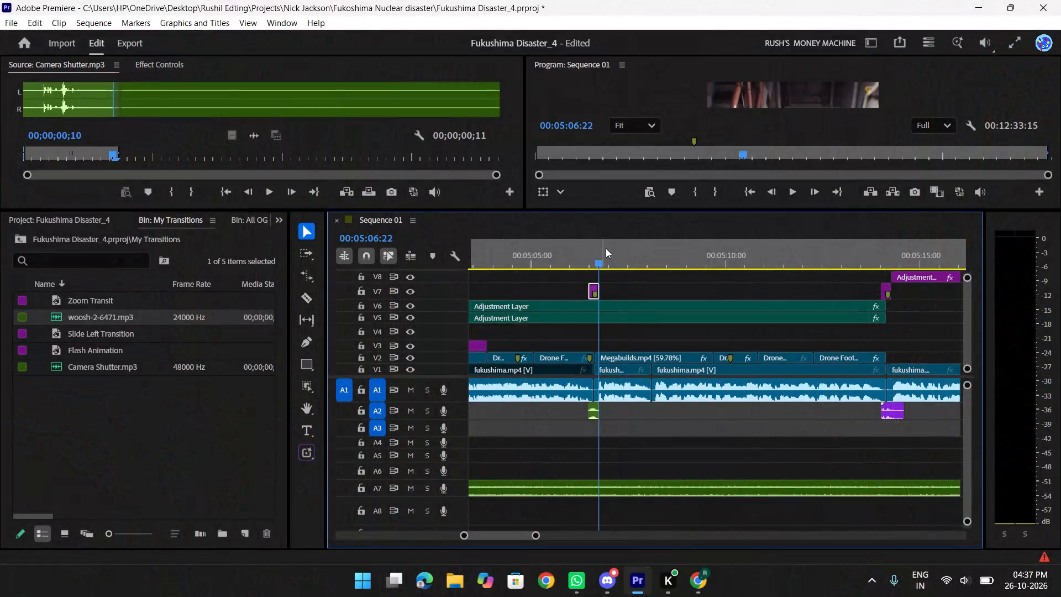
Save the project.
{"action": "key", "text": "ctrl+s"}
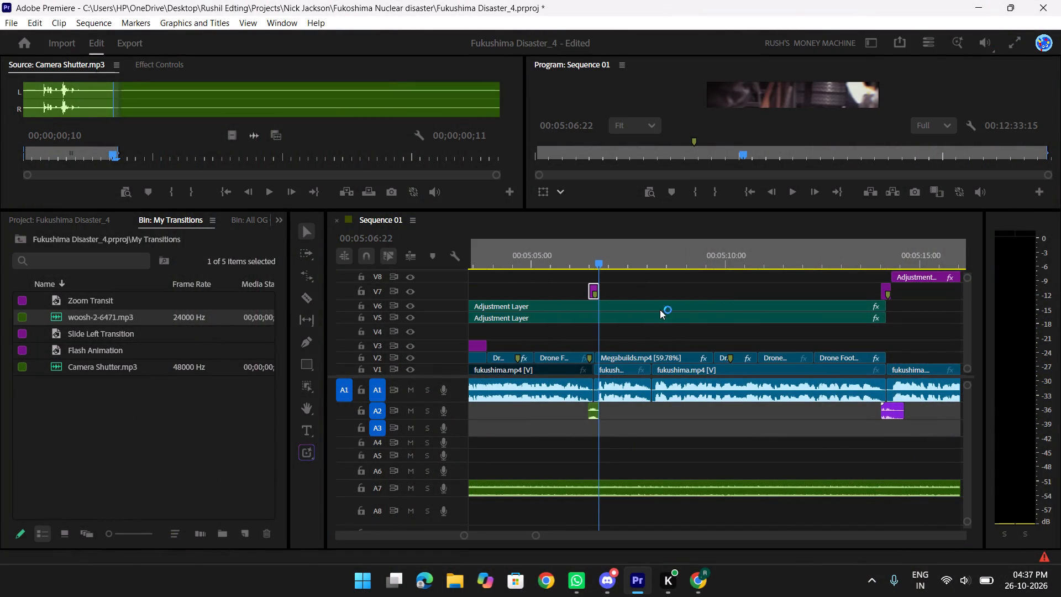
Shift the whoosh clip on A2 beneath the slide transition about two frames later, starting at 00:05:06:16.
{"action": "left_click_drag", "start_coordinate": [592, 257], "coordinate": [585, 262]}
{"action": "key", "text": "t"}
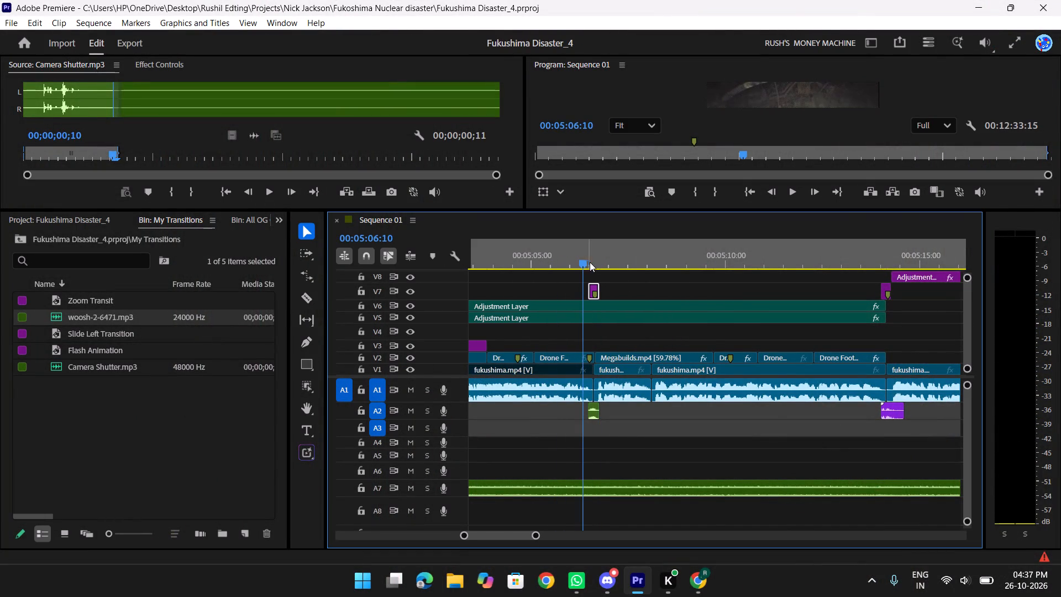
{"action": "key", "text": "t"}
{"action": "left_click_drag", "start_coordinate": [717, 260], "coordinate": [743, 263]}
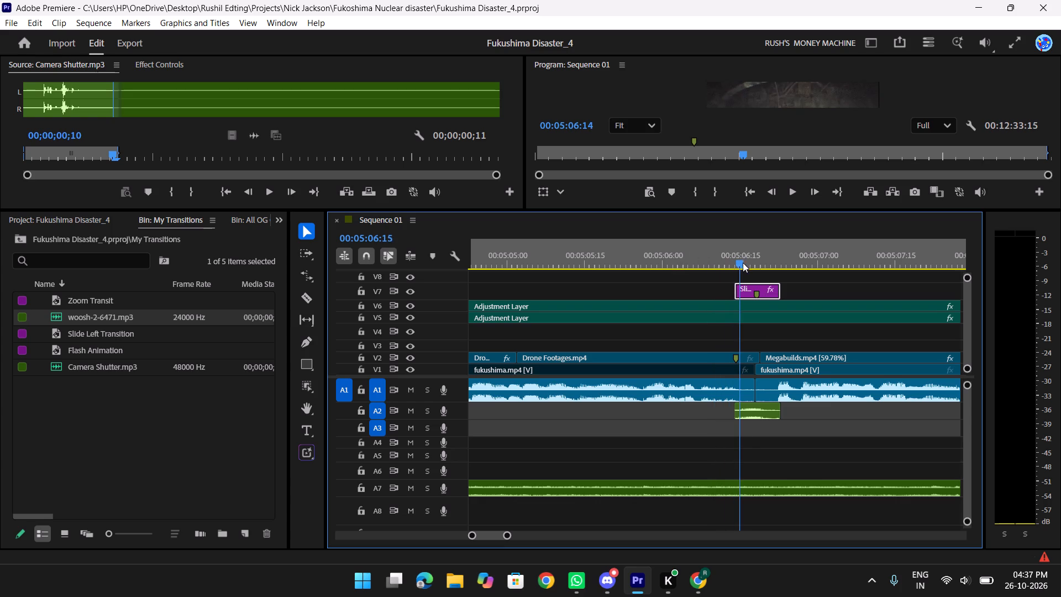
{"action": "left_click_drag", "start_coordinate": [743, 263], "coordinate": [685, 261]}
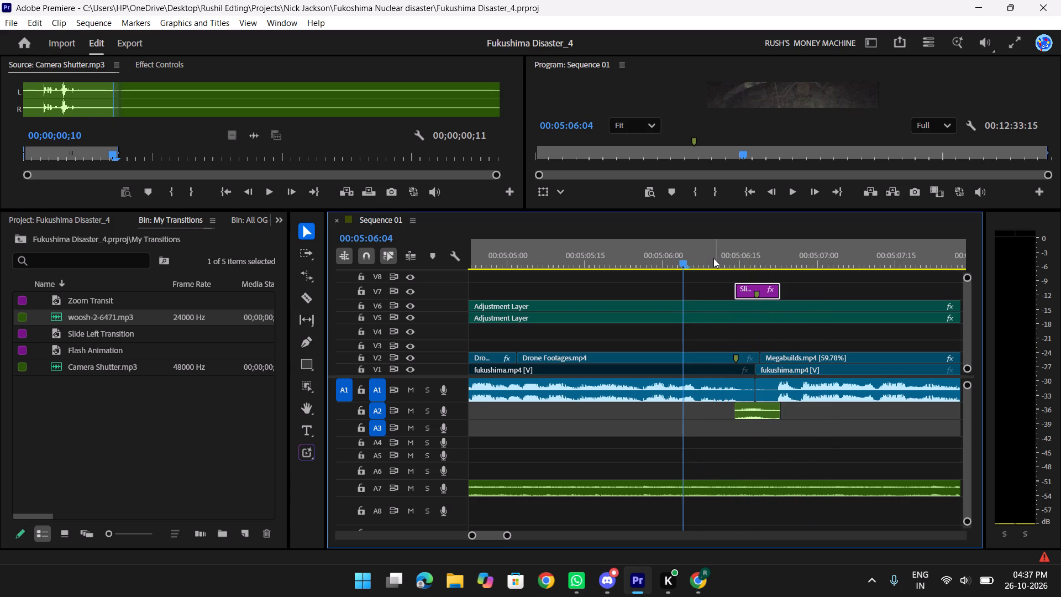
{"action": "key", "text": "space"}
{"action": "key", "text": "space"}
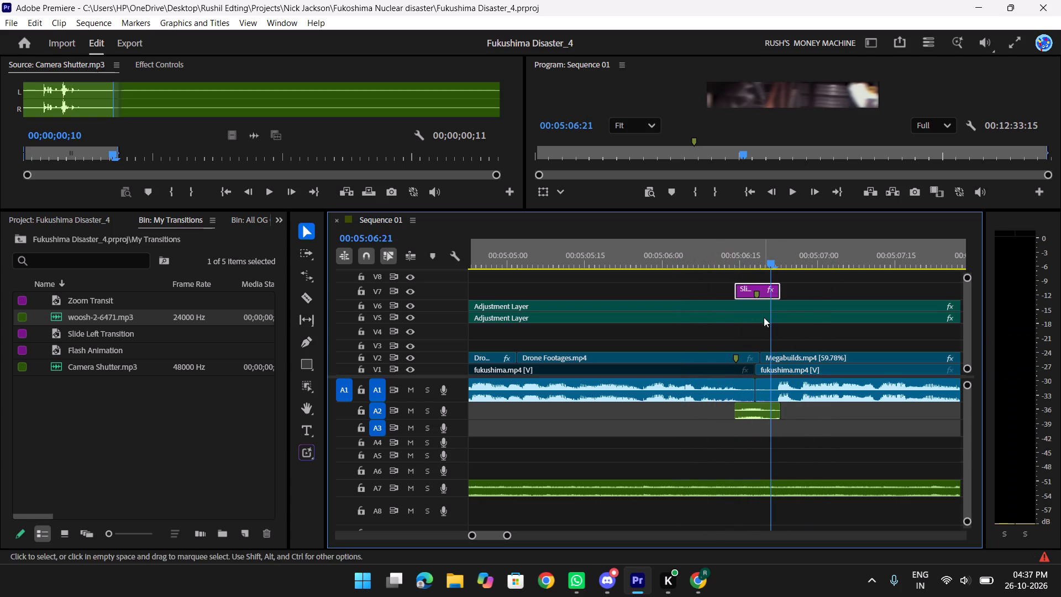
{"action": "left_click_drag", "start_coordinate": [754, 414], "coordinate": [763, 413]}
Play the slide transition repeatedly from around its start to check the whoosh timing against the cut.
{"action": "left_click_drag", "start_coordinate": [729, 250], "coordinate": [732, 263]}
{"action": "key", "text": "space"}
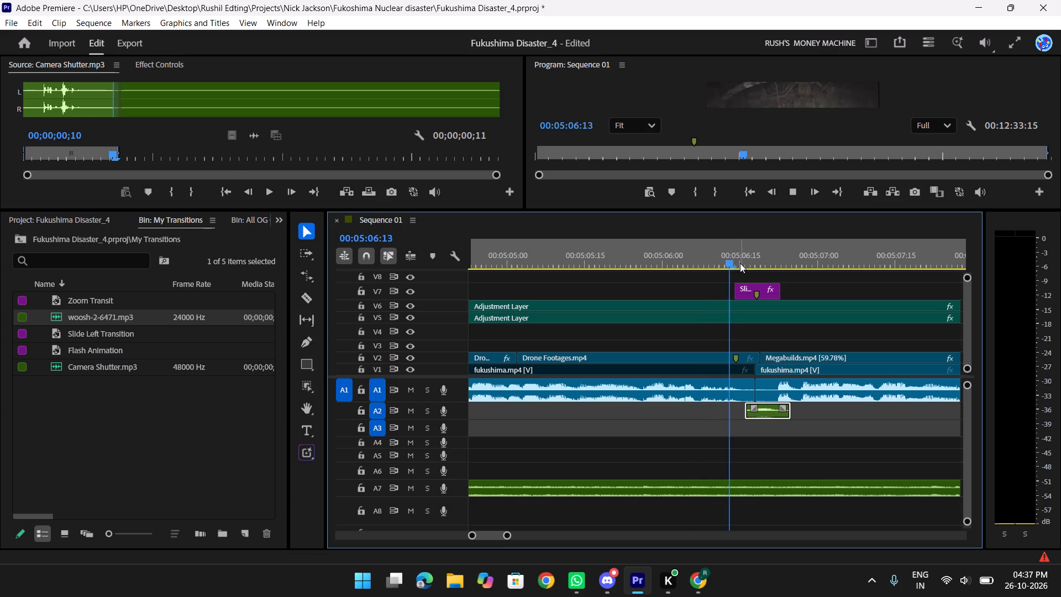
{"action": "key", "text": "space"}
{"action": "left_click_drag", "start_coordinate": [774, 255], "coordinate": [739, 259]}
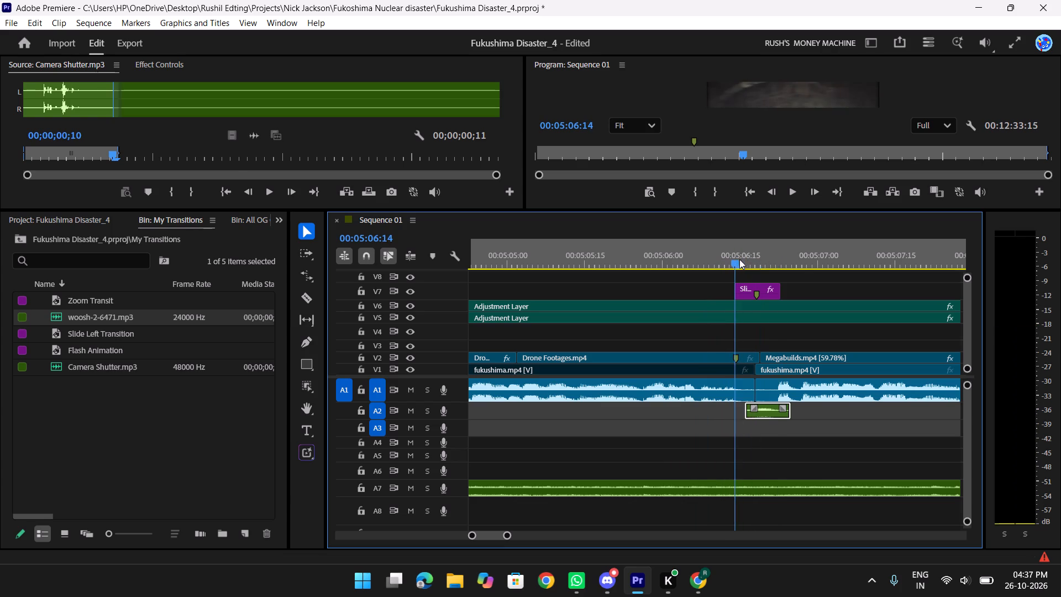
{"action": "left_click_drag", "start_coordinate": [739, 259], "coordinate": [673, 260]}
{"action": "key", "text": "space"}
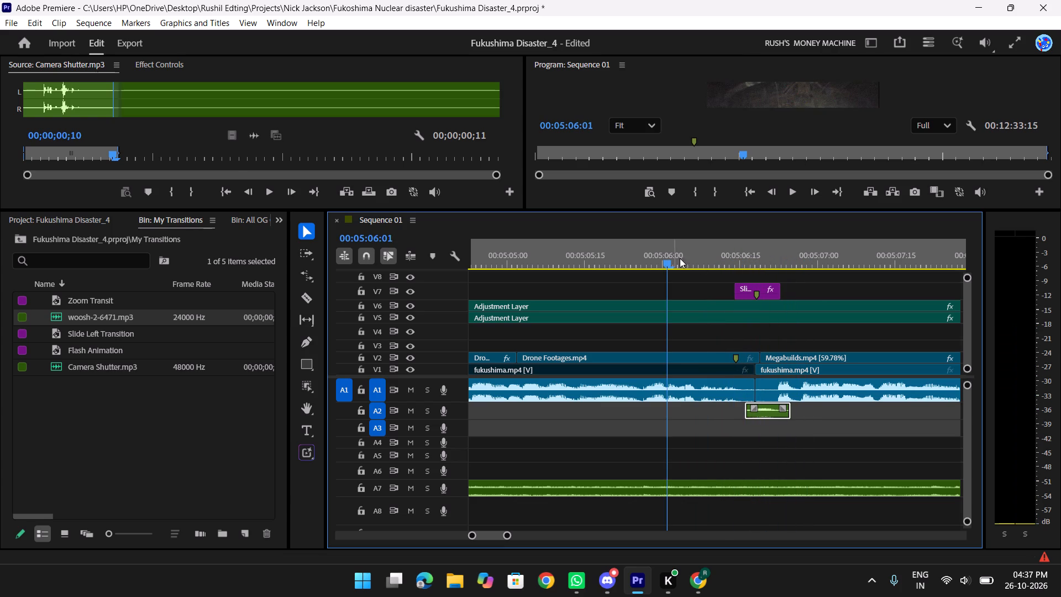
{"action": "key", "text": "space"}
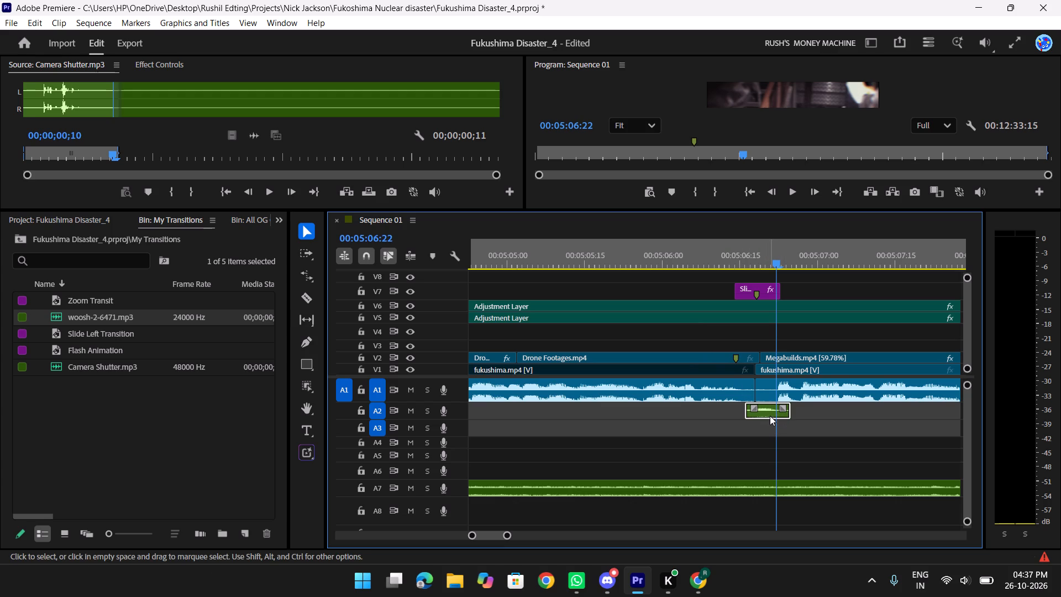
{"action": "key", "text": "space"}
{"action": "key", "text": "space"}
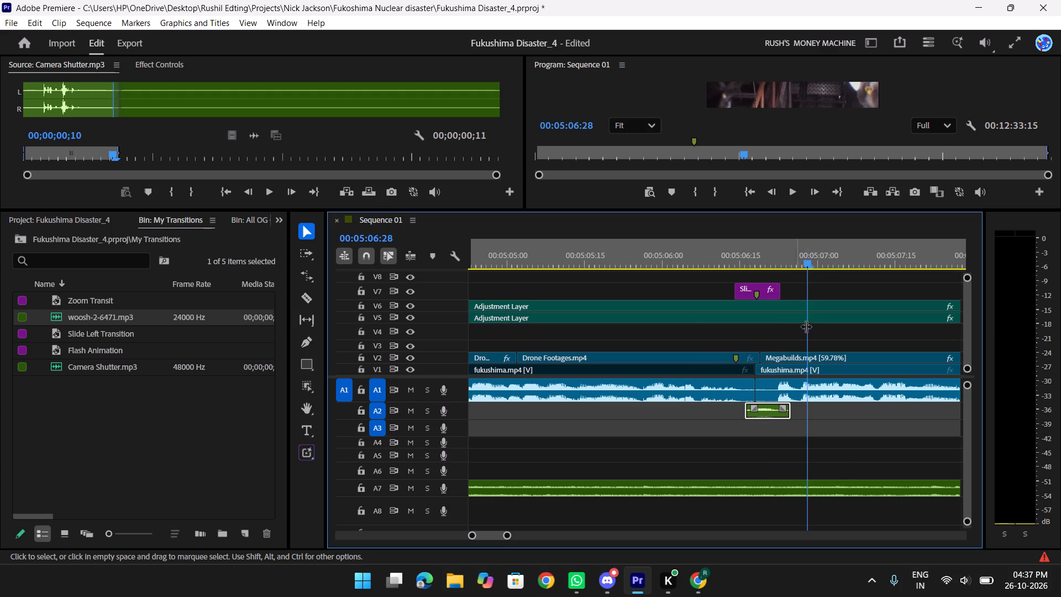
{"action": "left_click_drag", "start_coordinate": [790, 238], "coordinate": [739, 260]}
{"action": "left_click_drag", "start_coordinate": [785, 259], "coordinate": [739, 262]}
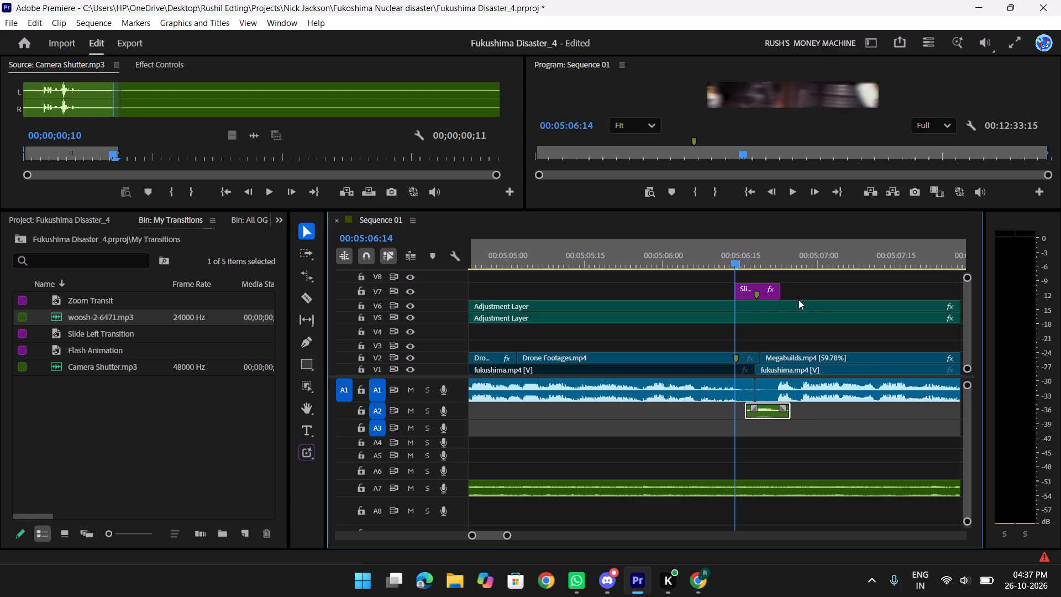
{"action": "key", "text": "space"}
{"action": "key", "text": "space"}
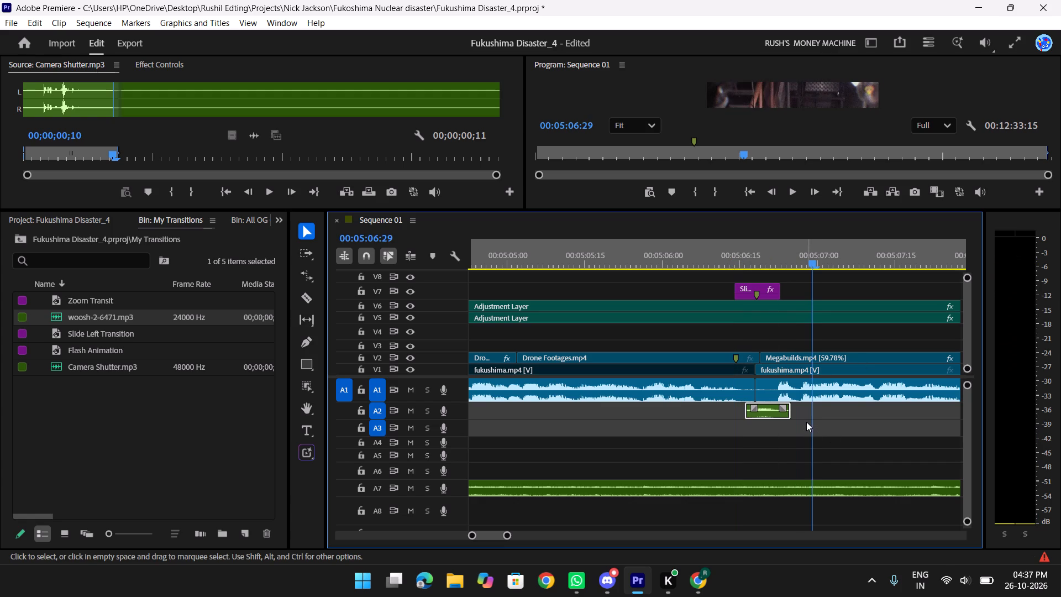
Watch the slide transition with its shifted whoosh in full screen, starting shortly before the cut.
{"action": "left_click_drag", "start_coordinate": [816, 240], "coordinate": [652, 253]}
{"action": "key", "text": "f"}
{"action": "key", "text": "space"}
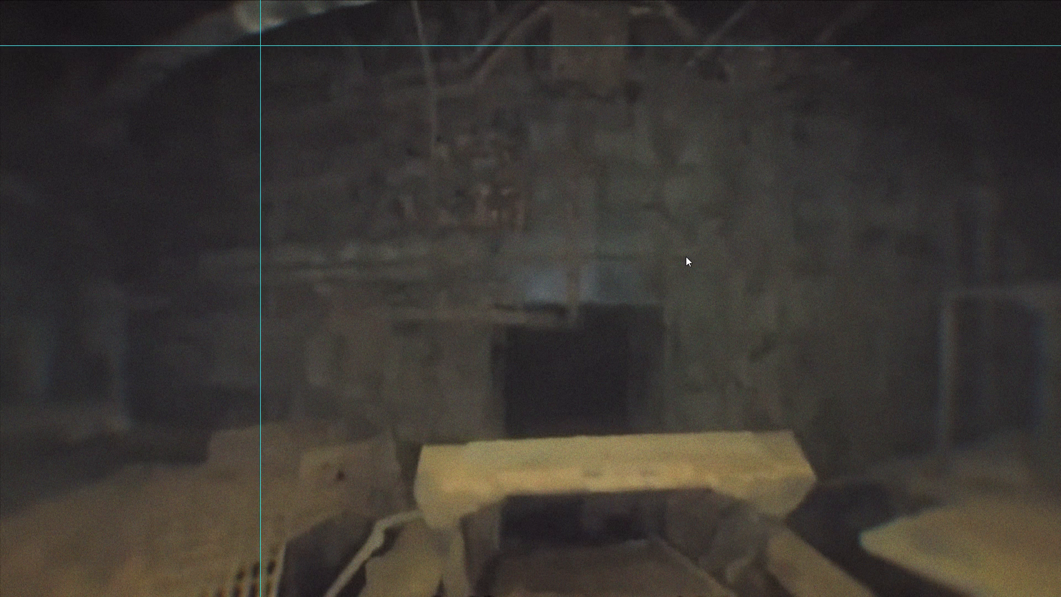
{"action": "key", "text": "space"}
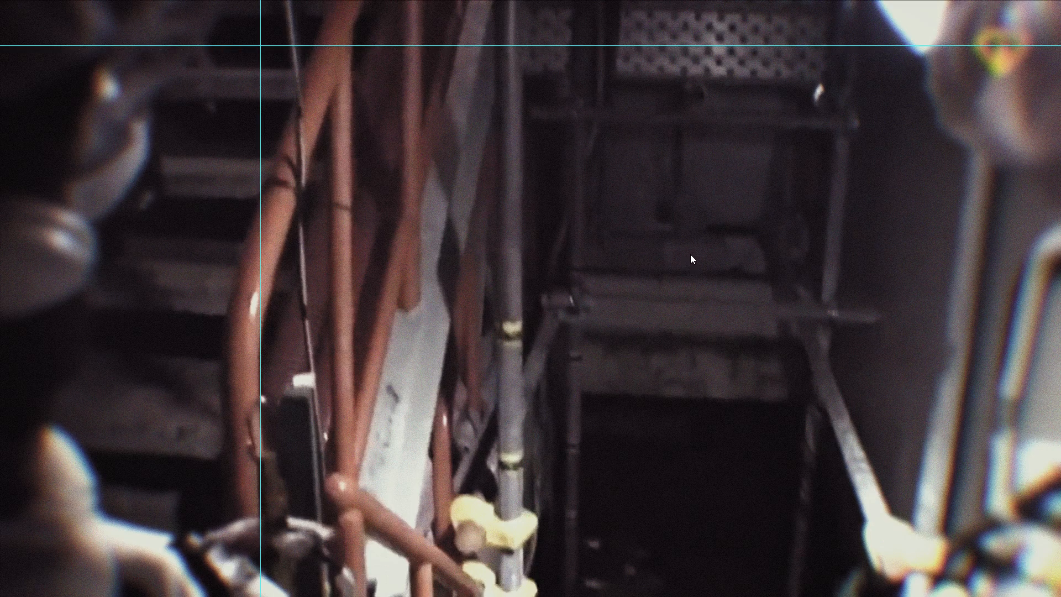
{"action": "key", "text": "f"}
Play and skim the sequence from about 00:05:07 to the glitch transition near 00:05:23 to review the transitions.
{"action": "key", "text": "space"}
{"action": "scroll", "coordinate": [808, 326], "scroll_direction": "down", "scroll_amount": 4}
{"action": "key", "text": "space"}
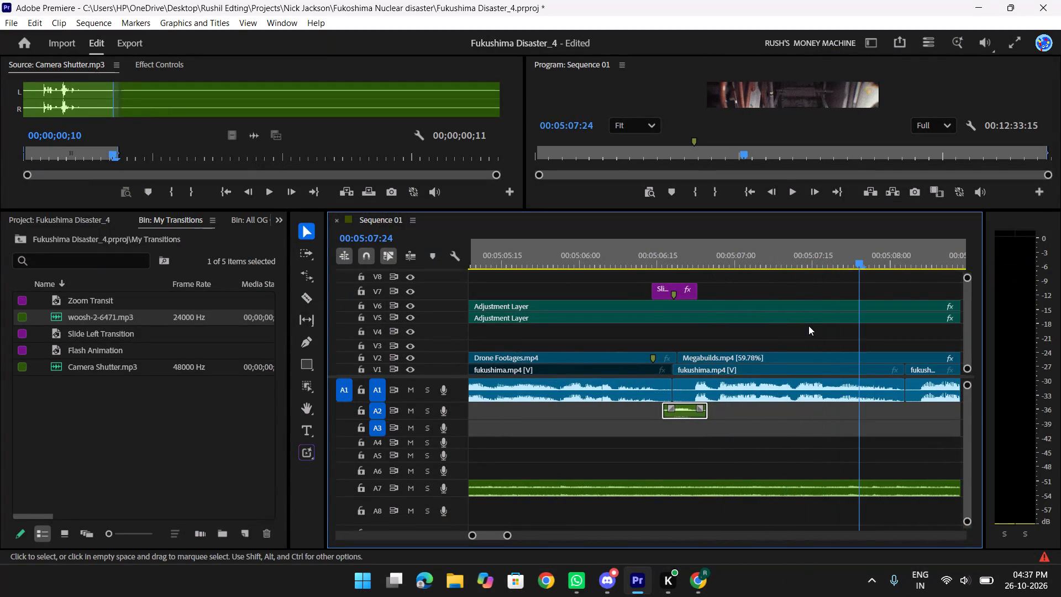
{"action": "type", "text": "yyy"}
{"action": "key", "text": "space"}
{"action": "scroll", "coordinate": [808, 326], "scroll_direction": "down", "scroll_amount": 3}
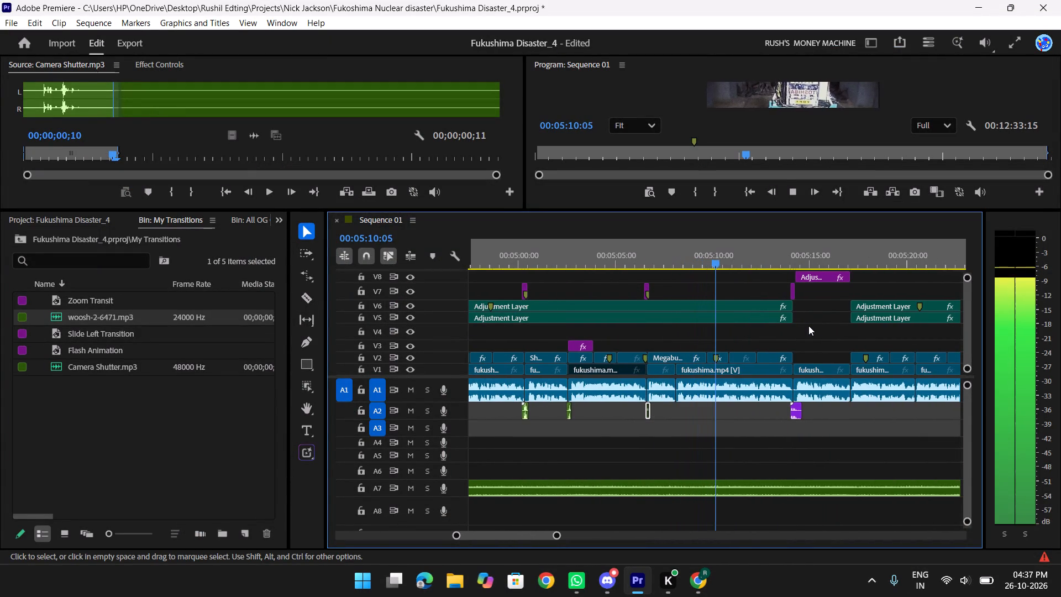
{"action": "scroll", "coordinate": [808, 326], "scroll_direction": "down", "scroll_amount": 5}
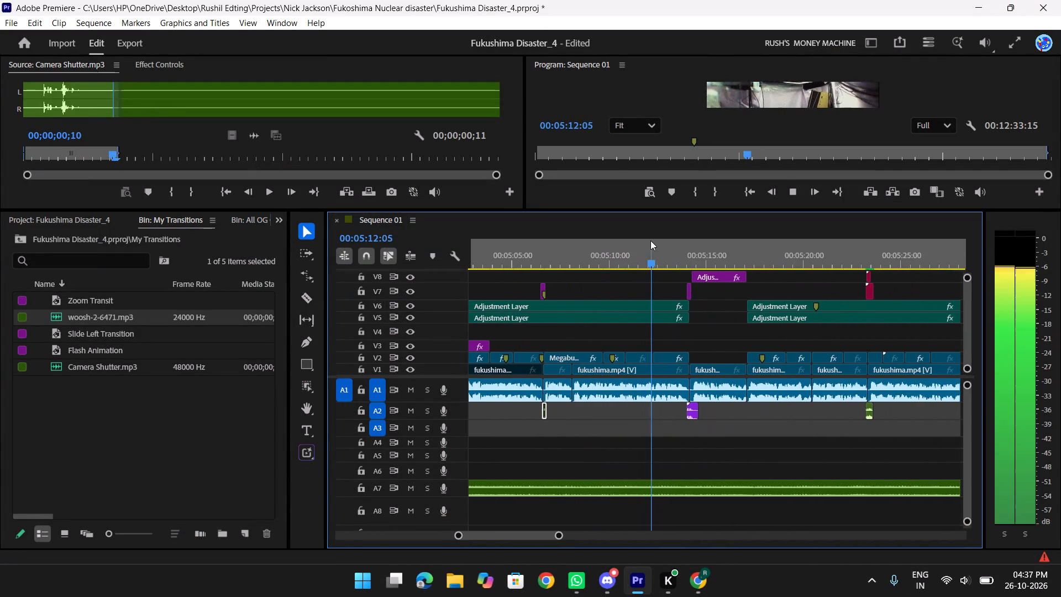
{"action": "left_click_drag", "start_coordinate": [664, 258], "coordinate": [761, 255]}
{"action": "key", "text": "space"}
{"action": "scroll", "coordinate": [763, 256], "scroll_direction": "down", "scroll_amount": 4}
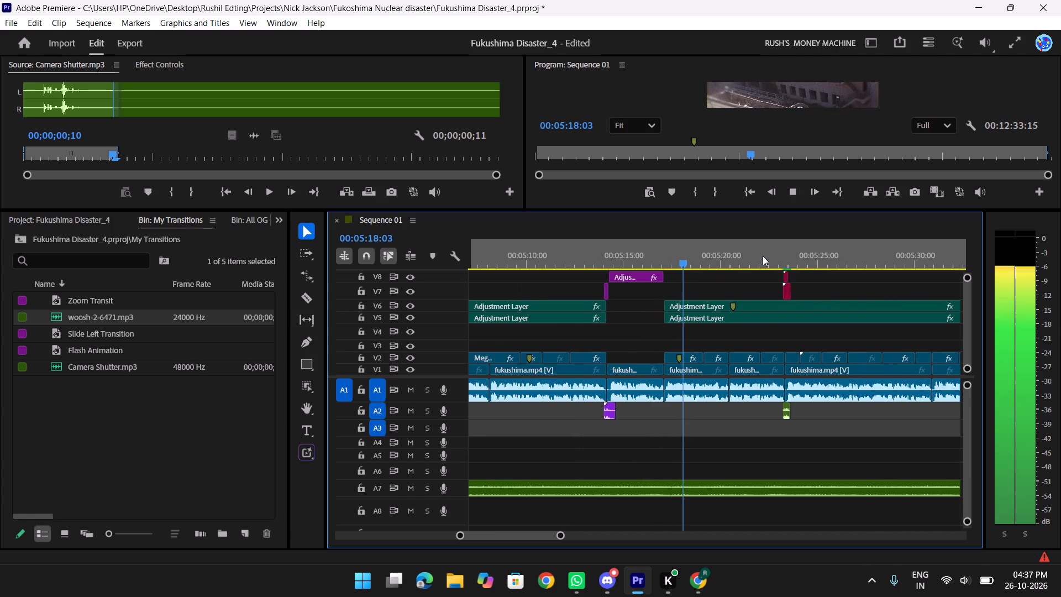
{"action": "scroll", "coordinate": [763, 256], "scroll_direction": "down", "scroll_amount": 2}
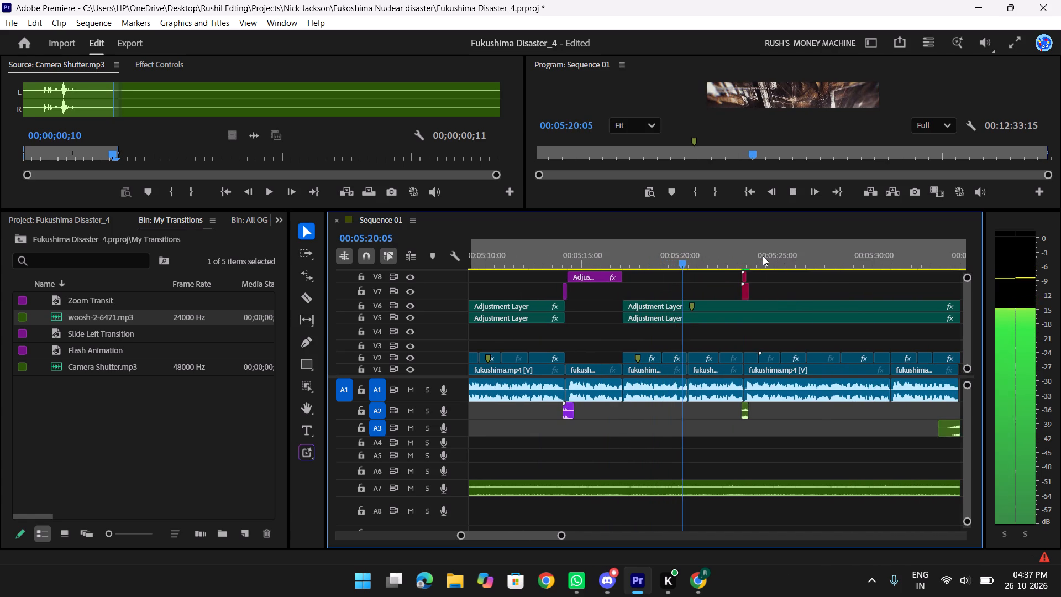
{"action": "scroll", "coordinate": [763, 256], "scroll_direction": "down", "scroll_amount": 3}
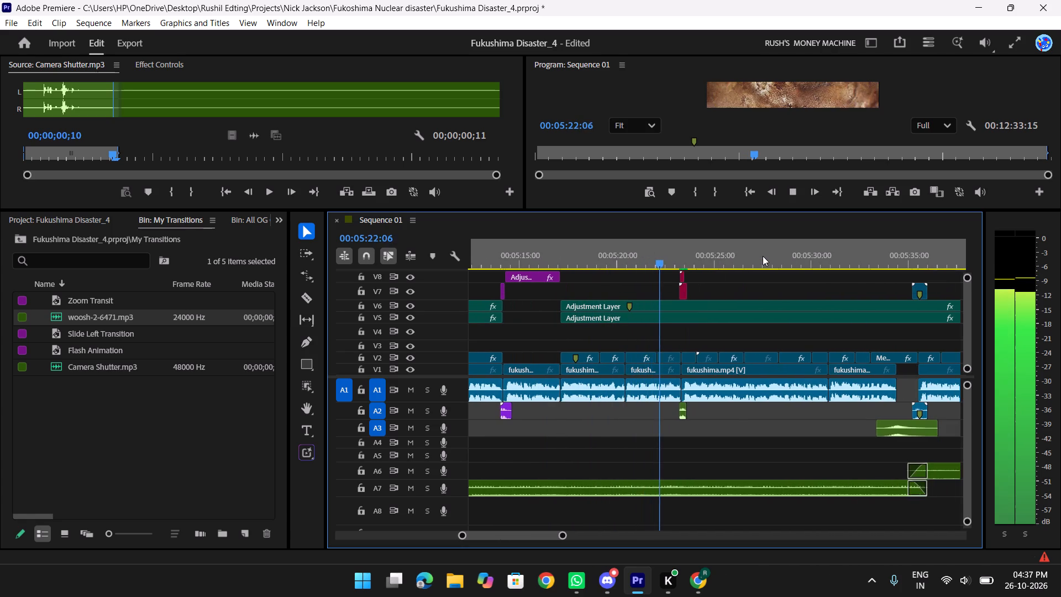
{"action": "key", "text": "space"}
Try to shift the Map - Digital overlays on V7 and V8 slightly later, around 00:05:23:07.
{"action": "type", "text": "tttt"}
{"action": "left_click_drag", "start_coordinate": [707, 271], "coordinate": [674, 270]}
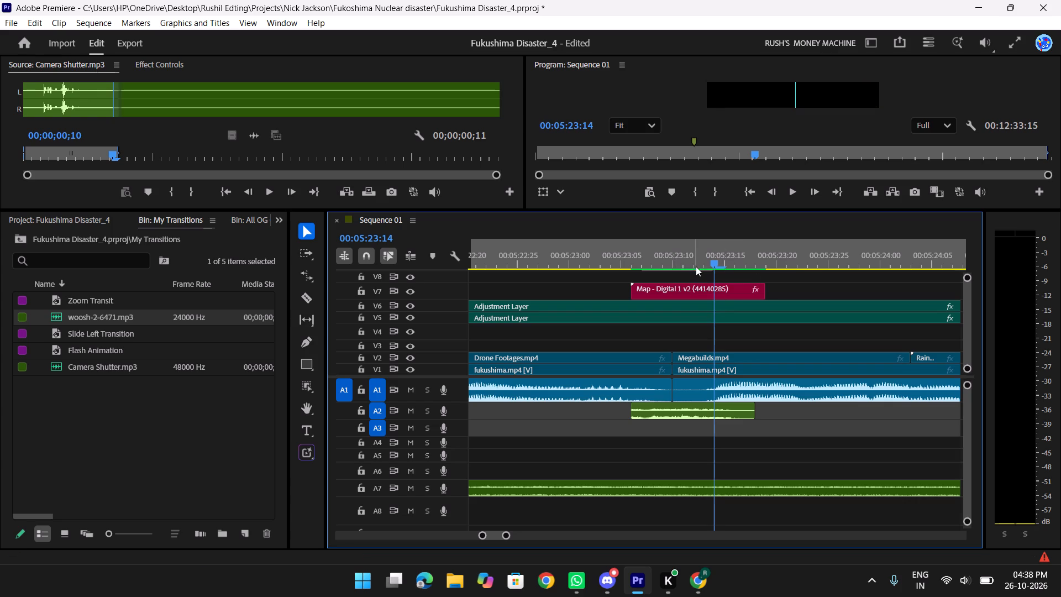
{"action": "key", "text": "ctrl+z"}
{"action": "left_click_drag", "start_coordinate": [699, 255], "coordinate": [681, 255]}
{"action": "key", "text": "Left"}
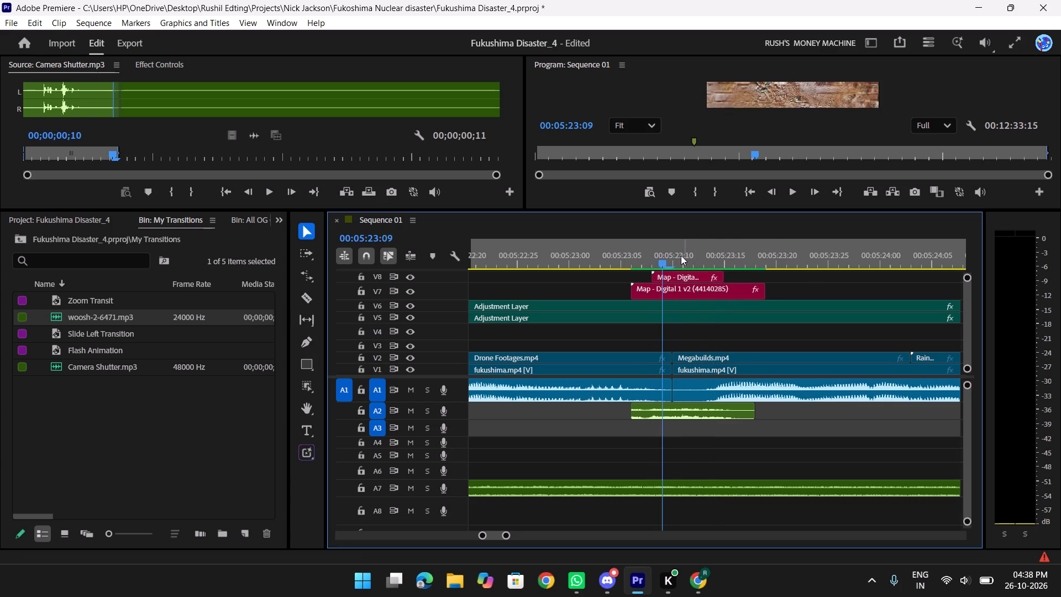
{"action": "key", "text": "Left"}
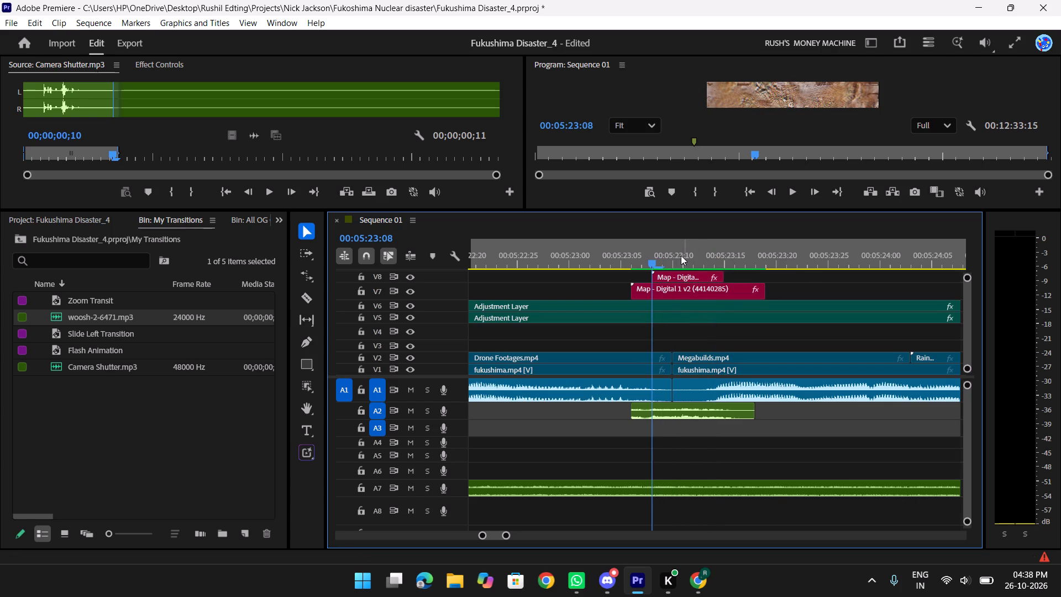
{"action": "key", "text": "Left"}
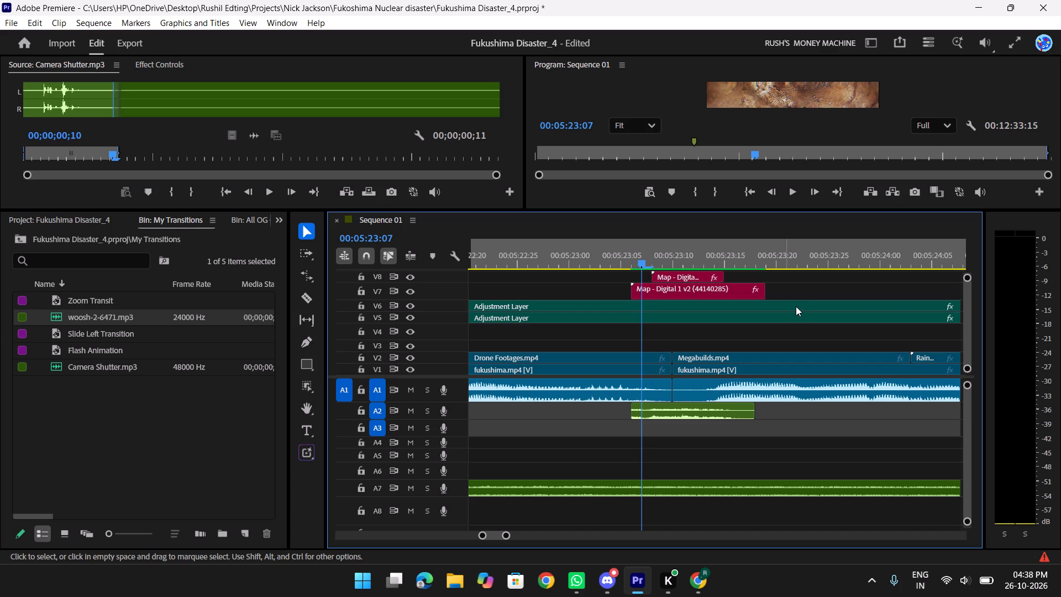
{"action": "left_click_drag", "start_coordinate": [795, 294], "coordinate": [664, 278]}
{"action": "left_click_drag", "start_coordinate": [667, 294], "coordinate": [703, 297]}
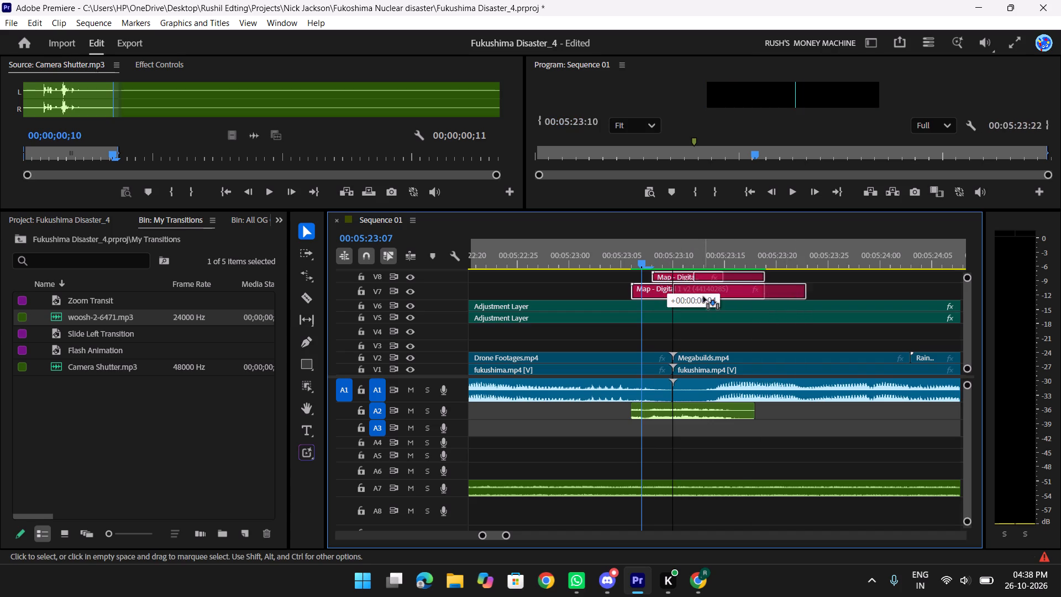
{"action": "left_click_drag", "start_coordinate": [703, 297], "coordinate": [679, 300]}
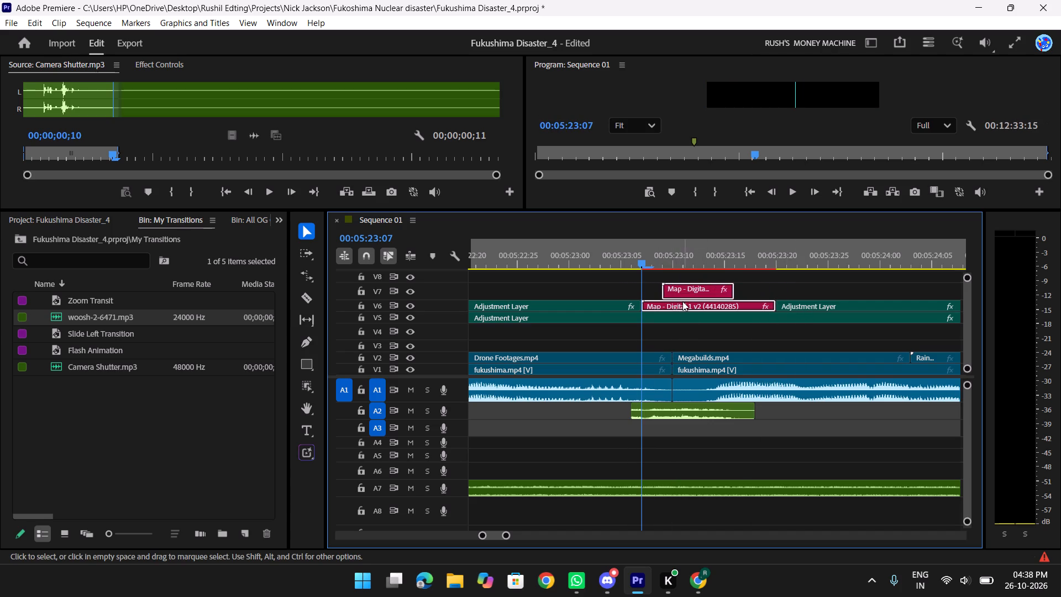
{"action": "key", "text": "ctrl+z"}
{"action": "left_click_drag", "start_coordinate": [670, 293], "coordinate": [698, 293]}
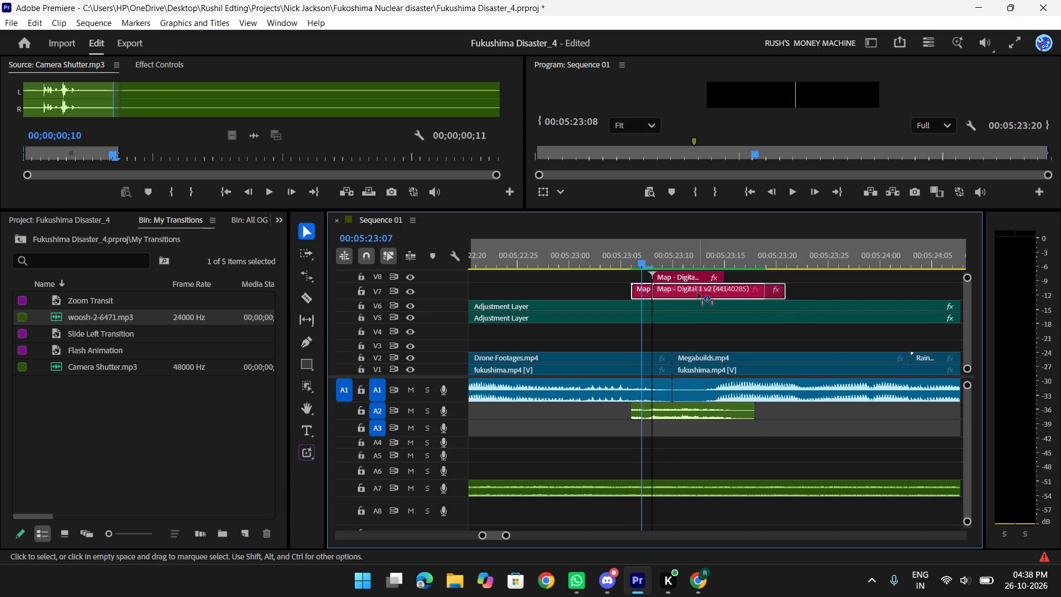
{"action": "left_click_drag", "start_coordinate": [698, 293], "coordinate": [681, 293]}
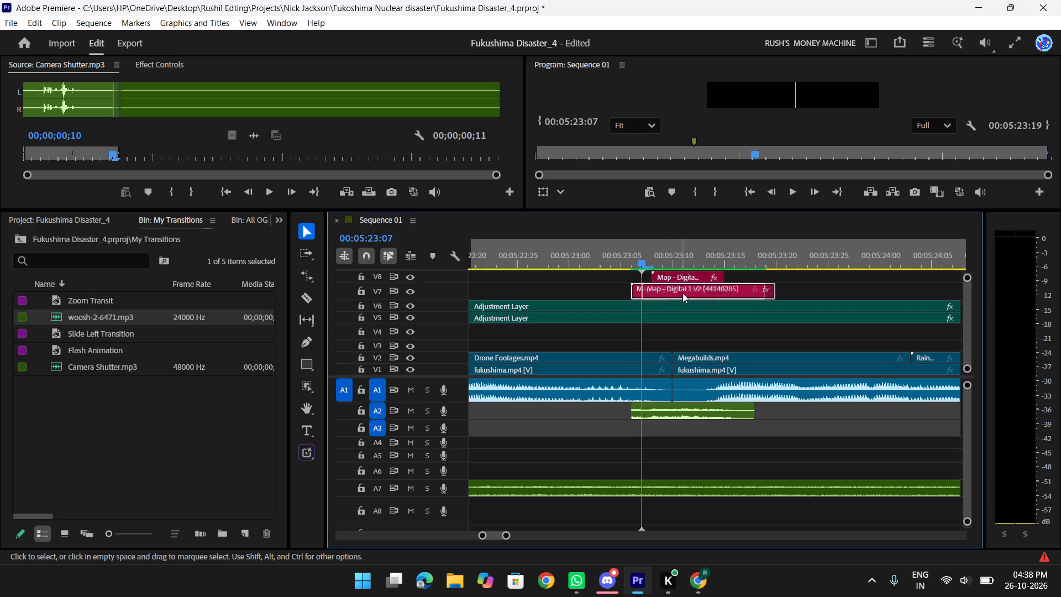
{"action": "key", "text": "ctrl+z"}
Shift both Map - Digital overlays on V7 and V8 one frame later, with the V7 overlay starting at 00:05:23:07.
{"action": "left_click_drag", "start_coordinate": [806, 282], "coordinate": [636, 283]}
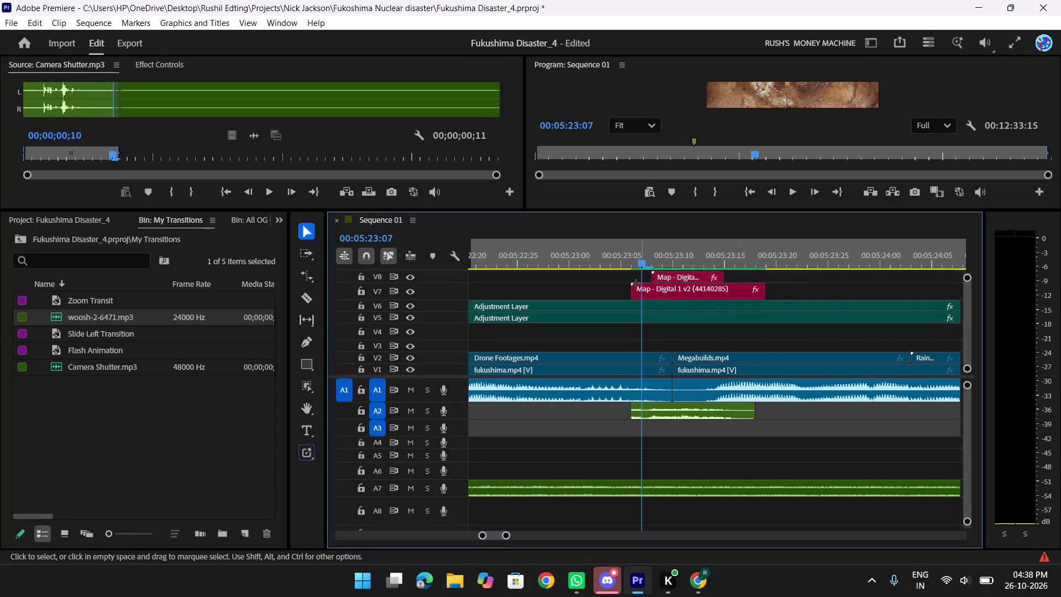
{"action": "left_click_drag", "start_coordinate": [636, 283], "coordinate": [632, 291]}
{"action": "left_click_drag", "start_coordinate": [696, 292], "coordinate": [689, 291]}
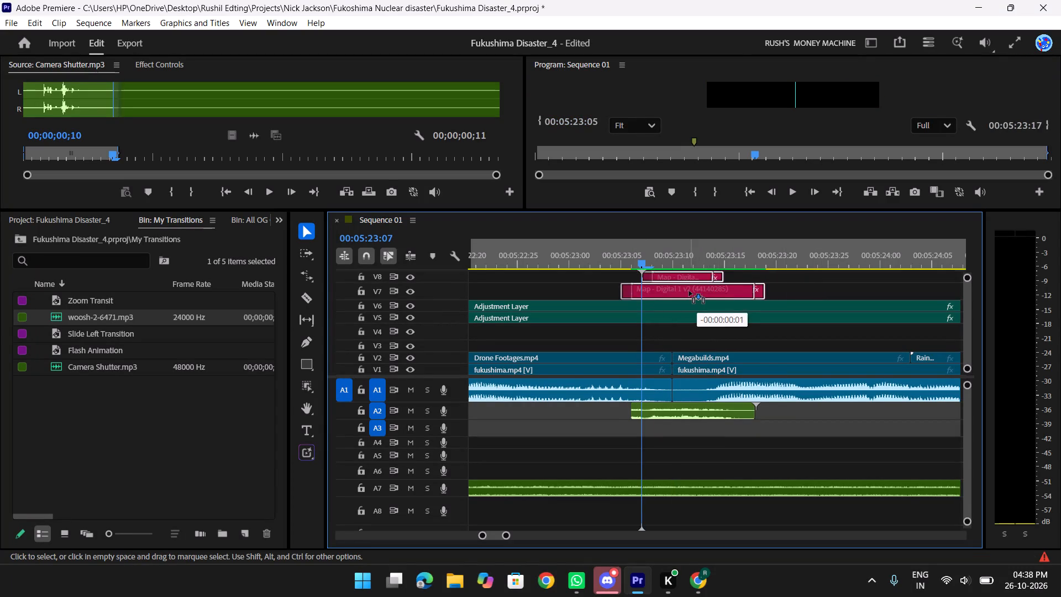
{"action": "left_click_drag", "start_coordinate": [689, 291], "coordinate": [708, 292]}
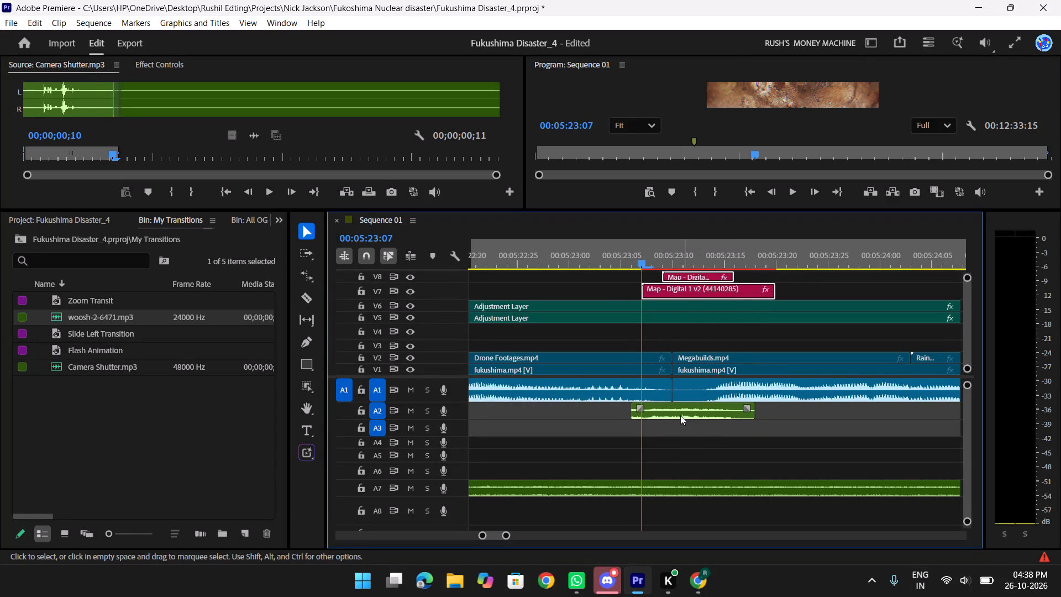
Shift the sound effect on A2 beneath the Map - Digital overlays three frames later, starting at 00:05:23:09.
{"action": "left_click_drag", "start_coordinate": [706, 446], "coordinate": [676, 411]}
{"action": "left_click_drag", "start_coordinate": [697, 413], "coordinate": [724, 411]}
Play the glitch transition near 00:05:23:10 with its shifted sound, first in the timeline and again in full screen.
{"action": "key", "text": "space"}
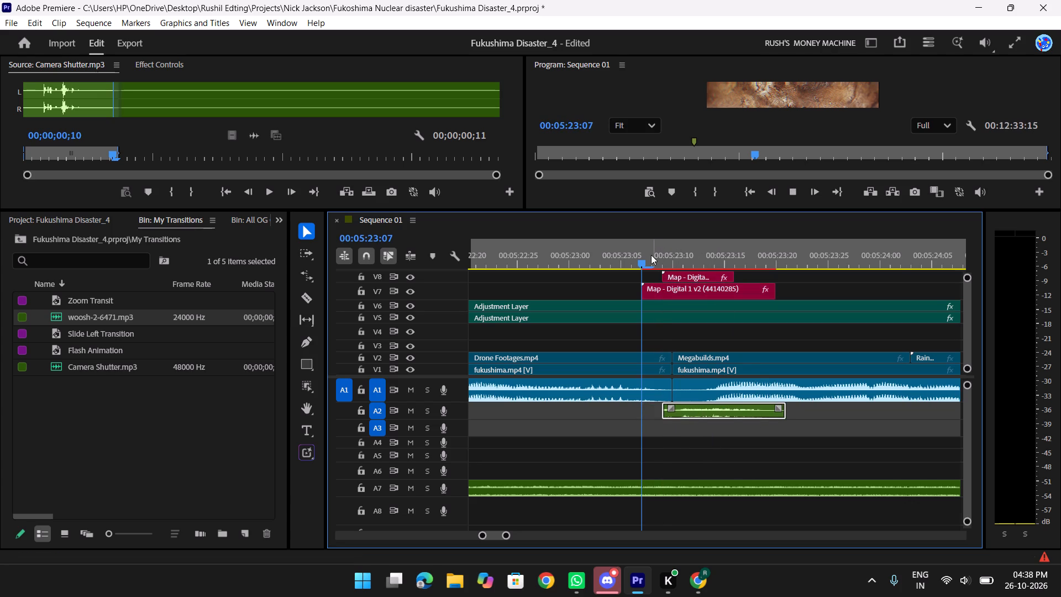
{"action": "key", "text": "space"}
{"action": "left_click_drag", "start_coordinate": [745, 252], "coordinate": [653, 254]}
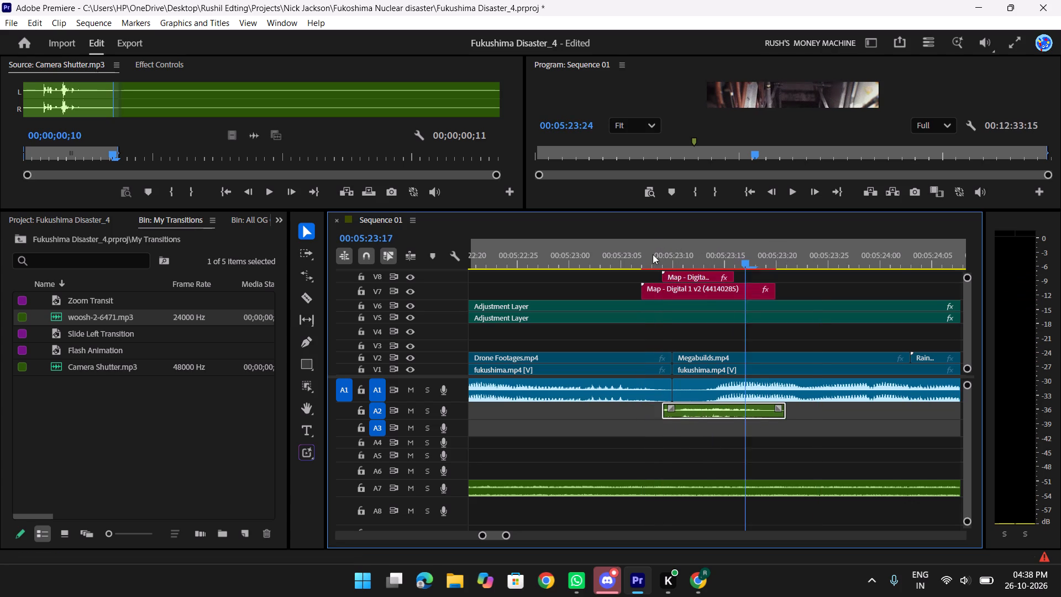
{"action": "left_click_drag", "start_coordinate": [653, 254], "coordinate": [640, 253]}
{"action": "type", "text": "f"}
{"action": "key", "text": "space"}
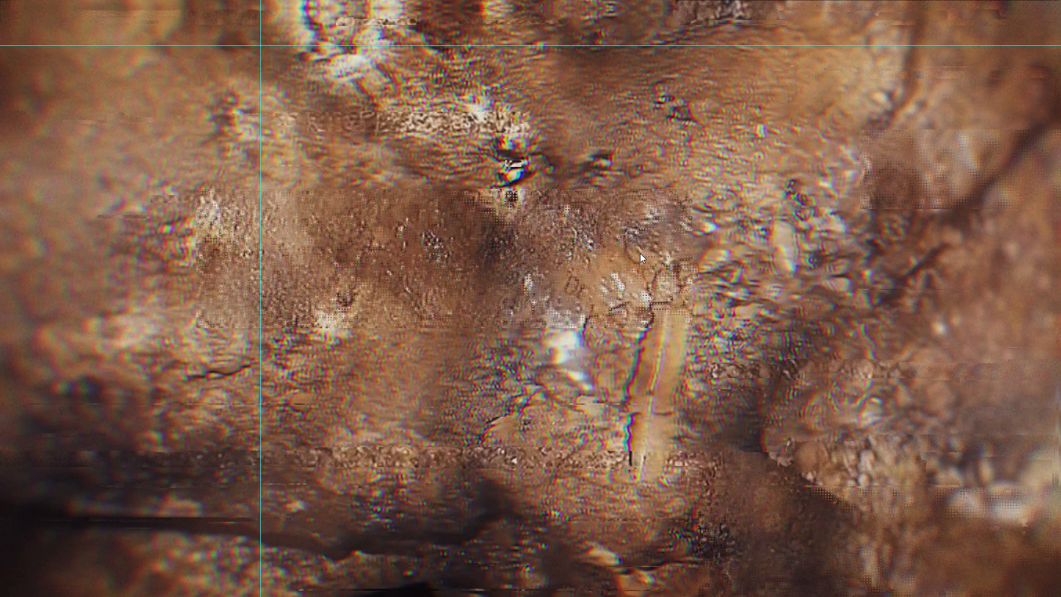
{"action": "key", "text": "space"}
{"action": "key", "text": "space"}
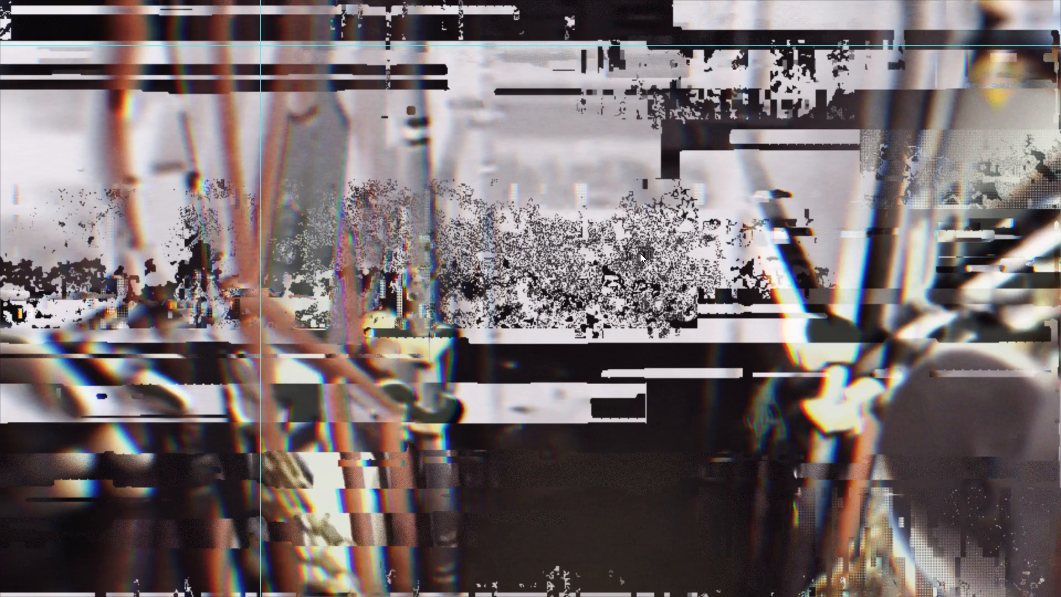
{"action": "key", "text": "space"}
{"action": "type", "text": "f"}
Play the sequence onward from the glitch transition near 00:05:24 to the cut around 00:05:31.
{"action": "type", "text": "yyy"}
{"action": "left_click_drag", "start_coordinate": [677, 260], "coordinate": [750, 269]}
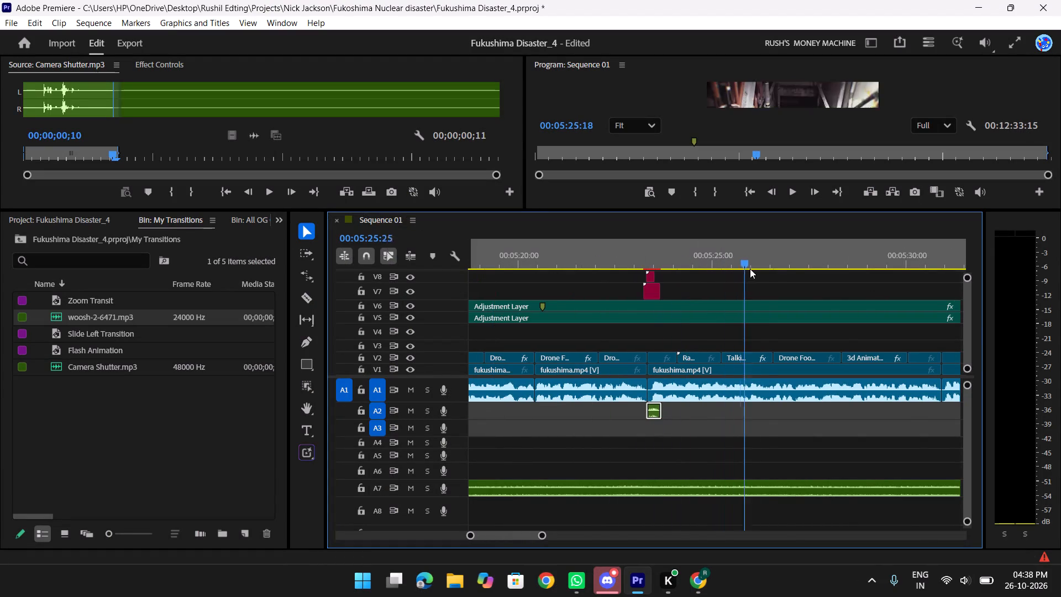
{"action": "left_click_drag", "start_coordinate": [750, 269], "coordinate": [660, 272]}
{"action": "key", "text": "space"}
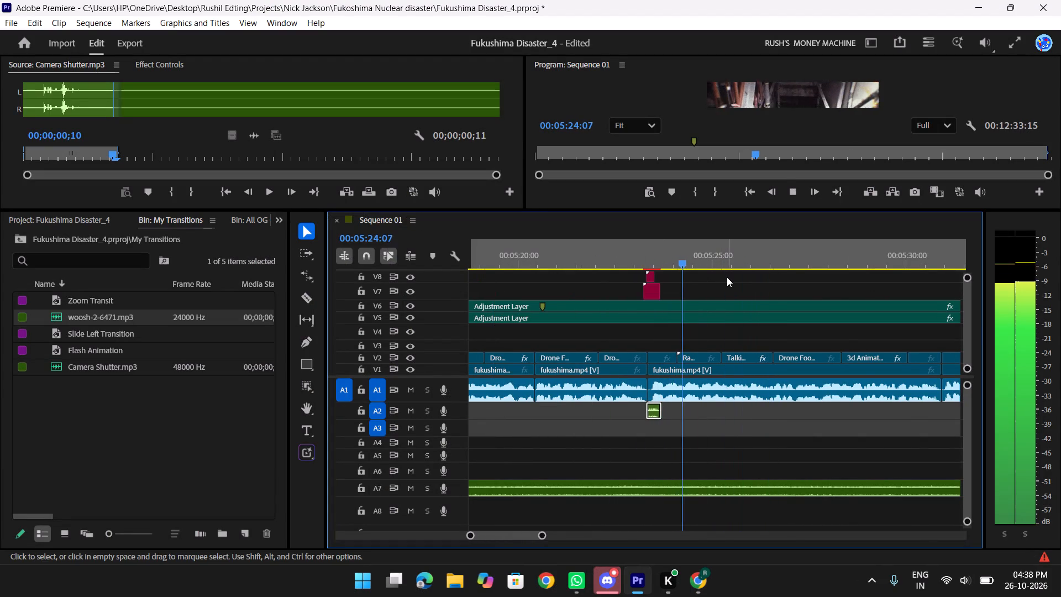
{"action": "scroll", "coordinate": [727, 277], "scroll_direction": "down", "scroll_amount": 3}
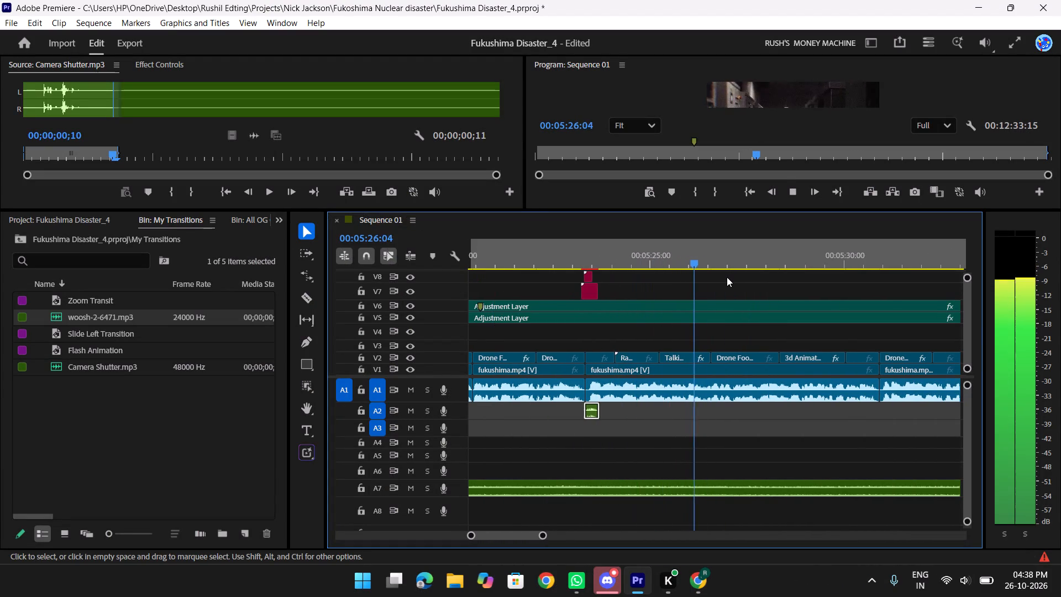
{"action": "key", "text": "space"}
{"action": "key", "text": "space"}
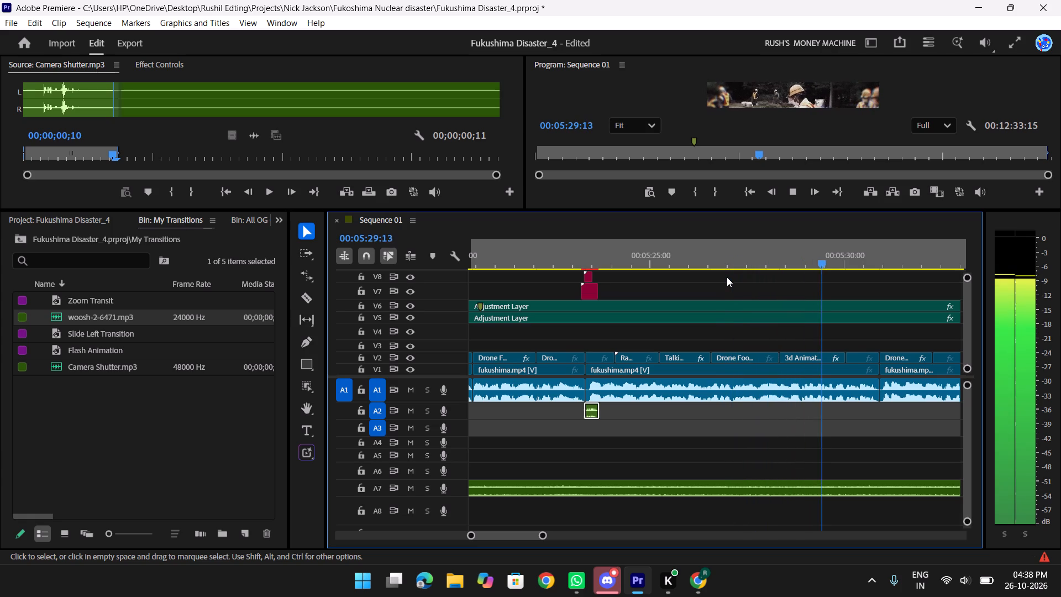
{"action": "key", "text": "space"}
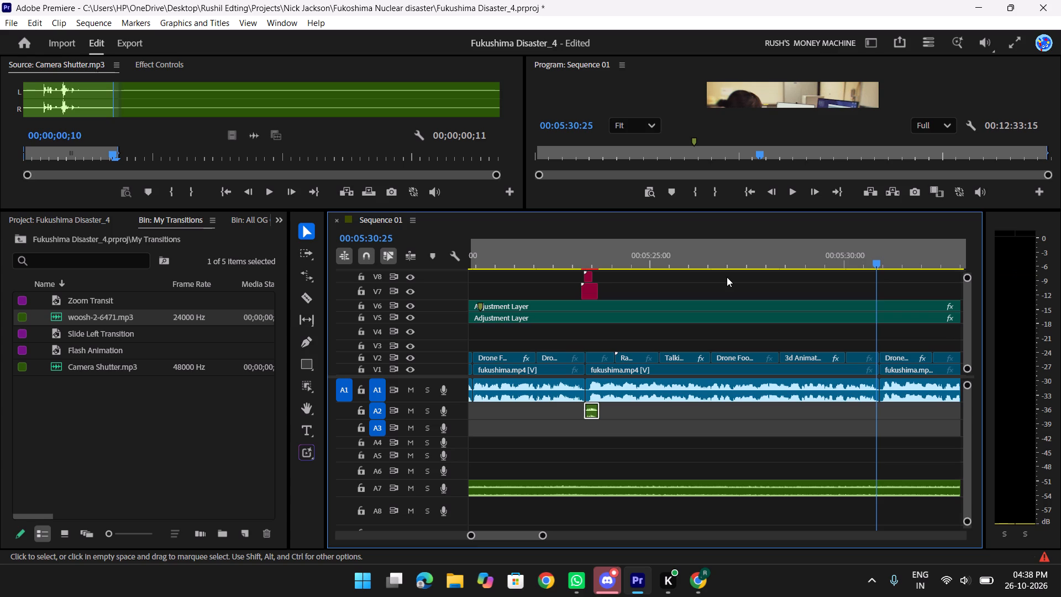
Review the section from about 00:05:32 to 00:05:38, including the Megabuilds clip and the transition near 00:05:35.
{"action": "scroll", "coordinate": [760, 289], "scroll_direction": "down", "scroll_amount": 7}
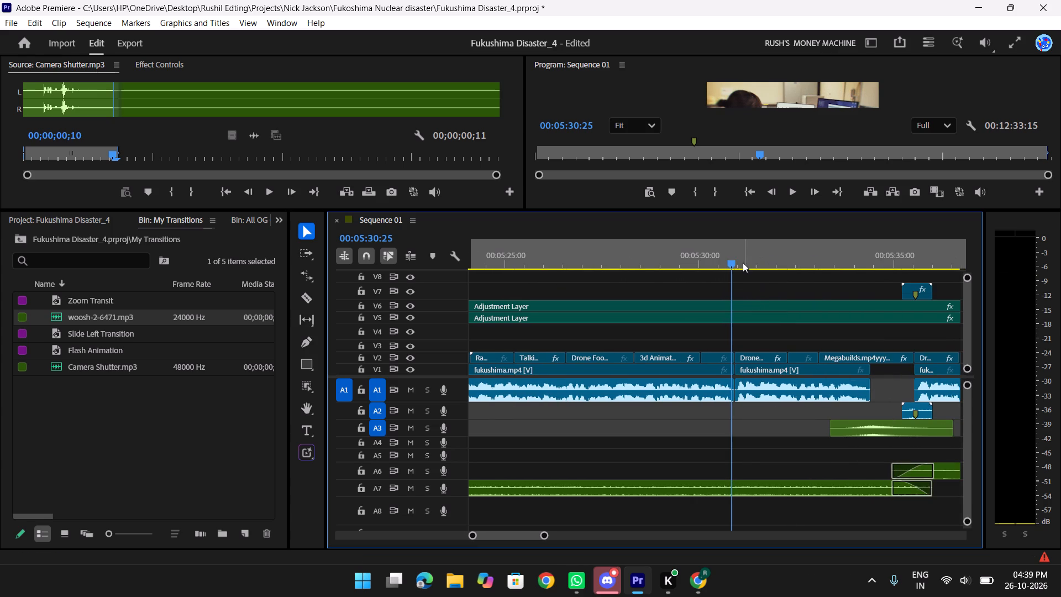
{"action": "left_click_drag", "start_coordinate": [727, 260], "coordinate": [818, 270]}
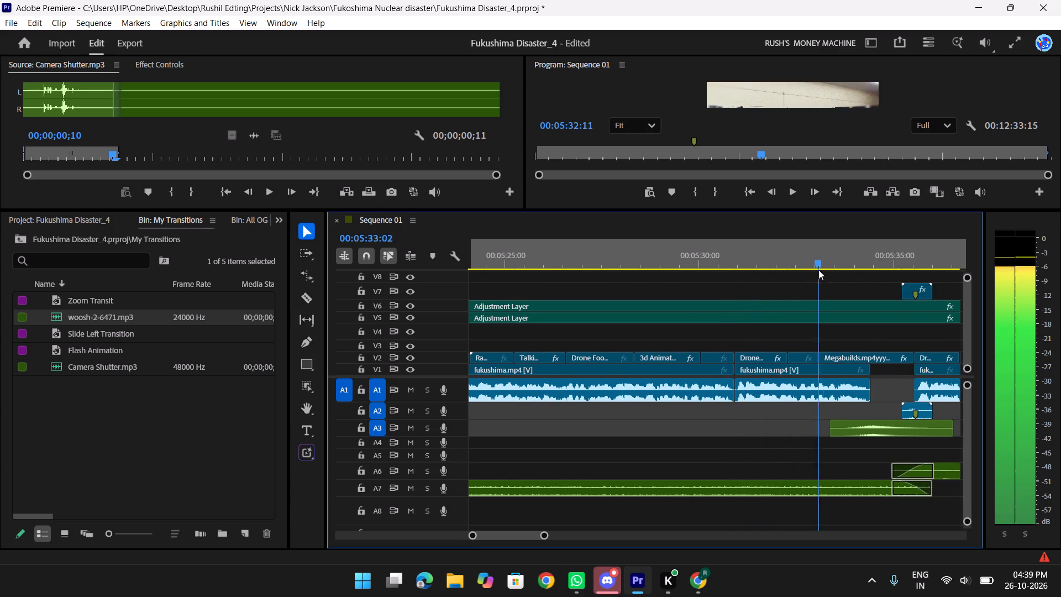
{"action": "left_click_drag", "start_coordinate": [818, 270], "coordinate": [794, 278]}
{"action": "key", "text": "space"}
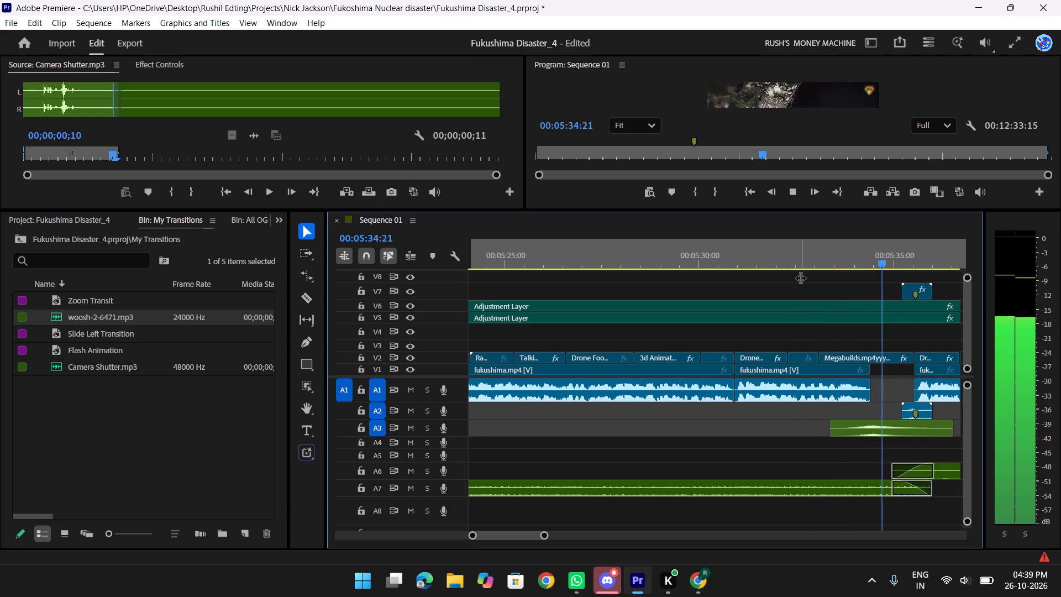
{"action": "scroll", "coordinate": [800, 277], "scroll_direction": "down", "scroll_amount": 8}
{"action": "key", "text": "space"}
{"action": "scroll", "coordinate": [800, 277], "scroll_direction": "down", "scroll_amount": 4}
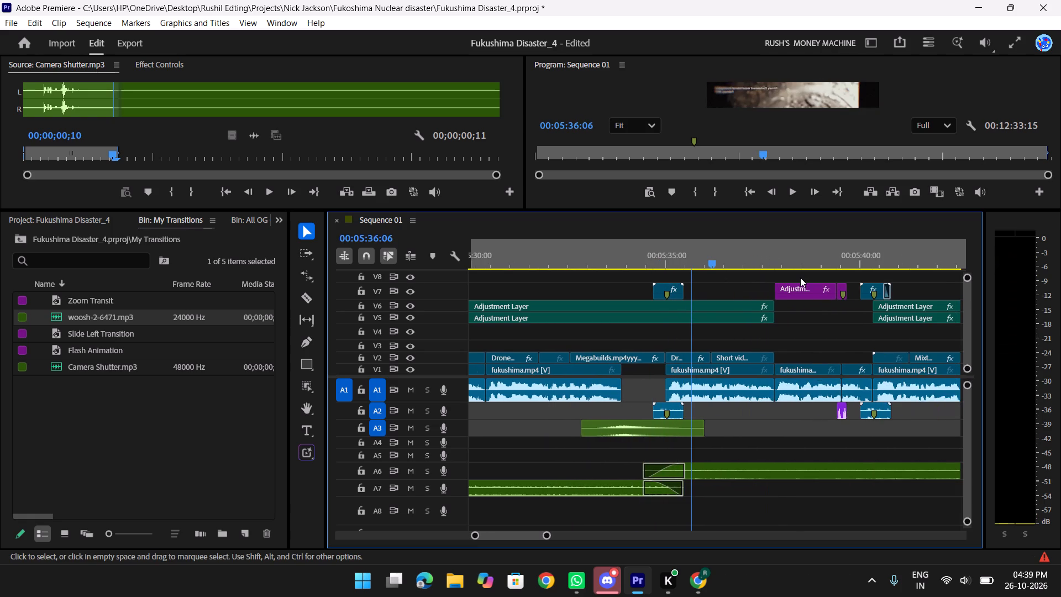
{"action": "scroll", "coordinate": [800, 277], "scroll_direction": "down", "scroll_amount": 2}
{"action": "key", "text": "space"}
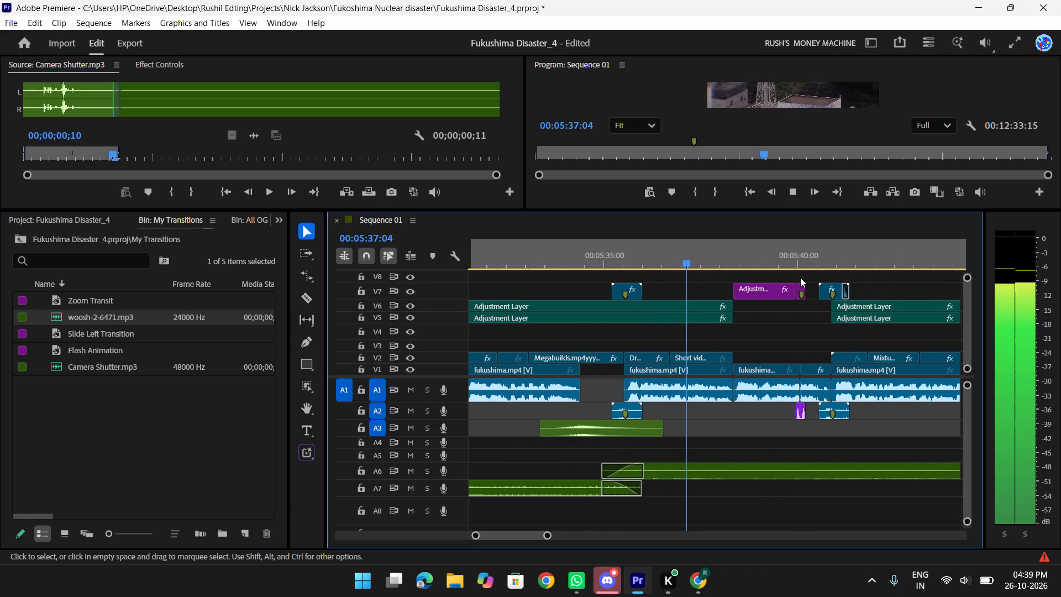
{"action": "key", "text": "space"}
{"action": "scroll", "coordinate": [732, 313], "scroll_direction": "down", "scroll_amount": 2}
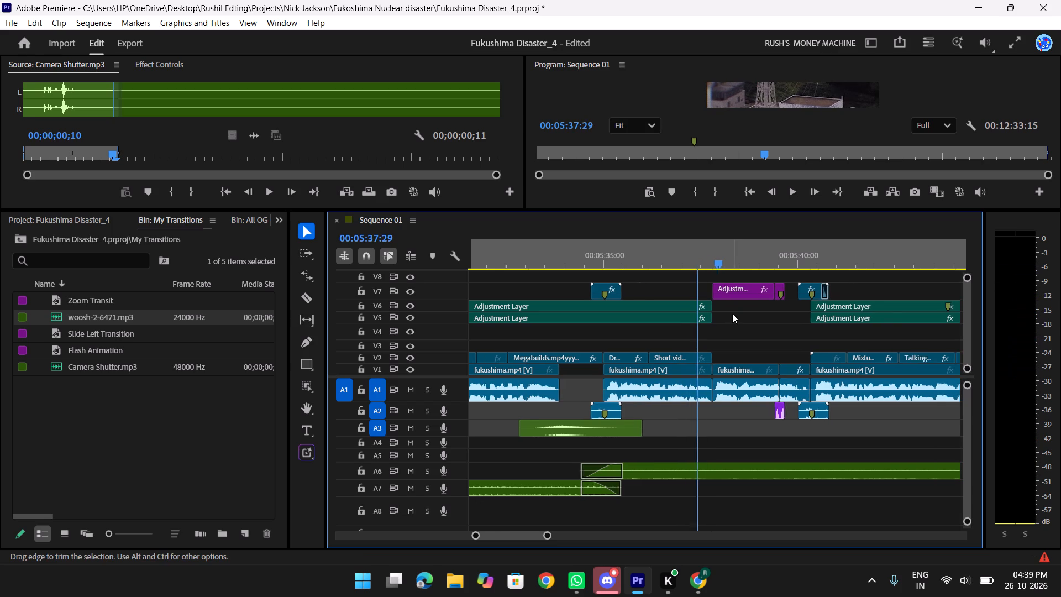
Play from the short video clip near 00:05:37 through the following talking-head shot under the V7 adjustment layer.
{"action": "scroll", "coordinate": [732, 313], "scroll_direction": "down", "scroll_amount": 5}
{"action": "scroll", "coordinate": [732, 313], "scroll_direction": "up", "scroll_amount": 6}
{"action": "left_click_drag", "start_coordinate": [696, 254], "coordinate": [728, 262]}
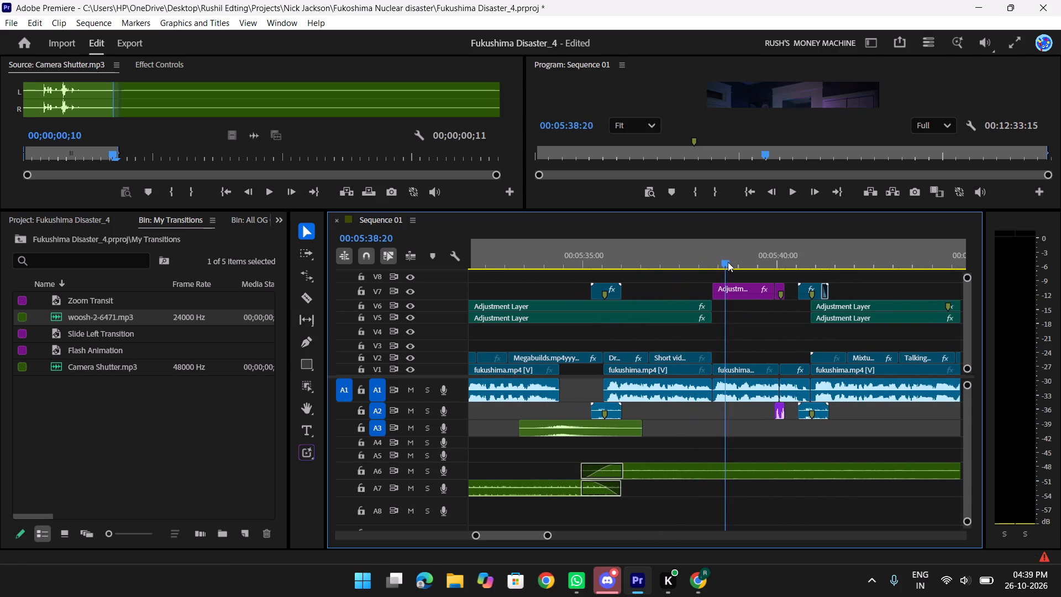
{"action": "left_click_drag", "start_coordinate": [728, 262], "coordinate": [664, 263]}
{"action": "key", "text": "space"}
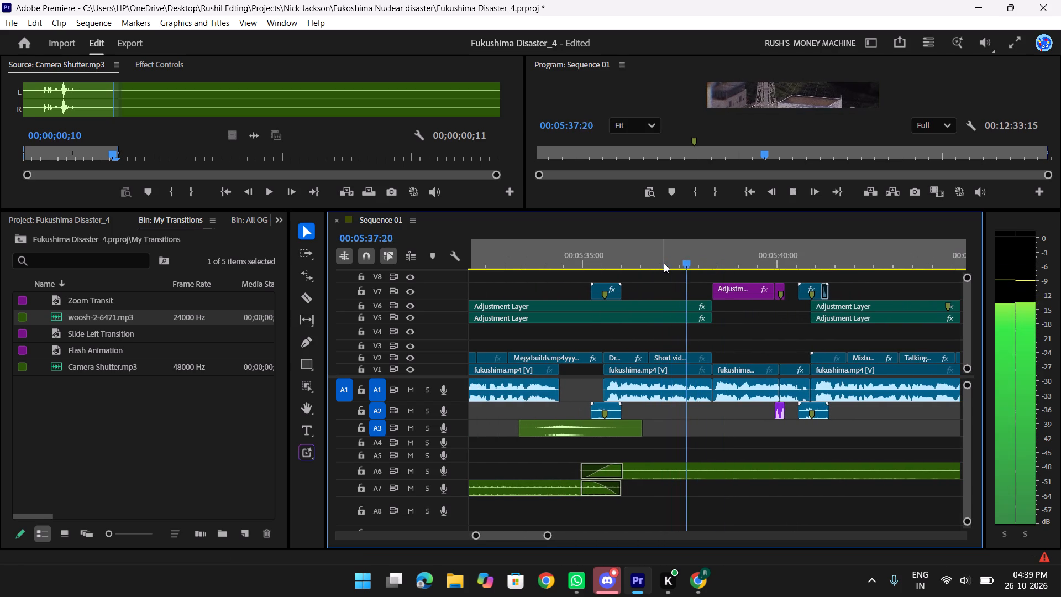
{"action": "key", "text": "space"}
{"action": "key", "text": "space"}
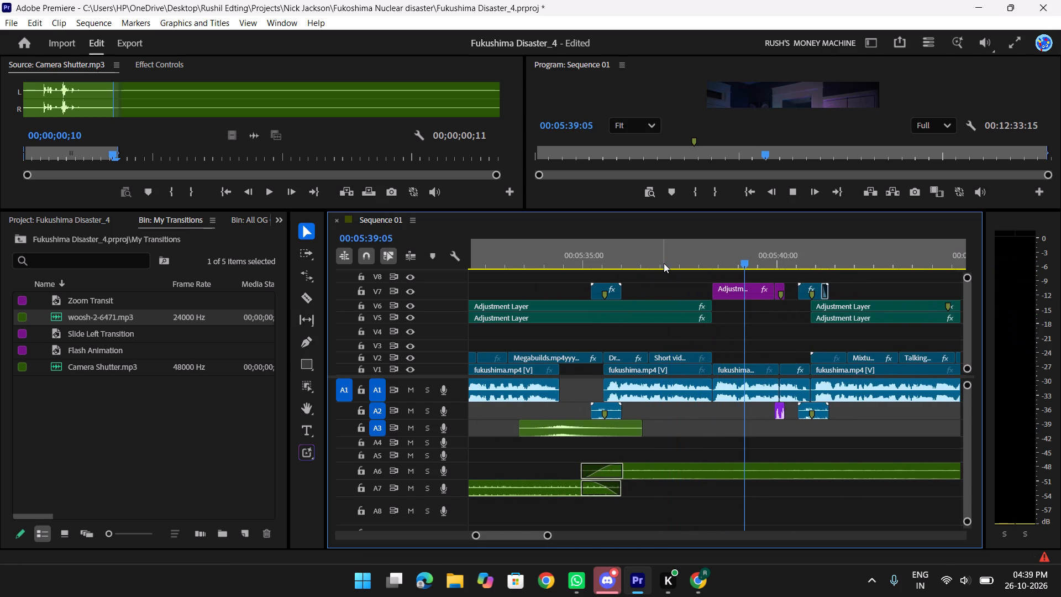
{"action": "scroll", "coordinate": [664, 263], "scroll_direction": "down", "scroll_amount": 3}
{"action": "key", "text": "space"}
Examine the transition at the talking-head cut near 00:05:40, in the timeline and in full screen.
{"action": "type", "text": "tt"}
{"action": "scroll", "coordinate": [653, 328], "scroll_direction": "up", "scroll_amount": 15}
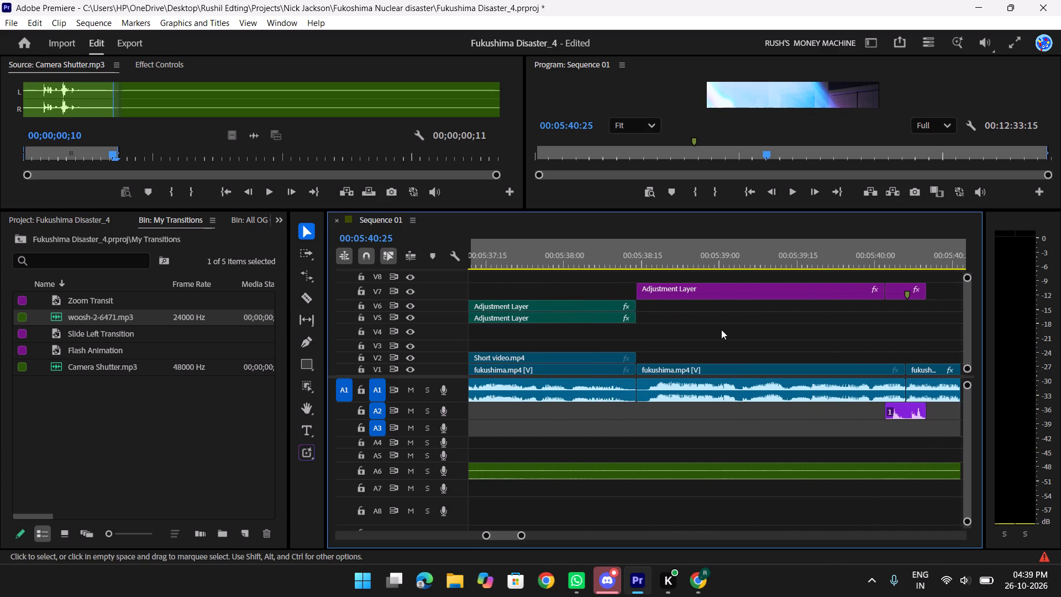
{"action": "left_click_drag", "start_coordinate": [691, 261], "coordinate": [658, 266]}
{"action": "key", "text": "space"}
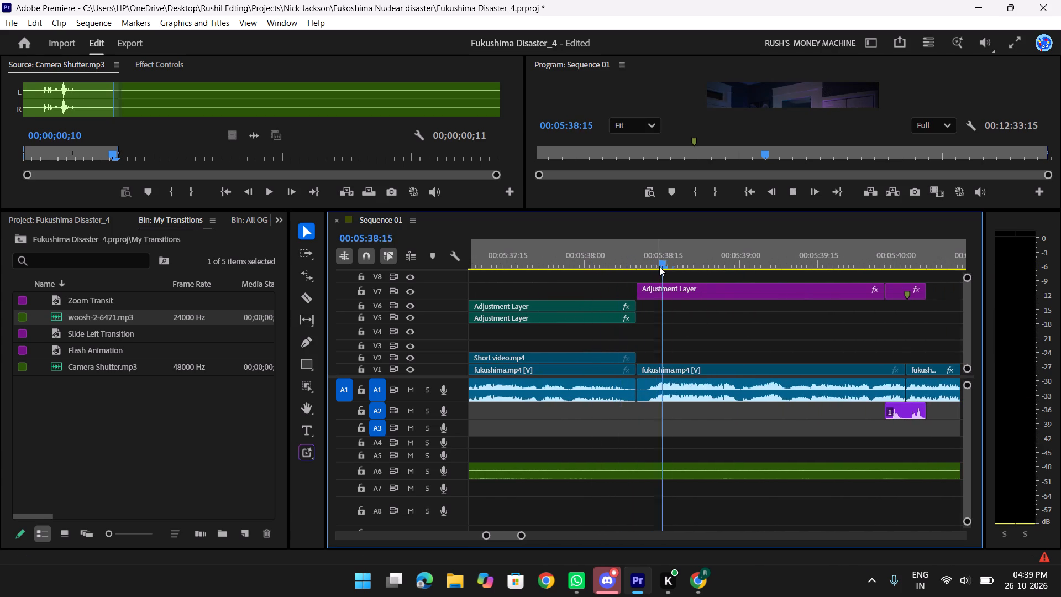
{"action": "scroll", "coordinate": [733, 373], "scroll_direction": "down", "scroll_amount": 5}
{"action": "key", "text": "space"}
{"action": "key", "text": "f"}
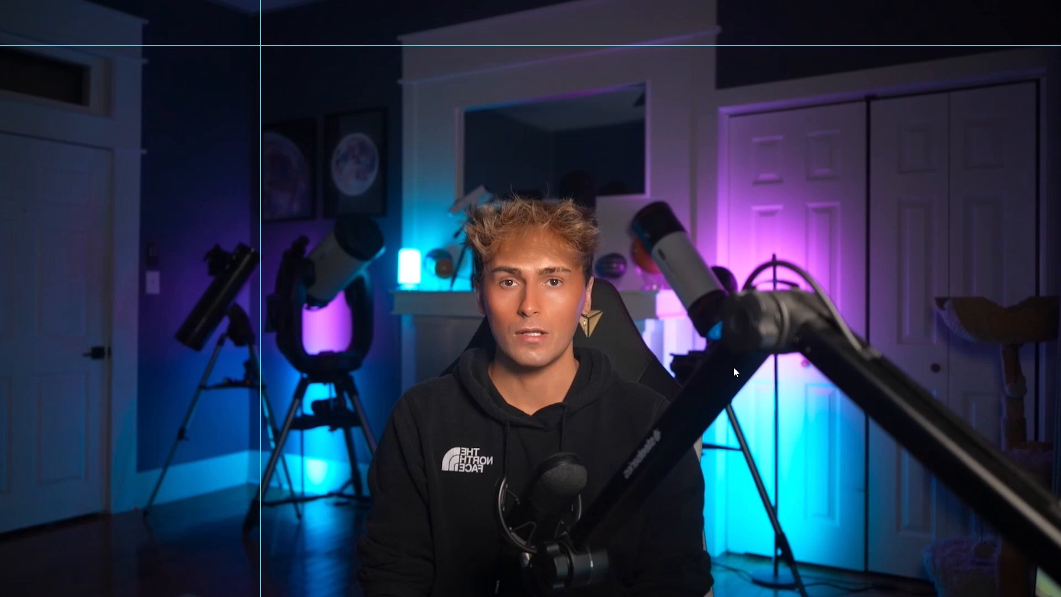
{"action": "key", "text": "f"}
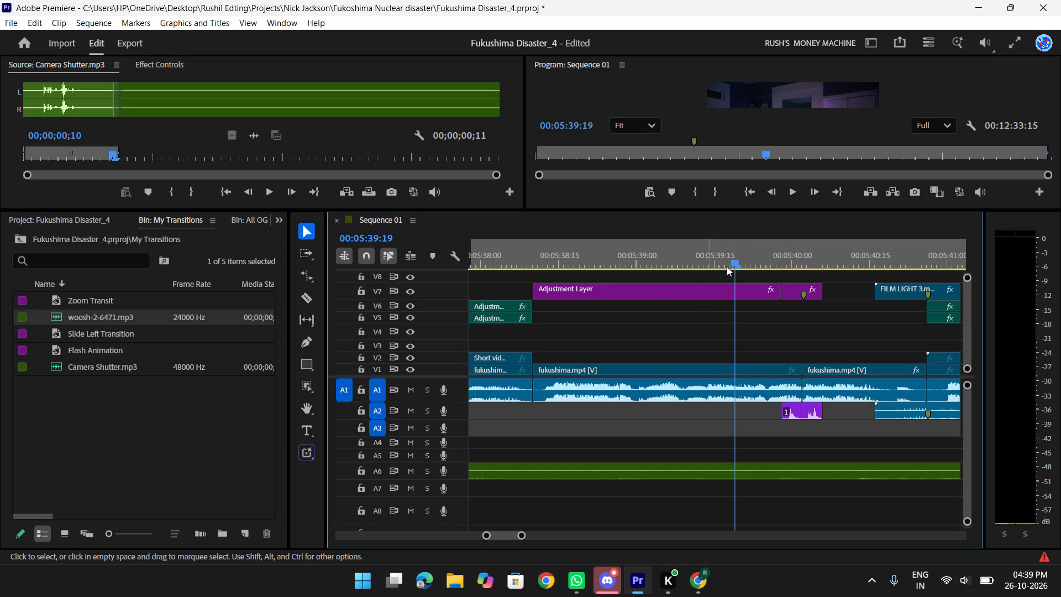
{"action": "left_click_drag", "start_coordinate": [724, 255], "coordinate": [726, 261]}
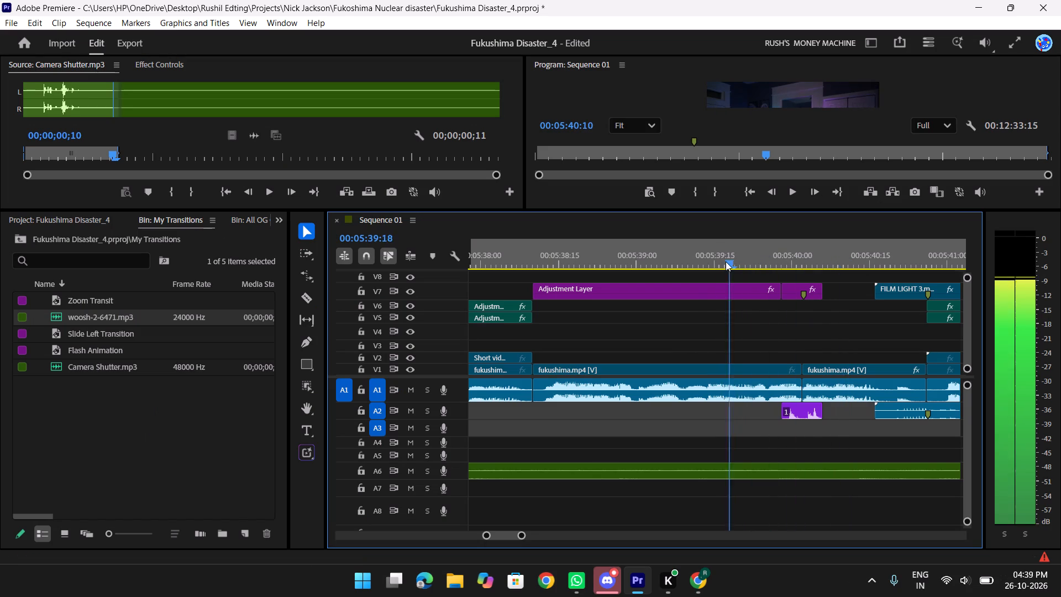
{"action": "left_click_drag", "start_coordinate": [726, 261], "coordinate": [731, 261]}
{"action": "key", "text": "space"}
{"action": "key", "text": "space"}
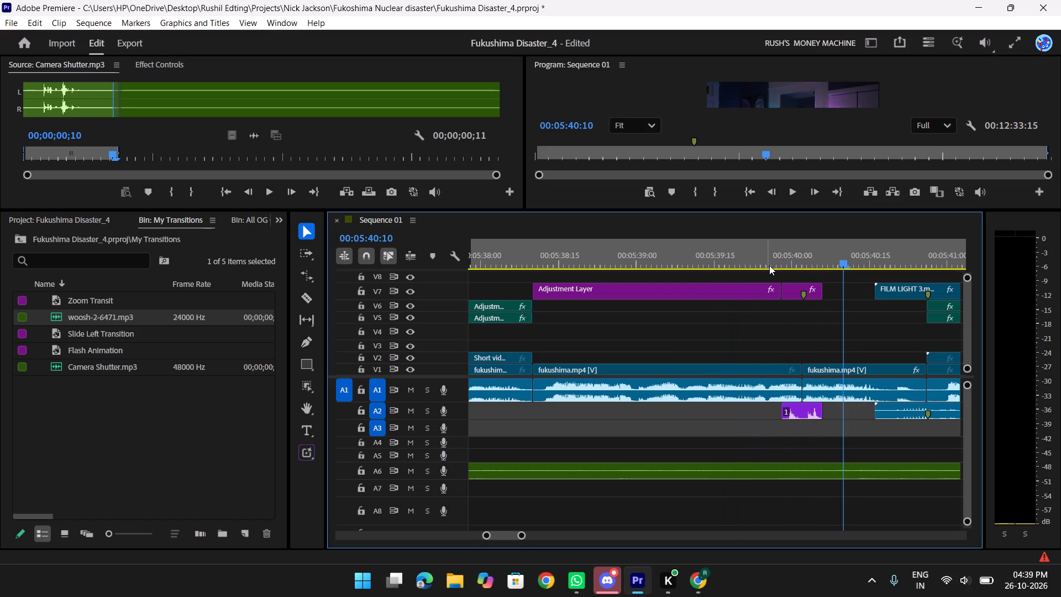
{"action": "left_click_drag", "start_coordinate": [809, 259], "coordinate": [736, 256]}
{"action": "type", "text": "f"}
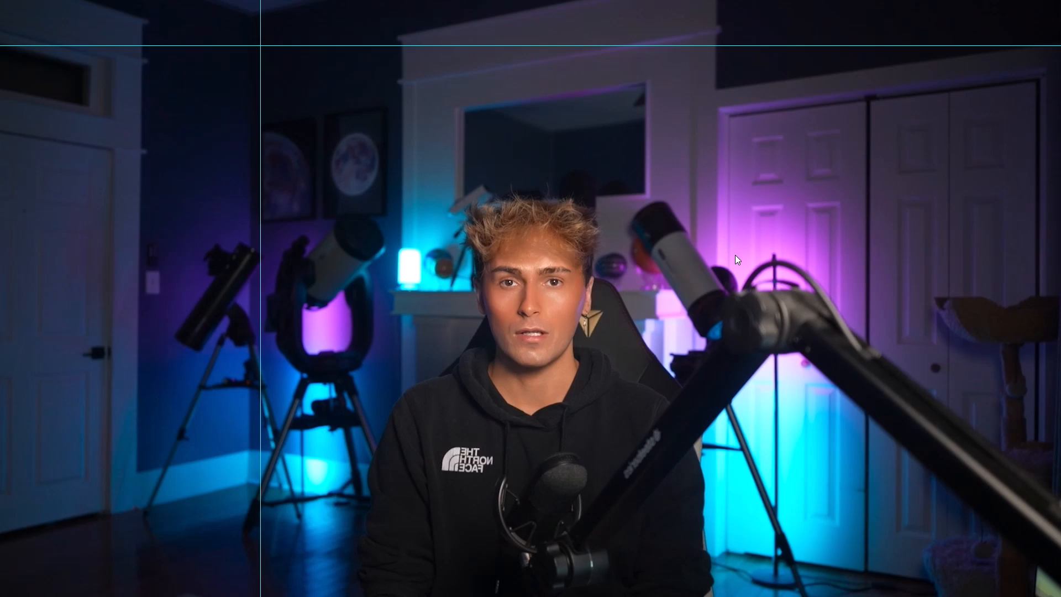
{"action": "key", "text": "space"}
{"action": "key", "text": "space"}
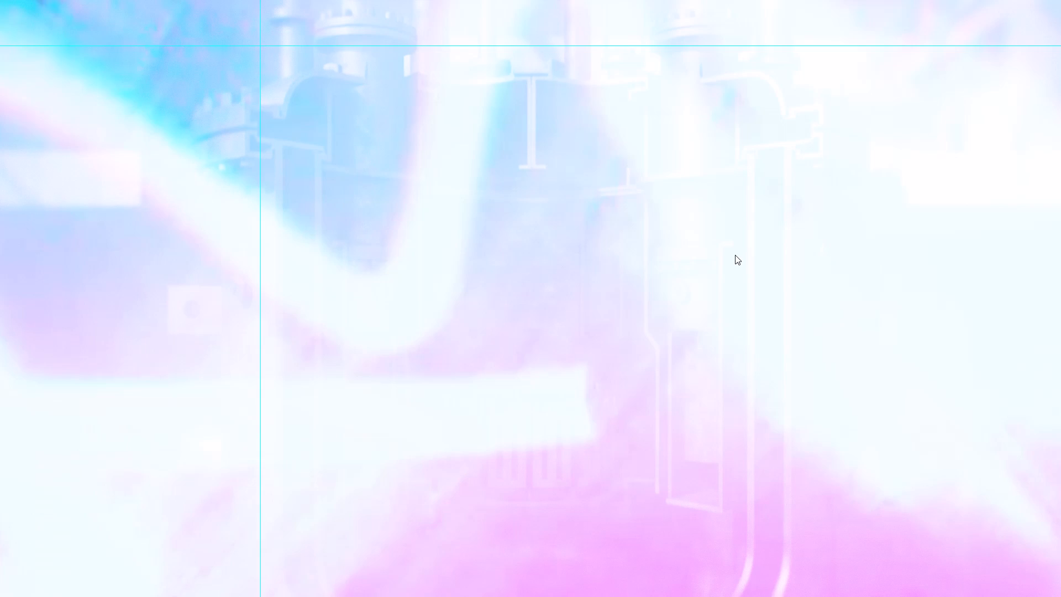
{"action": "key", "text": "f"}
Delete the short transition adjustment layer on V7 and its sound effect on A2 at the talking-head cut near 00:05:40.
{"action": "left_click_drag", "start_coordinate": [829, 334], "coordinate": [681, 287]}
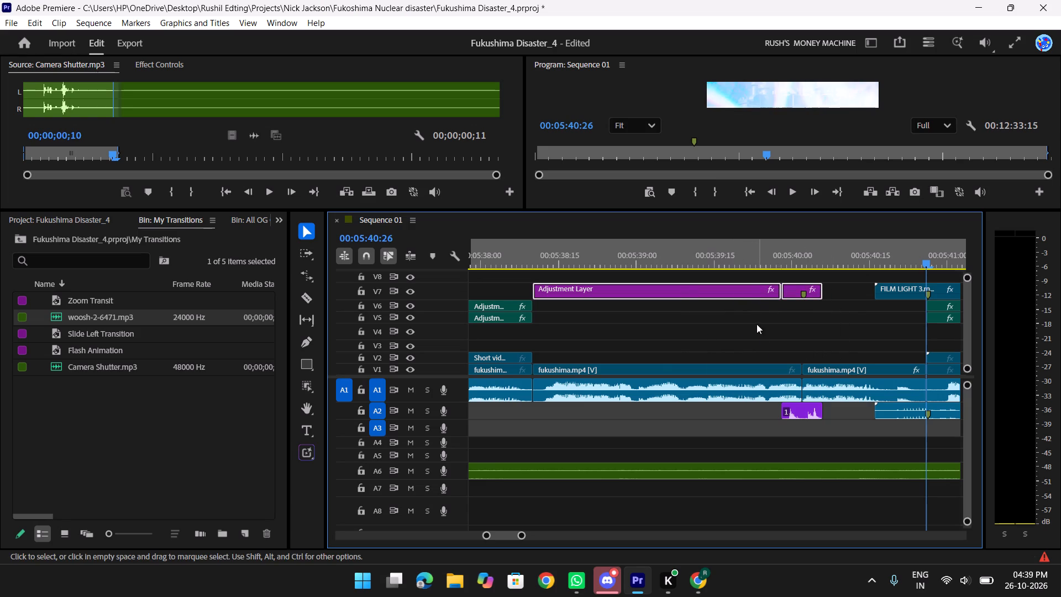
{"action": "left_click", "coordinate": [795, 291]}
{"action": "left_click", "coordinate": [784, 336]}
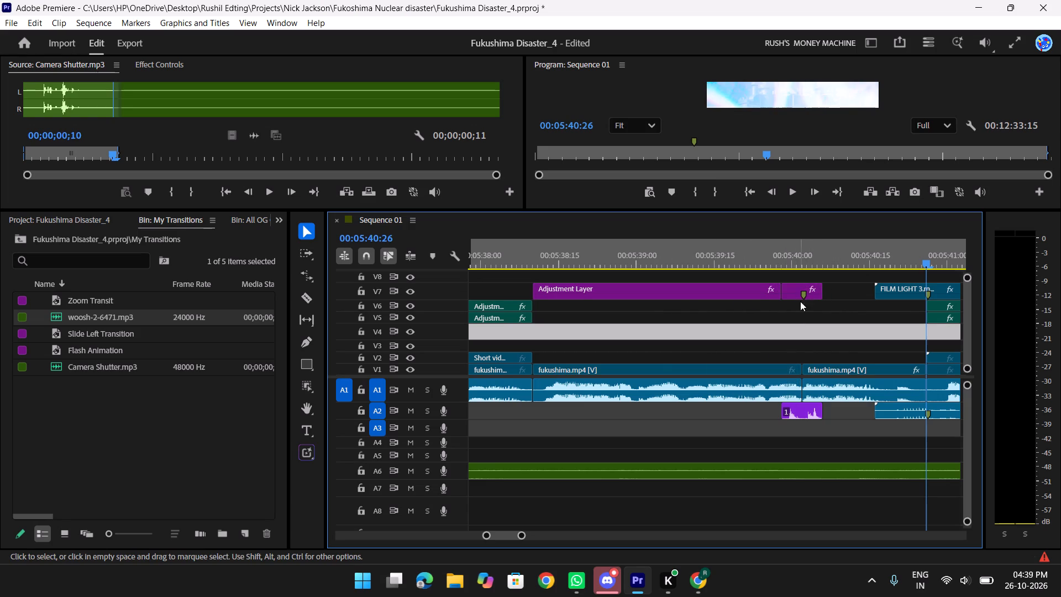
{"action": "left_click", "coordinate": [801, 290]}
{"action": "key", "text": "Delete"}
{"action": "left_click", "coordinate": [794, 411]}
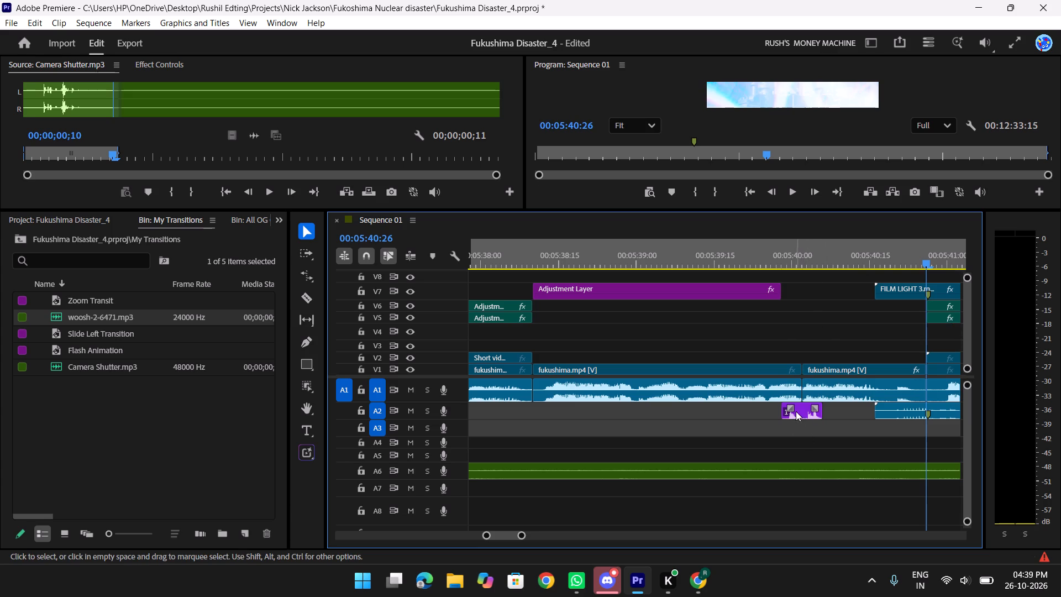
{"action": "left_click", "coordinate": [806, 413]}
{"action": "key", "text": "Delete"}
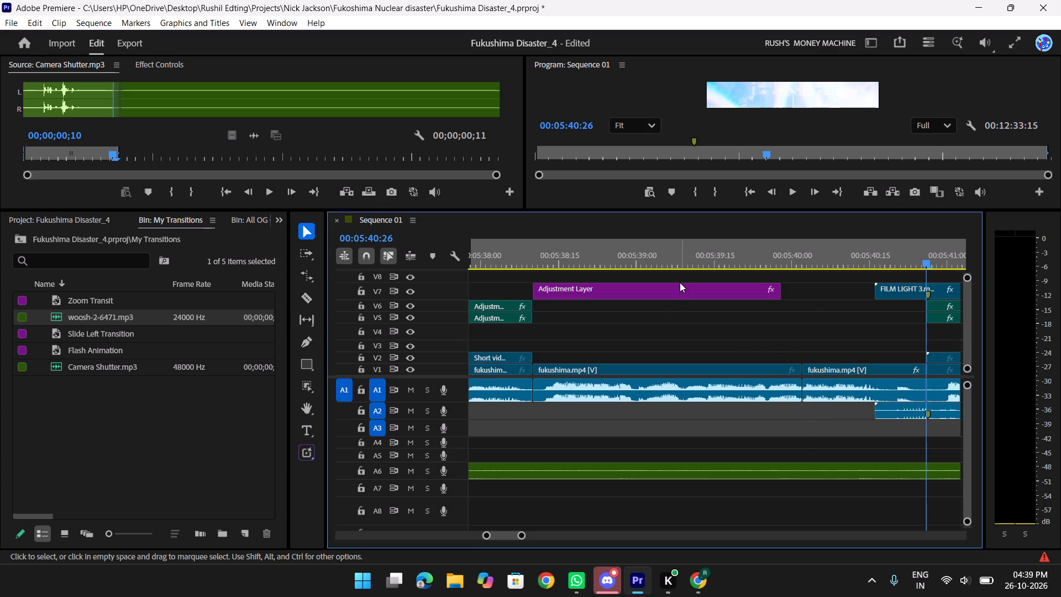
Extend the talking-head Adjustment Layer on V7 to the start of the FILM LIGHT 3 clip.
{"action": "left_click_drag", "start_coordinate": [780, 289], "coordinate": [840, 298]}
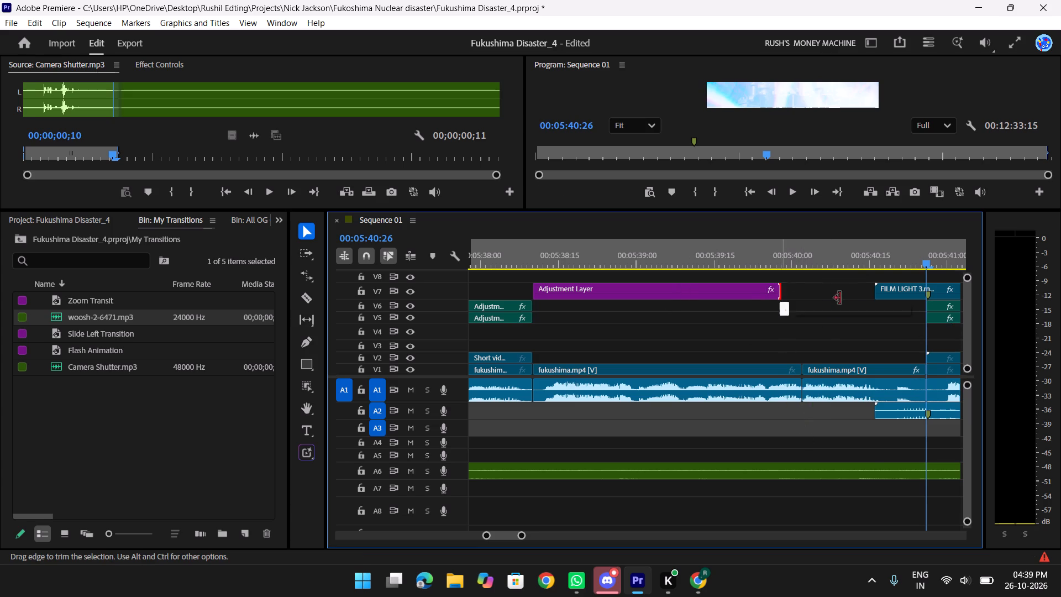
{"action": "left_click_drag", "start_coordinate": [840, 298], "coordinate": [876, 300]}
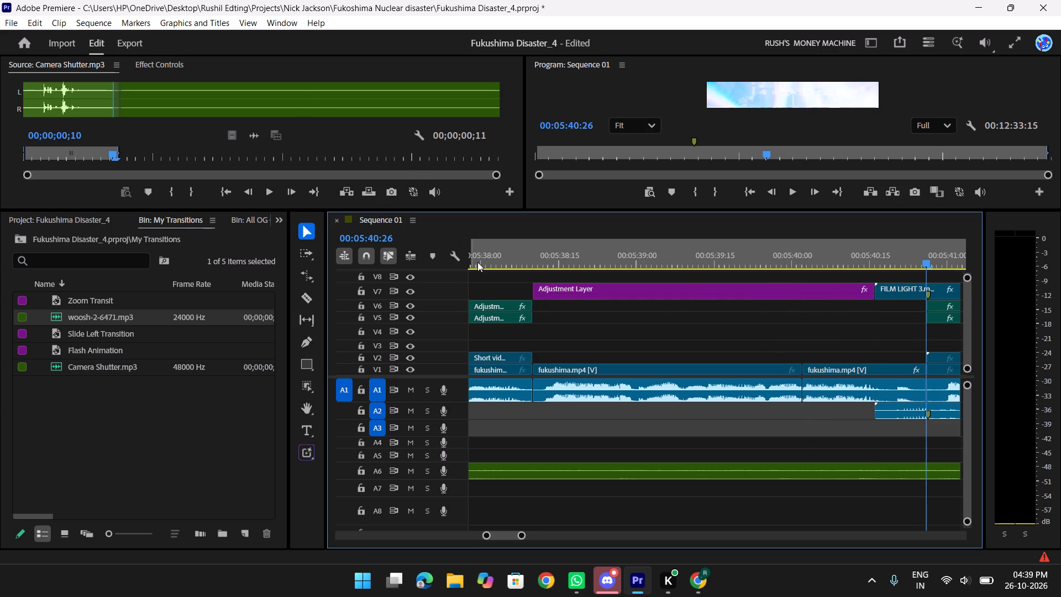
Move the last Transform Scale keyframe of the extended V7 Adjustment Layer to the end of the clip.
{"action": "left_click", "coordinate": [688, 290]}
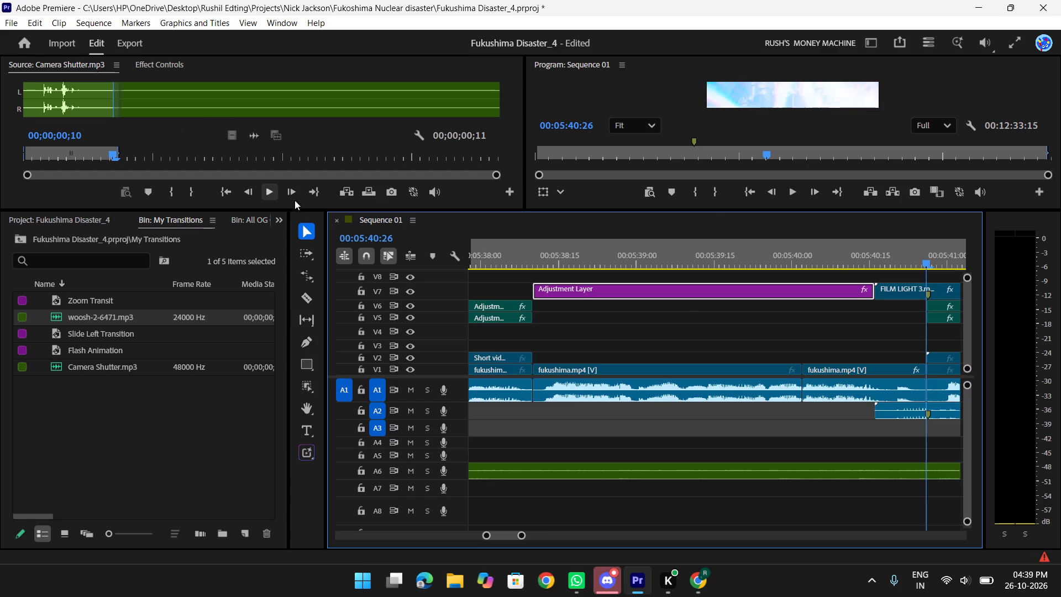
{"action": "left_click_drag", "start_coordinate": [283, 210], "coordinate": [276, 274]}
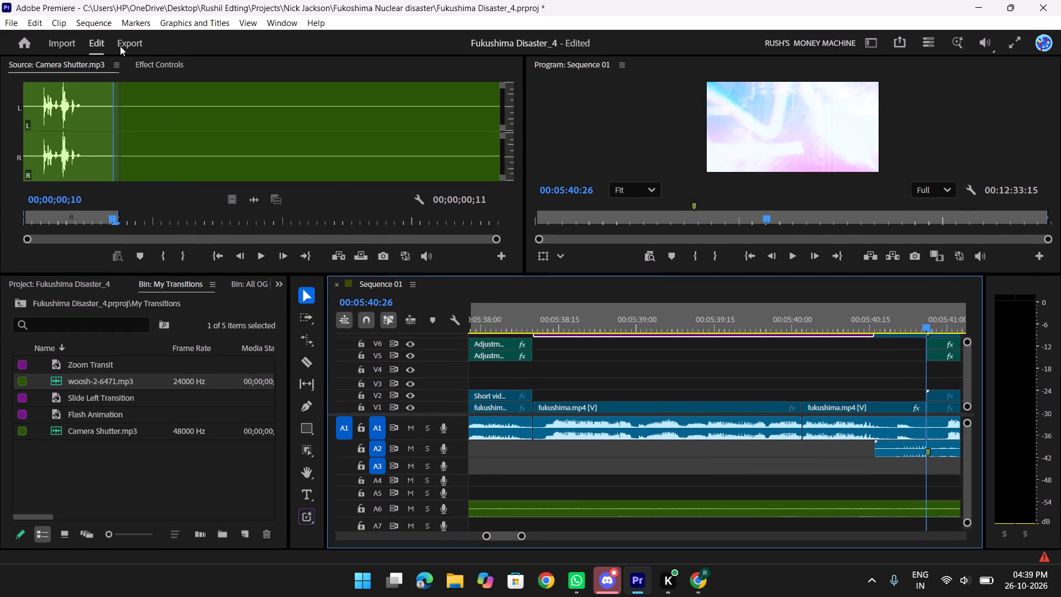
{"action": "left_click", "coordinate": [159, 67]}
{"action": "scroll", "coordinate": [498, 175], "scroll_direction": "down", "scroll_amount": 7}
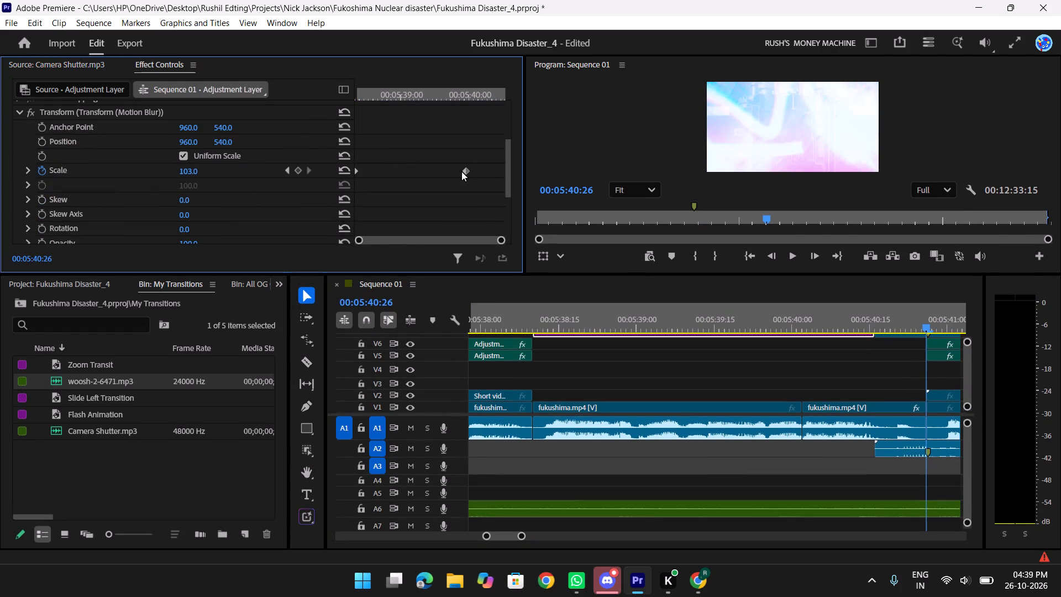
{"action": "left_click_drag", "start_coordinate": [462, 171], "coordinate": [512, 171]}
Play the talking-head shot to check its extended zoom up to the light transition and revisit the cut near 00:05:40:03.
{"action": "left_click_drag", "start_coordinate": [462, 95], "coordinate": [334, 98]}
{"action": "key", "text": "space"}
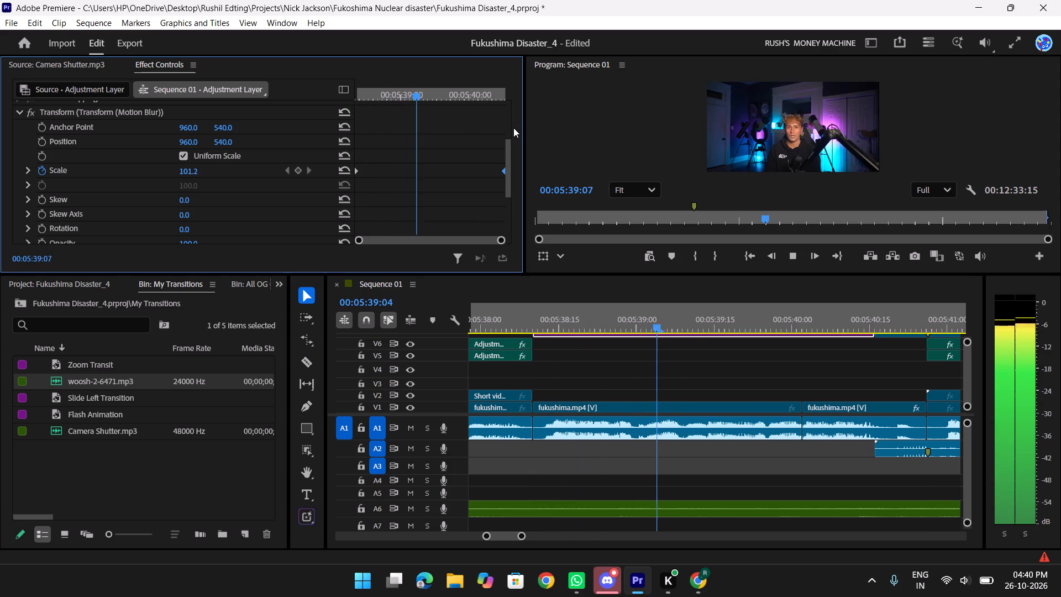
{"action": "key", "text": "space"}
{"action": "key", "text": "space"}
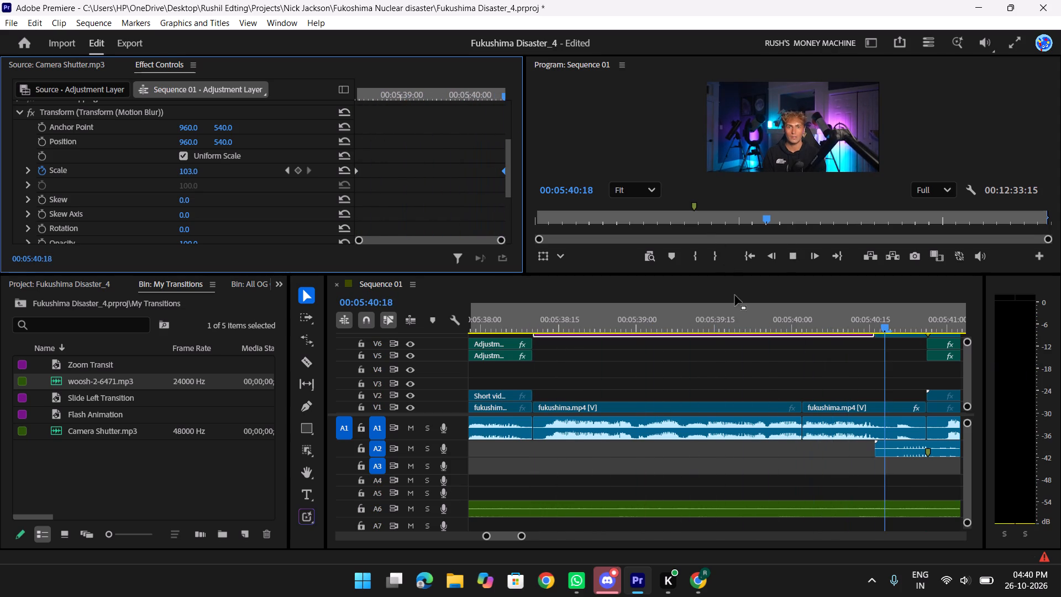
{"action": "key", "text": "space"}
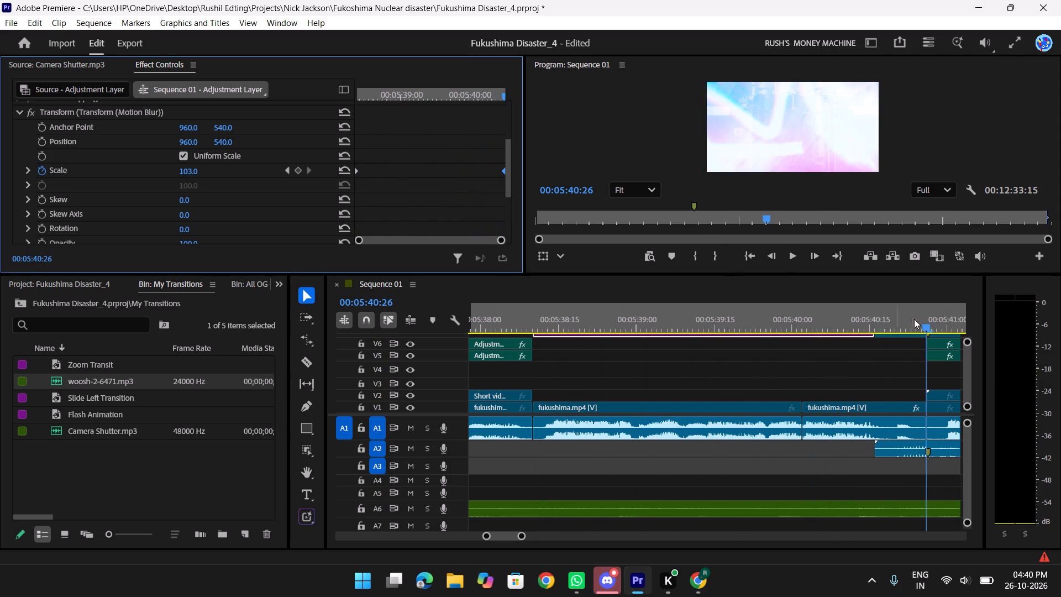
{"action": "left_click_drag", "start_coordinate": [915, 318], "coordinate": [808, 317]}
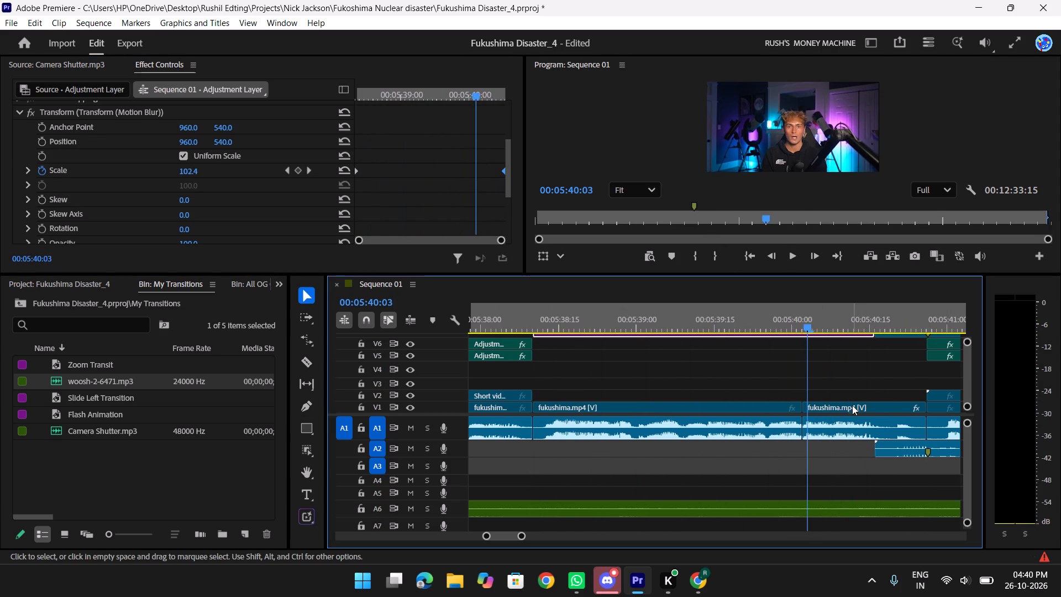
Set the Motion Scale of the fukushima.mp4 clip after the cut near 00:05:40:03 to 100.
{"action": "left_click", "coordinate": [852, 404]}
{"action": "scroll", "coordinate": [134, 206], "scroll_direction": "down", "scroll_amount": 3}
{"action": "scroll", "coordinate": [150, 206], "scroll_direction": "up", "scroll_amount": 3}
{"action": "scroll", "coordinate": [152, 206], "scroll_direction": "down", "scroll_amount": 6}
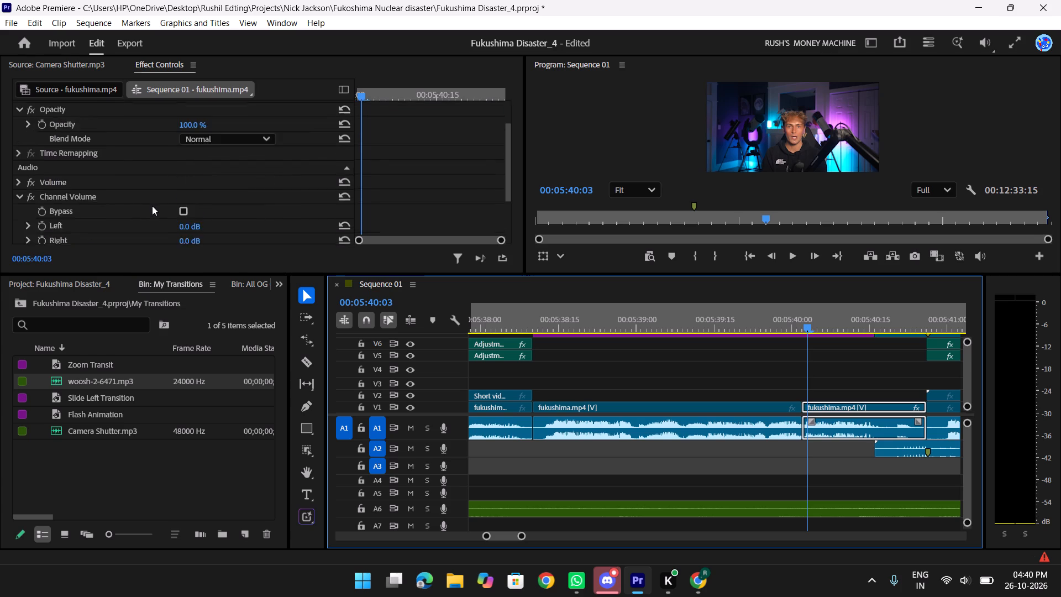
{"action": "scroll", "coordinate": [152, 206], "scroll_direction": "down", "scroll_amount": 2}
{"action": "scroll", "coordinate": [152, 206], "scroll_direction": "up", "scroll_amount": 12}
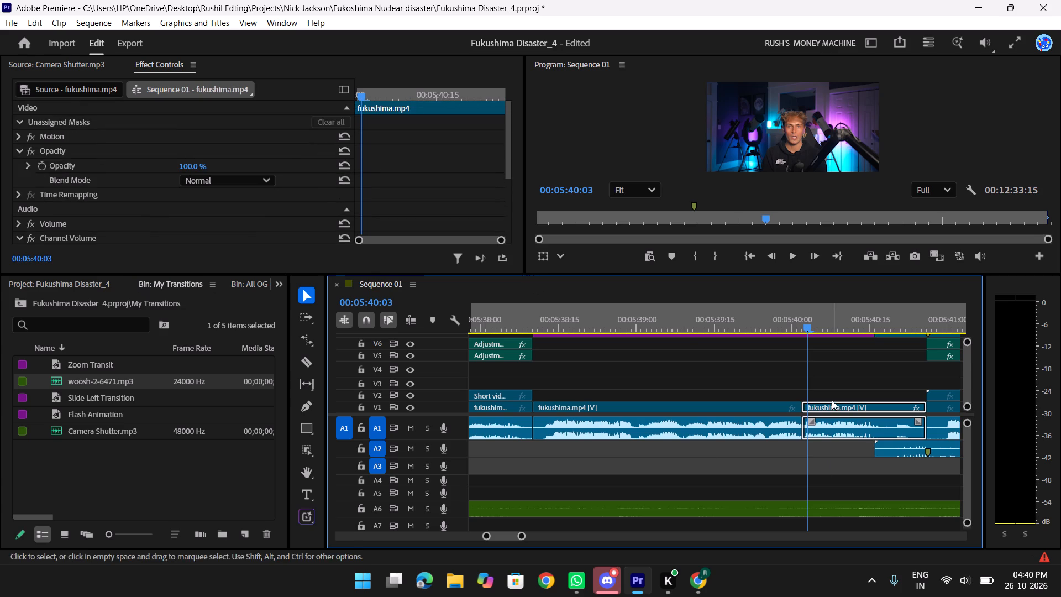
{"action": "scroll", "coordinate": [211, 163], "scroll_direction": "down", "scroll_amount": 11}
{"action": "scroll", "coordinate": [214, 167], "scroll_direction": "up", "scroll_amount": 6}
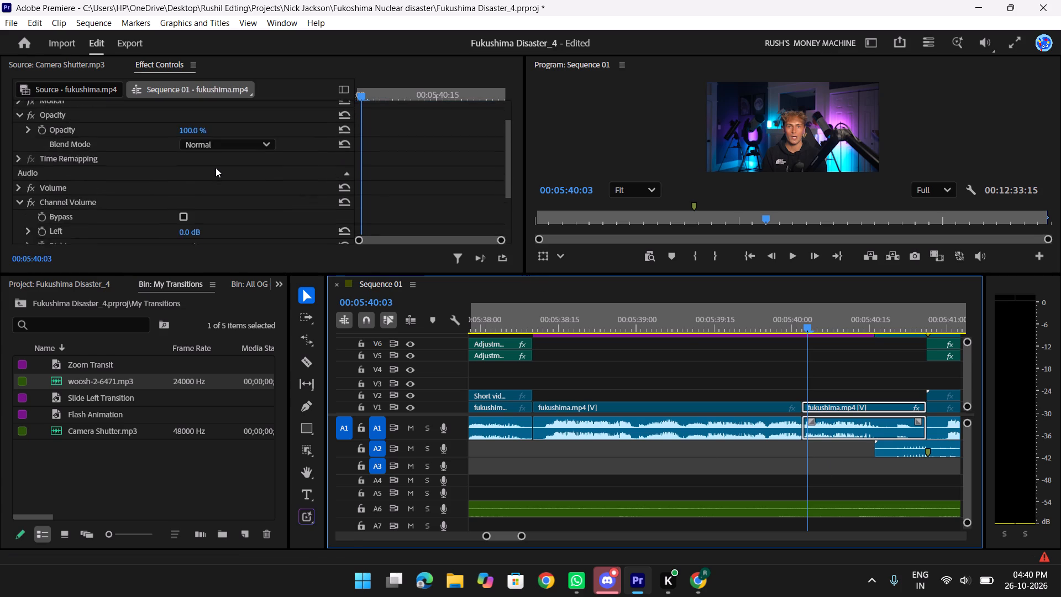
{"action": "scroll", "coordinate": [216, 167], "scroll_direction": "up", "scroll_amount": 14}
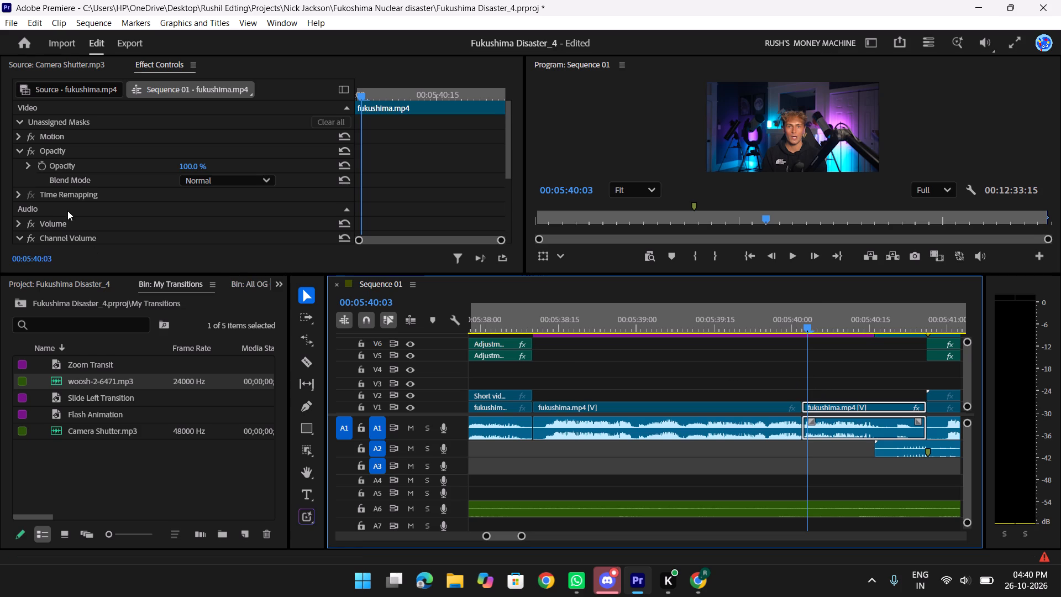
{"action": "scroll", "coordinate": [165, 170], "scroll_direction": "down", "scroll_amount": 4}
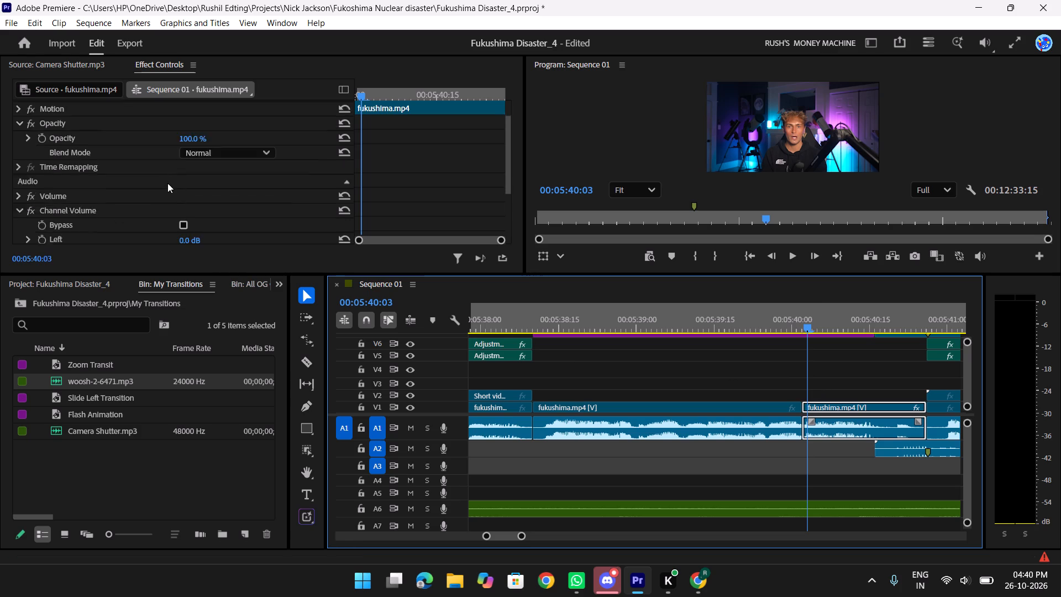
{"action": "scroll", "coordinate": [167, 183], "scroll_direction": "down", "scroll_amount": 4}
{"action": "scroll", "coordinate": [185, 156], "scroll_direction": "up", "scroll_amount": 9}
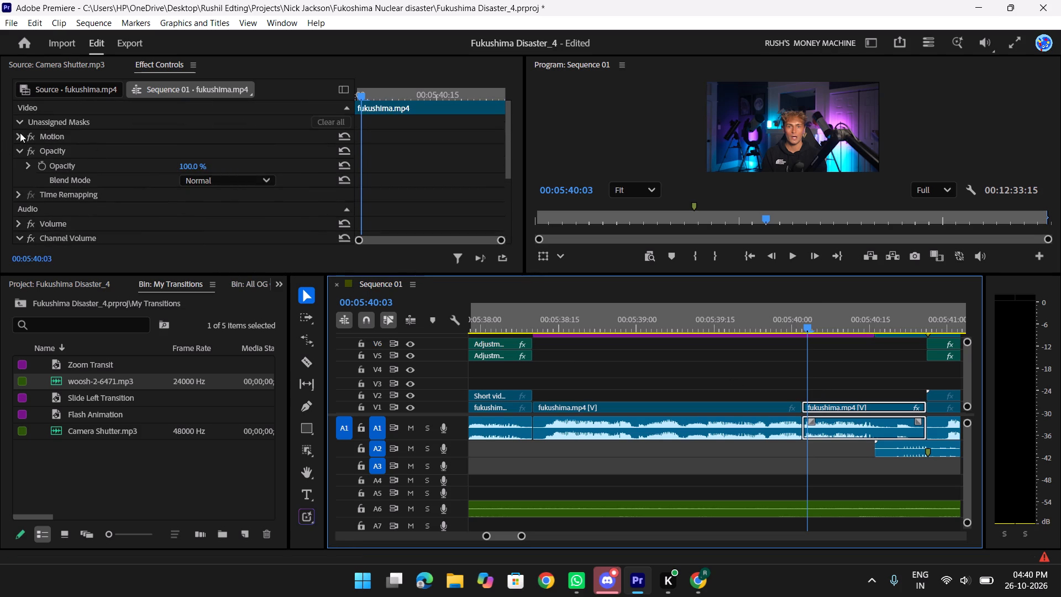
{"action": "left_click", "coordinate": [19, 133]}
{"action": "scroll", "coordinate": [187, 170], "scroll_direction": "down", "scroll_amount": 3}
{"action": "scroll", "coordinate": [187, 170], "scroll_direction": "up", "scroll_amount": 2}
{"action": "left_click", "coordinate": [186, 154]}
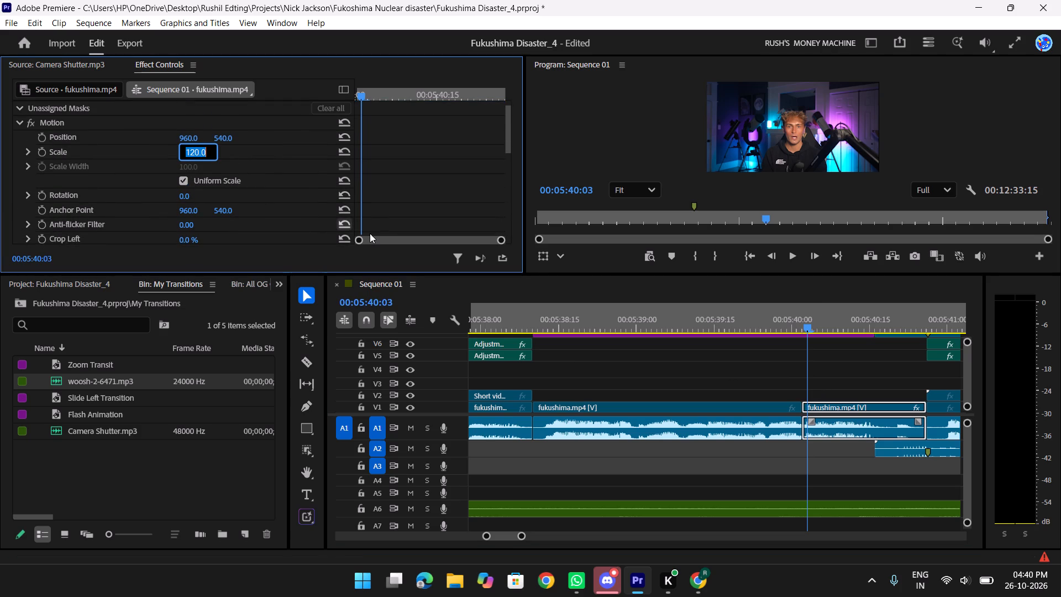
{"action": "type", "text": "100"}
{"action": "key", "text": "Return"}
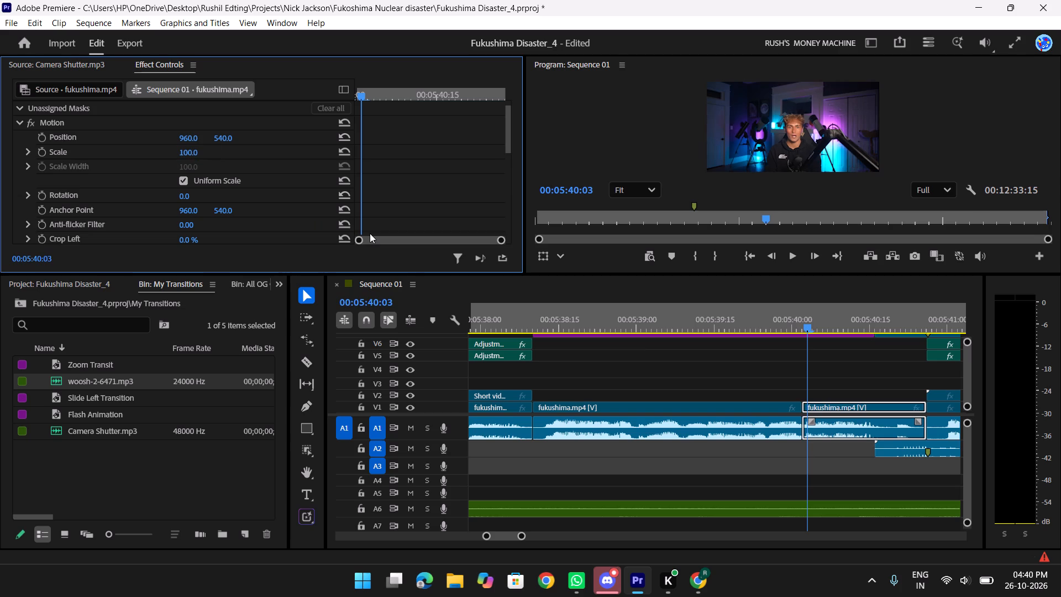
Play and scrub the rescaled talking-head shot through the light transition into the reactor animation near 00:05:41.
{"action": "left_click_drag", "start_coordinate": [806, 321], "coordinate": [637, 321]}
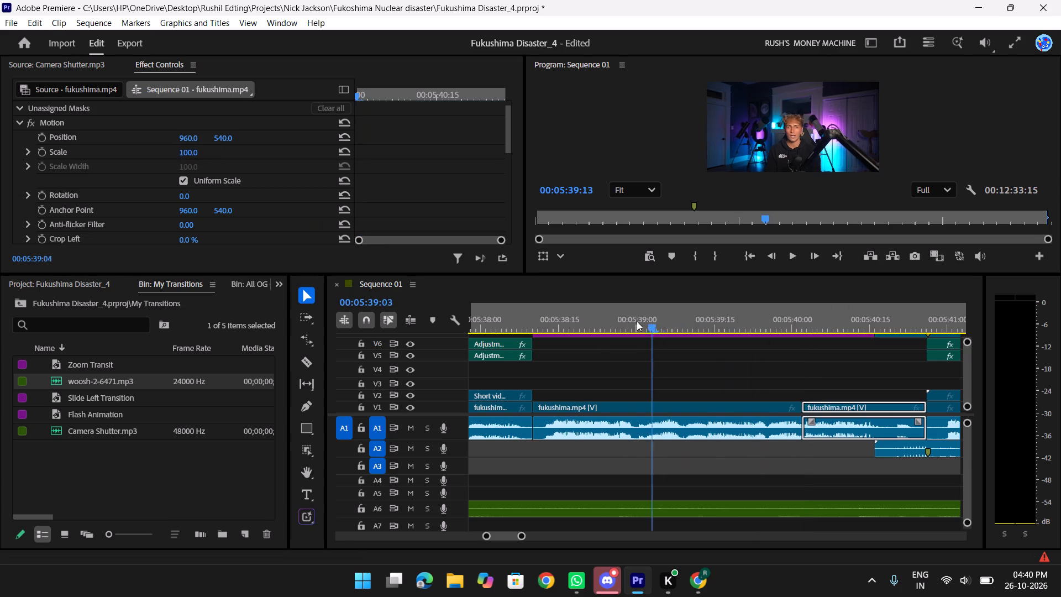
{"action": "left_click_drag", "start_coordinate": [637, 321], "coordinate": [852, 339]}
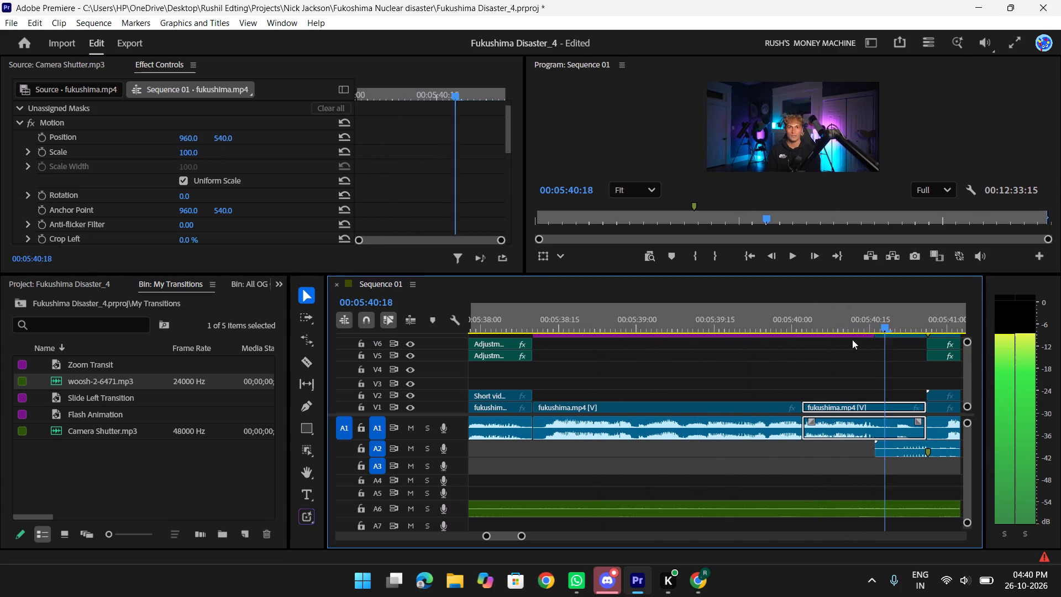
{"action": "left_click_drag", "start_coordinate": [852, 339], "coordinate": [511, 323]}
{"action": "key", "text": "f"}
{"action": "key", "text": "space"}
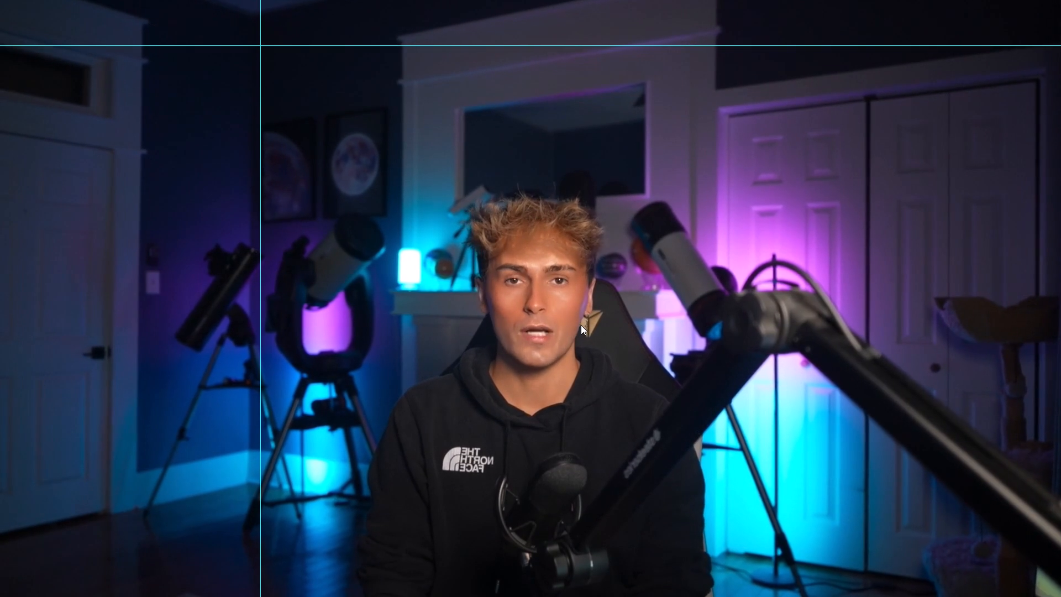
{"action": "key", "text": "space"}
{"action": "type", "text": "f"}
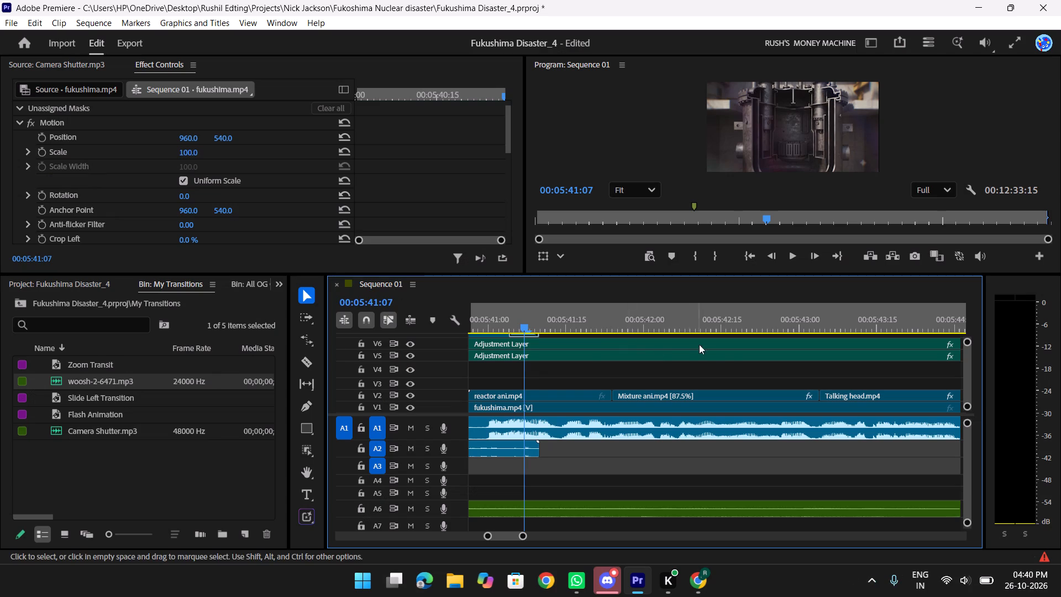
{"action": "scroll", "coordinate": [600, 393], "scroll_direction": "up", "scroll_amount": 14}
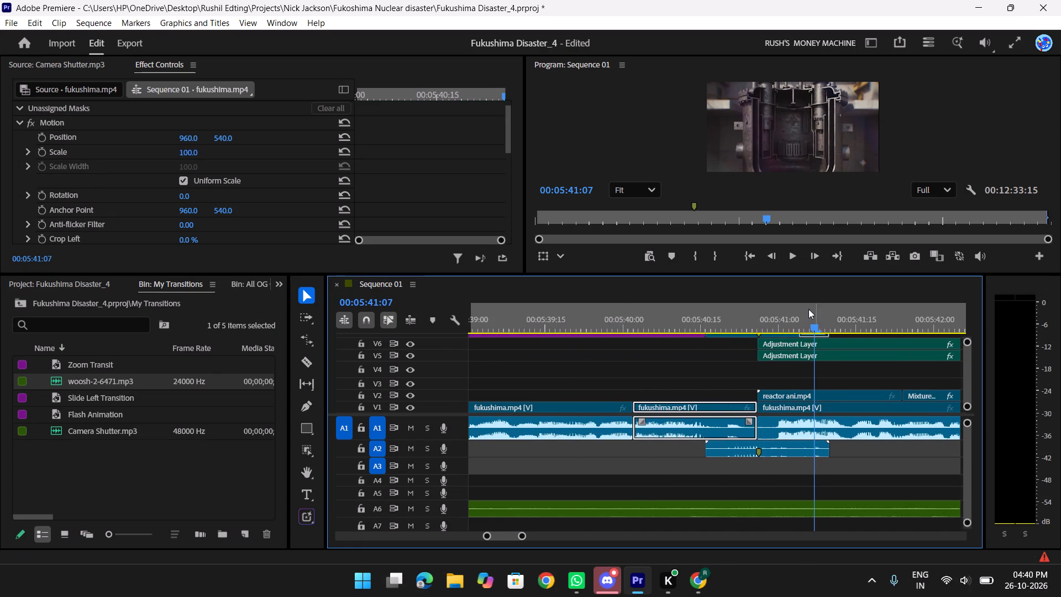
{"action": "left_click_drag", "start_coordinate": [808, 311], "coordinate": [727, 309]}
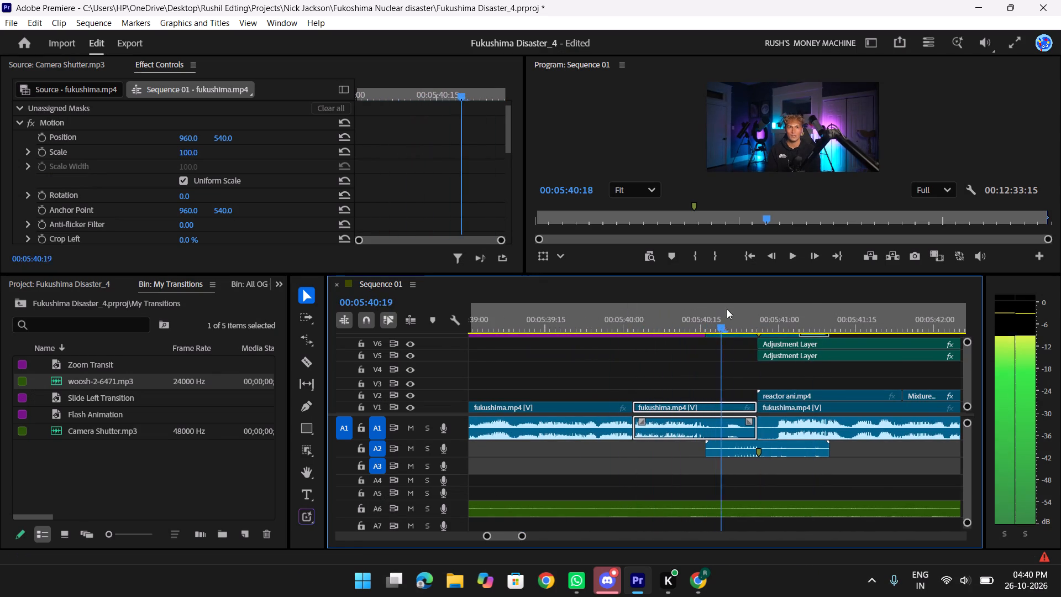
{"action": "left_click_drag", "start_coordinate": [727, 309], "coordinate": [702, 310]}
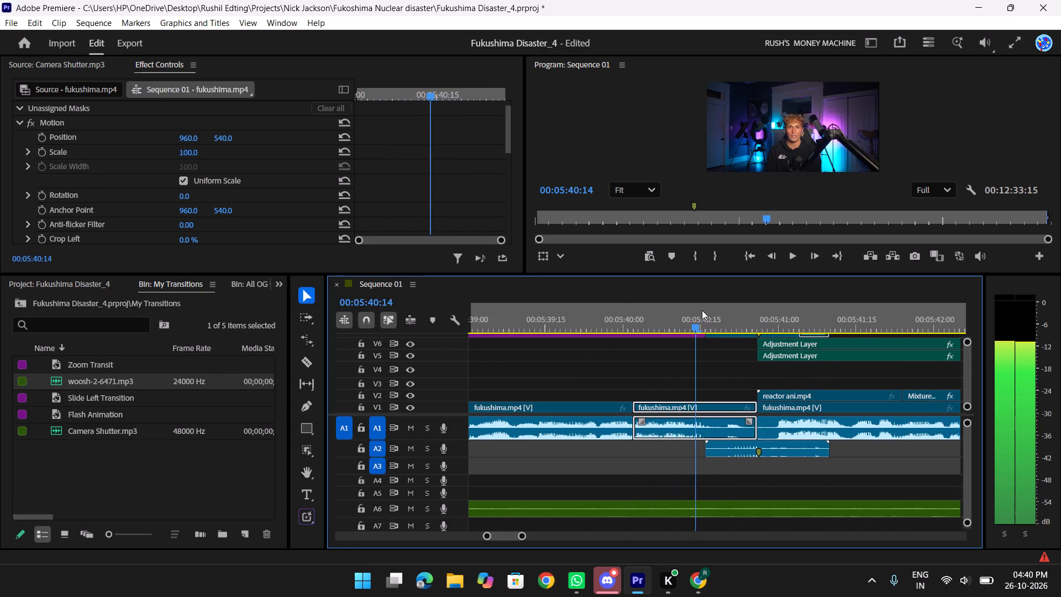
{"action": "left_click_drag", "start_coordinate": [702, 310], "coordinate": [708, 310]}
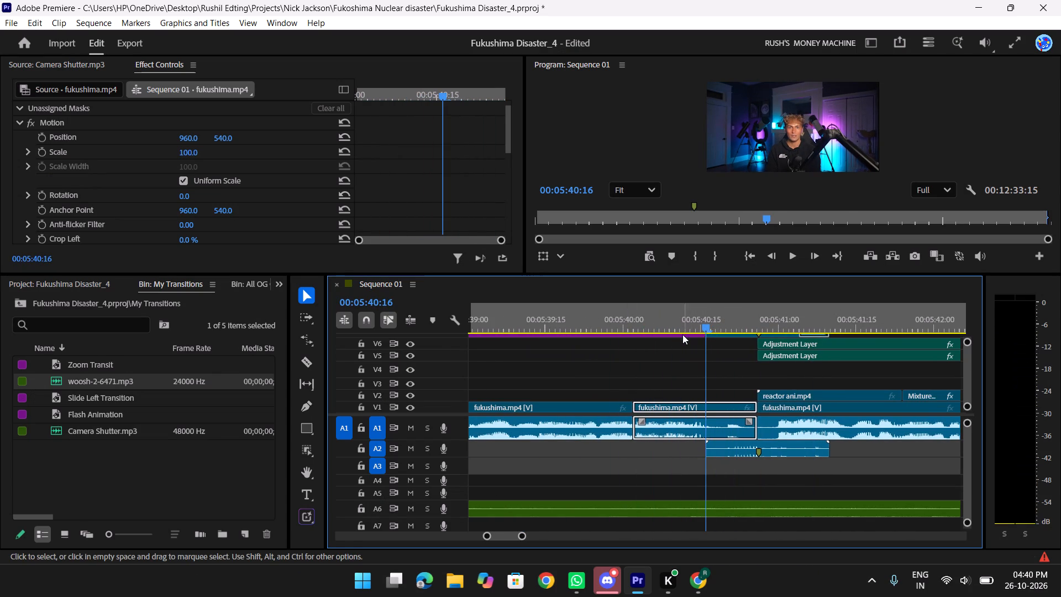
{"action": "key", "text": "space"}
{"action": "key", "text": "space"}
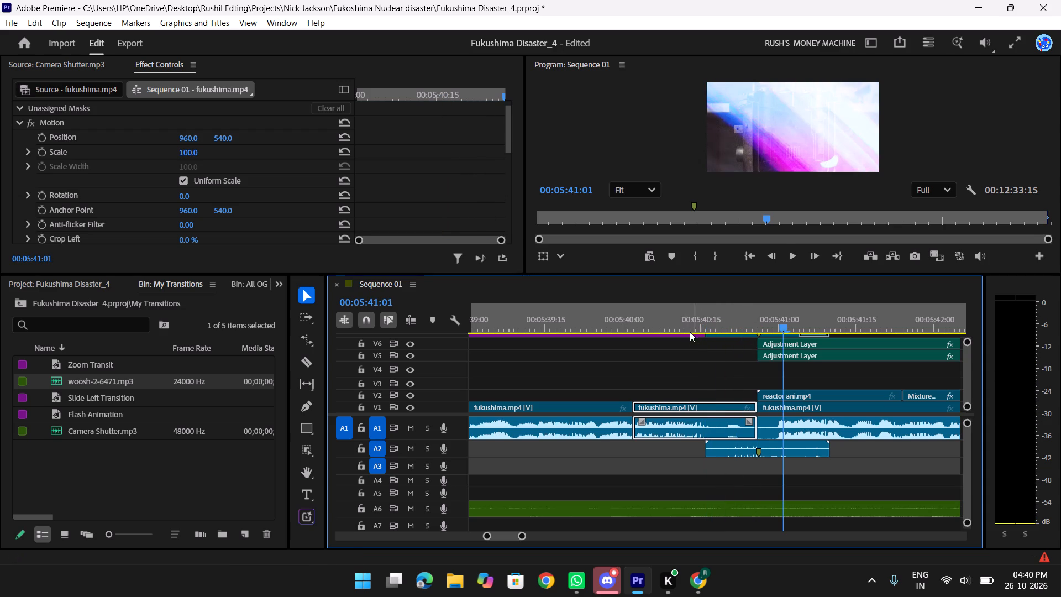
{"action": "left_click", "coordinate": [685, 331]}
{"action": "left_click", "coordinate": [678, 333]}
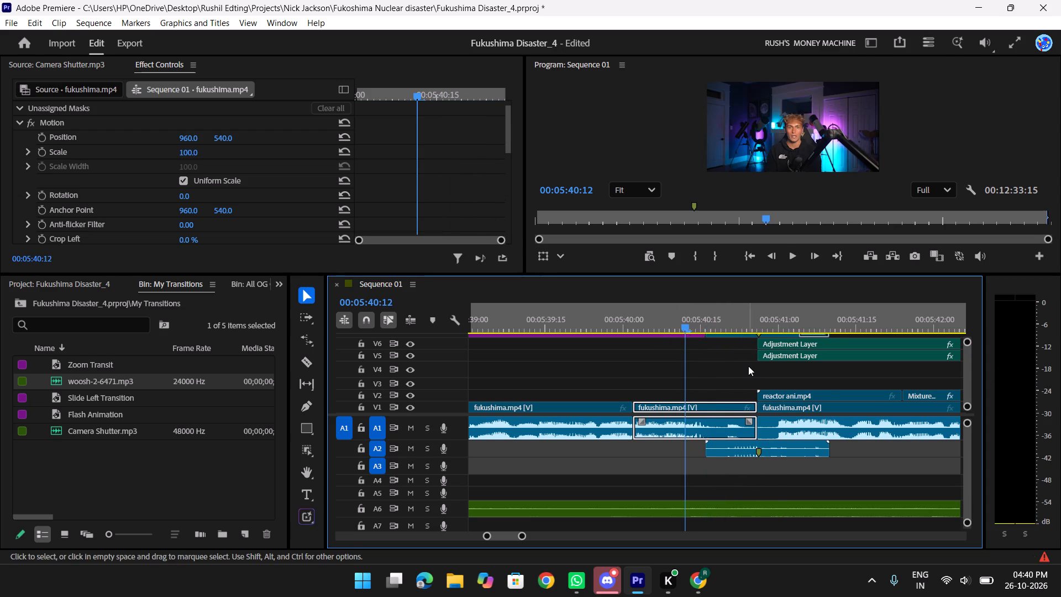
Move the talking-head zoom Adjustment Layer from V7 down to V6, keeping its timing.
{"action": "scroll", "coordinate": [747, 365], "scroll_direction": "up", "scroll_amount": 14}
{"action": "left_click_drag", "start_coordinate": [742, 364], "coordinate": [739, 328]}
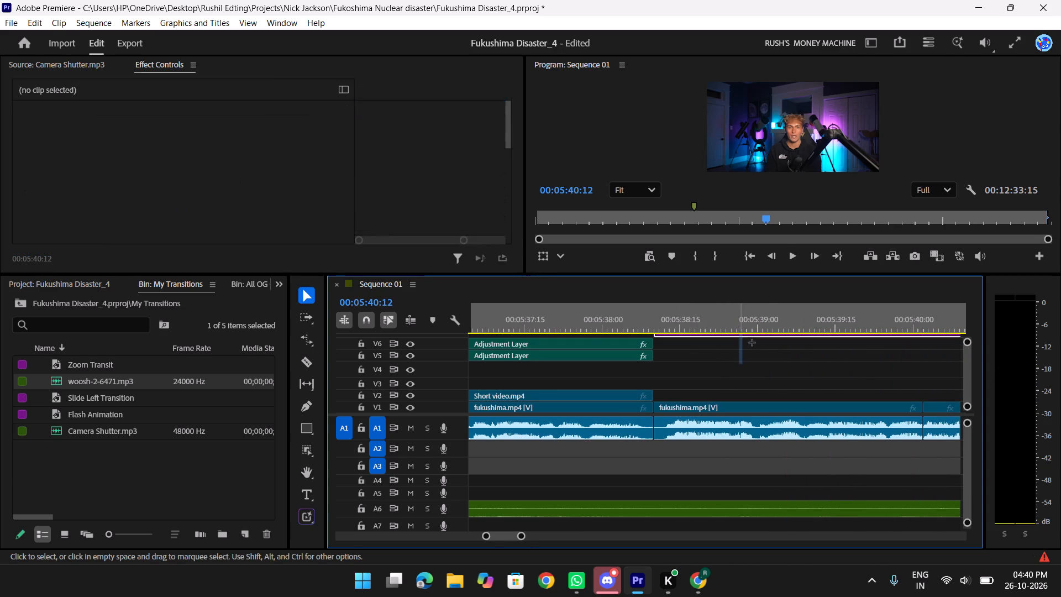
{"action": "left_click_drag", "start_coordinate": [769, 334], "coordinate": [768, 346]}
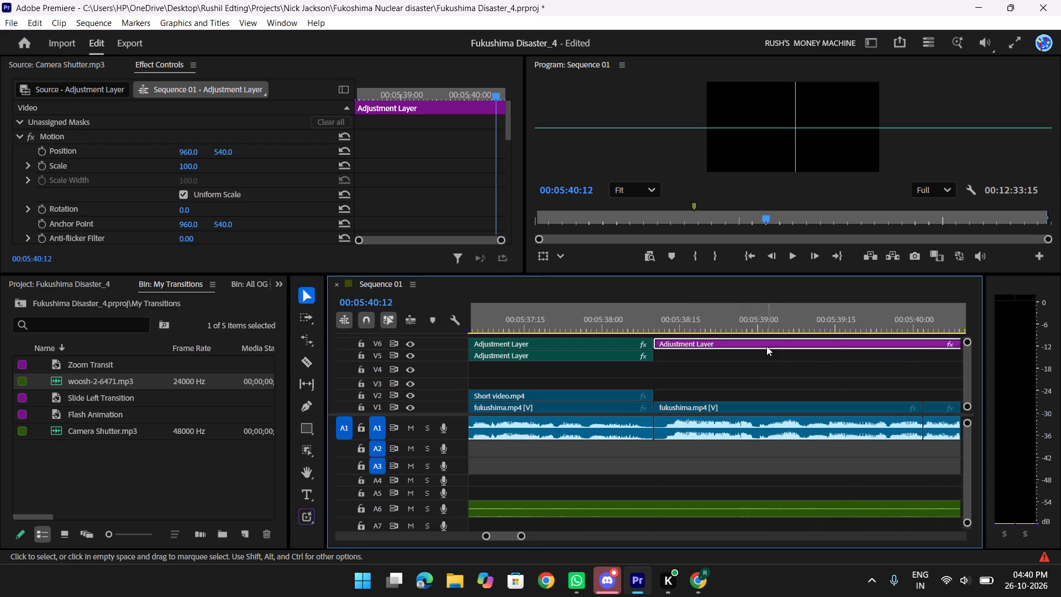
Extend the end of the V6 talking-head Adjustment Layer to the start of the reactor ani.mp4 clip.
{"action": "scroll", "coordinate": [766, 346], "scroll_direction": "down", "scroll_amount": 10}
{"action": "left_click_drag", "start_coordinate": [785, 344], "coordinate": [828, 352]}
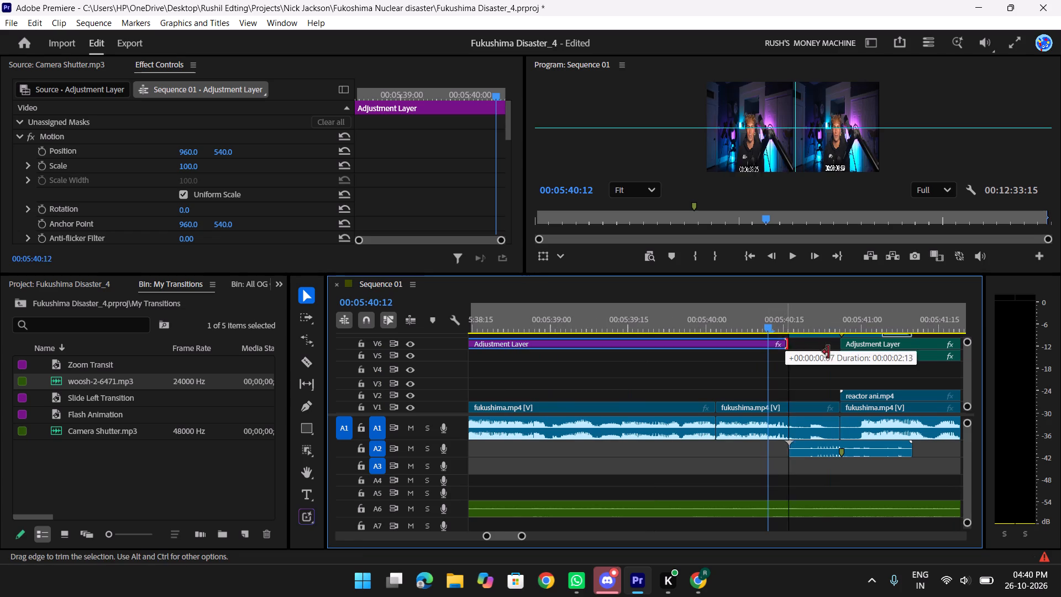
{"action": "left_click_drag", "start_coordinate": [828, 352], "coordinate": [839, 354]}
Move the last Transform Scale keyframe of the V6 talking-head Adjustment Layer to the clip's new end at 00:05:40:26.
{"action": "left_click_drag", "start_coordinate": [770, 311], "coordinate": [806, 317]}
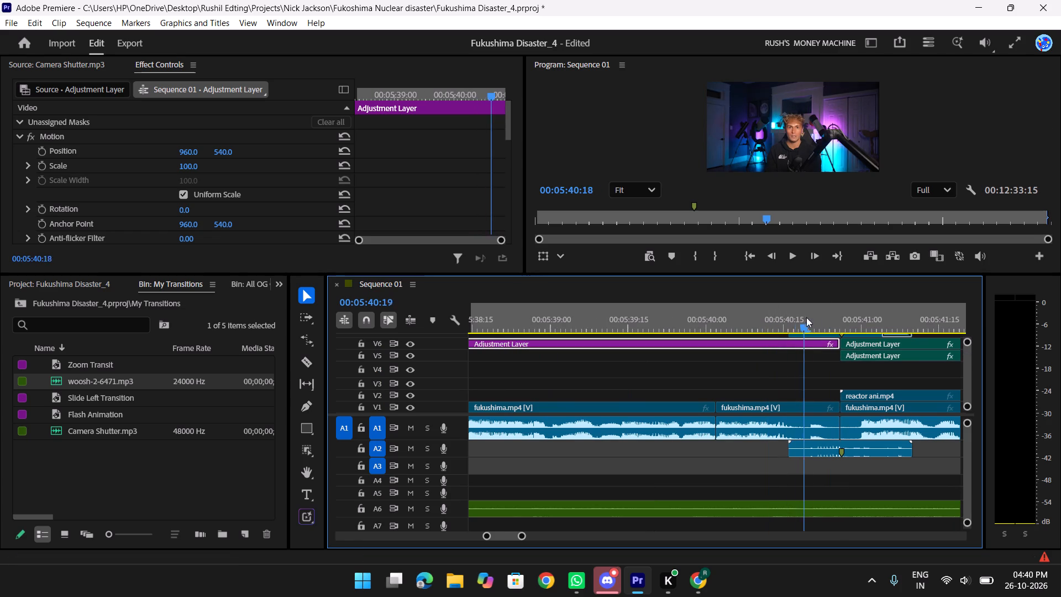
{"action": "left_click_drag", "start_coordinate": [806, 317], "coordinate": [845, 319]}
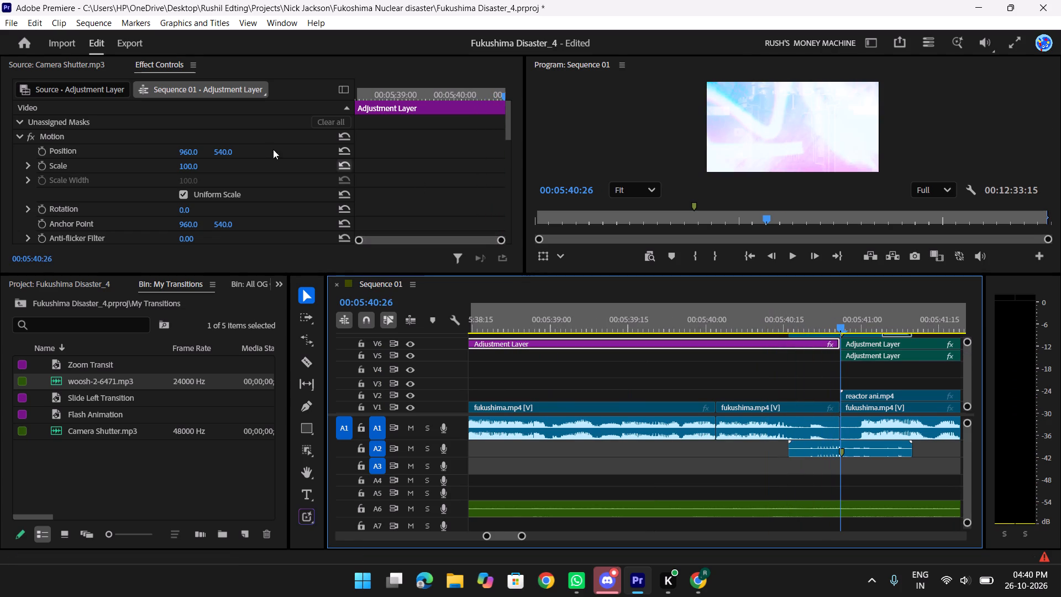
{"action": "scroll", "coordinate": [406, 179], "scroll_direction": "down", "scroll_amount": 20}
{"action": "scroll", "coordinate": [406, 179], "scroll_direction": "down", "scroll_amount": 2}
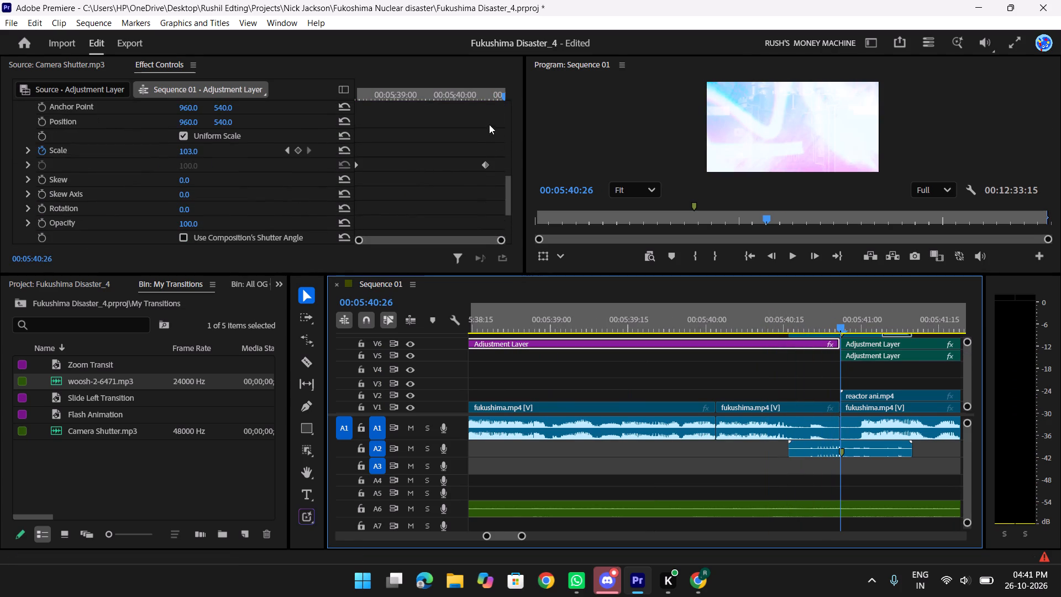
{"action": "left_click_drag", "start_coordinate": [489, 124], "coordinate": [528, 124]}
Play the talking-head shot through the light transition into the reactor animation to check the extended zoom.
{"action": "left_click_drag", "start_coordinate": [505, 92], "coordinate": [285, 103]}
{"action": "left_click_drag", "start_coordinate": [427, 97], "coordinate": [401, 97]}
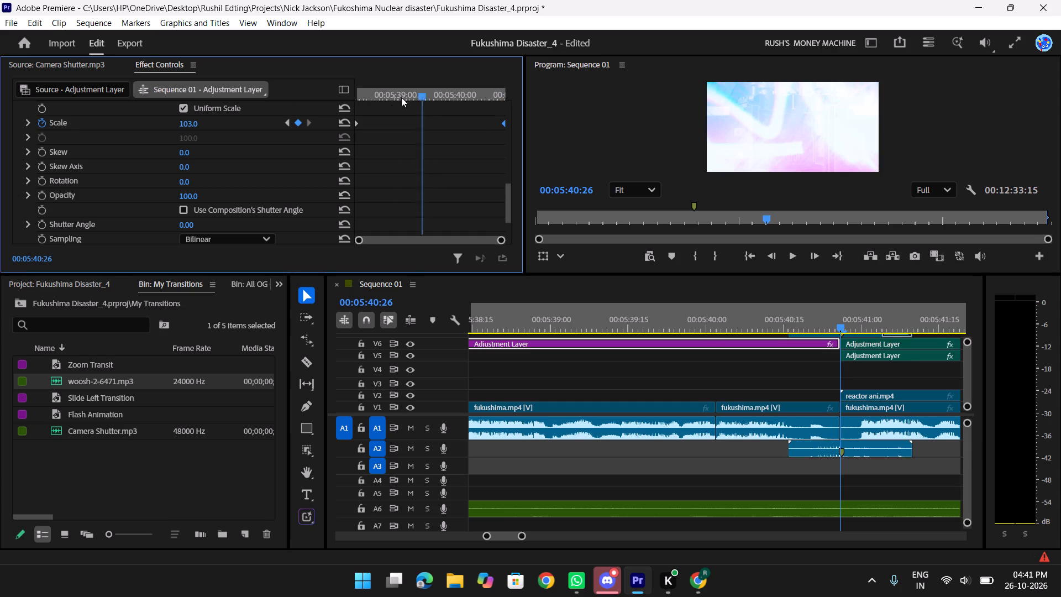
{"action": "left_click_drag", "start_coordinate": [401, 97], "coordinate": [308, 95]}
{"action": "key", "text": "space"}
{"action": "scroll", "coordinate": [497, 114], "scroll_direction": "down", "scroll_amount": 5}
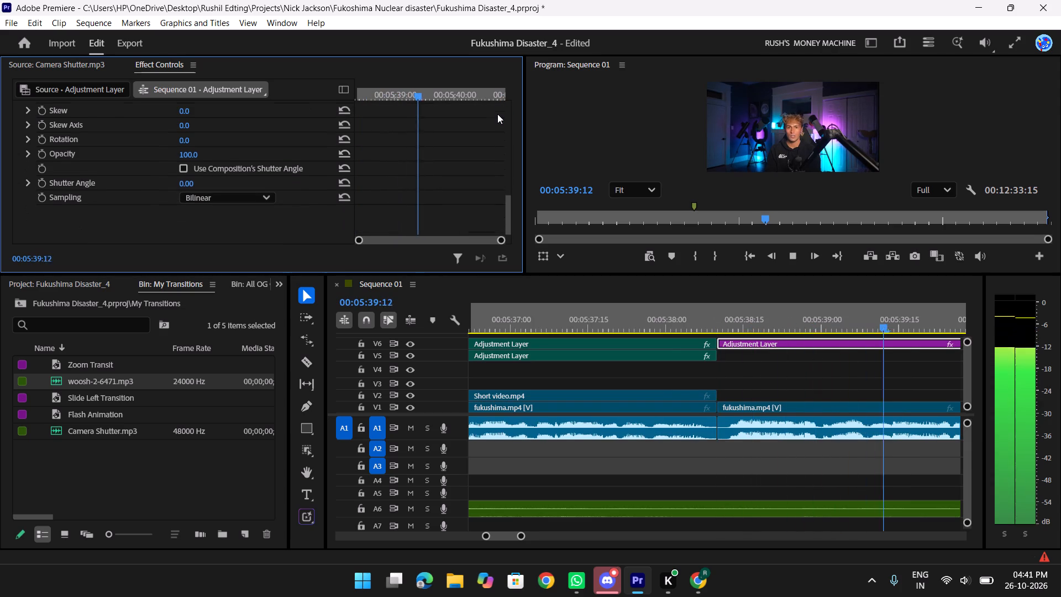
{"action": "scroll", "coordinate": [497, 114], "scroll_direction": "down", "scroll_amount": 2}
{"action": "key", "text": "space"}
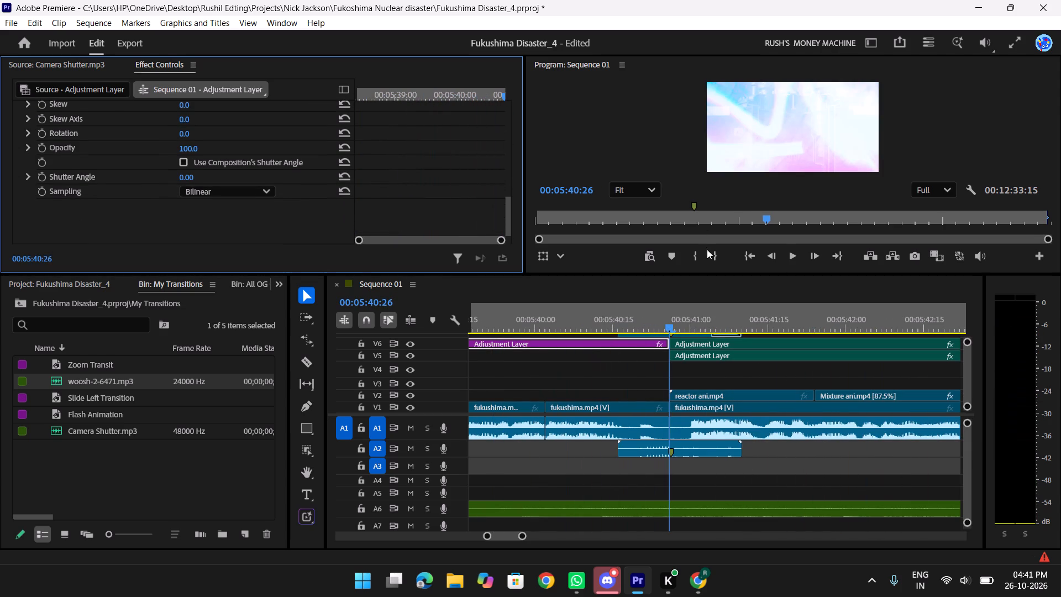
{"action": "key", "text": "space"}
{"action": "scroll", "coordinate": [707, 249], "scroll_direction": "down", "scroll_amount": 5}
{"action": "key", "text": "space"}
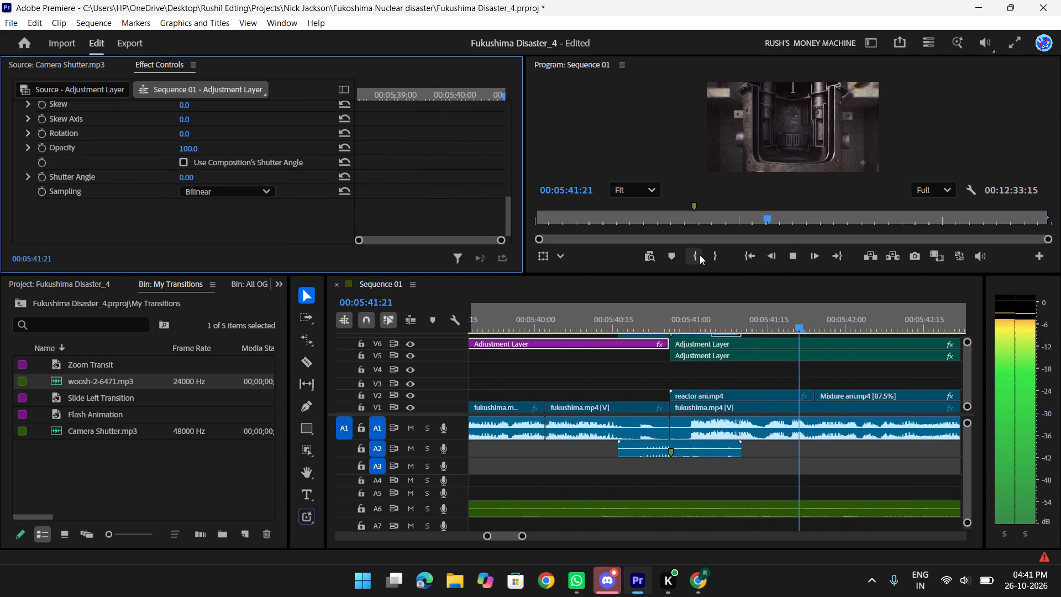
{"action": "key", "text": "space"}
{"action": "type", "text": "yyy"}
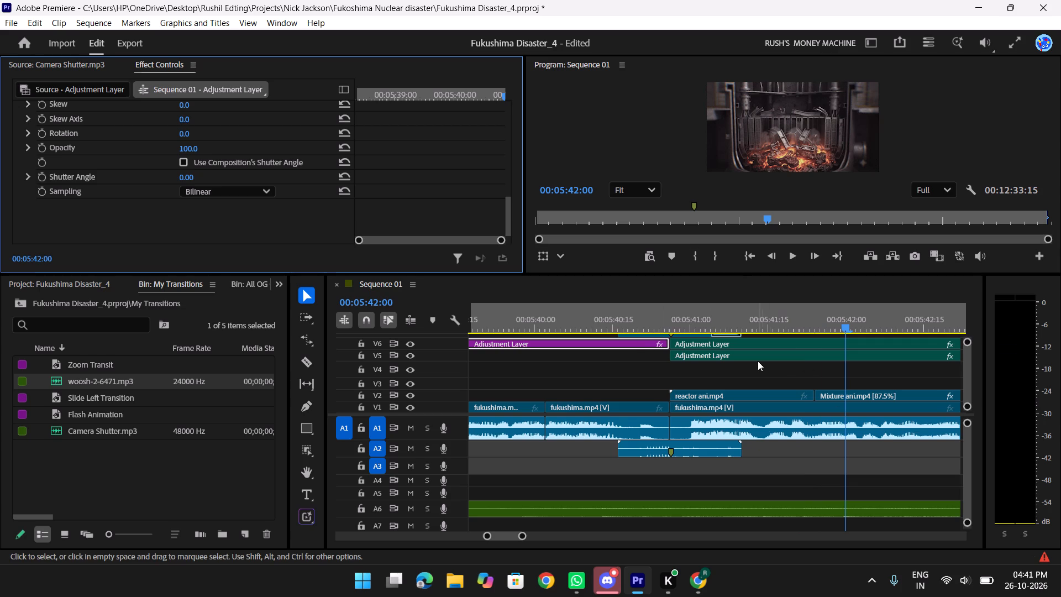
{"action": "left_click", "coordinate": [644, 372]}
{"action": "type", "text": "yyy"}
{"action": "left_click_drag", "start_coordinate": [727, 321], "coordinate": [673, 323]}
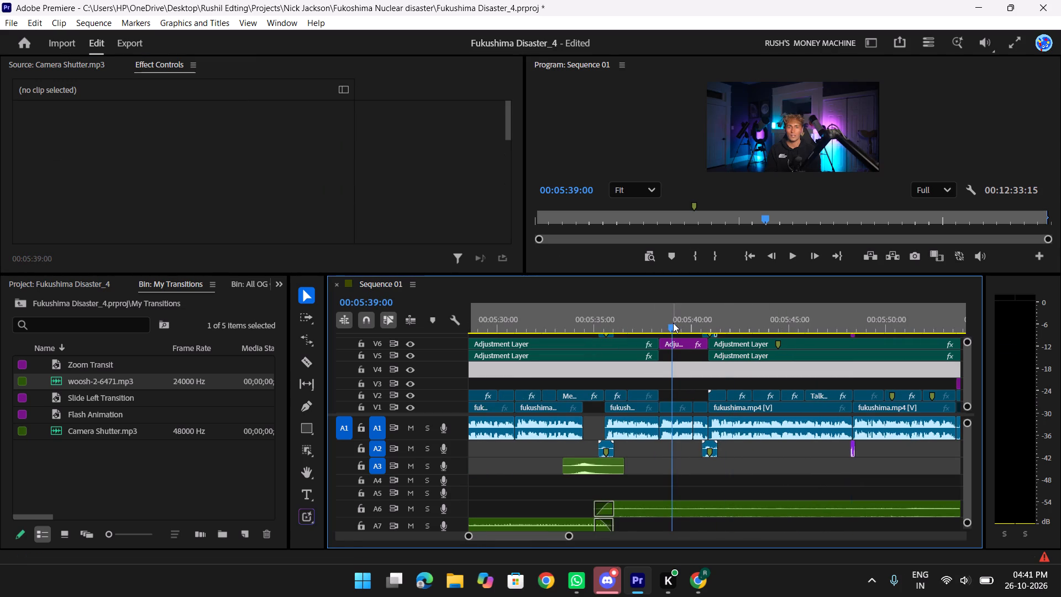
Save the Fukushima Disaster_4 project.
{"action": "key", "text": "ctrl+s"}
{"action": "key", "text": "ctrl+s"}
{"action": "key", "text": "ctrl+s"}
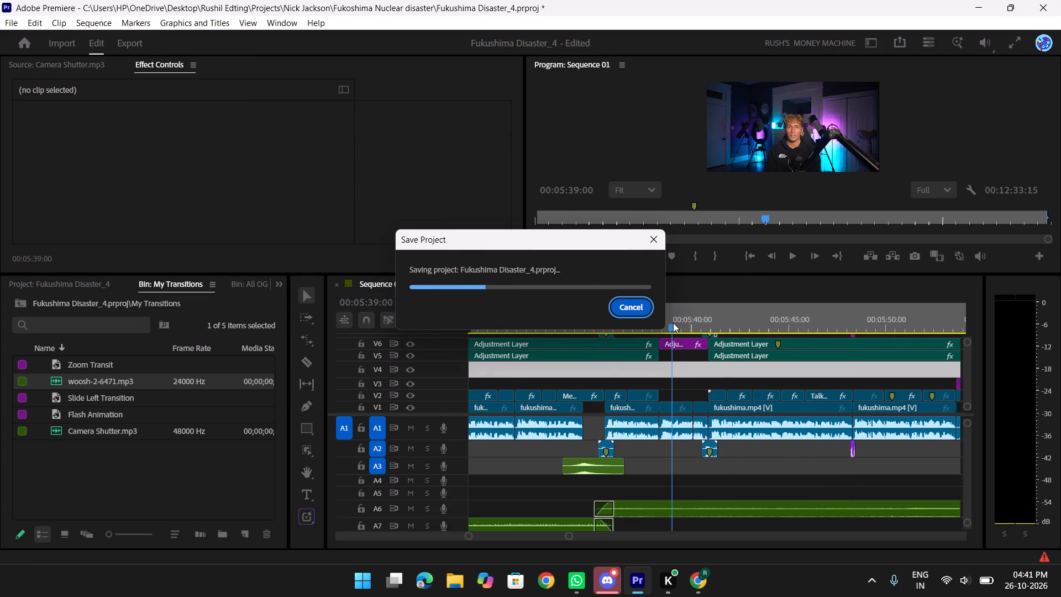
Play the reactor animation section from the light transition near 00:05:41 to about 00:05:44:18 to review it.
{"action": "left_click_drag", "start_coordinate": [671, 323], "coordinate": [674, 323]}
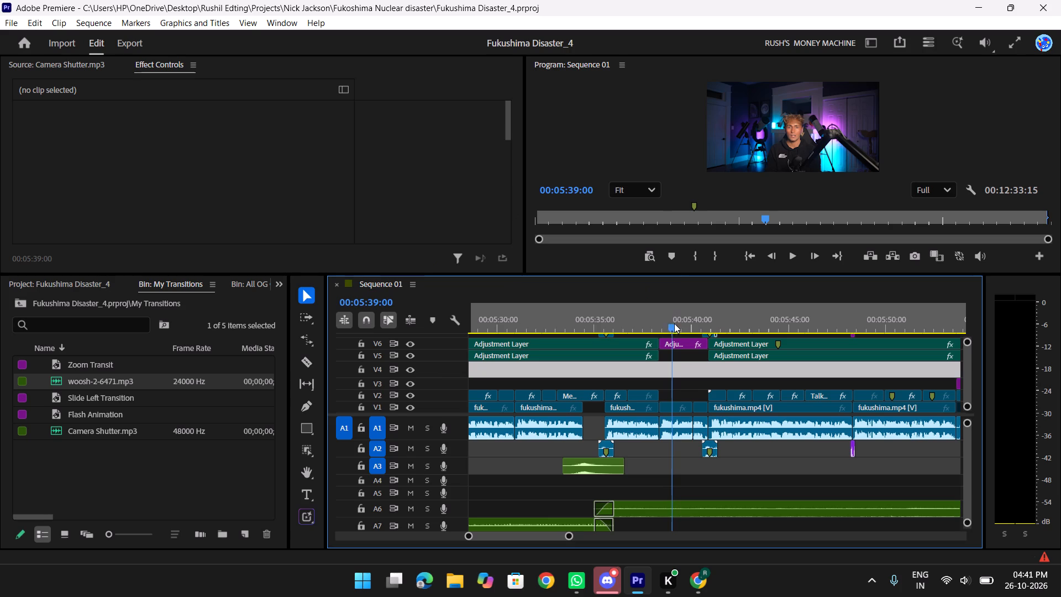
{"action": "left_click_drag", "start_coordinate": [674, 323], "coordinate": [719, 323]}
{"action": "key", "text": "space"}
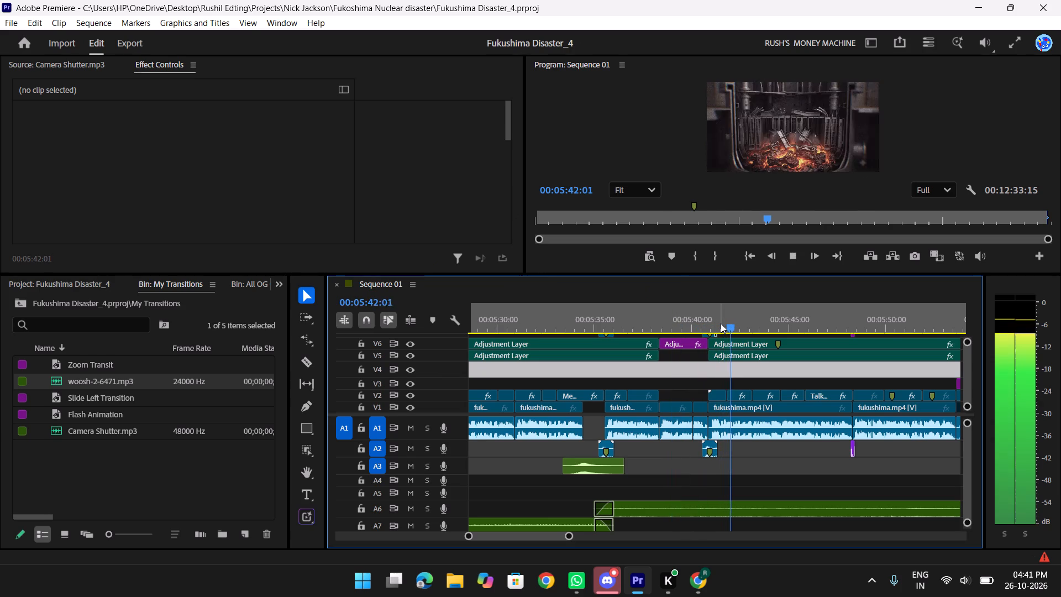
{"action": "key", "text": "space"}
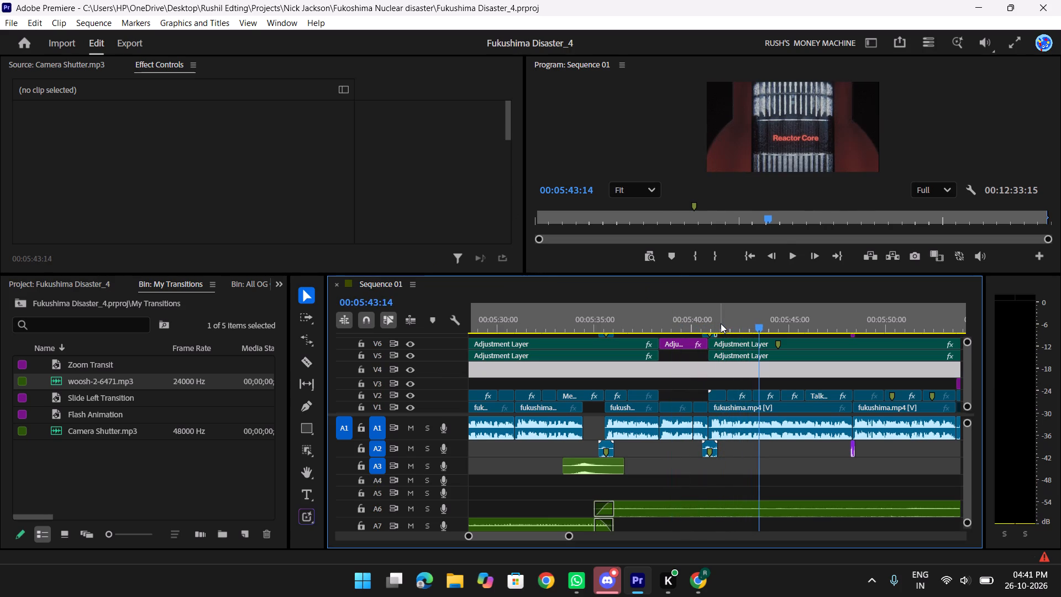
{"action": "key", "text": "space"}
{"action": "key", "text": "space"}
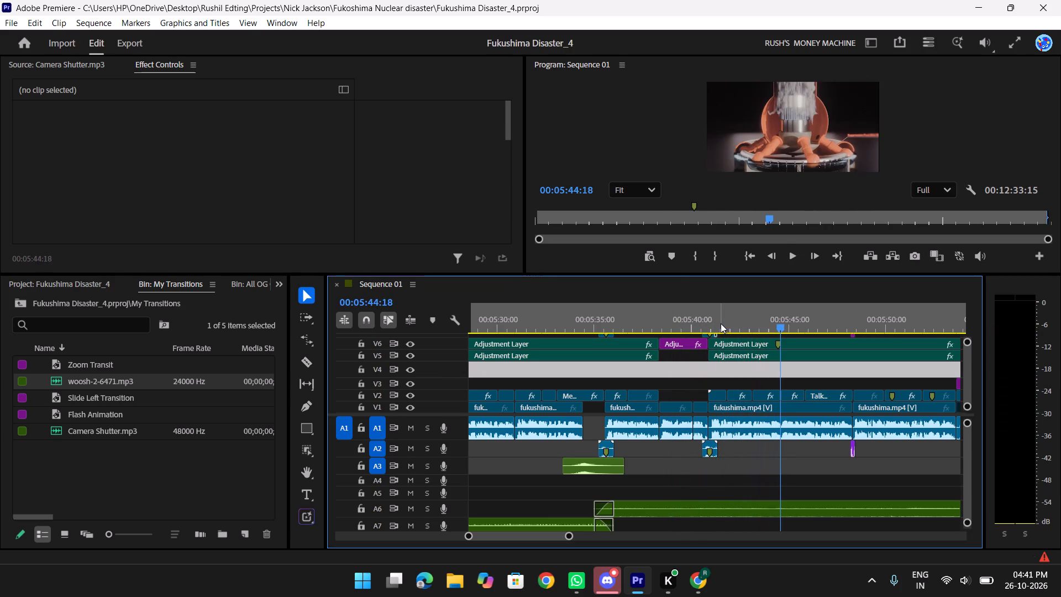
Play the reactor animation through the cut near 00:05:48 into the walking-men footage to check the transition.
{"action": "key", "text": "space"}
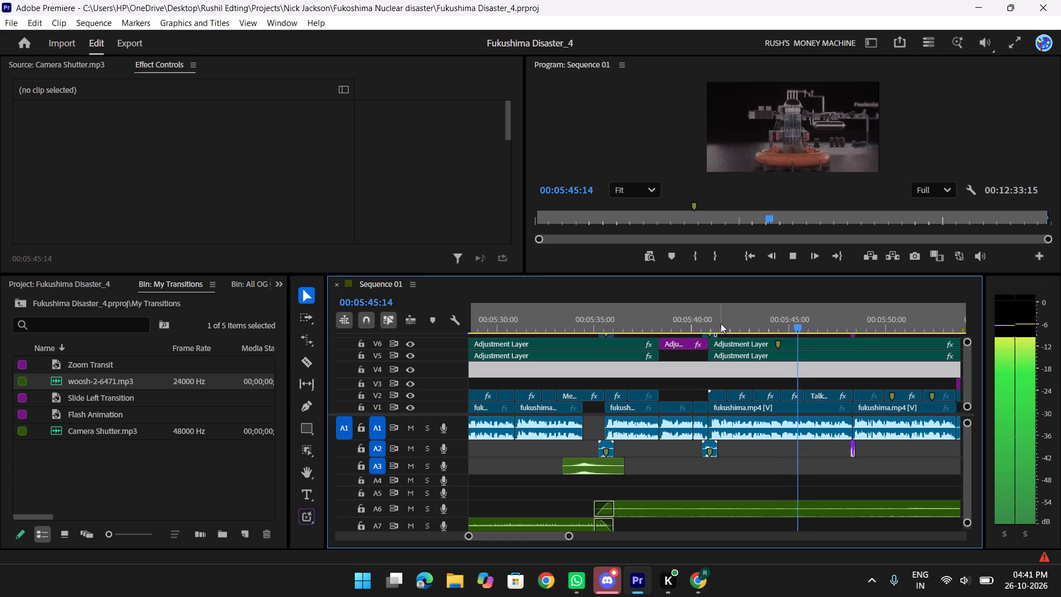
{"action": "key", "text": "space"}
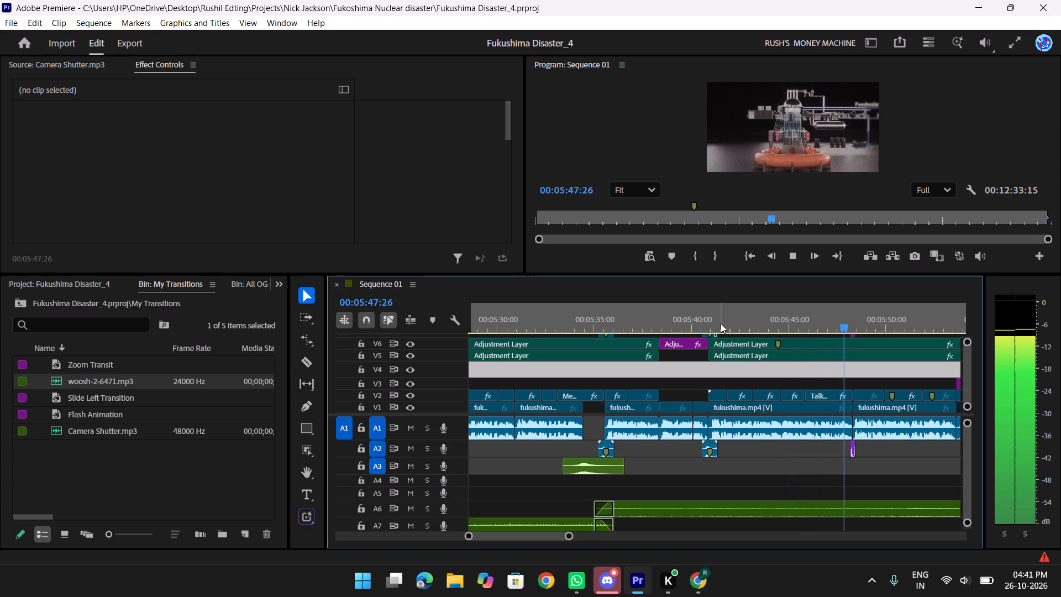
{"action": "key", "text": "space"}
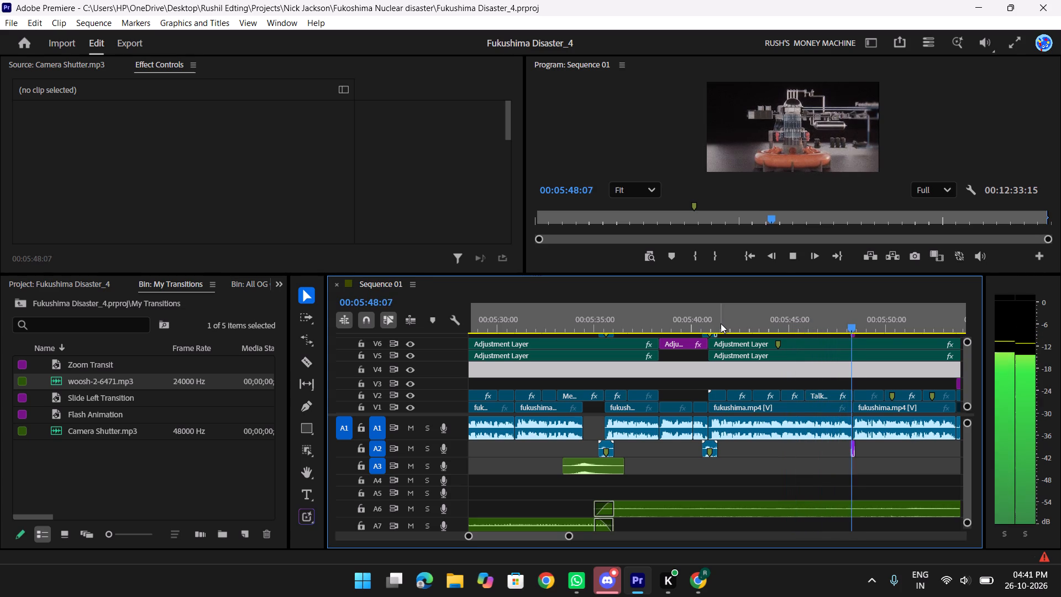
{"action": "key", "text": "space"}
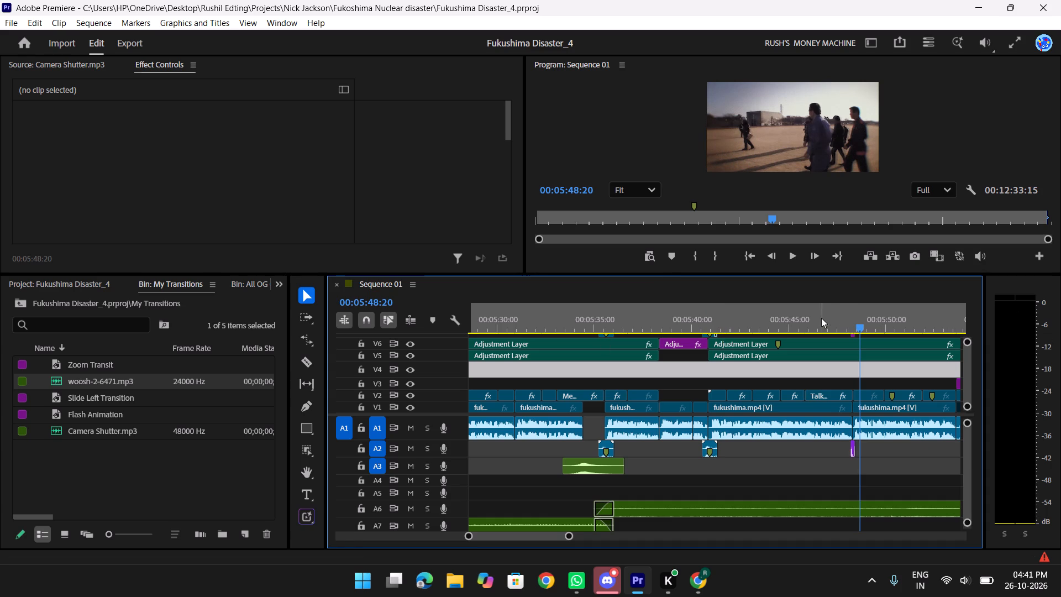
{"action": "left_click_drag", "start_coordinate": [853, 316], "coordinate": [750, 318]}
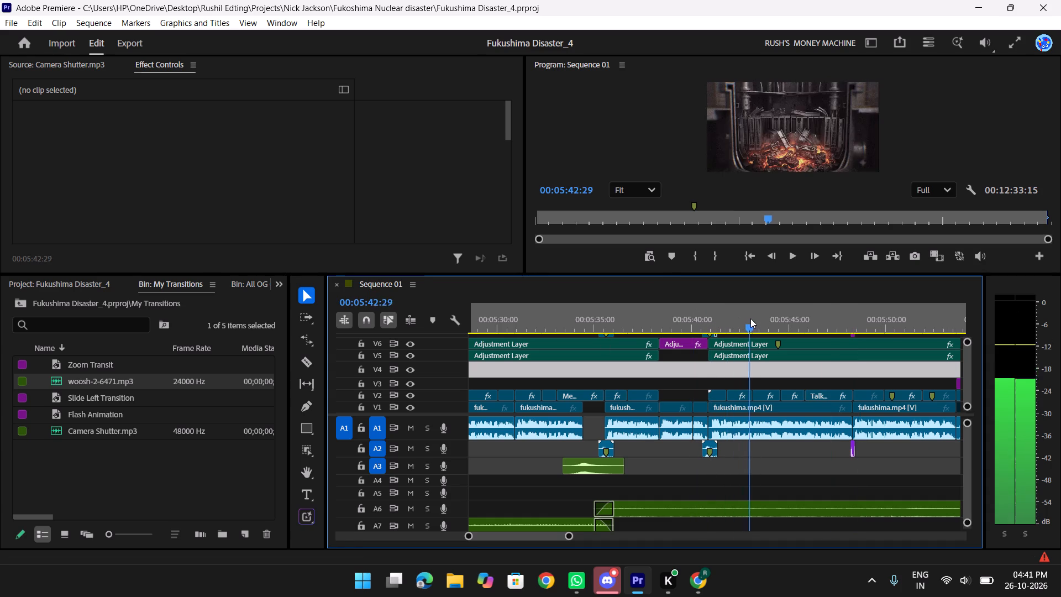
{"action": "left_click_drag", "start_coordinate": [750, 318], "coordinate": [759, 318]}
{"action": "key", "text": "space"}
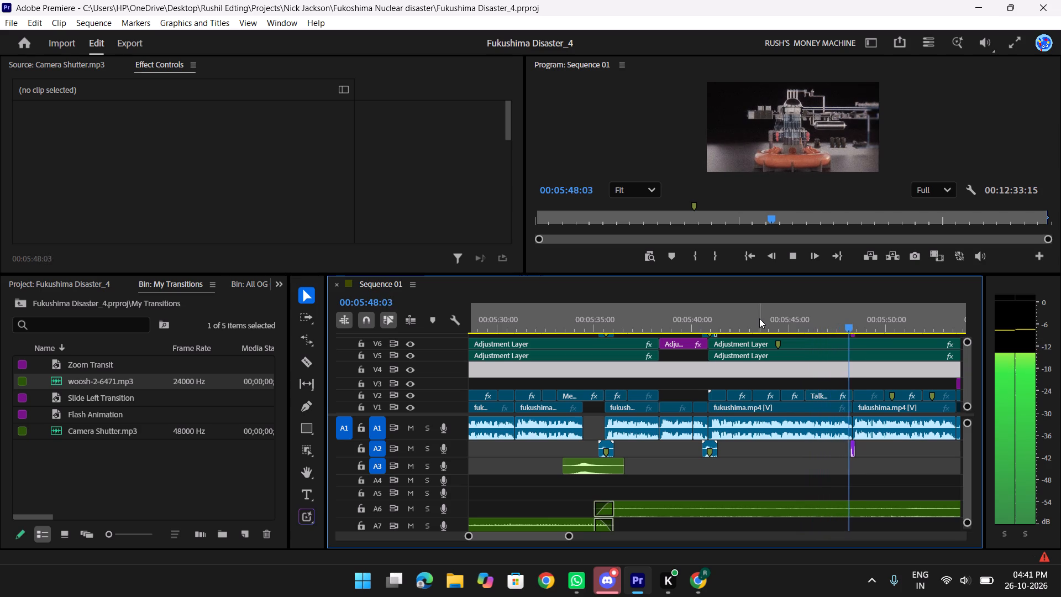
{"action": "key", "text": "space"}
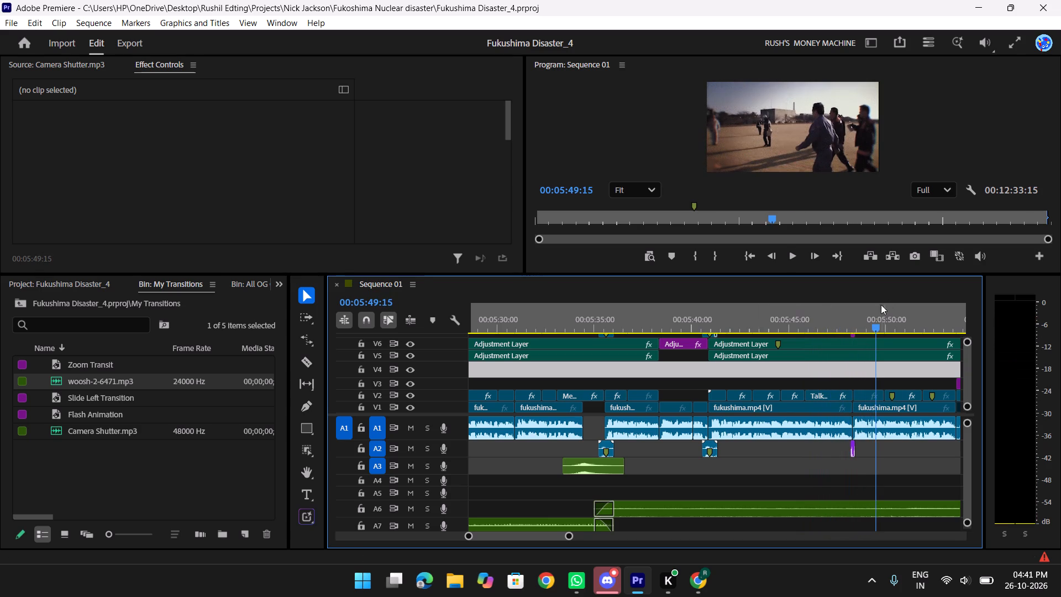
Scrub from about 00:05:43 to the welding footage near 00:05:52, and replay the reactor shot from 00:05:45 to 00:05:47:04.
{"action": "left_click", "coordinate": [866, 318]}
{"action": "left_click", "coordinate": [770, 467]}
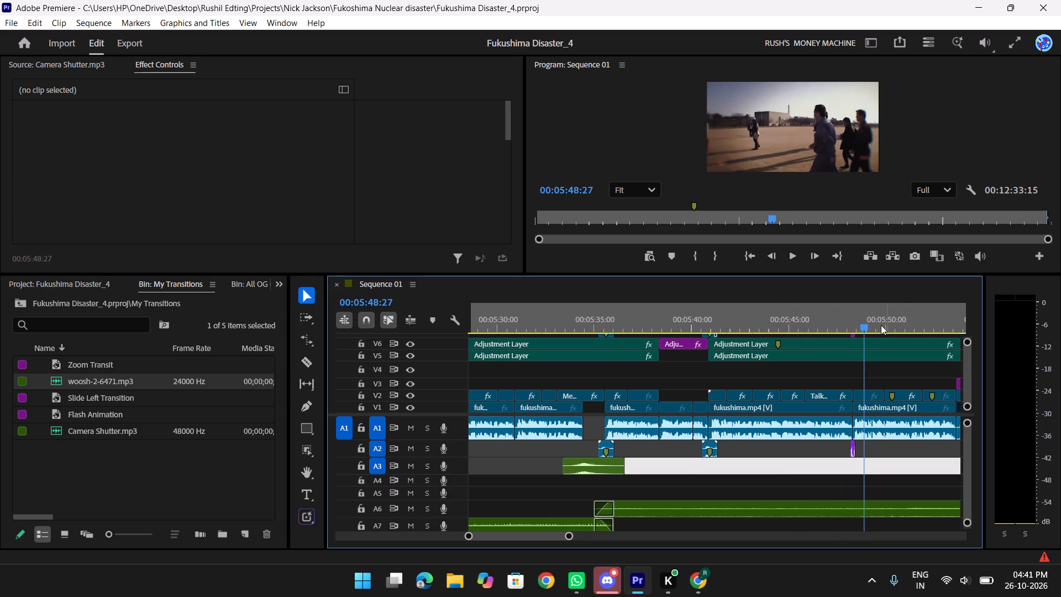
{"action": "left_click_drag", "start_coordinate": [855, 318], "coordinate": [757, 311]}
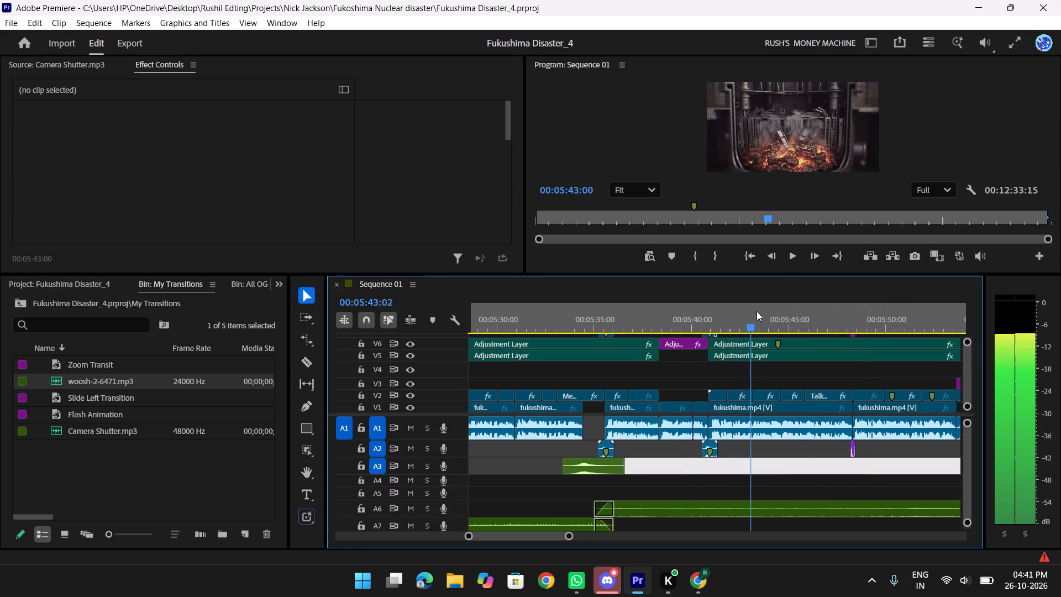
{"action": "left_click_drag", "start_coordinate": [757, 311], "coordinate": [900, 316]}
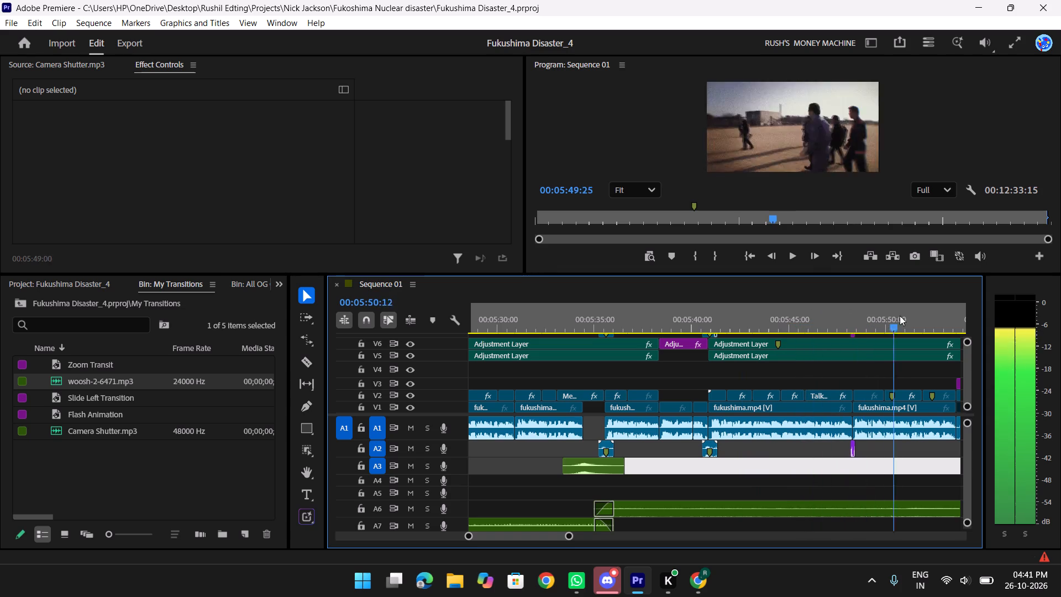
{"action": "left_click_drag", "start_coordinate": [900, 316], "coordinate": [932, 313]}
{"action": "scroll", "coordinate": [800, 320], "scroll_direction": "down", "scroll_amount": 9}
{"action": "left_click_drag", "start_coordinate": [738, 316], "coordinate": [670, 317]}
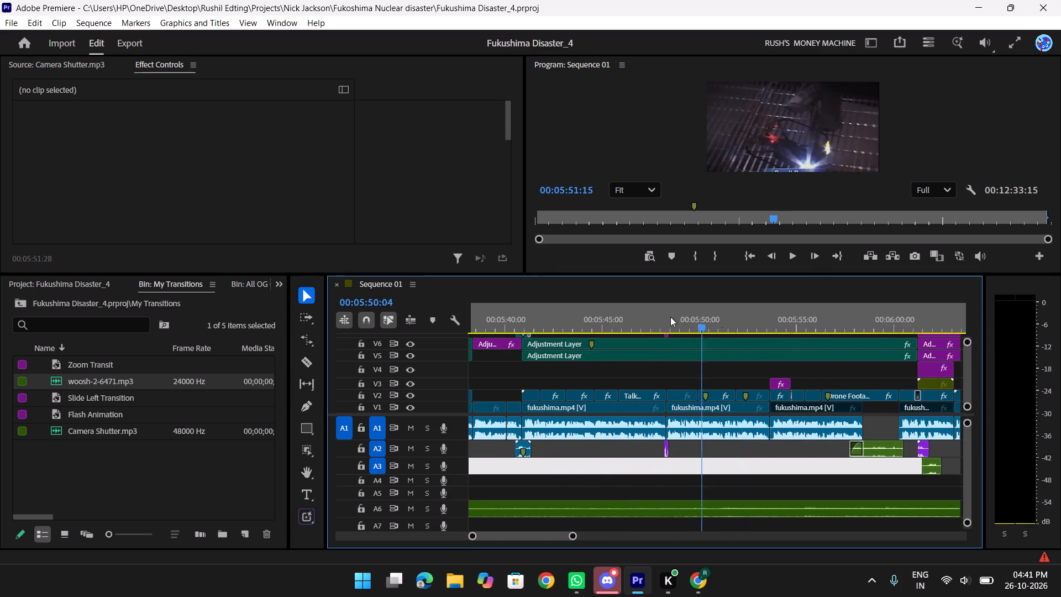
{"action": "left_click_drag", "start_coordinate": [670, 317], "coordinate": [606, 313]}
{"action": "key", "text": "space"}
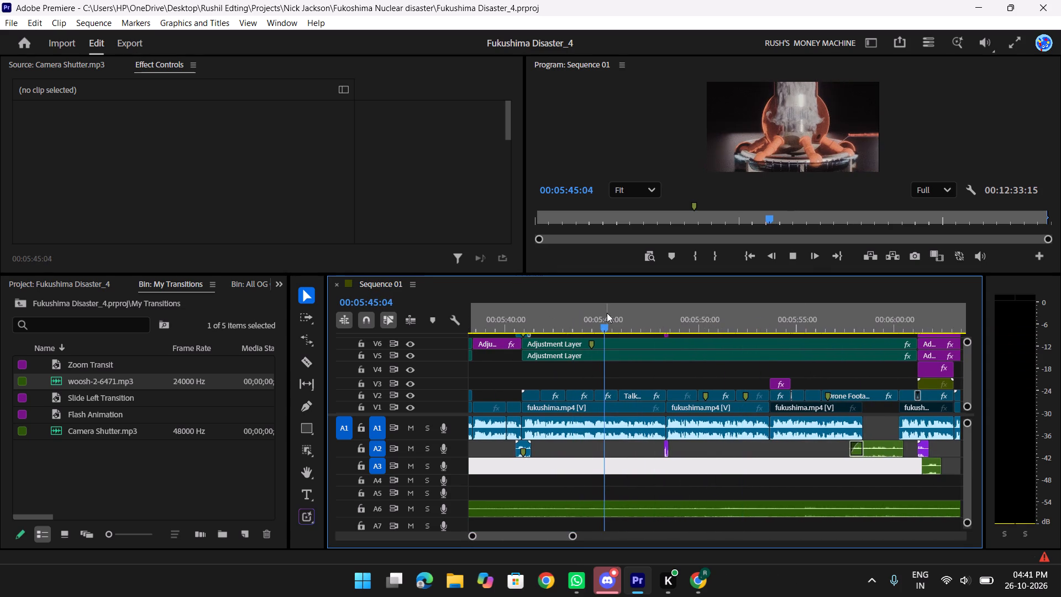
{"action": "key", "text": "space"}
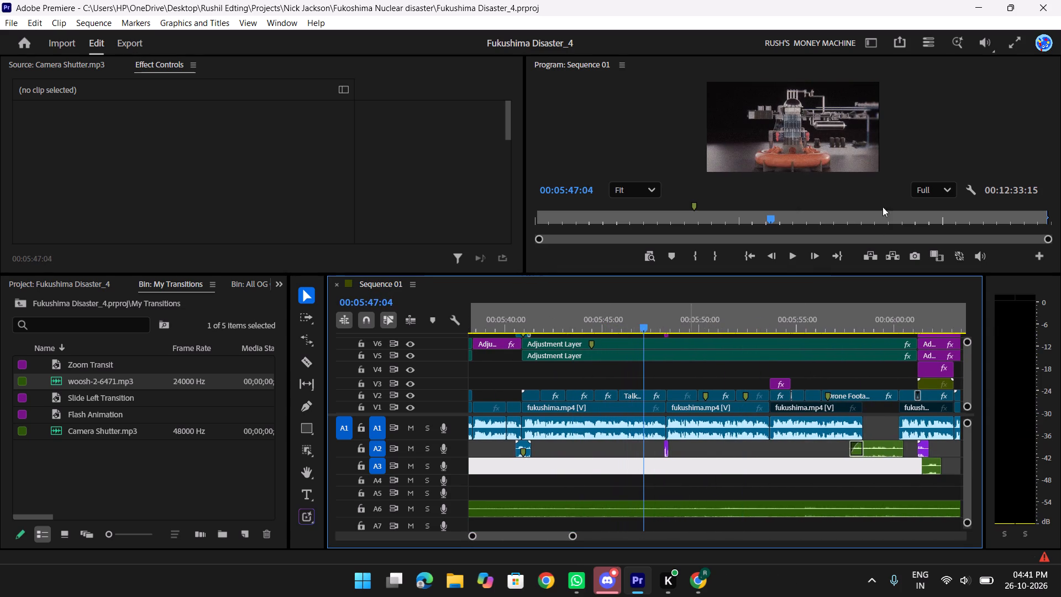
Set the Program Monitor's playback resolution to 1/2.
{"action": "left_click", "coordinate": [934, 188]}
{"action": "left_click", "coordinate": [937, 230]}
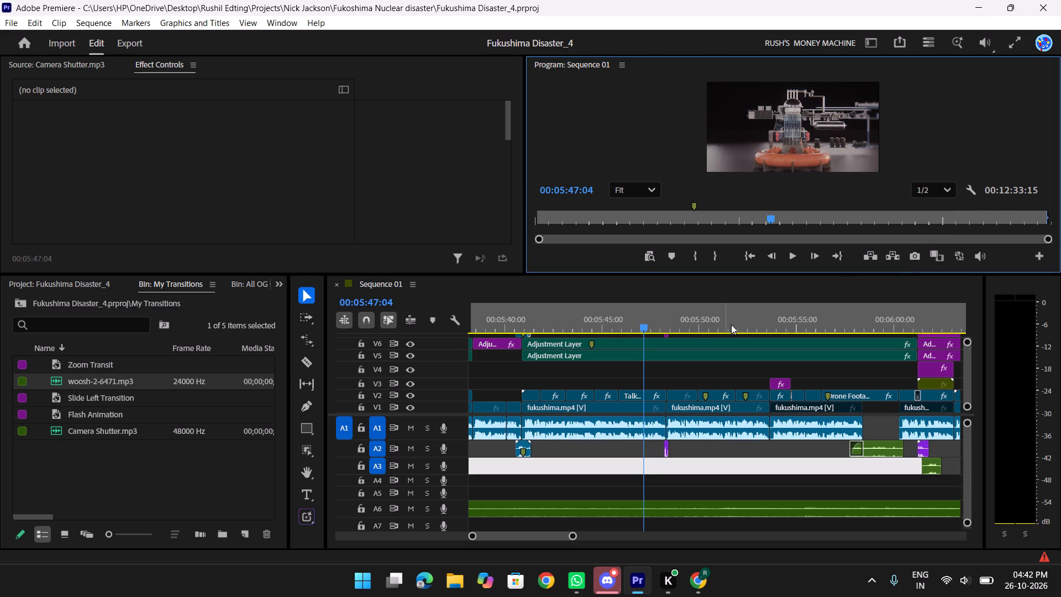
Replay the reactor animation across the transition into the walking-men footage, up to about 00:05:48:29.
{"action": "left_click_drag", "start_coordinate": [641, 328], "coordinate": [592, 323]}
{"action": "key", "text": "space"}
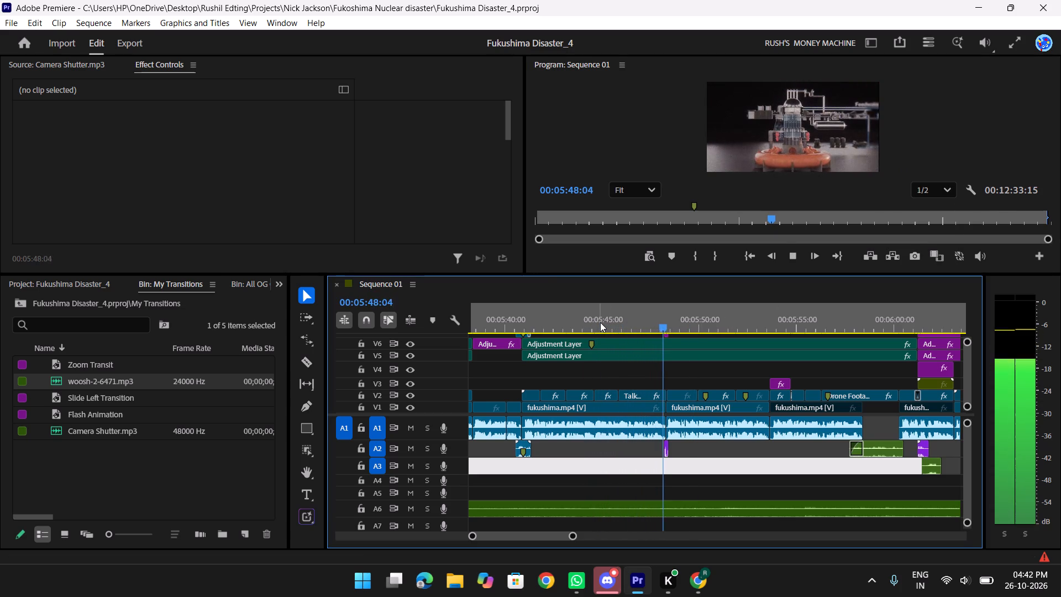
{"action": "key", "text": "space"}
{"action": "key", "text": "space"}
{"action": "key", "text": "space"}
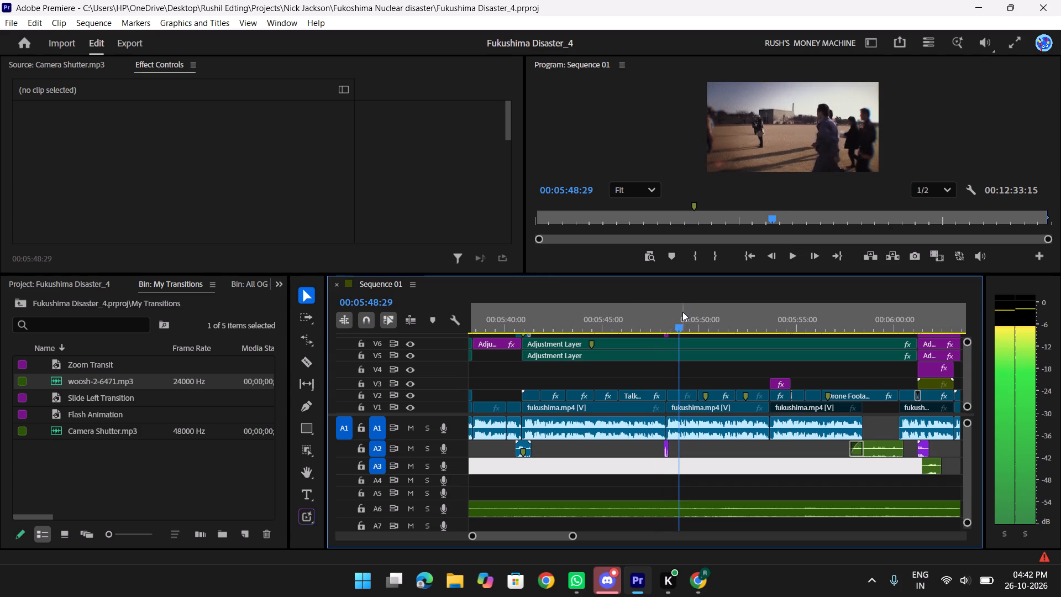
Shift the V7 transition Adjustment Layer one frame later so its marker meets the V2 cut at 00:05:48:10.
{"action": "type", "text": "ttt"}
{"action": "left_click_drag", "start_coordinate": [716, 314], "coordinate": [628, 307]}
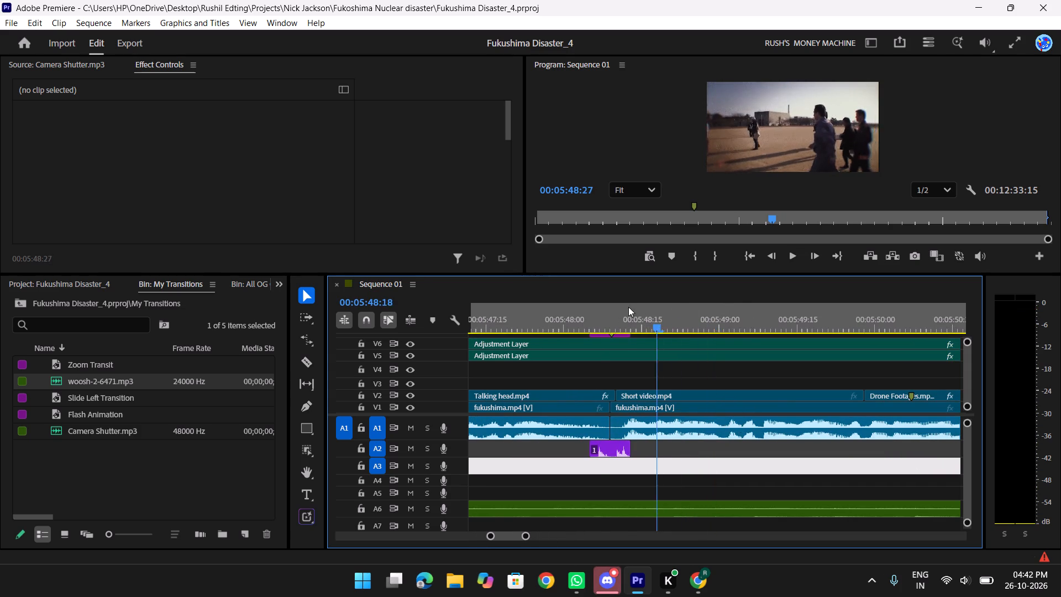
{"action": "left_click_drag", "start_coordinate": [628, 307], "coordinate": [617, 304]}
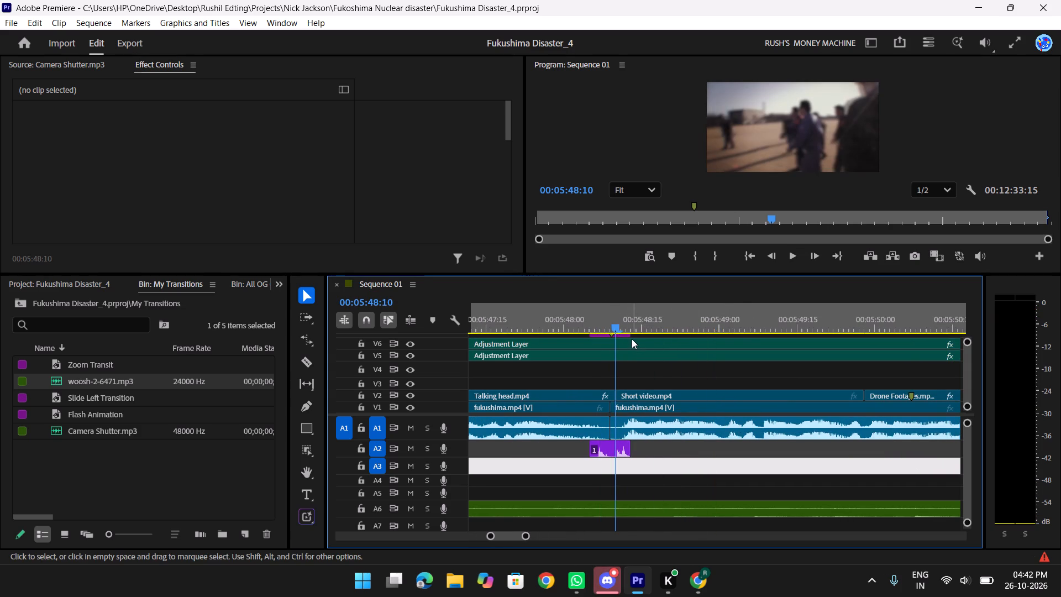
{"action": "type", "text": "ttt"}
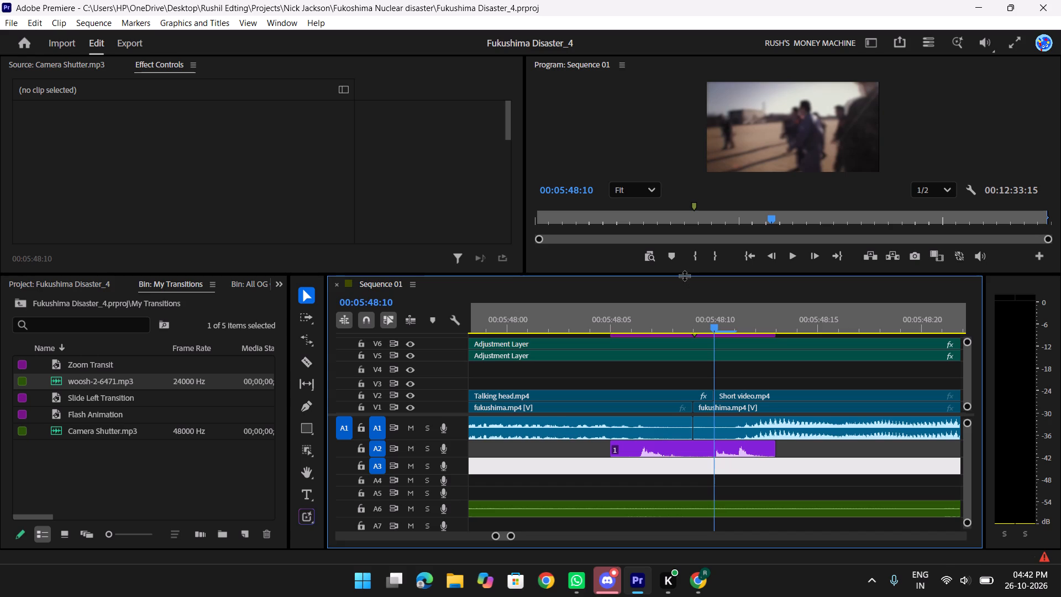
{"action": "left_click_drag", "start_coordinate": [684, 275], "coordinate": [687, 208]}
{"action": "left_click_drag", "start_coordinate": [815, 280], "coordinate": [695, 283]}
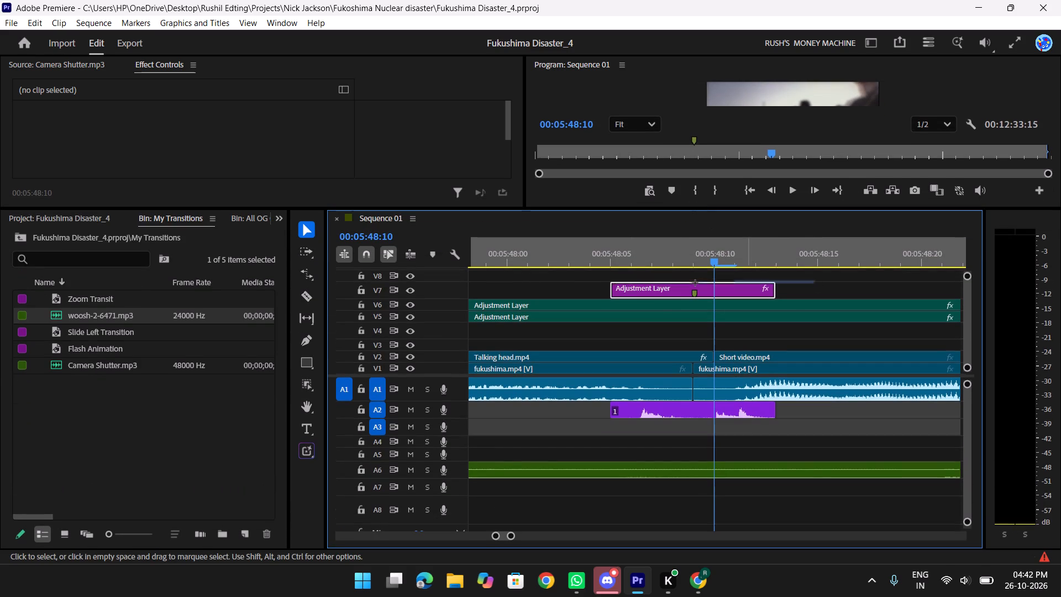
{"action": "left_click_drag", "start_coordinate": [695, 283], "coordinate": [592, 284]}
{"action": "left_click_drag", "start_coordinate": [736, 289], "coordinate": [760, 289]}
Shift the mechanical click sound on A2 one frame later to line up with the V7 Adjustment Layer.
{"action": "left_click_drag", "start_coordinate": [794, 424], "coordinate": [587, 397]}
{"action": "left_click_drag", "start_coordinate": [663, 438], "coordinate": [641, 407]}
{"action": "left_click_drag", "start_coordinate": [699, 410], "coordinate": [719, 406]}
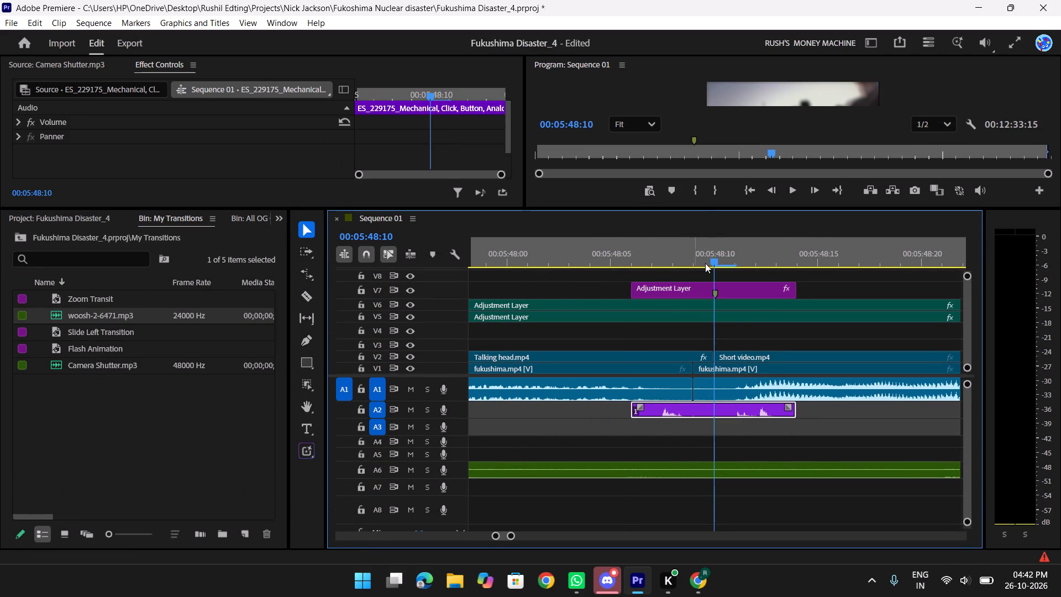
Play the reactor animation from about 00:05:41 to 00:05:46:03, checking the cuts between its shots.
{"action": "left_click_drag", "start_coordinate": [712, 254], "coordinate": [582, 245]}
{"action": "key", "text": "y"}
{"action": "key", "text": "y"}
{"action": "key", "text": "y"}
{"action": "key", "text": "y"}
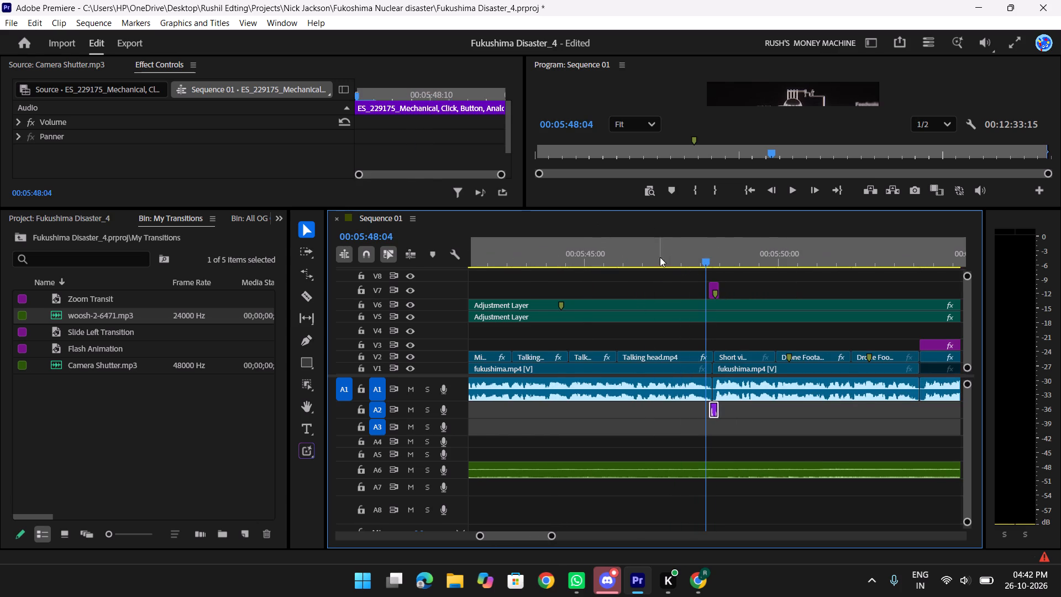
{"action": "scroll", "coordinate": [724, 348], "scroll_direction": "up", "scroll_amount": 7}
{"action": "left_click_drag", "start_coordinate": [833, 251], "coordinate": [616, 246]}
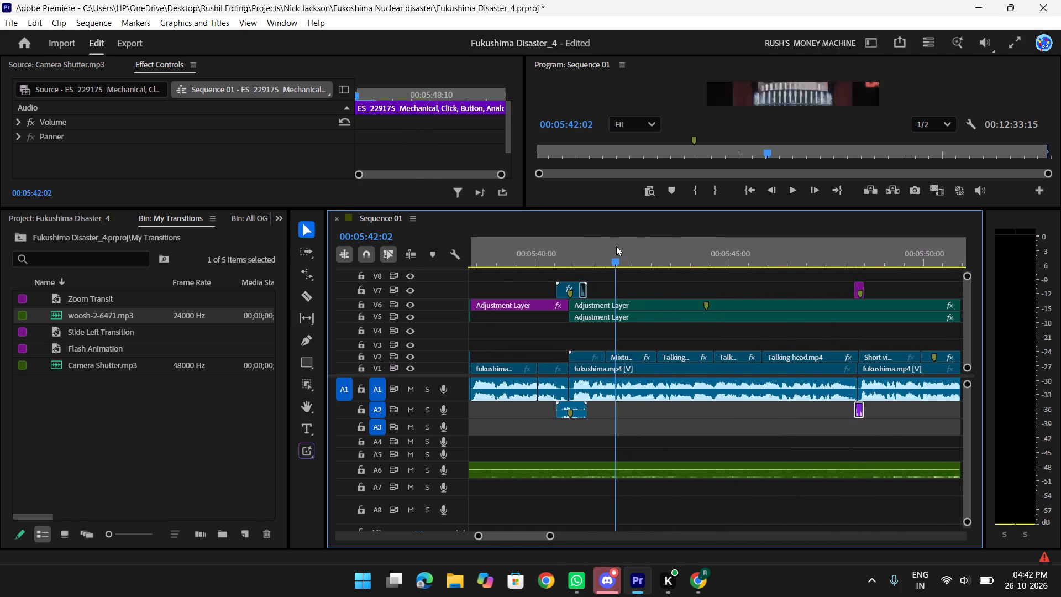
{"action": "left_click_drag", "start_coordinate": [616, 246], "coordinate": [581, 245]}
{"action": "key", "text": "space"}
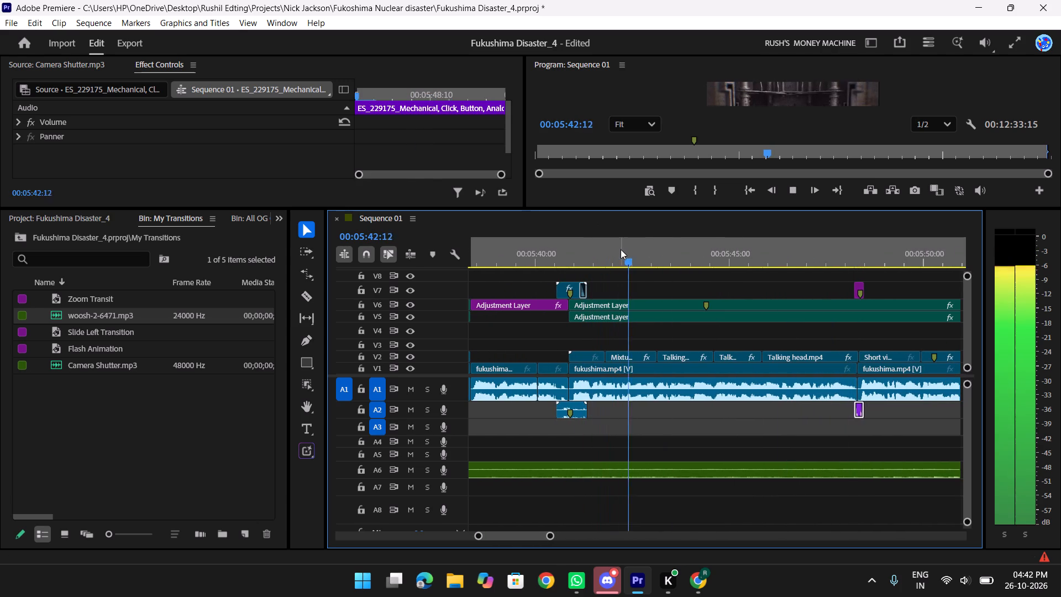
{"action": "key", "text": "space"}
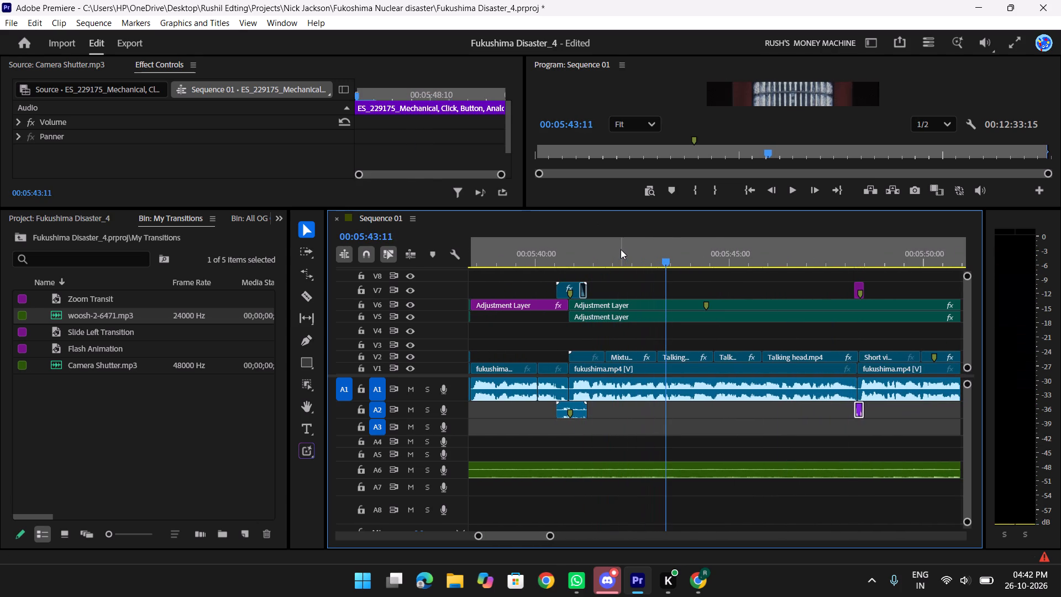
{"action": "key", "text": "space"}
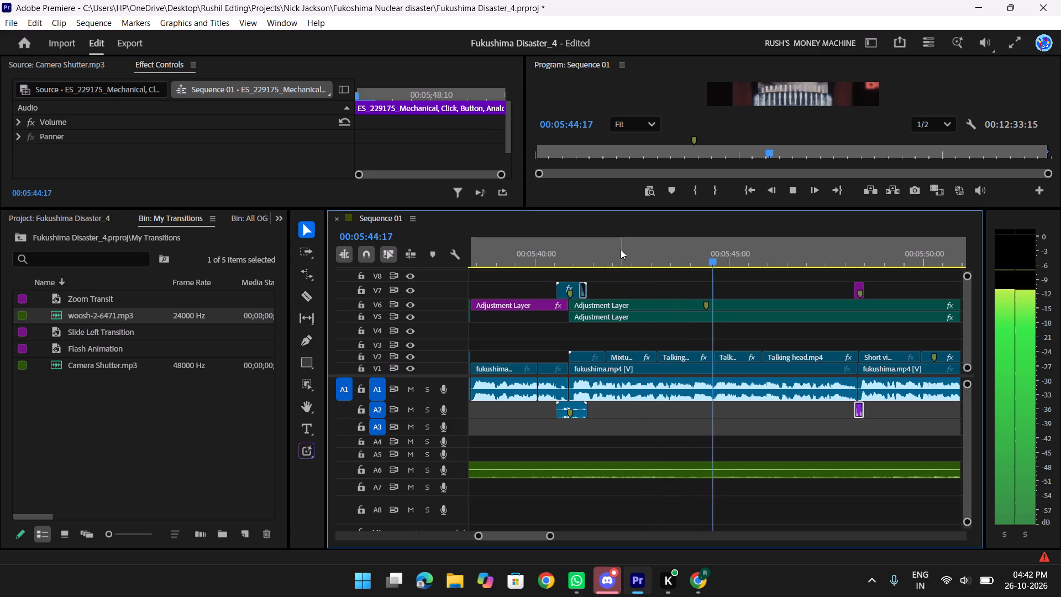
{"action": "key", "text": "space"}
{"action": "key", "text": "space"}
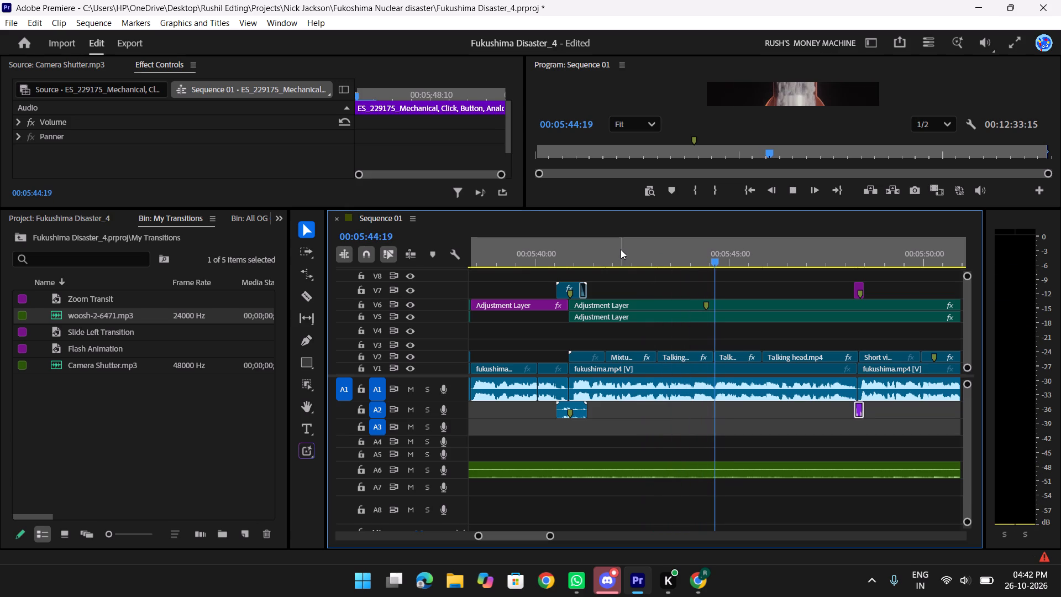
{"action": "key", "text": "space"}
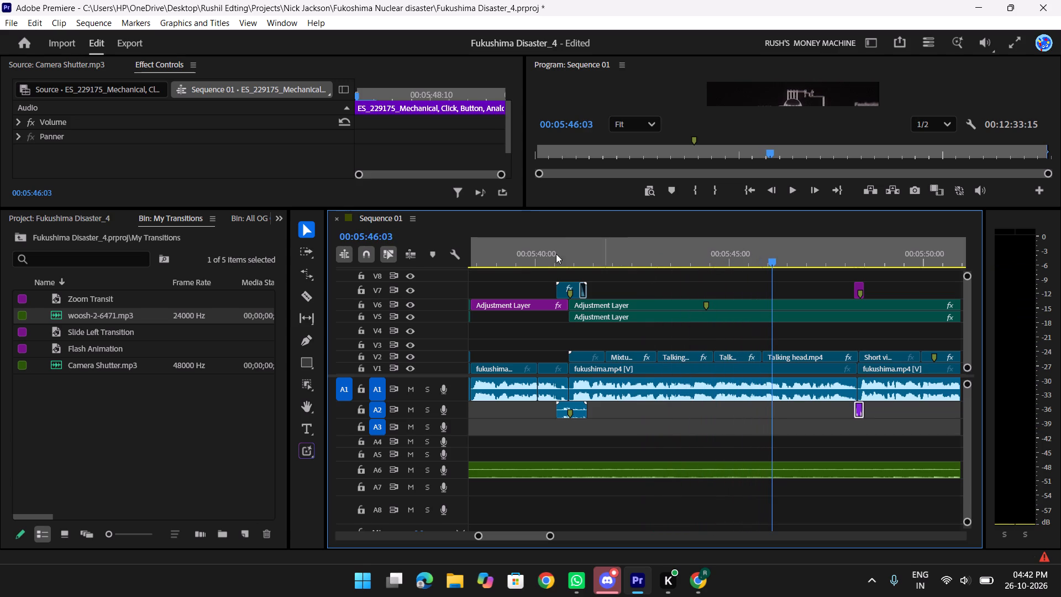
Place the Slide Left Transition on V7 over the cut from Mixture ani.mp4 to Talking head.mp4 at 00:05:43:04.
{"action": "left_click_drag", "start_coordinate": [750, 252], "coordinate": [550, 266]}
{"action": "key", "text": "space"}
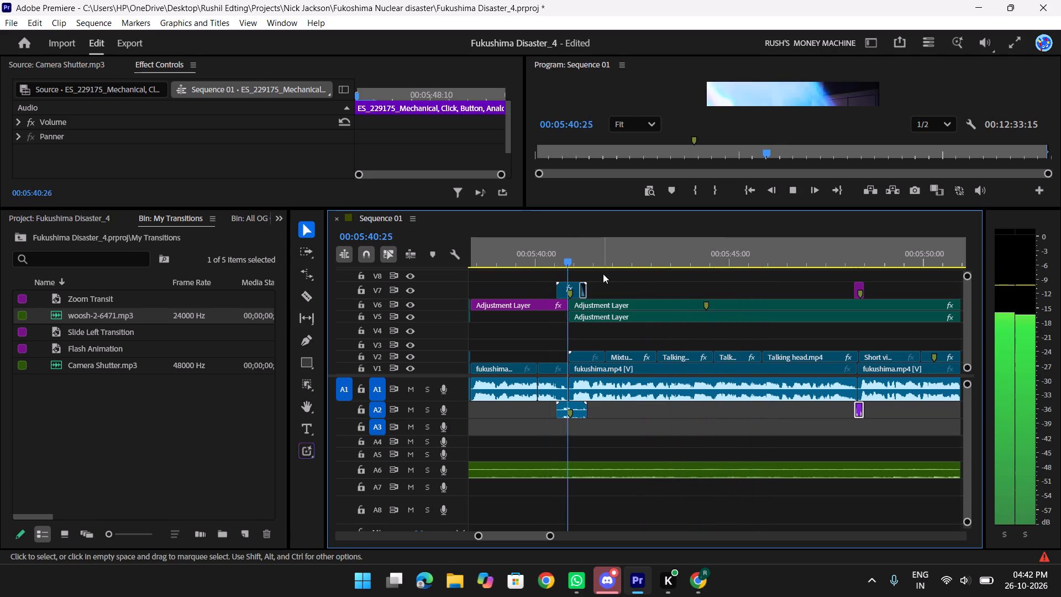
{"action": "key", "text": "space"}
{"action": "key", "text": "space"}
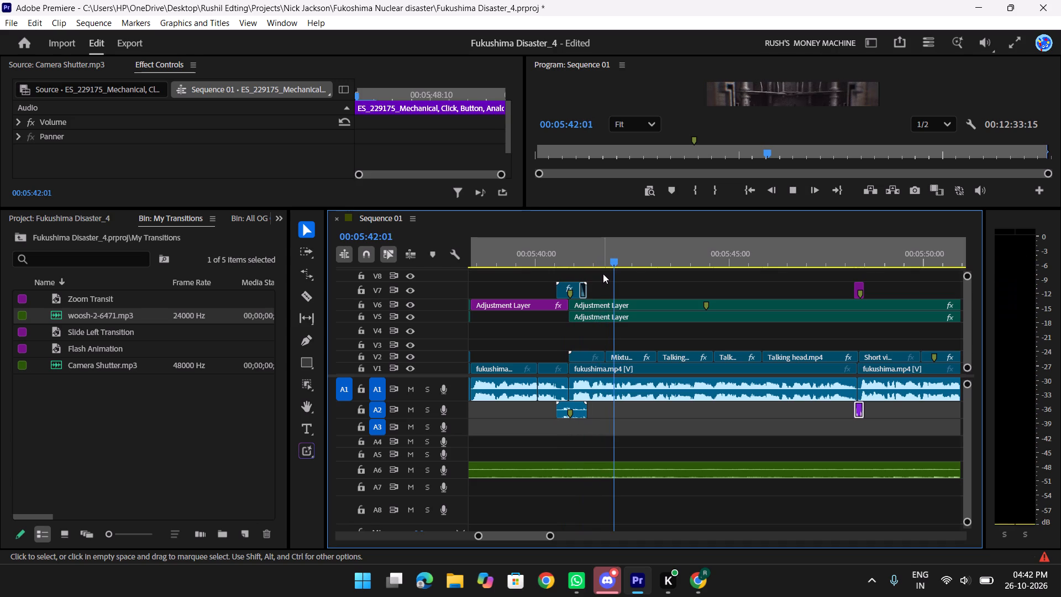
{"action": "key", "text": "space"}
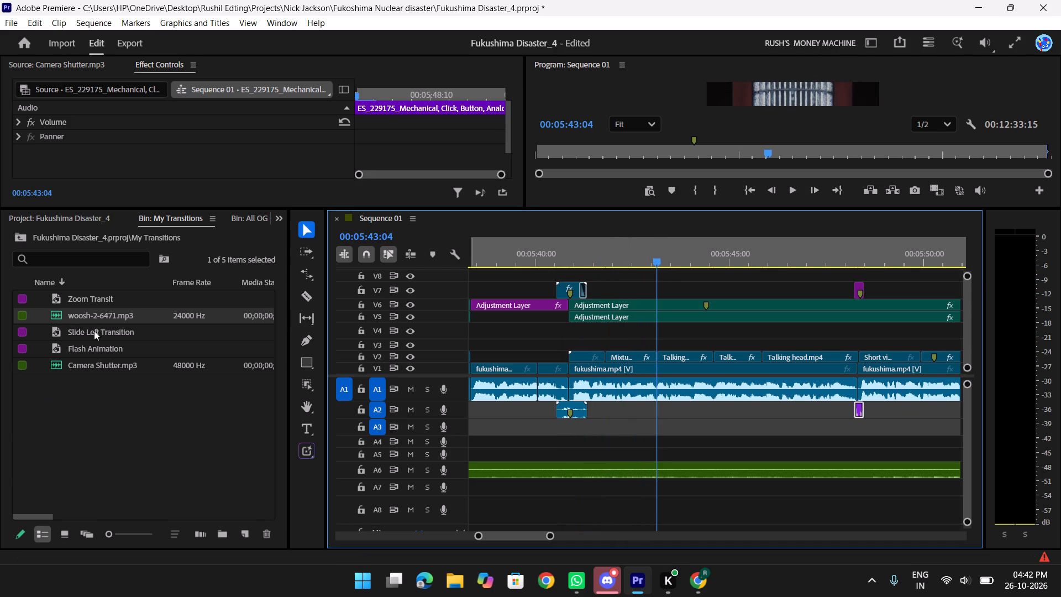
{"action": "left_click_drag", "start_coordinate": [94, 329], "coordinate": [650, 296]}
{"action": "type", "text": "tt"}
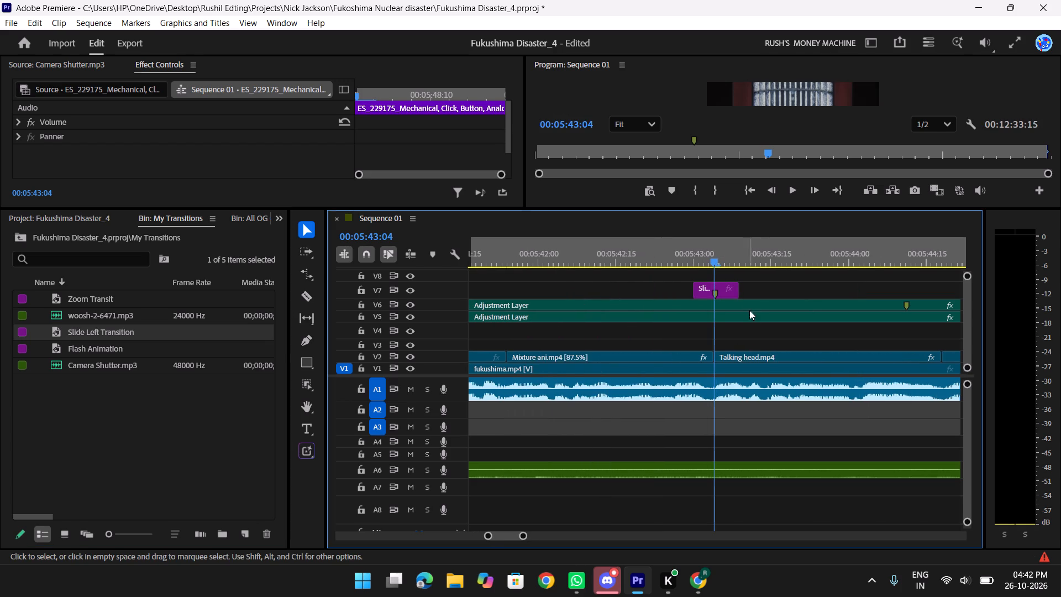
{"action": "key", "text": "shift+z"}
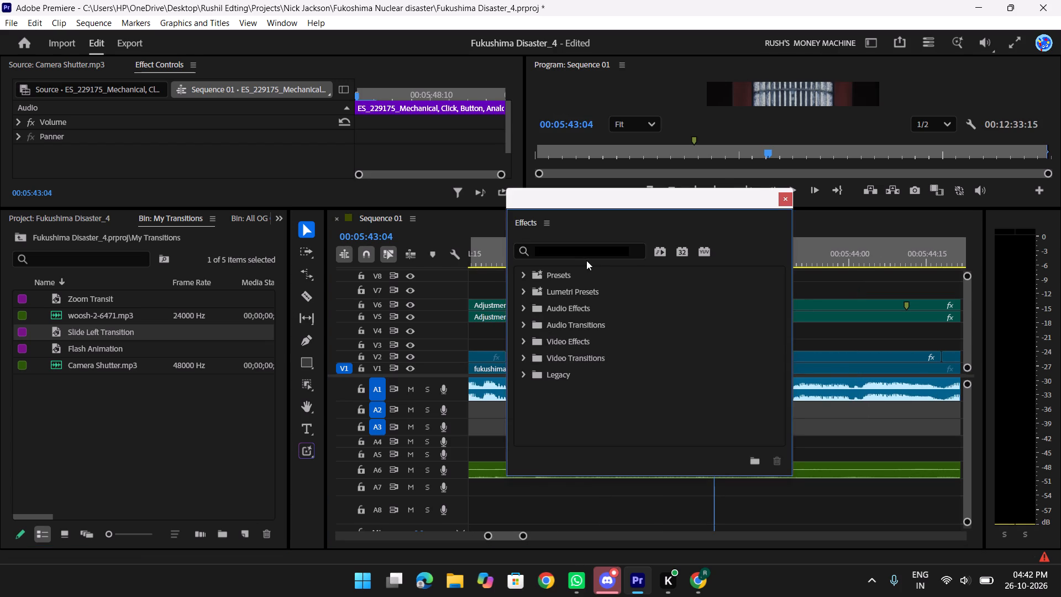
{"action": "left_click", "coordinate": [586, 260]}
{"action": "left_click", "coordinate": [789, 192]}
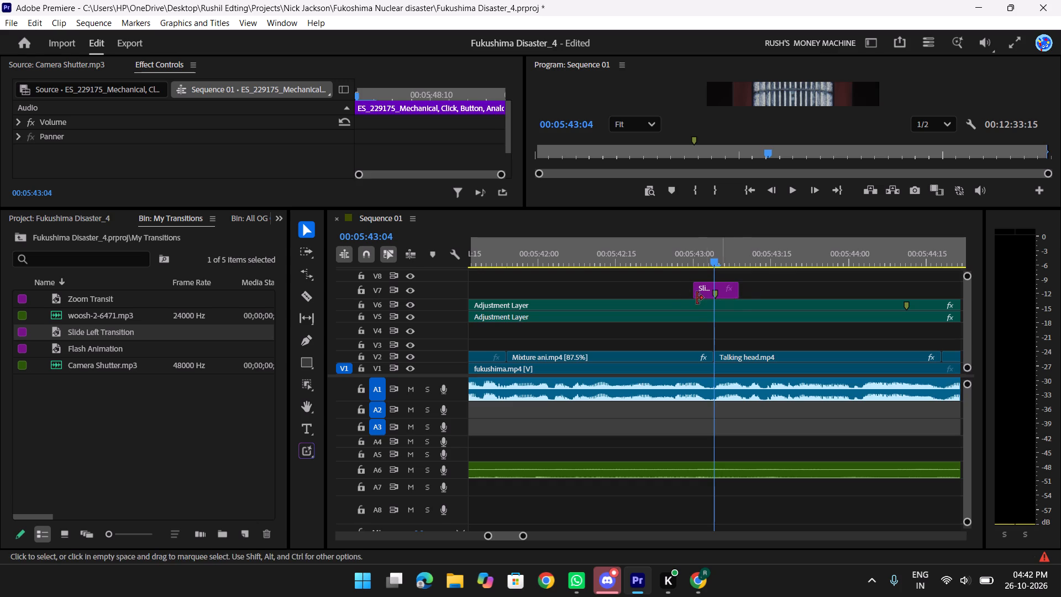
Apply the Rush Left Transit preset to the Slide Left Transition on V7 at the 00:05:43:04 cut.
{"action": "key", "text": "shift+z"}
{"action": "left_click", "coordinate": [590, 258]}
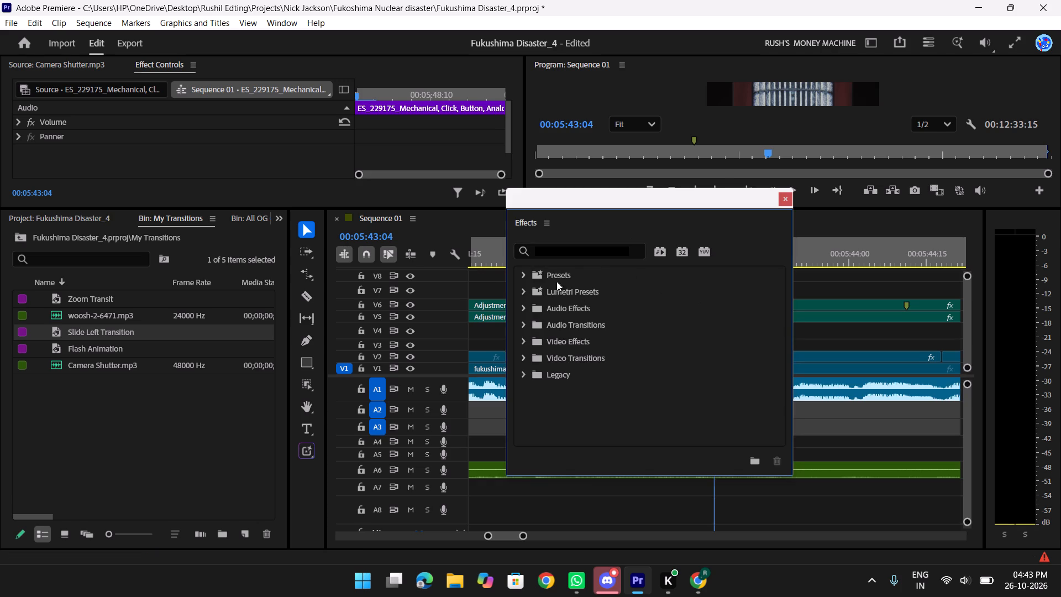
{"action": "left_click", "coordinate": [523, 273]}
{"action": "left_click_drag", "start_coordinate": [686, 190], "coordinate": [748, 195]}
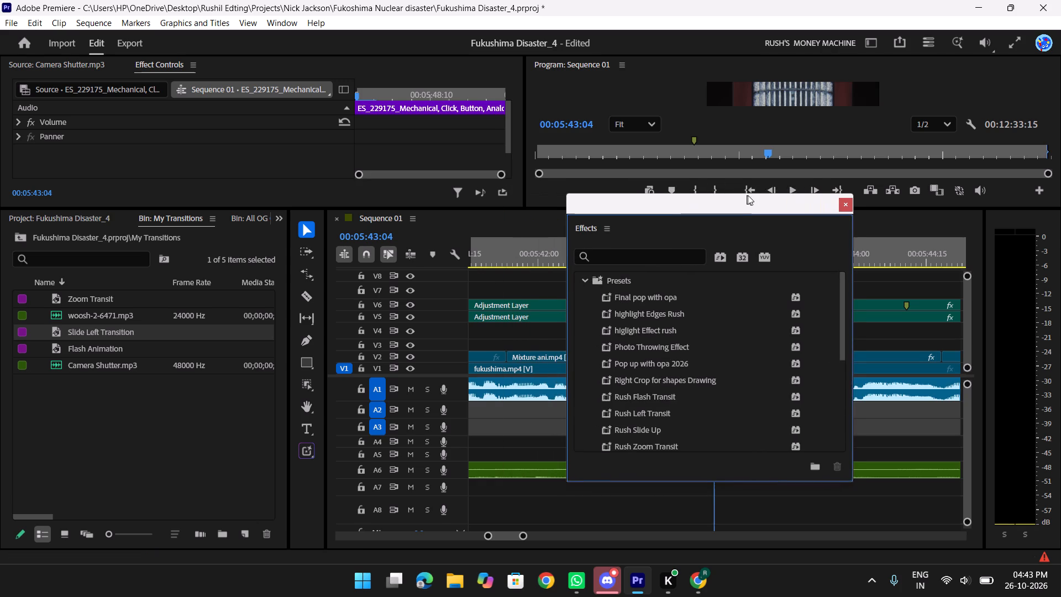
{"action": "left_click_drag", "start_coordinate": [748, 195], "coordinate": [753, 198]}
{"action": "scroll", "coordinate": [683, 364], "scroll_direction": "down", "scroll_amount": 5}
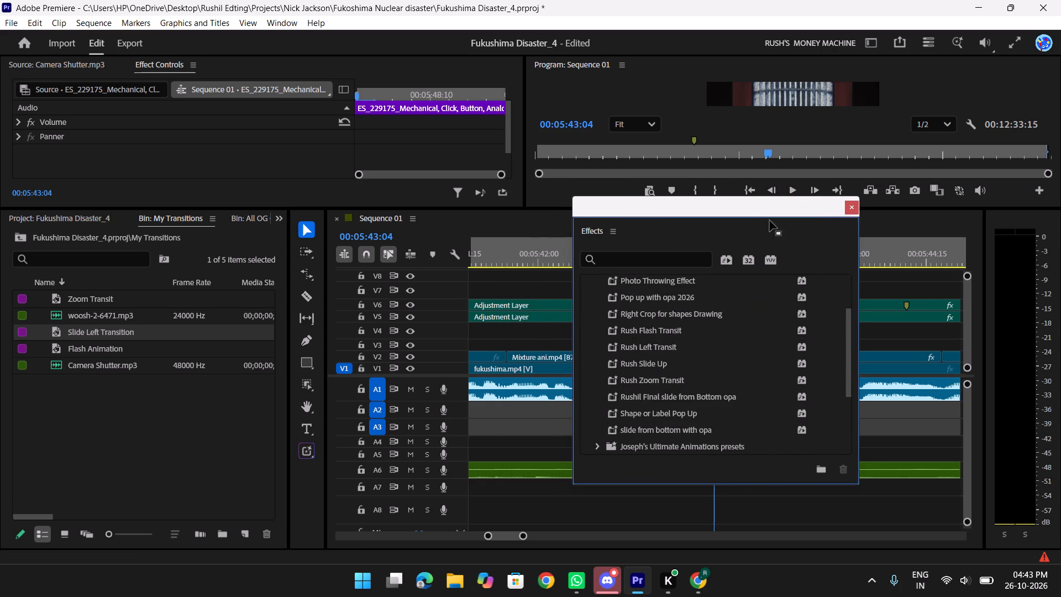
{"action": "left_click_drag", "start_coordinate": [742, 205], "coordinate": [982, 196]}
{"action": "left_click_drag", "start_coordinate": [919, 324], "coordinate": [849, 323]}
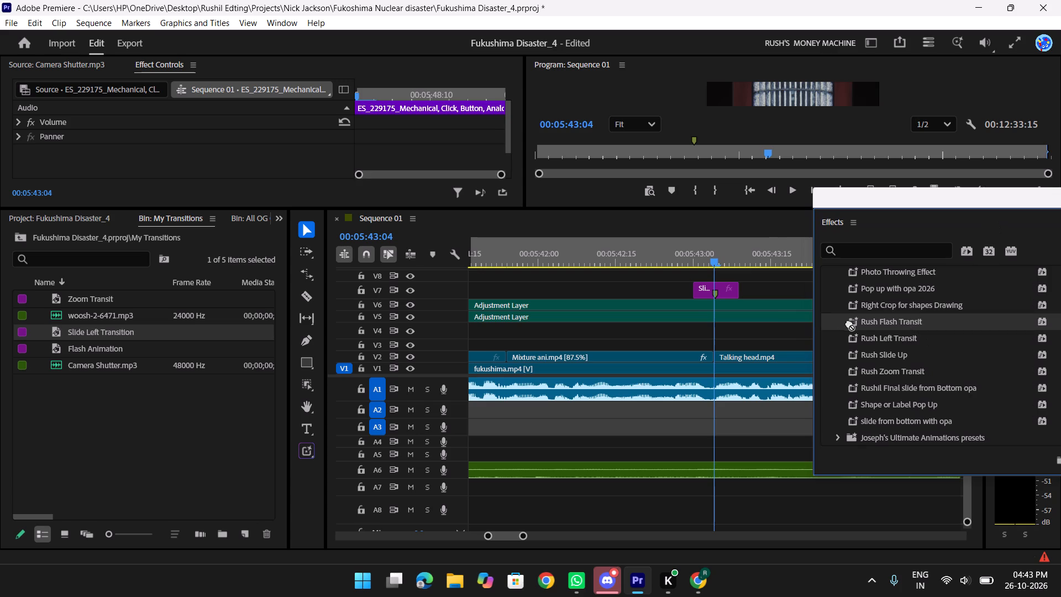
{"action": "left_click_drag", "start_coordinate": [849, 323], "coordinate": [883, 322]}
{"action": "left_click_drag", "start_coordinate": [892, 338], "coordinate": [719, 291]}
{"action": "left_click_drag", "start_coordinate": [987, 198], "coordinate": [641, 199]}
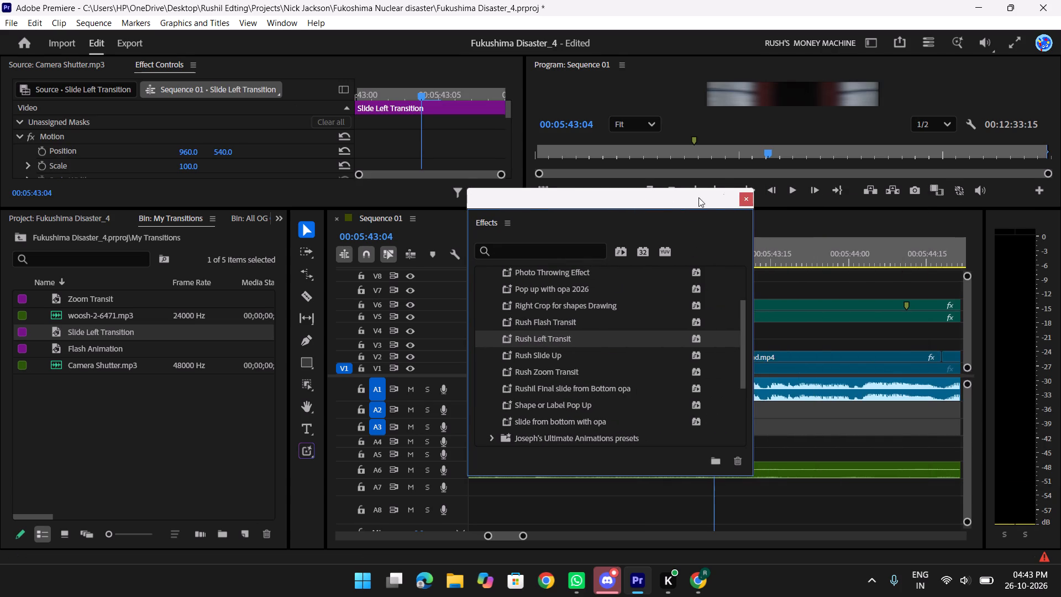
{"action": "left_click", "coordinate": [743, 198]}
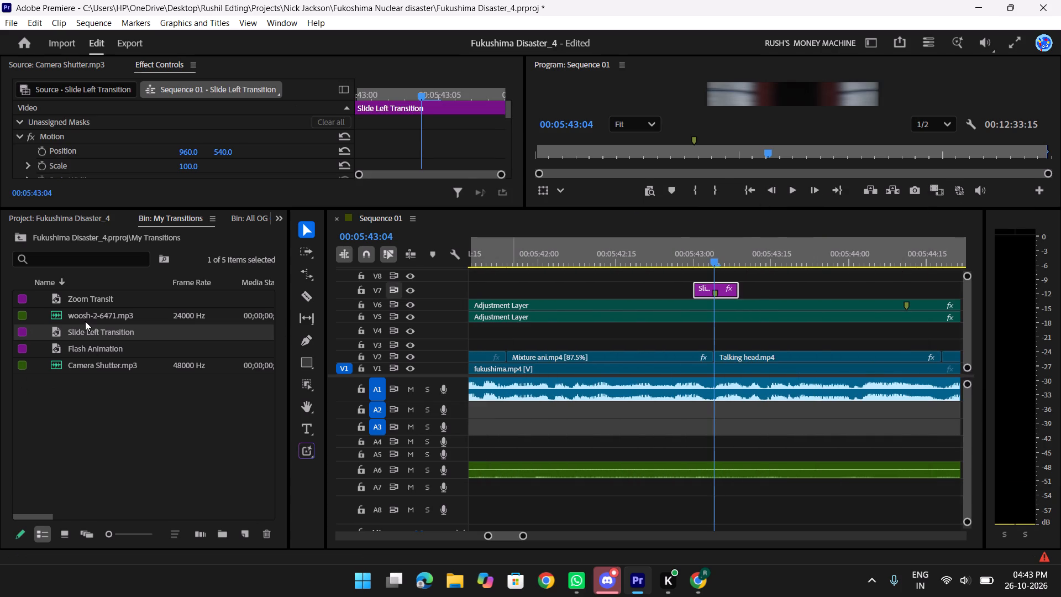
Place woosh-2-6471.mp3 on A2 starting at the 00:05:43:04 cut under the Slide Left Transition.
{"action": "left_click_drag", "start_coordinate": [91, 314], "coordinate": [689, 413]}
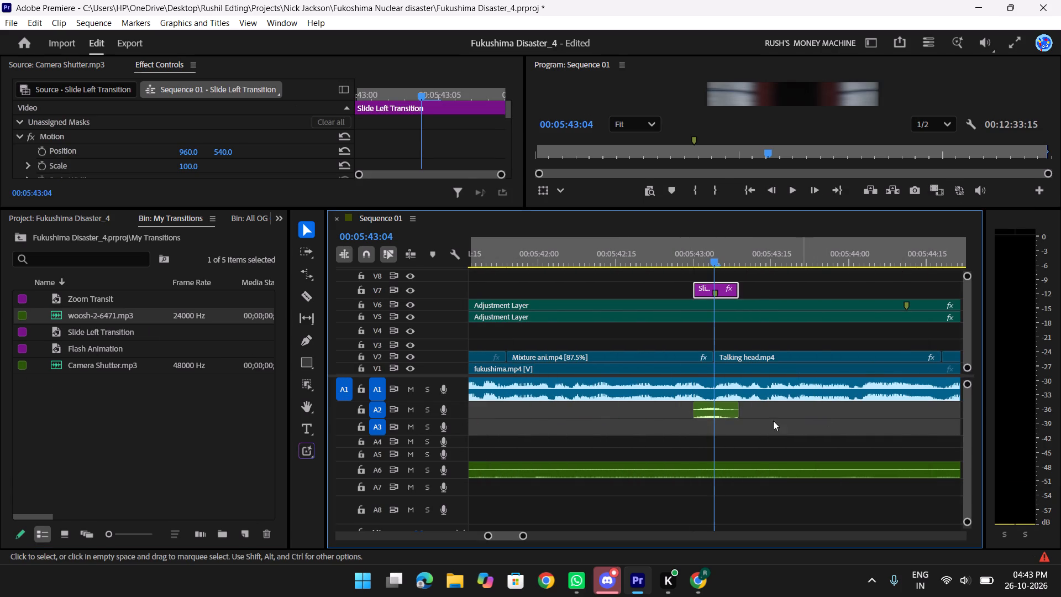
{"action": "left_click_drag", "start_coordinate": [716, 412], "coordinate": [733, 412]}
Play the slide transition at 00:05:43:04 with its woosh sound, including full screen, to check picture and timing.
{"action": "left_click_drag", "start_coordinate": [703, 257], "coordinate": [673, 256]}
{"action": "key", "text": "space"}
{"action": "key", "text": "space"}
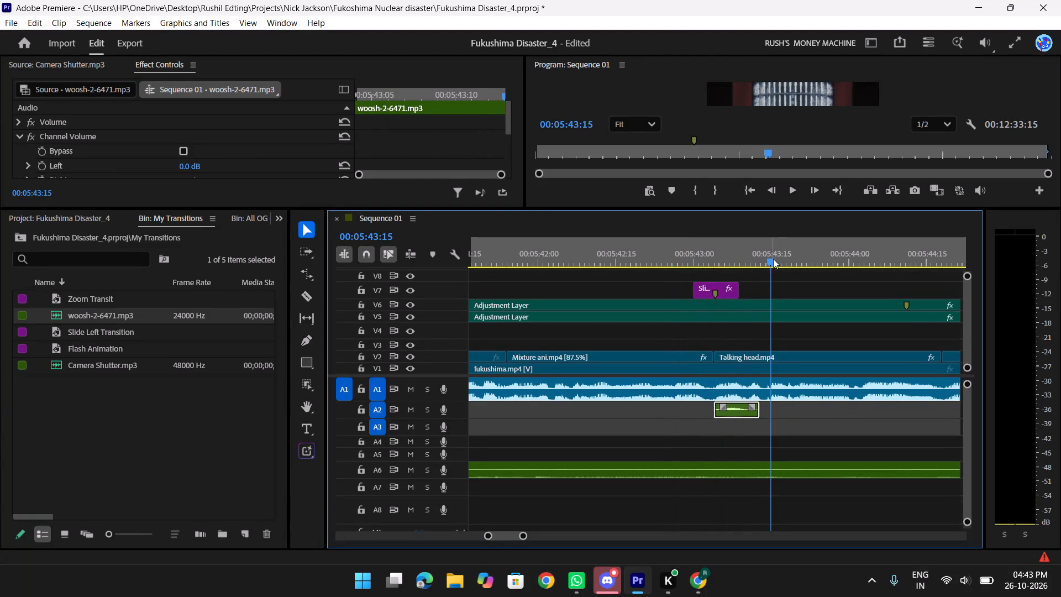
{"action": "left_click_drag", "start_coordinate": [754, 256], "coordinate": [752, 262]}
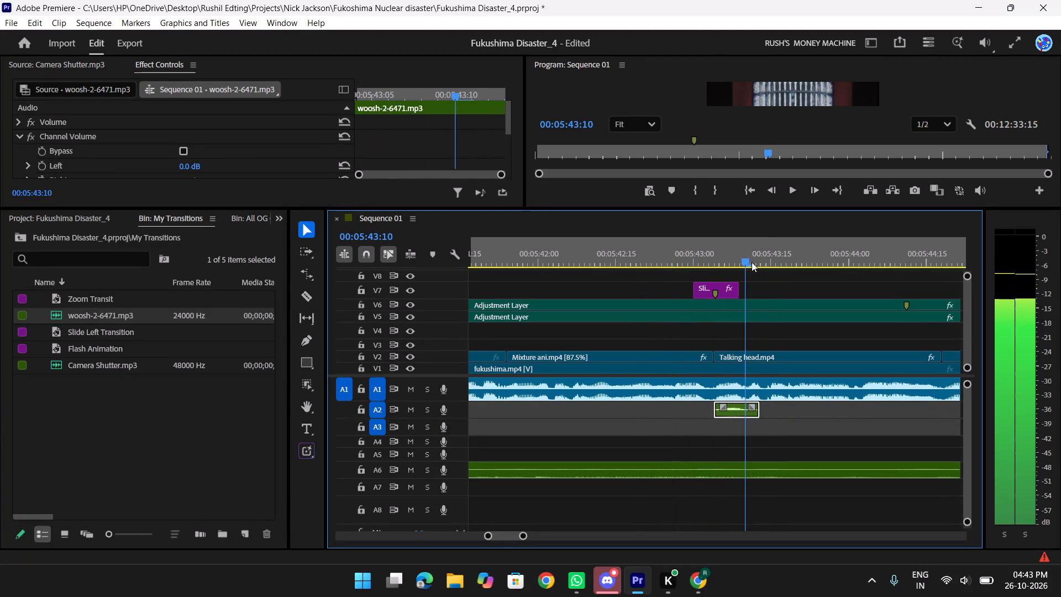
{"action": "left_click_drag", "start_coordinate": [752, 262], "coordinate": [765, 264]}
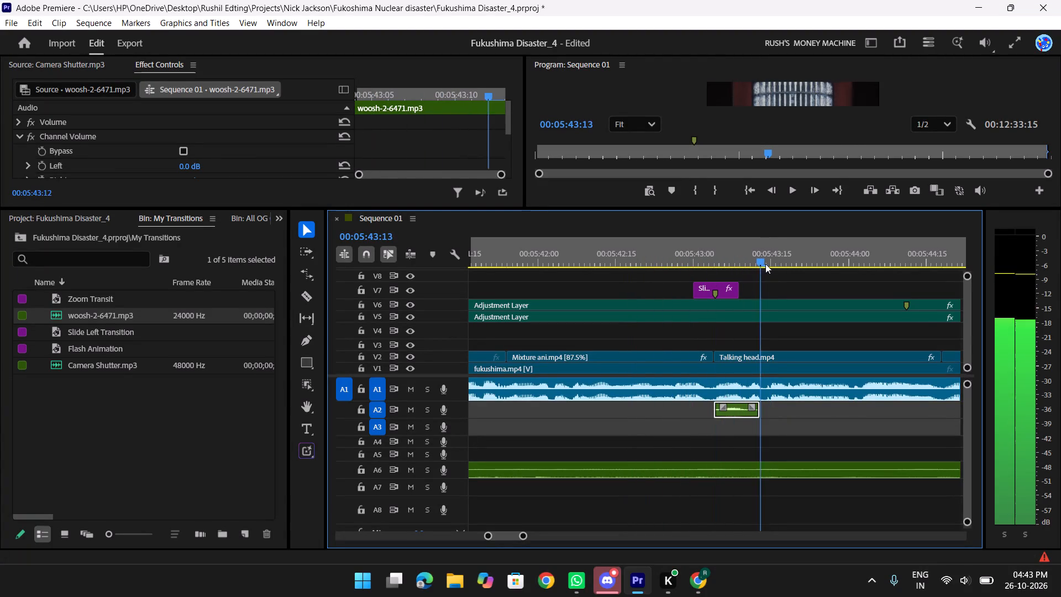
{"action": "left_click_drag", "start_coordinate": [765, 264], "coordinate": [687, 266]}
{"action": "key", "text": "f"}
{"action": "key", "text": "space"}
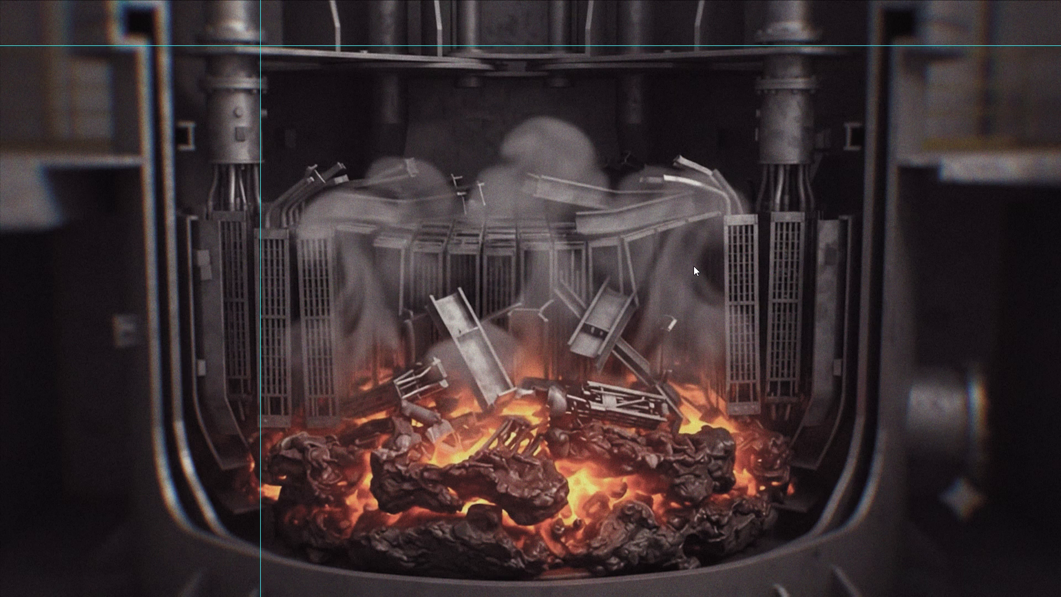
{"action": "key", "text": "space"}
{"action": "key", "text": "f"}
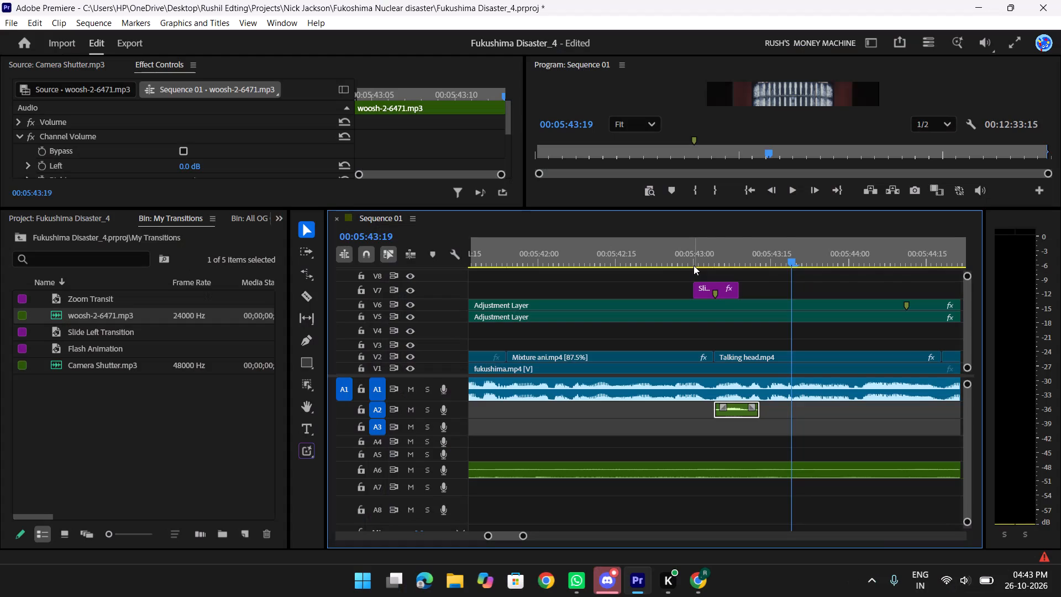
{"action": "key", "text": "space"}
{"action": "key", "text": "space"}
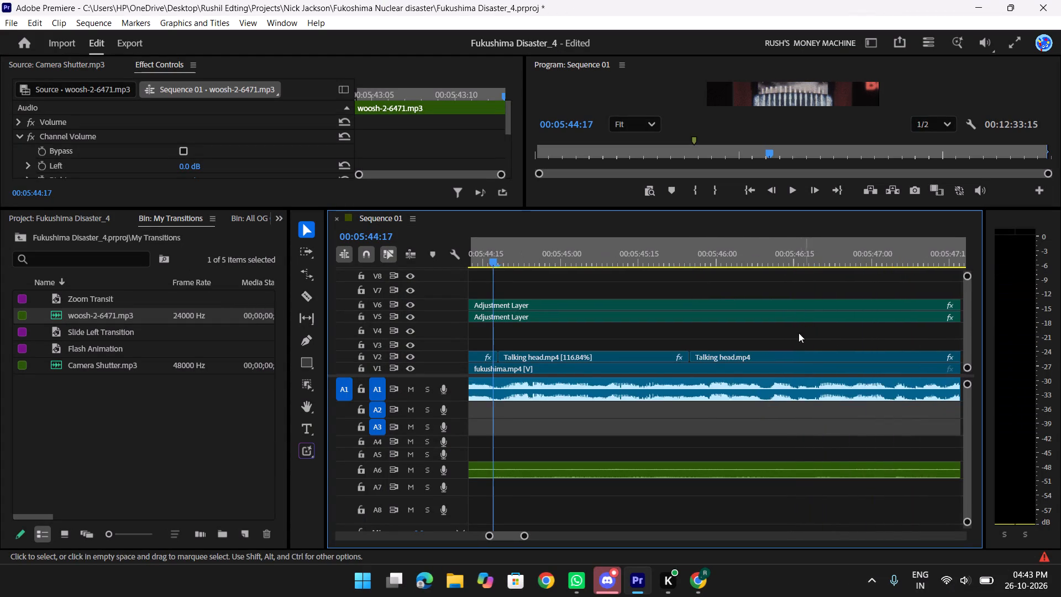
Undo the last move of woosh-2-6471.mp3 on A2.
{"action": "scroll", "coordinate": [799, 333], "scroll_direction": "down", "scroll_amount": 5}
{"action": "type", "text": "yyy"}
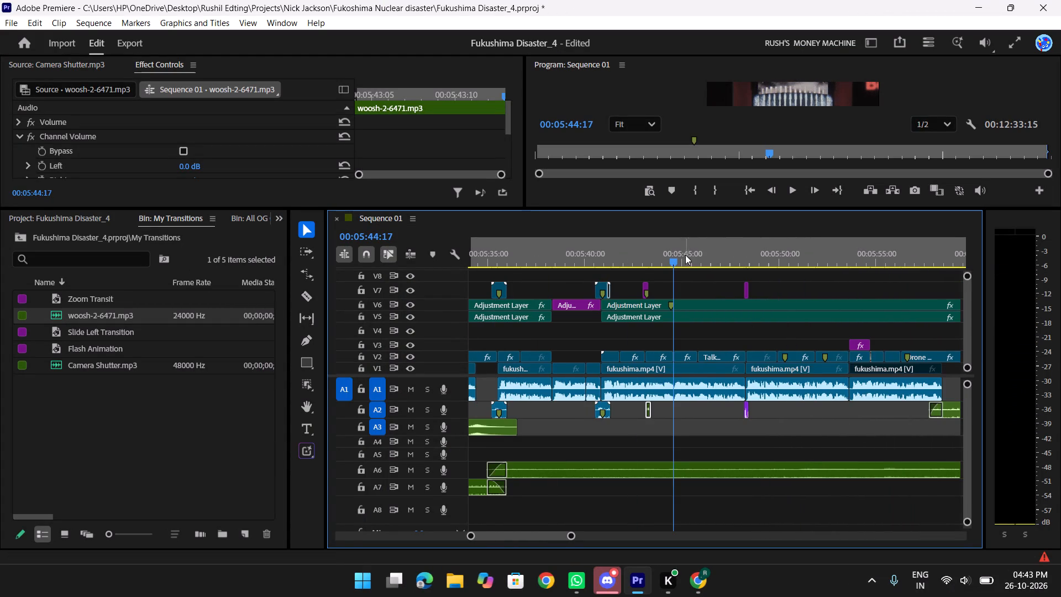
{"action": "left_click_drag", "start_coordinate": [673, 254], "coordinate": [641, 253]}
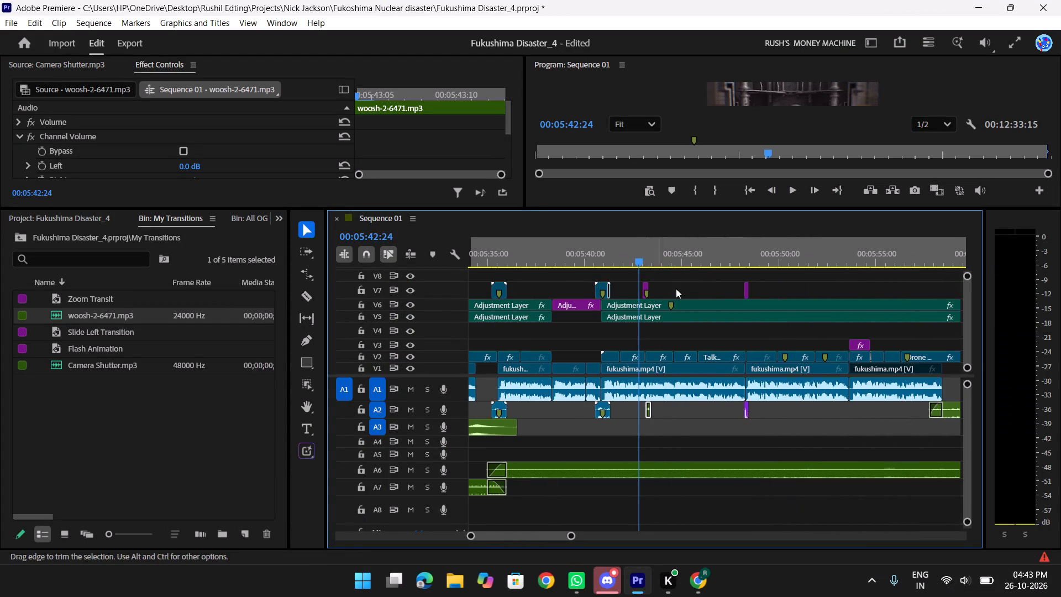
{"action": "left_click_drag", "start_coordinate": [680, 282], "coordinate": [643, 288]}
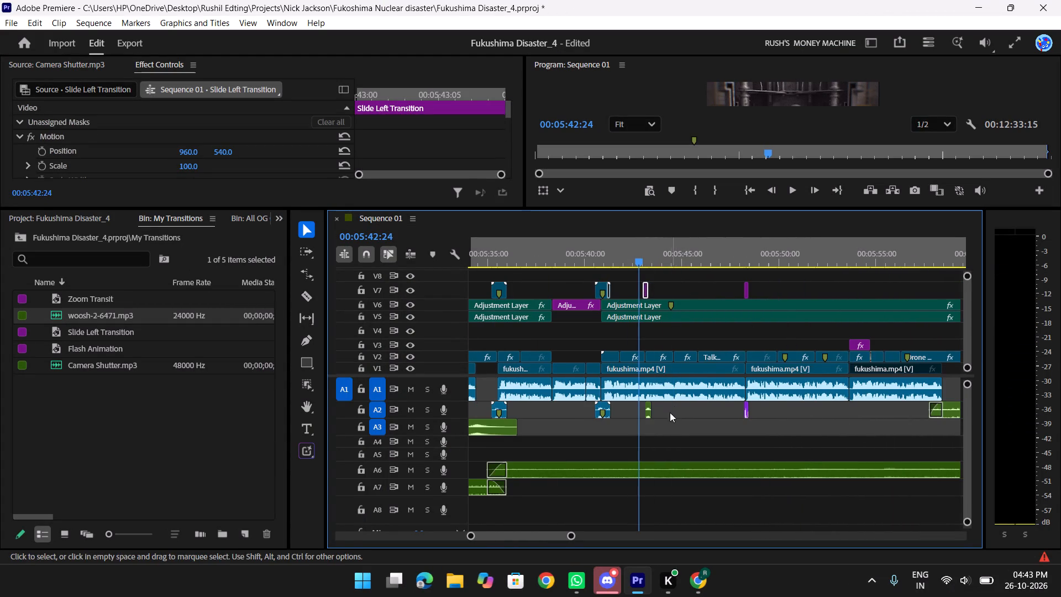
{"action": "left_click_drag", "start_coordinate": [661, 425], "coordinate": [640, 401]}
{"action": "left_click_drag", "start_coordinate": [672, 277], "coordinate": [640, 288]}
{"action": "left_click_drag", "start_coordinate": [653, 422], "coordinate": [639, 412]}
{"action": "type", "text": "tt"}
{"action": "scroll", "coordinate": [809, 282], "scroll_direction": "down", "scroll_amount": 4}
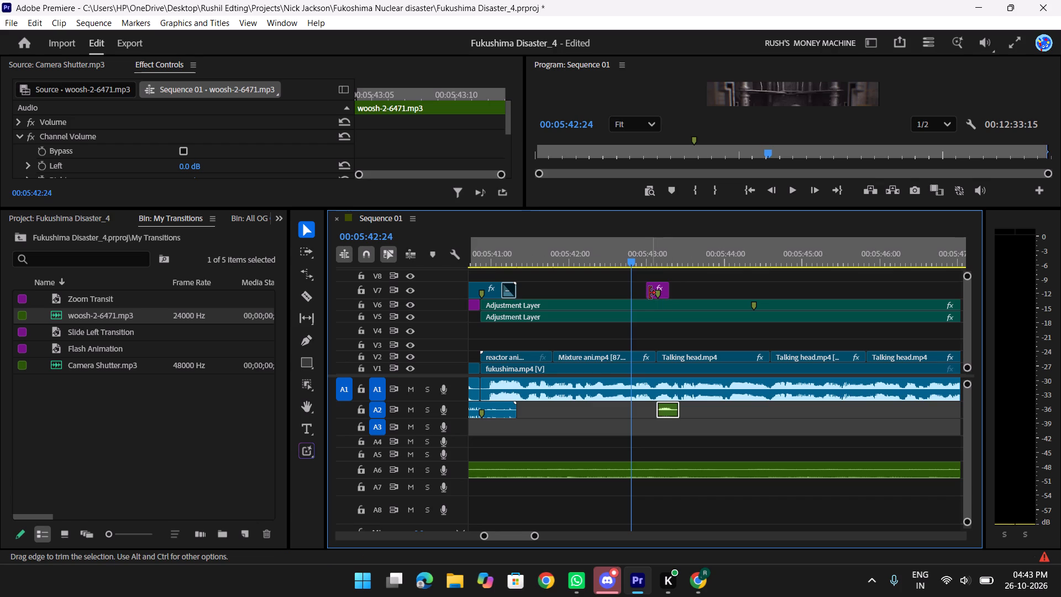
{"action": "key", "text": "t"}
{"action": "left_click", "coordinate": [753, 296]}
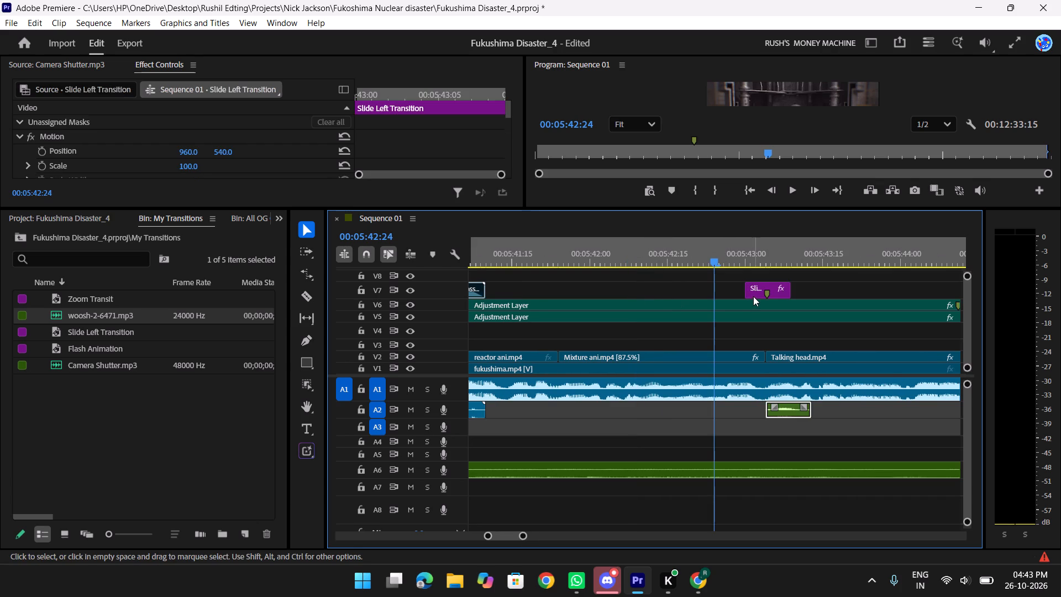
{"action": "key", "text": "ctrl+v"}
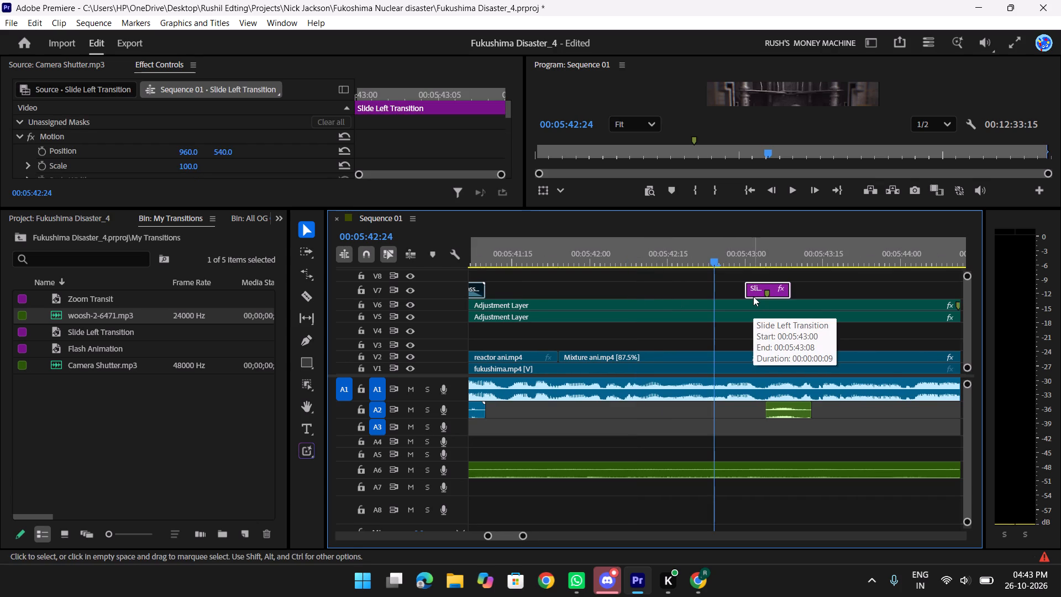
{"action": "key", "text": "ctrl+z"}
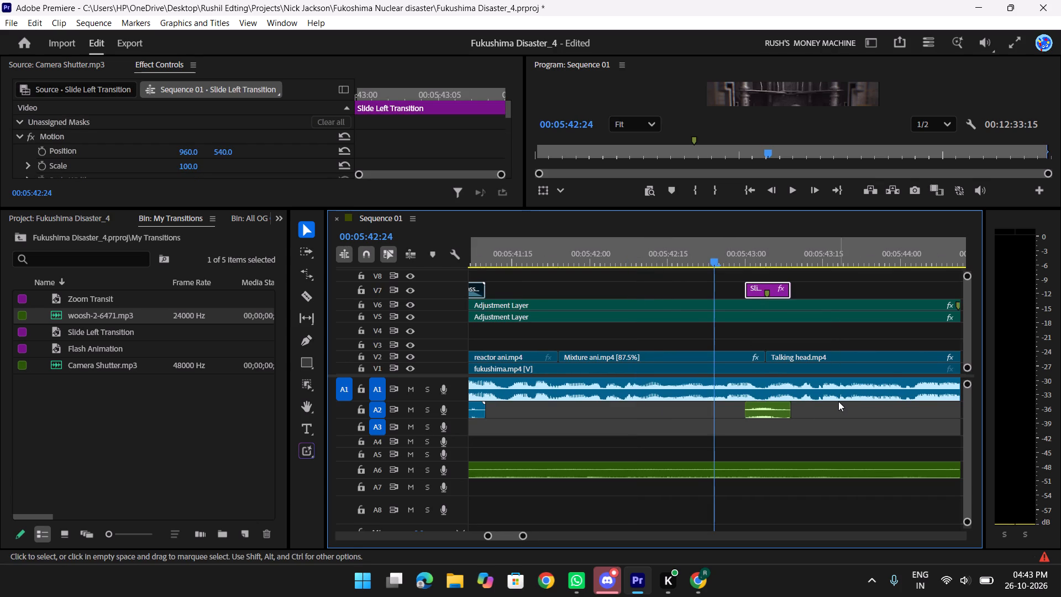
Shift woosh-2-6471.mp3 on A2 to start at the cut from Mixture ani.mp4 to Talking head.mp4 at 00:05:43:04.
{"action": "left_click_drag", "start_coordinate": [771, 447], "coordinate": [761, 399]}
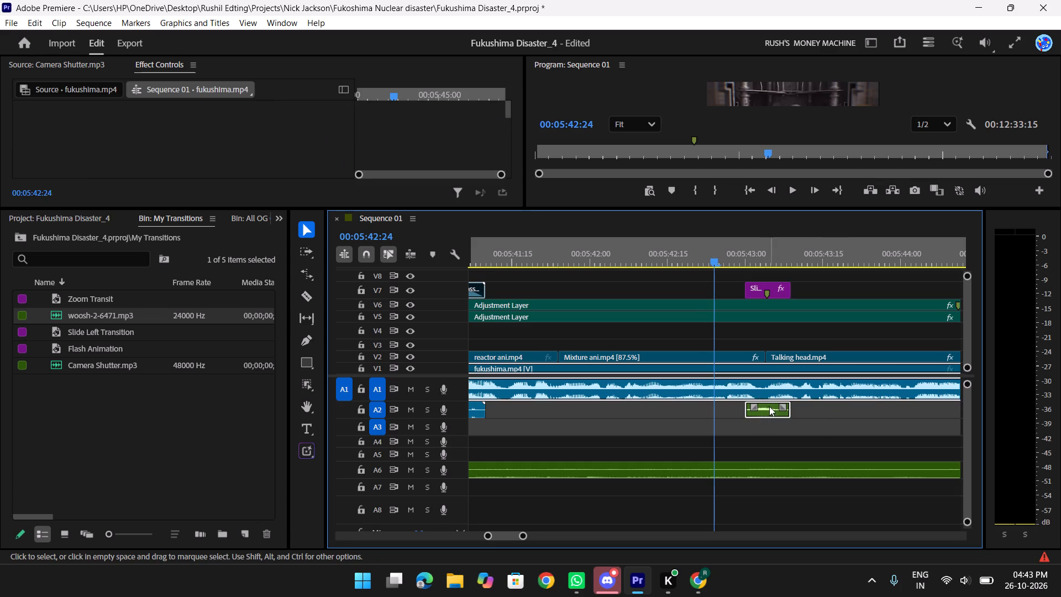
{"action": "left_click", "coordinate": [762, 443]}
{"action": "left_click_drag", "start_coordinate": [764, 410], "coordinate": [780, 412]}
Play from just before the 00:05:43:04 cut to about 00:05:43:19, checking the woosh sound against the transition.
{"action": "left_click_drag", "start_coordinate": [754, 253], "coordinate": [819, 272]}
{"action": "left_click_drag", "start_coordinate": [769, 259], "coordinate": [706, 260]}
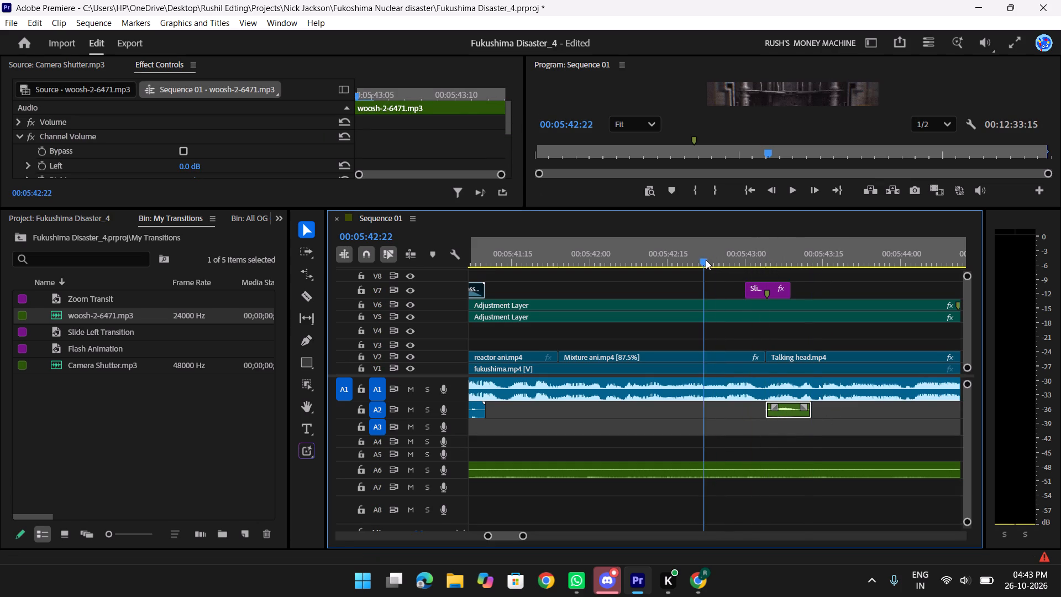
{"action": "left_click_drag", "start_coordinate": [706, 260], "coordinate": [710, 260]}
{"action": "key", "text": "space"}
{"action": "key", "text": "space"}
{"action": "scroll", "coordinate": [719, 262], "scroll_direction": "down", "scroll_amount": 4}
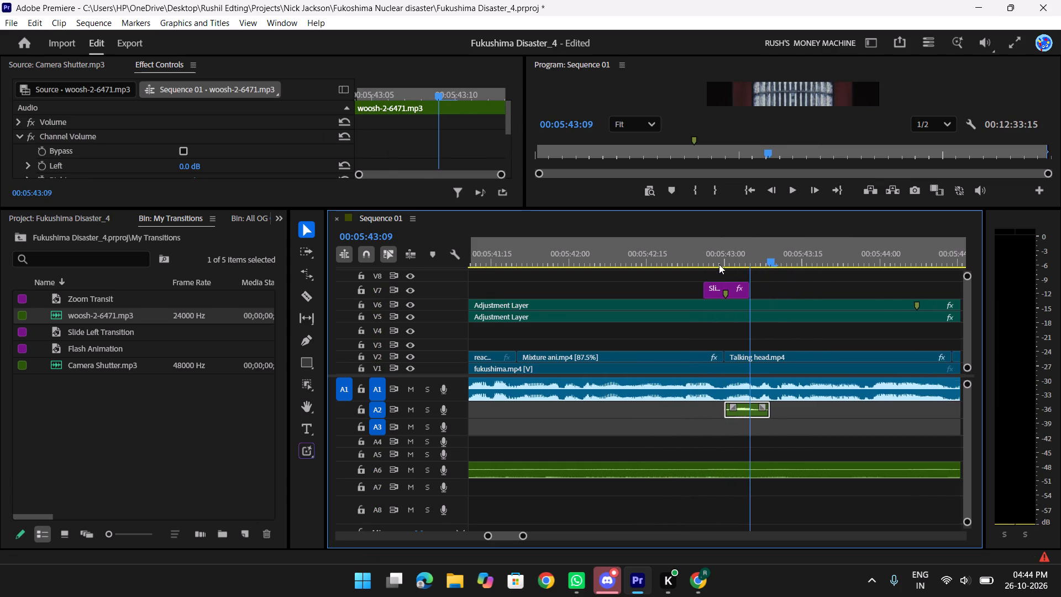
{"action": "scroll", "coordinate": [719, 264], "scroll_direction": "down", "scroll_amount": 2}
{"action": "key", "text": "space"}
{"action": "key", "text": "space"}
Copy the Slide Left Transition on V7 onto the next Talking head.mp4 cut, with its marker at 00:05:44:18.
{"action": "left_click", "coordinate": [641, 286]}
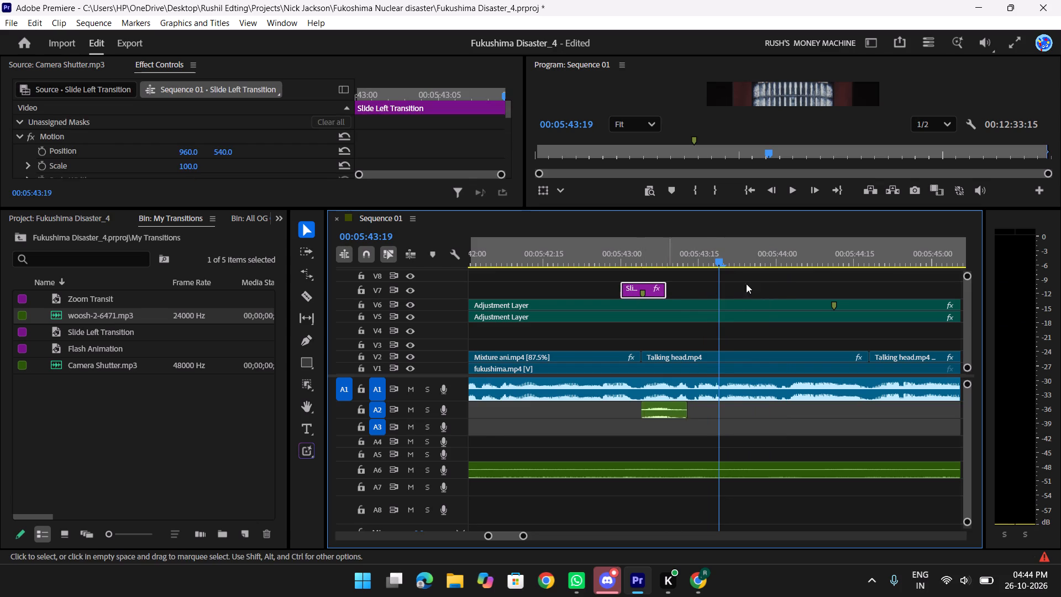
{"action": "scroll", "coordinate": [758, 284], "scroll_direction": "down", "scroll_amount": 5}
{"action": "key", "text": "ctrl+c"}
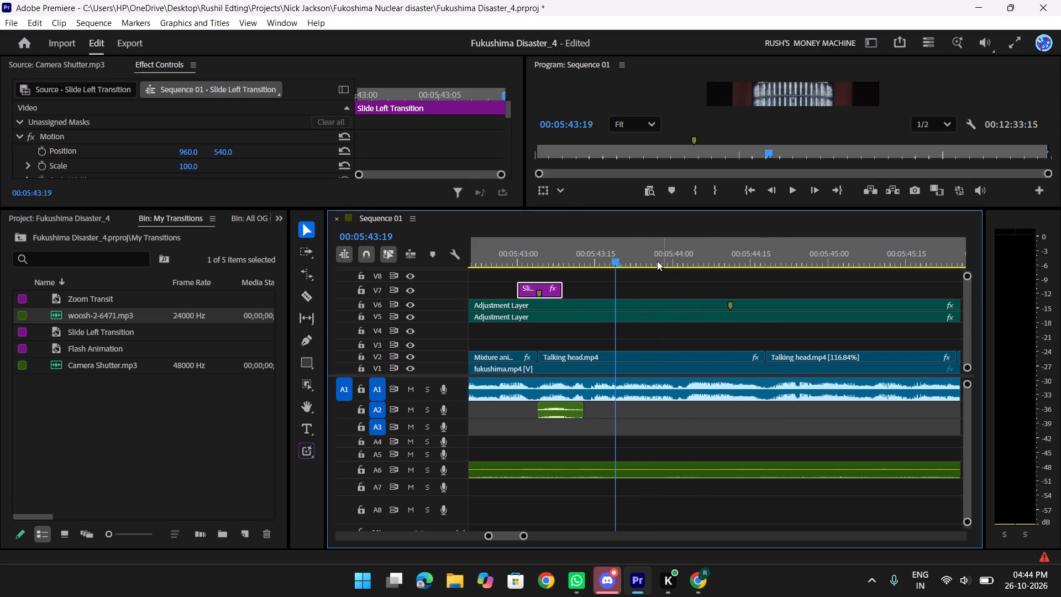
{"action": "left_click_drag", "start_coordinate": [609, 259], "coordinate": [769, 260]}
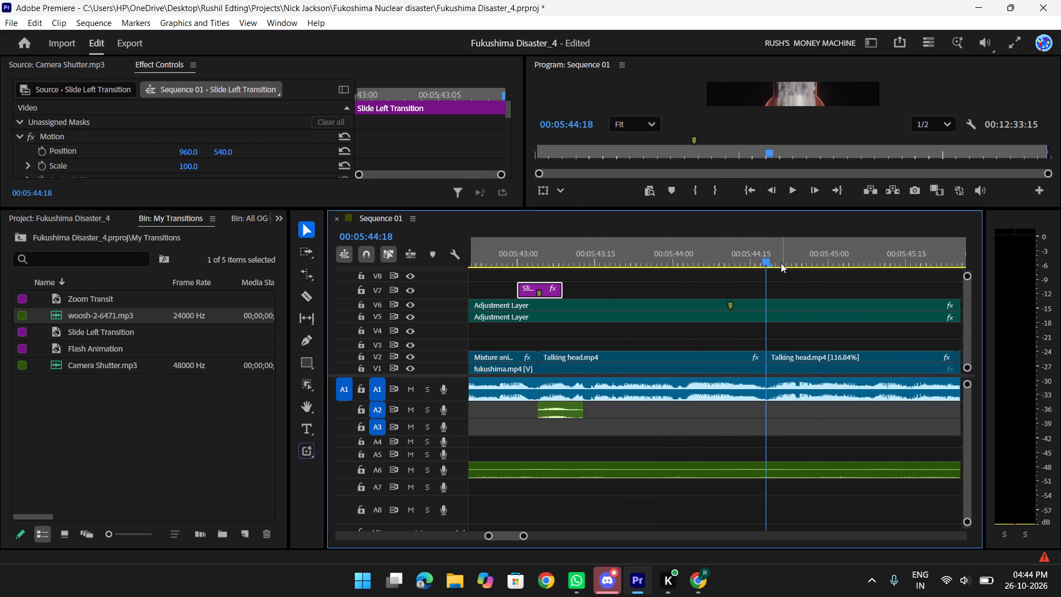
{"action": "key", "text": "ctrl+v"}
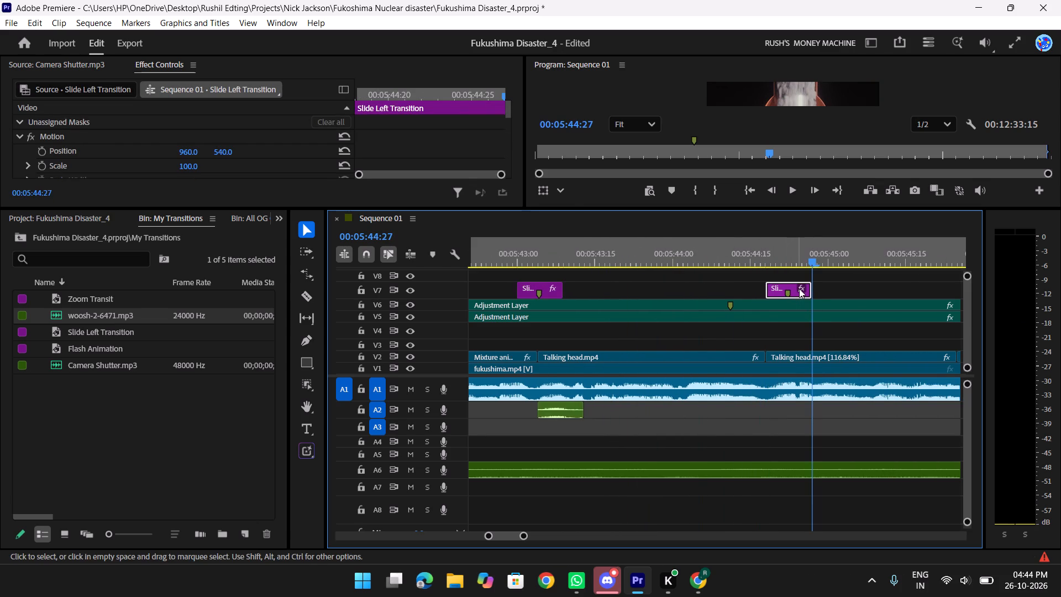
{"action": "left_click_drag", "start_coordinate": [799, 289], "coordinate": [780, 289]}
Copy the woosh sound on A2 to start at the 00:05:44:18 cut, and play from 00:05:43:27 to 00:05:46:00.
{"action": "left_click_drag", "start_coordinate": [600, 435], "coordinate": [568, 411]}
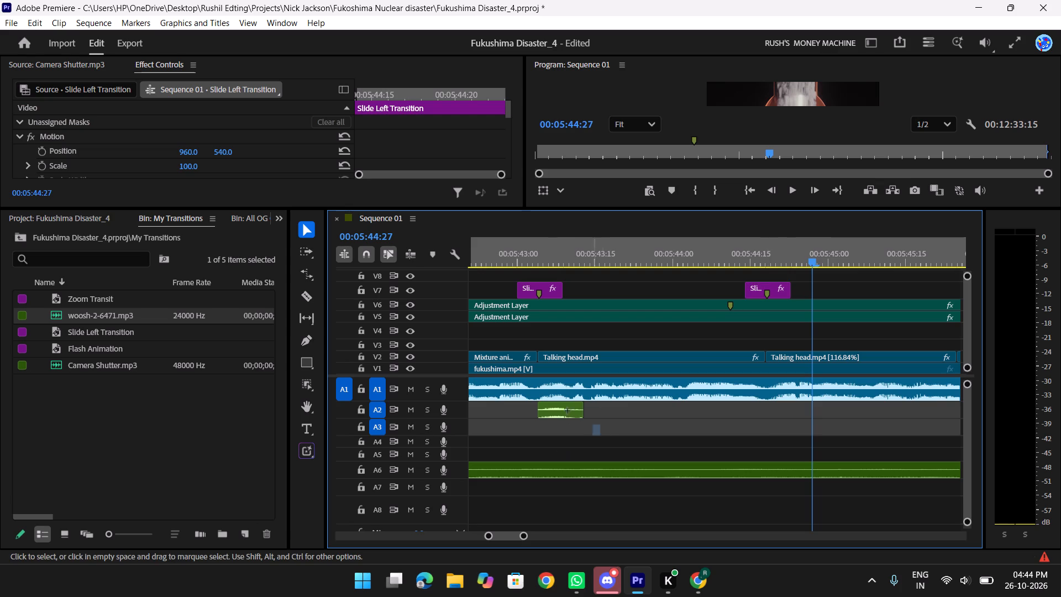
{"action": "left_click_drag", "start_coordinate": [568, 411], "coordinate": [556, 405]}
{"action": "key", "text": "ctrl+c"}
{"action": "left_click_drag", "start_coordinate": [803, 255], "coordinate": [732, 257]}
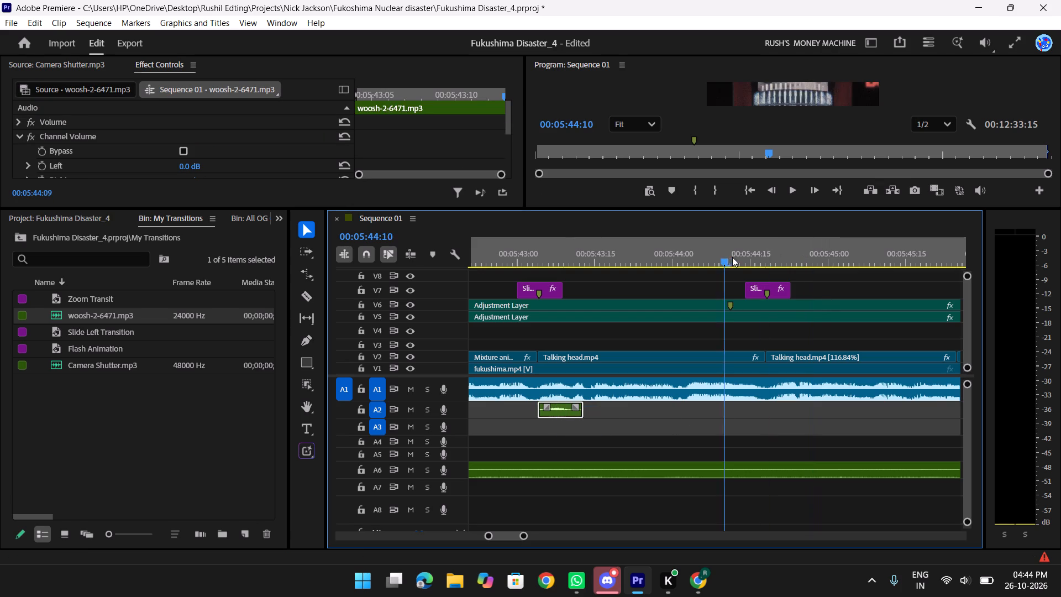
{"action": "left_click_drag", "start_coordinate": [732, 257], "coordinate": [748, 253]}
{"action": "key", "text": "ctrl+v"}
{"action": "left_click_drag", "start_coordinate": [764, 414], "coordinate": [769, 413]}
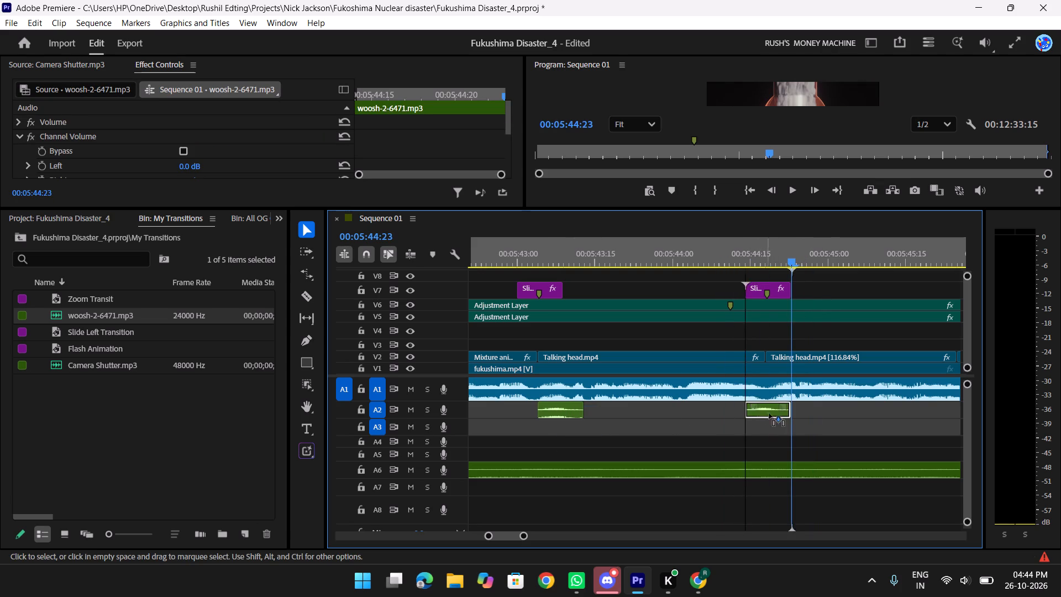
{"action": "left_click_drag", "start_coordinate": [769, 413], "coordinate": [782, 413]}
{"action": "left_click_drag", "start_coordinate": [769, 261], "coordinate": [658, 250]}
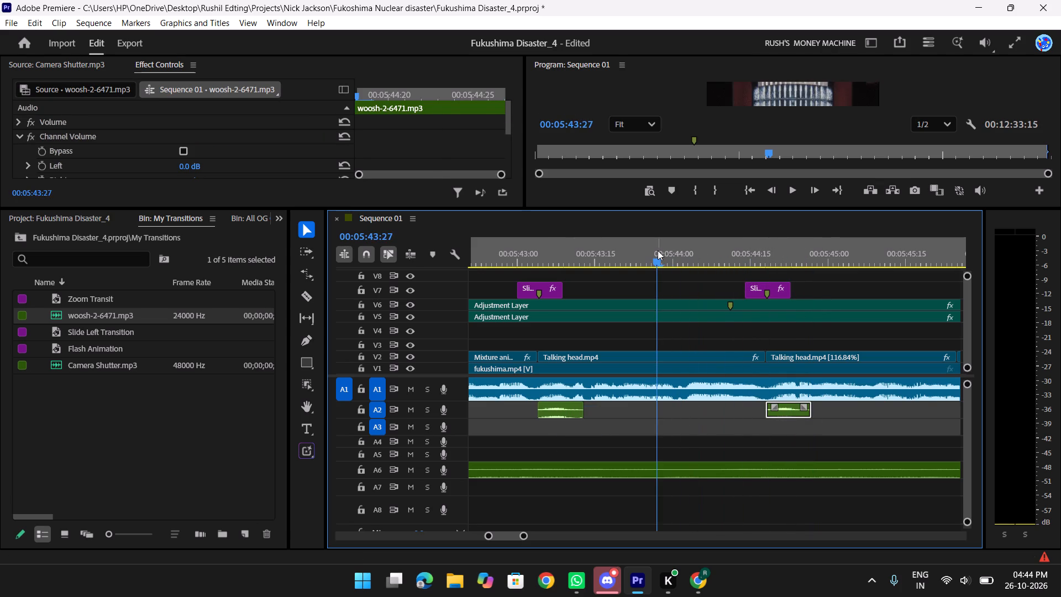
{"action": "key", "text": "f"}
{"action": "key", "text": "space"}
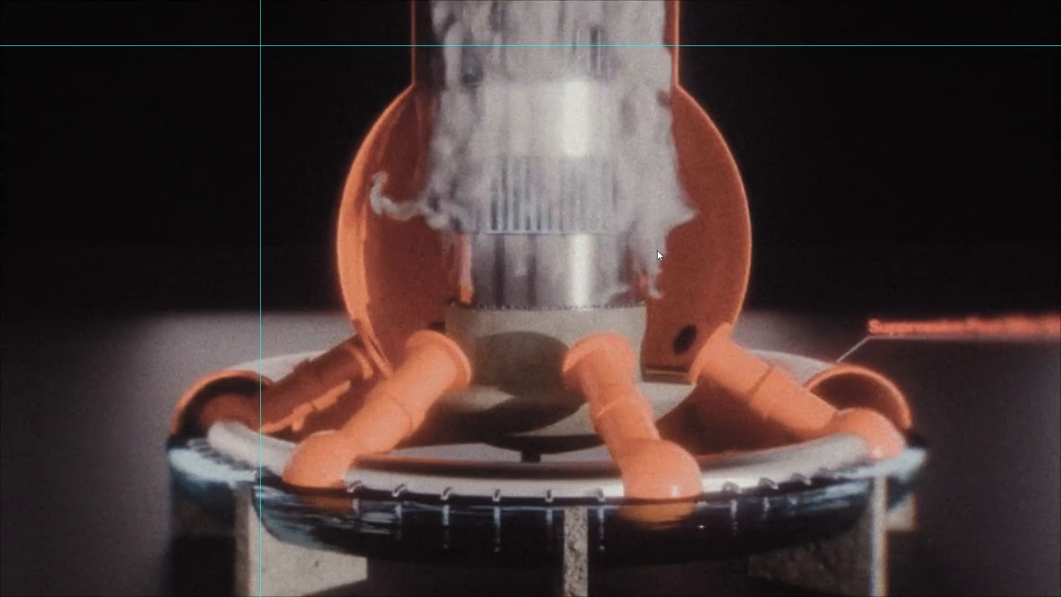
{"action": "key", "text": "space"}
{"action": "type", "text": "f"}
Copy the Slide Left Transition on V7 onto the next Talking head.mp4 cut, with its marker at about 00:05:45:25.
{"action": "scroll", "coordinate": [655, 250], "scroll_direction": "down", "scroll_amount": 4}
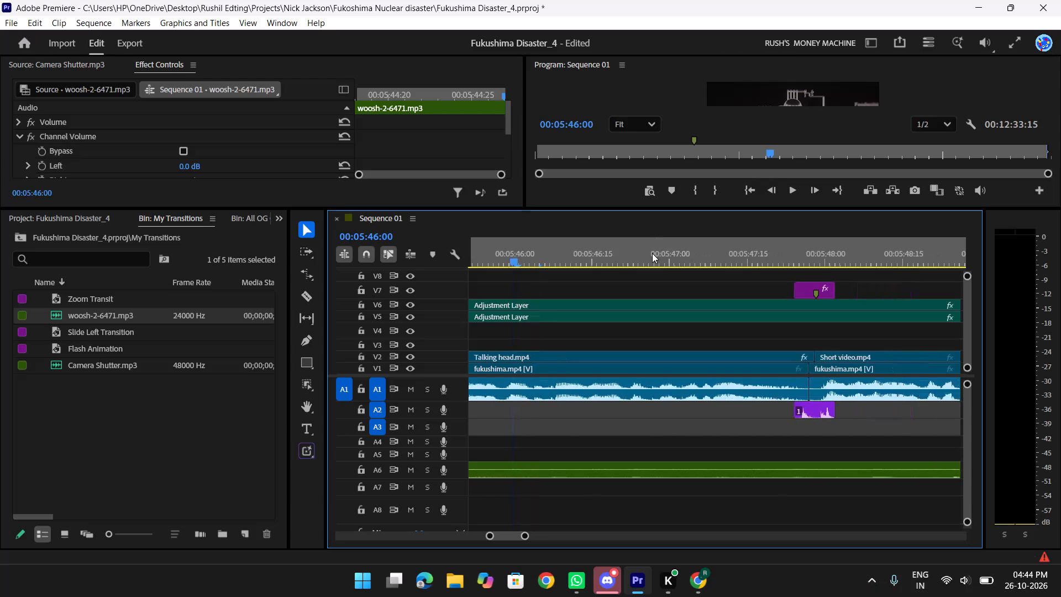
{"action": "scroll", "coordinate": [652, 253], "scroll_direction": "up", "scroll_amount": 15}
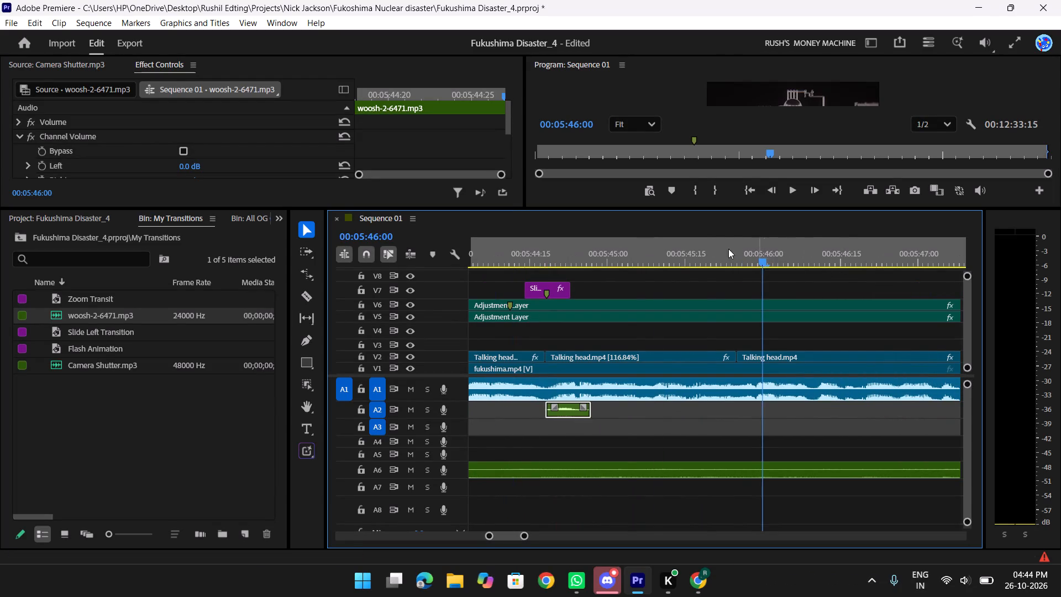
{"action": "left_click_drag", "start_coordinate": [707, 249], "coordinate": [630, 247]}
{"action": "left_click_drag", "start_coordinate": [587, 290], "coordinate": [524, 280]}
{"action": "key", "text": "ctrl+c"}
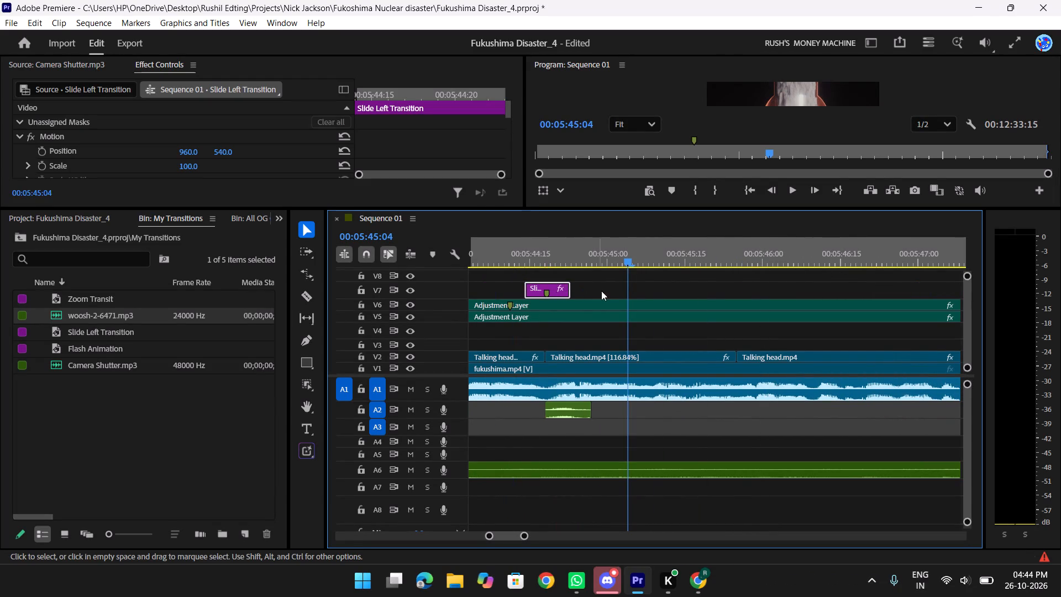
{"action": "left_click_drag", "start_coordinate": [640, 258], "coordinate": [742, 254]}
{"action": "left_click", "coordinate": [758, 279]}
{"action": "key", "text": "ctrl+v"}
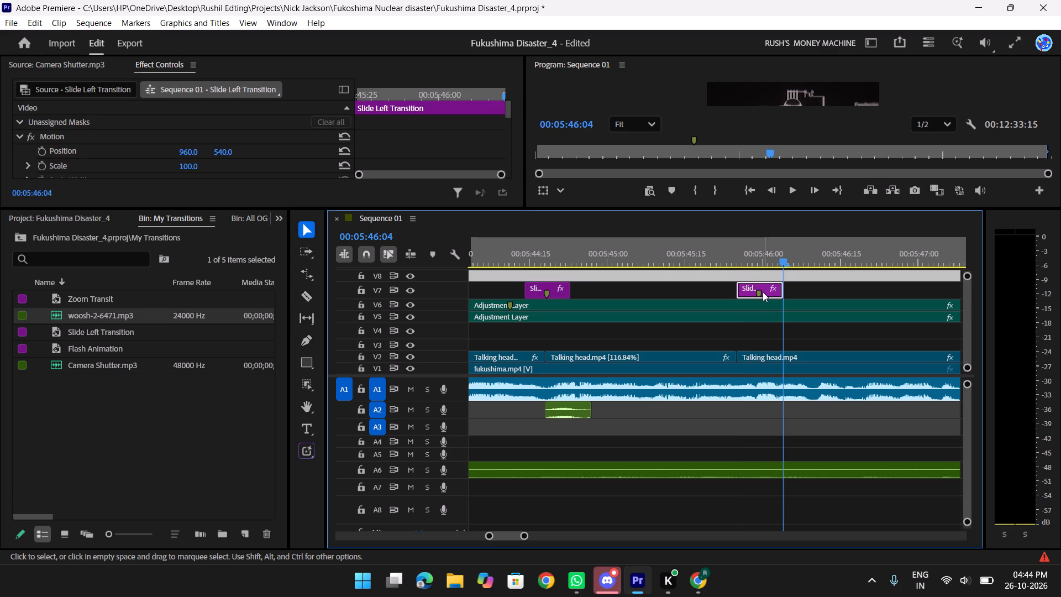
{"action": "left_click", "coordinate": [742, 288]}
{"action": "left_click_drag", "start_coordinate": [745, 290], "coordinate": [723, 291]}
Copy the woosh-2-6471.mp3 clip on A2 to start at the Talking head.mp4 cut at about 00:05:45:25.
{"action": "left_click_drag", "start_coordinate": [606, 444], "coordinate": [547, 412]}
{"action": "key", "text": "ctrl+c"}
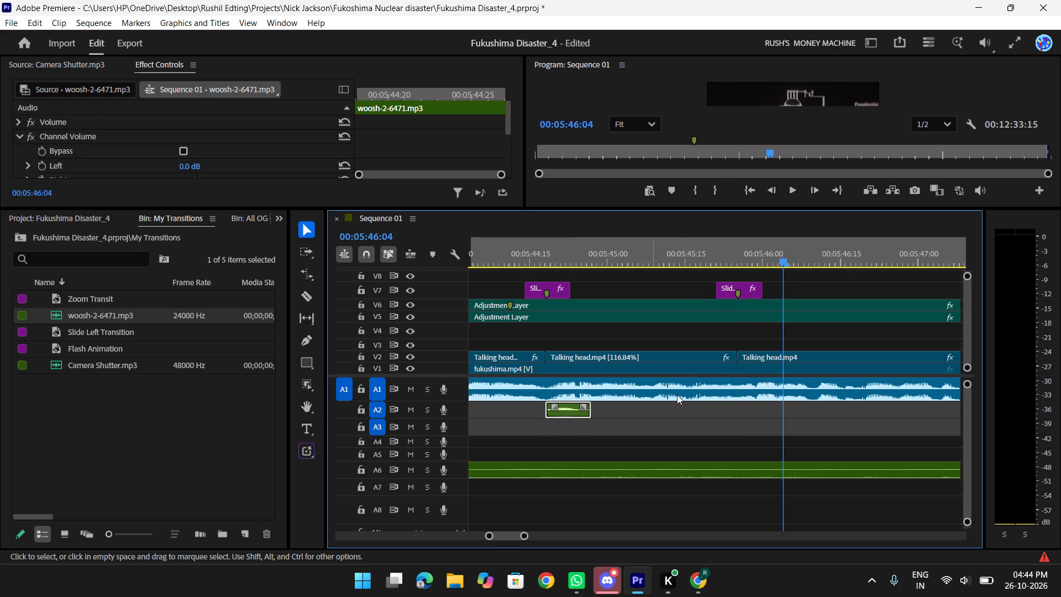
{"action": "left_click", "coordinate": [748, 413]}
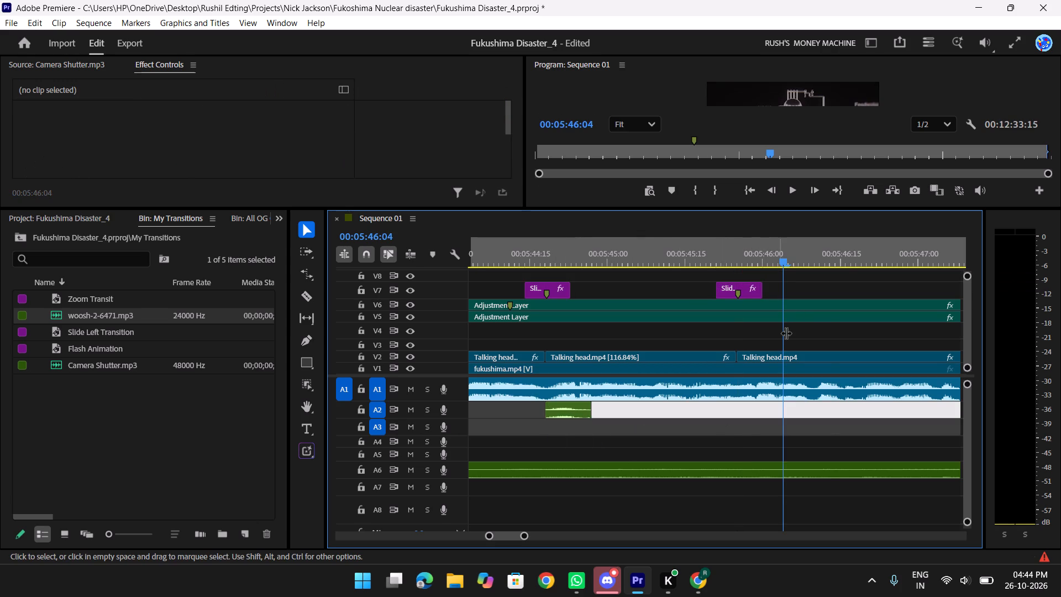
{"action": "key", "text": "ctrl+v"}
{"action": "left_click_drag", "start_coordinate": [803, 411], "coordinate": [731, 407]}
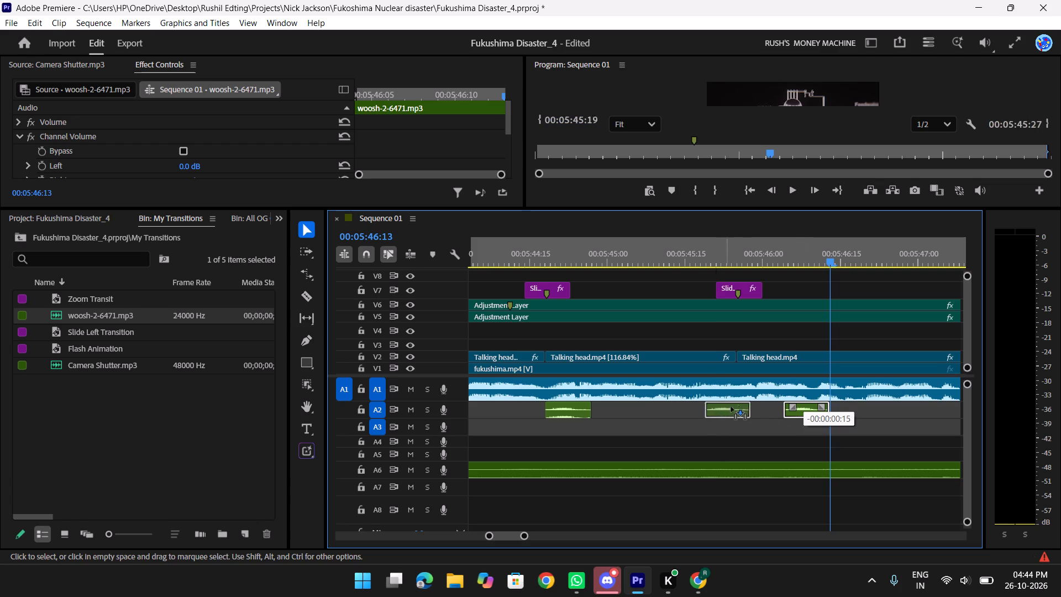
{"action": "left_click_drag", "start_coordinate": [731, 407], "coordinate": [750, 405]}
Play from 00:05:45:12 across the new Slide Left Transition, checking its timing against the woosh sound.
{"action": "left_click_drag", "start_coordinate": [811, 259], "coordinate": [670, 255]}
{"action": "key", "text": "space"}
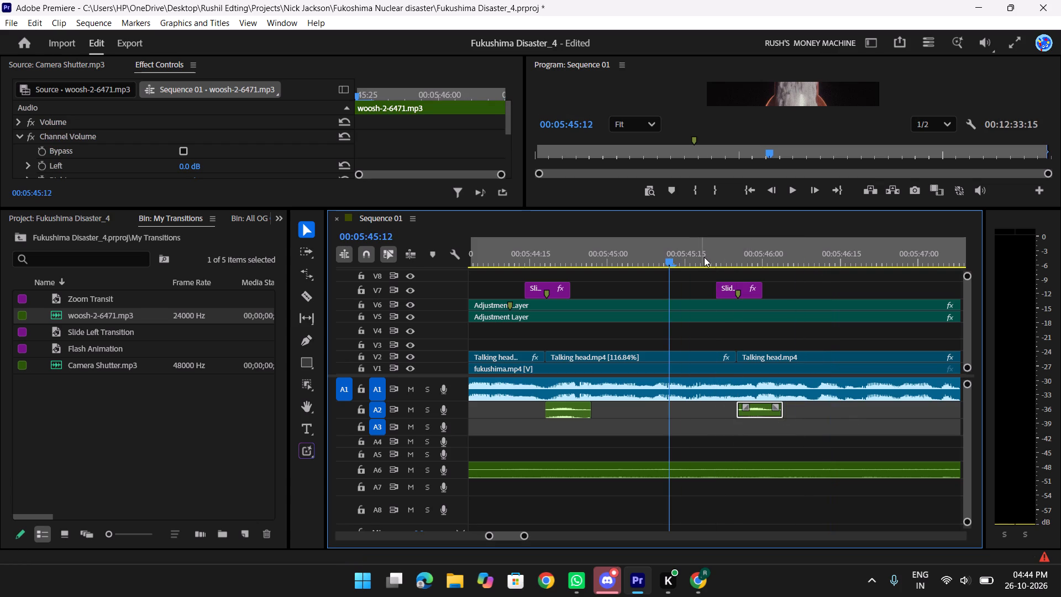
{"action": "key", "text": "space"}
{"action": "key", "text": "space"}
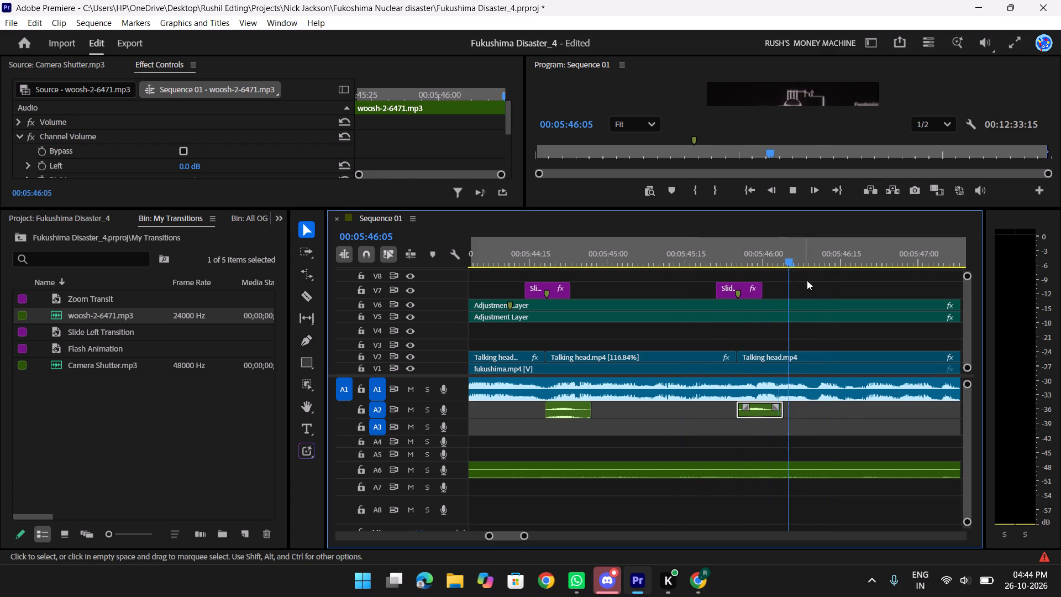
{"action": "key", "text": "space"}
{"action": "key", "text": "space"}
{"action": "key", "text": "space"}
Play from before the last Talking head.mp4 cut through the following drone footage to 00:05:55:05, checking transitions and sounds.
{"action": "type", "text": "yyy"}
{"action": "left_click_drag", "start_coordinate": [734, 254], "coordinate": [664, 258]}
{"action": "key", "text": "t"}
{"action": "key", "text": "space"}
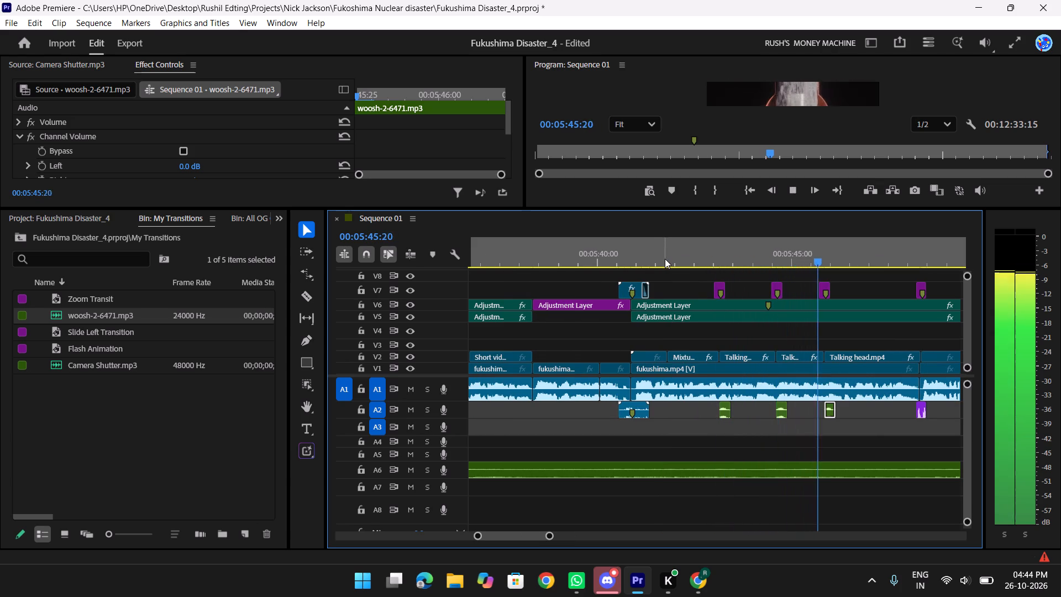
{"action": "key", "text": "space"}
{"action": "key", "text": "space"}
{"action": "scroll", "coordinate": [665, 259], "scroll_direction": "down", "scroll_amount": 2}
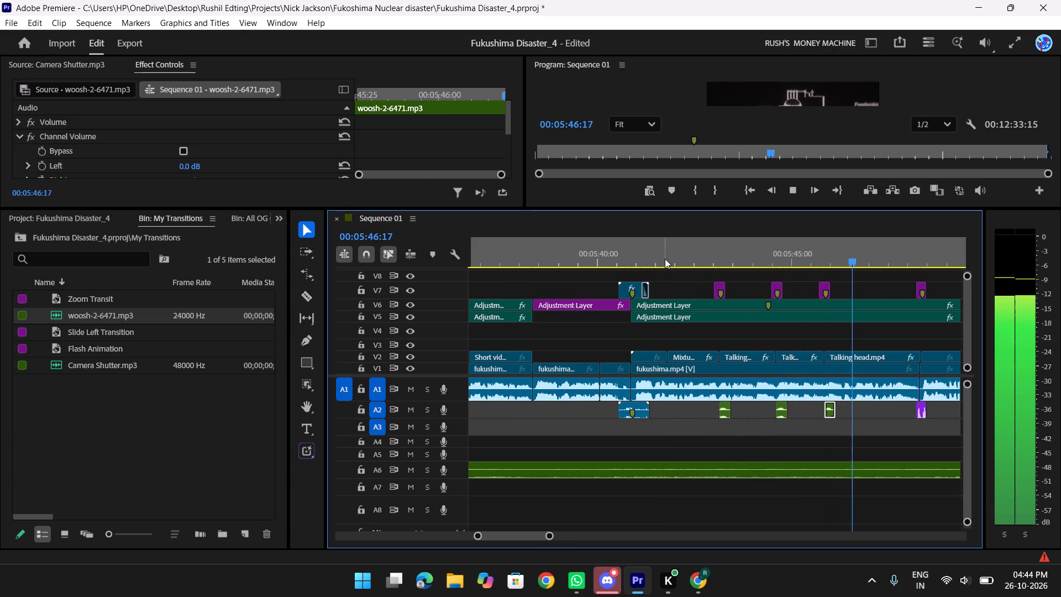
{"action": "scroll", "coordinate": [665, 259], "scroll_direction": "down", "scroll_amount": 4}
{"action": "key", "text": "space"}
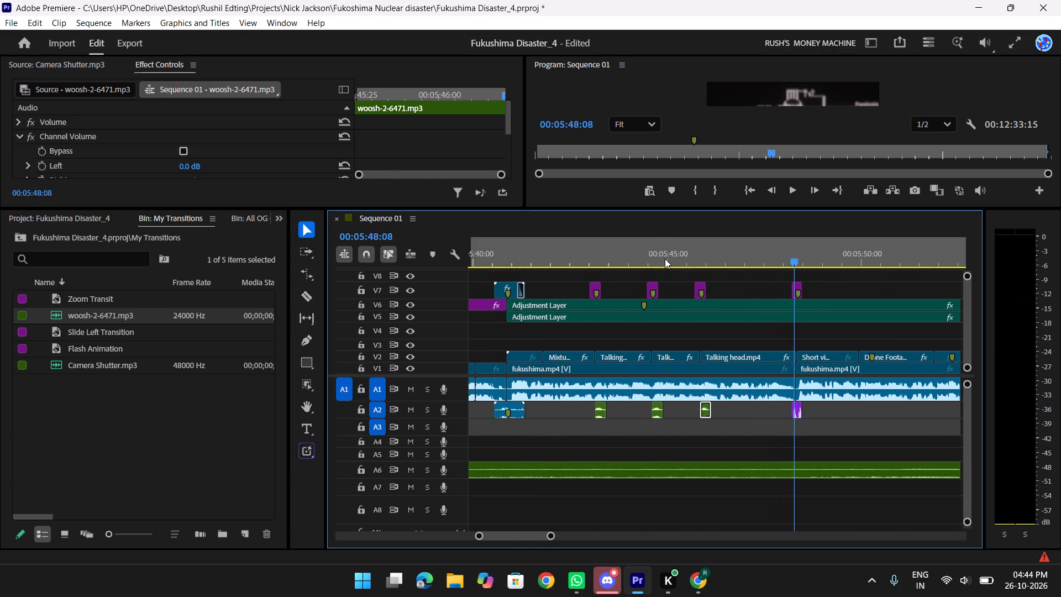
{"action": "key", "text": "space"}
{"action": "scroll", "coordinate": [665, 259], "scroll_direction": "down", "scroll_amount": 11}
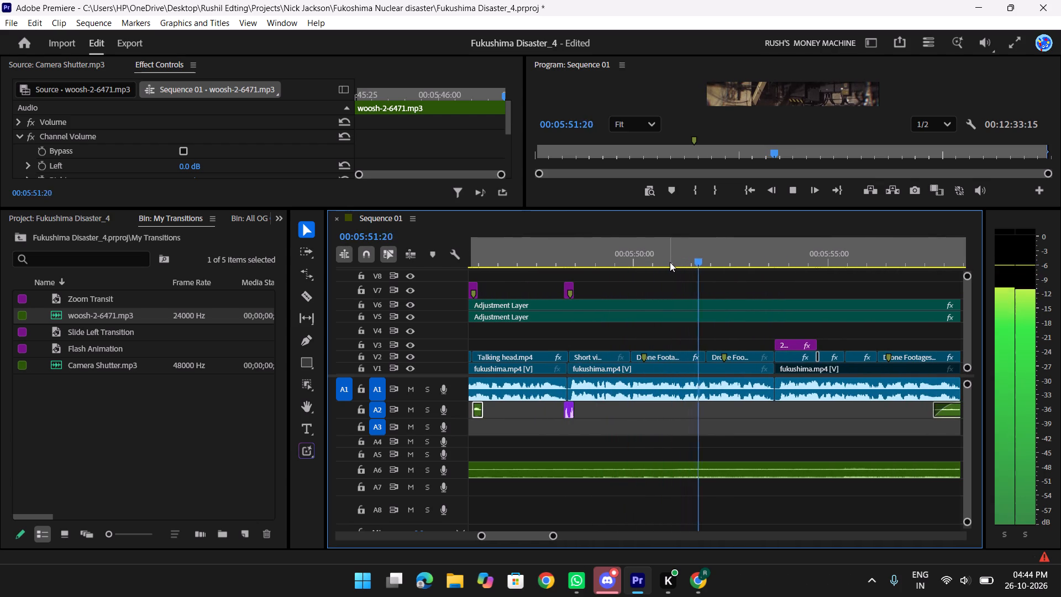
{"action": "key", "text": "space"}
{"action": "key", "text": "space"}
{"action": "scroll", "coordinate": [670, 262], "scroll_direction": "down", "scroll_amount": 3}
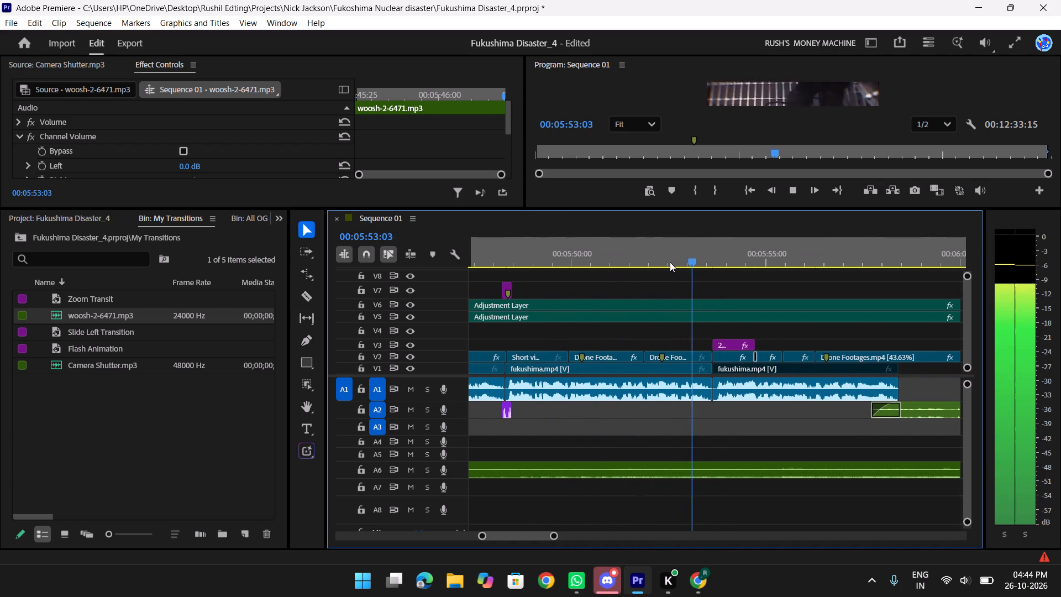
{"action": "key", "text": "space"}
{"action": "key", "text": "space"}
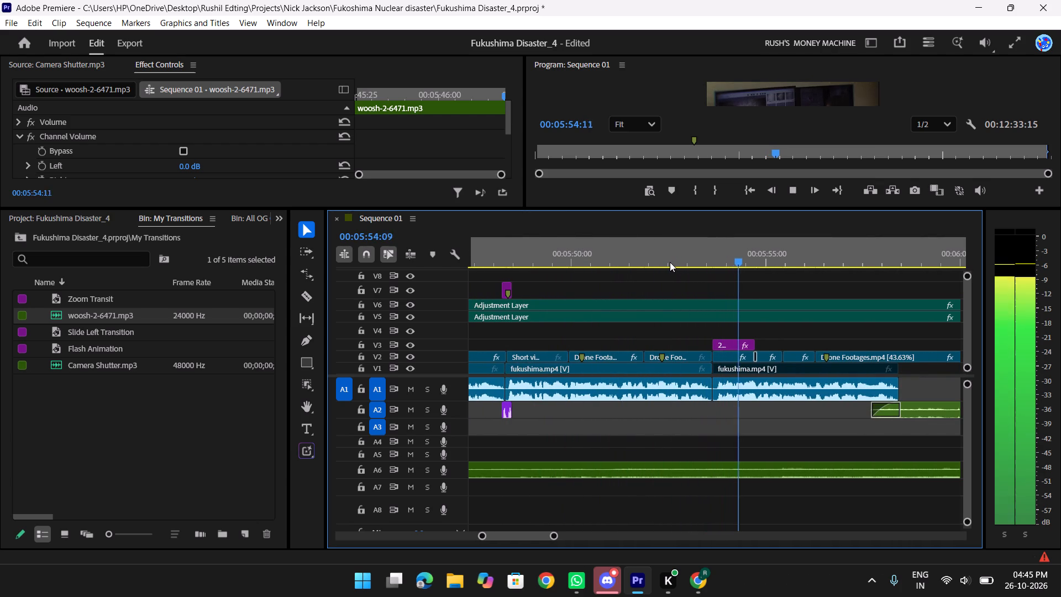
{"action": "key", "text": "space"}
Enlarge the Program Monitor by making the timeline area shorter.
{"action": "type", "text": "tt"}
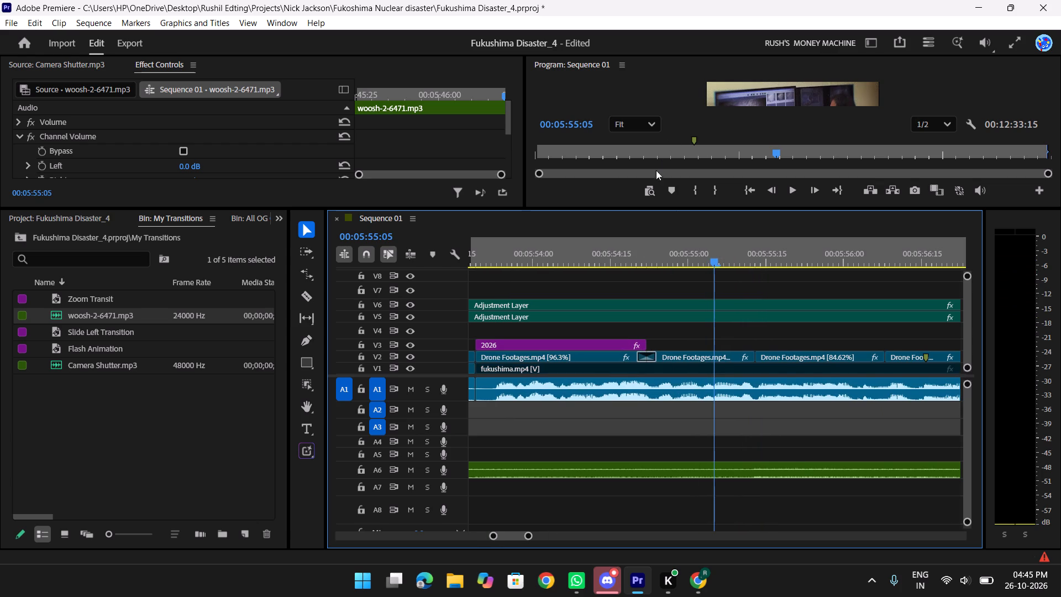
{"action": "left_click_drag", "start_coordinate": [659, 210], "coordinate": [672, 286]}
Play the Drone Footages.mp4 clips from 00:05:55:05 to 00:05:57:04 in the larger preview.
{"action": "key", "text": "space"}
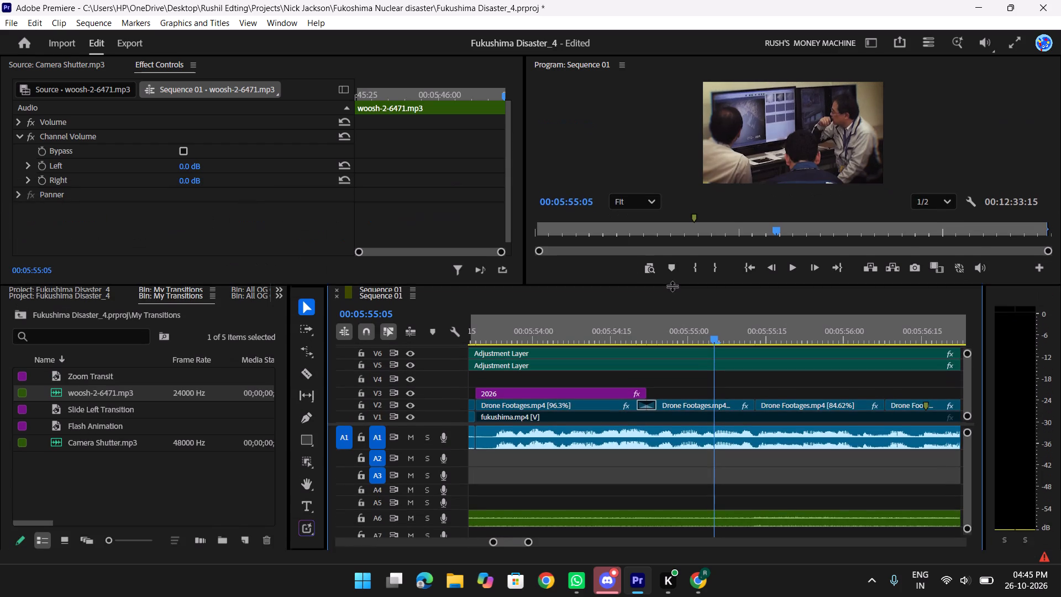
{"action": "scroll", "coordinate": [672, 286], "scroll_direction": "down", "scroll_amount": 9}
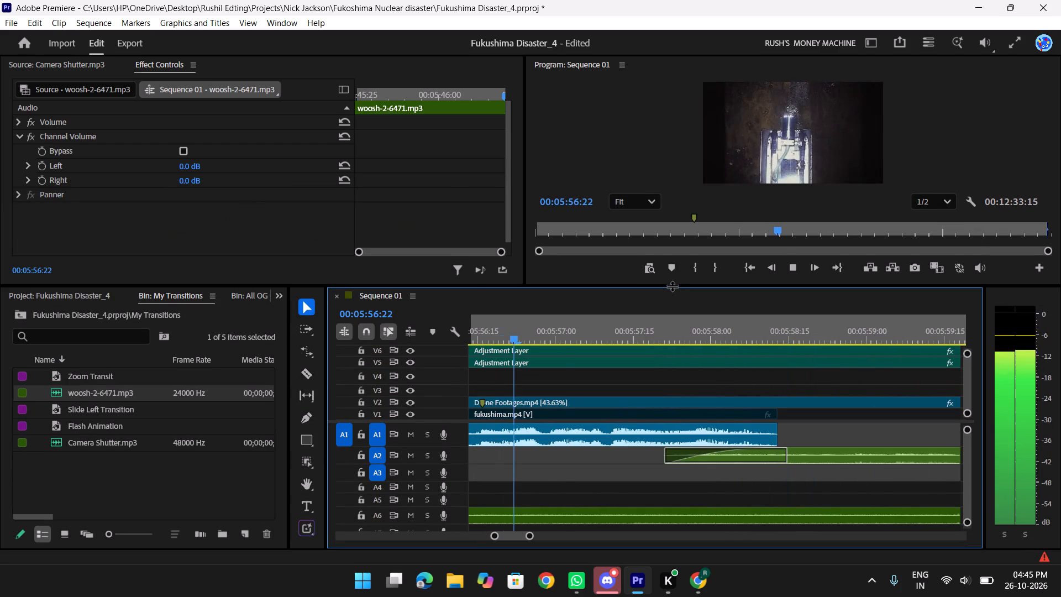
{"action": "key", "text": "space"}
Review the section from just before the 2026 title through the drone shots, playing to 00:06:00:23.
{"action": "key", "text": "y"}
{"action": "key", "text": "y"}
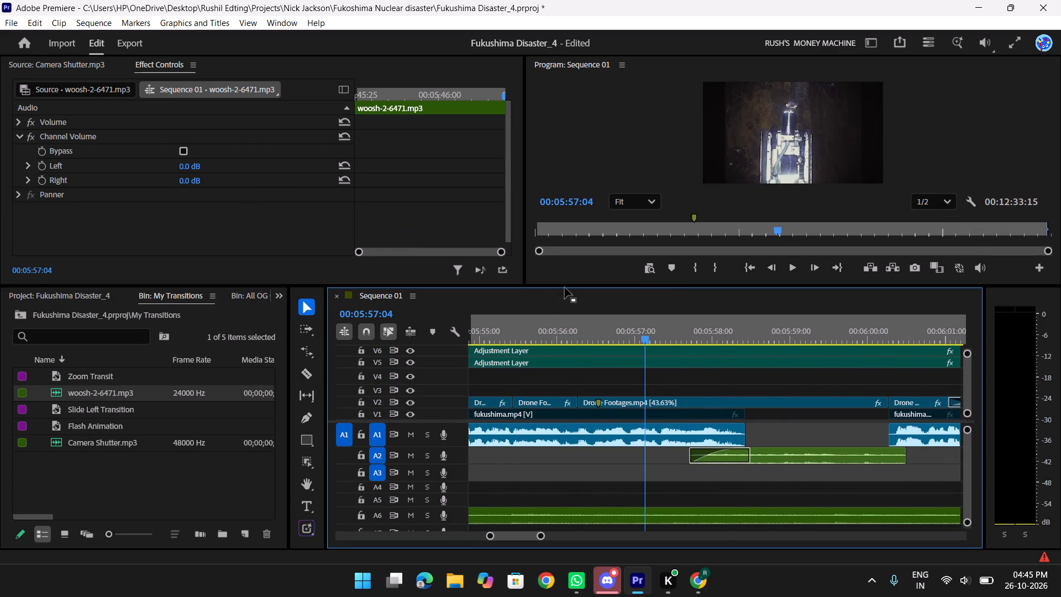
{"action": "key", "text": "y"}
{"action": "left_click_drag", "start_coordinate": [695, 336], "coordinate": [642, 337]}
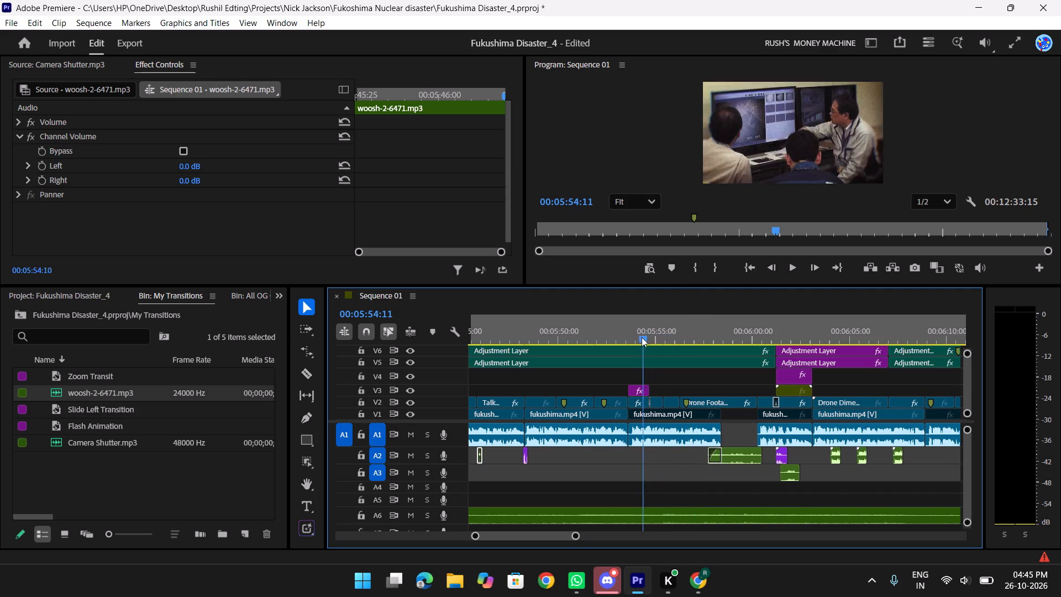
{"action": "left_click_drag", "start_coordinate": [642, 337], "coordinate": [621, 339]}
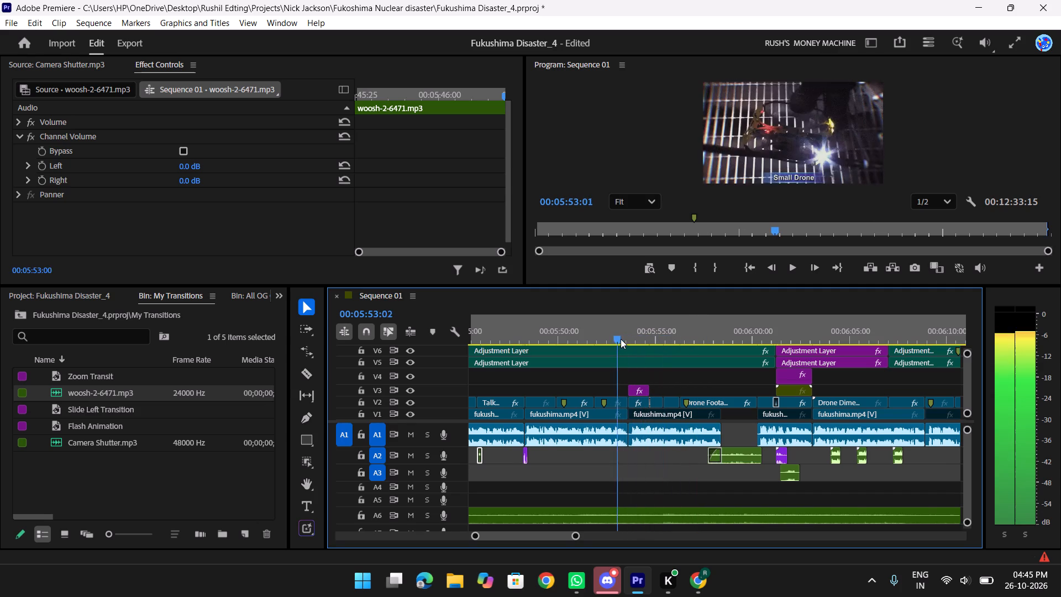
{"action": "left_click_drag", "start_coordinate": [621, 339], "coordinate": [627, 339]}
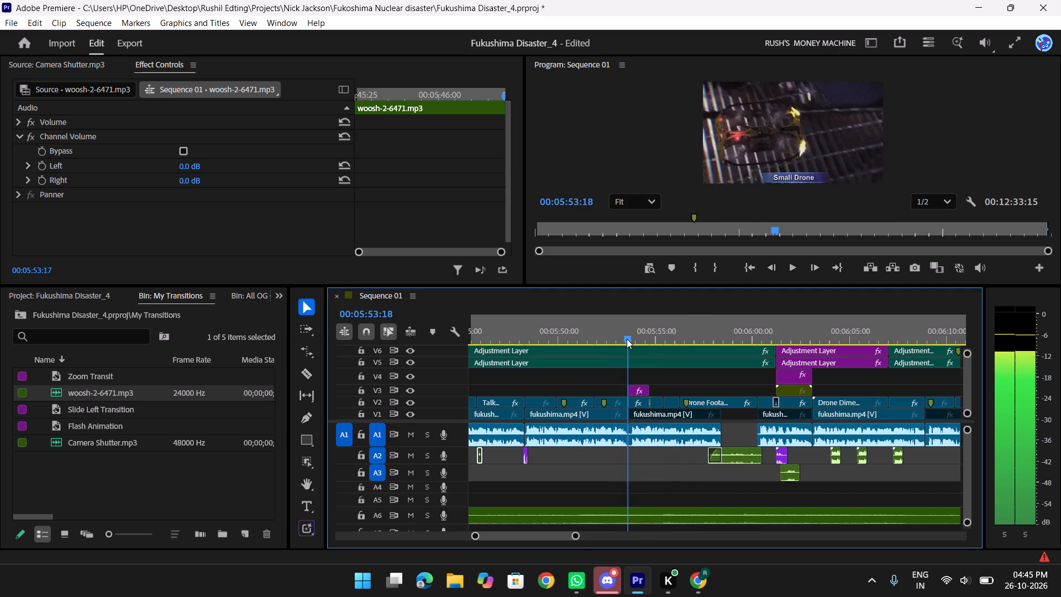
{"action": "left_click_drag", "start_coordinate": [627, 339], "coordinate": [605, 338]}
{"action": "key", "text": "space"}
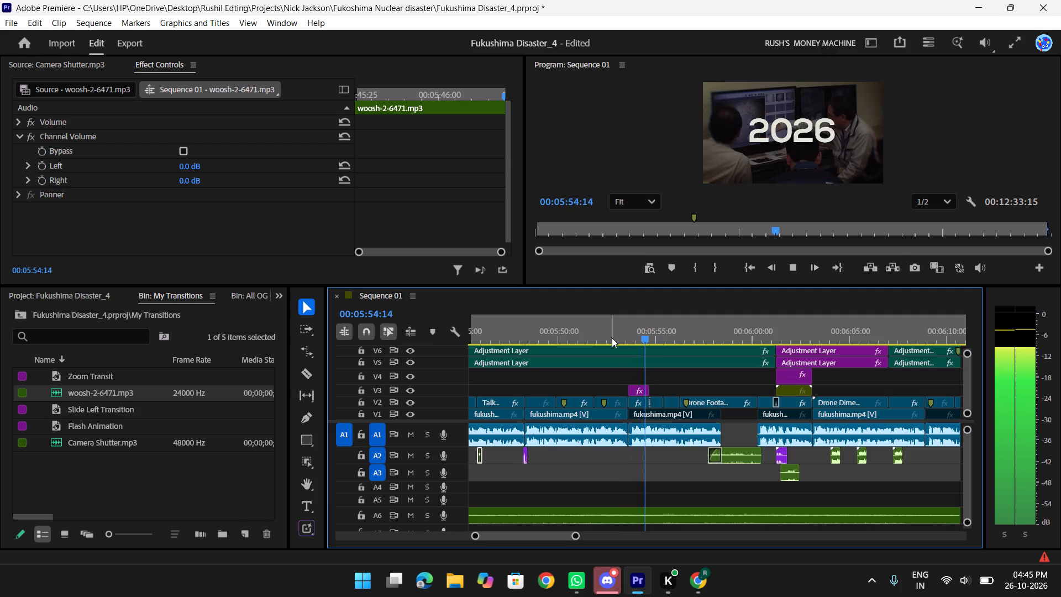
{"action": "key", "text": "space"}
{"action": "key", "text": "space"}
{"action": "key", "text": "space"}
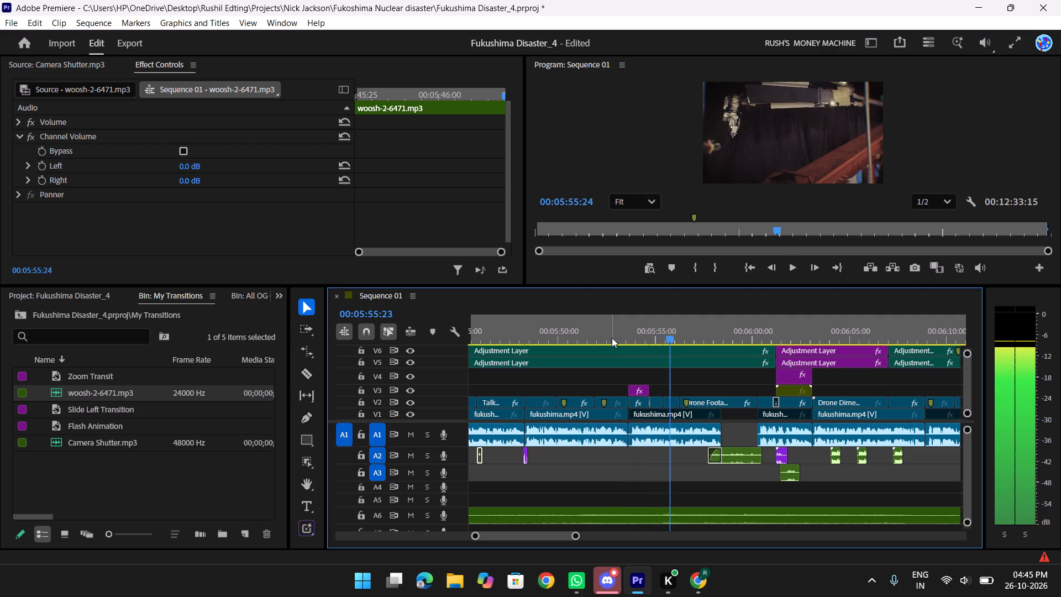
{"action": "key", "text": "space"}
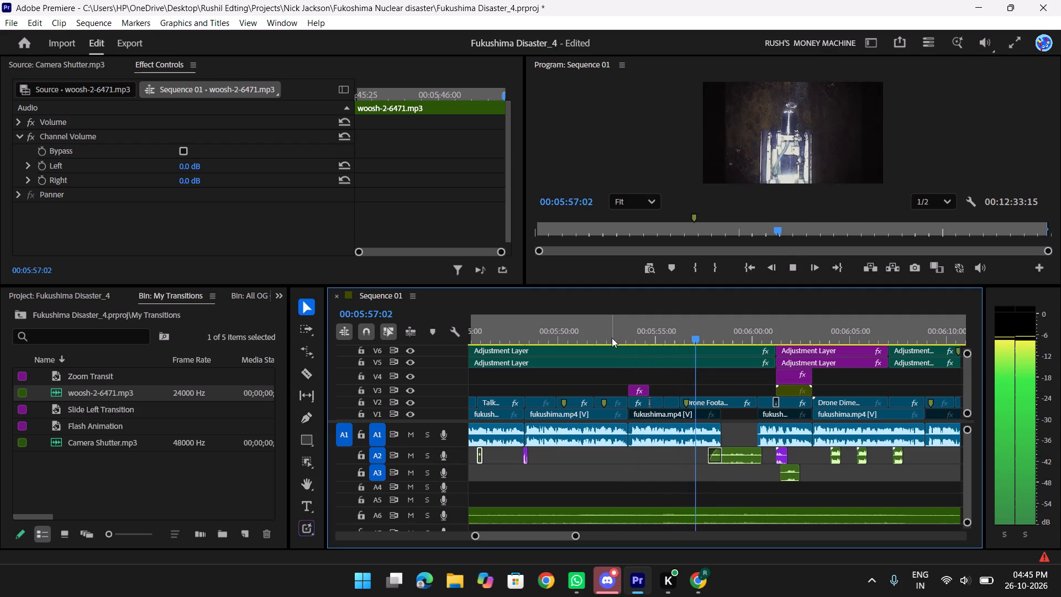
{"action": "key", "text": "space"}
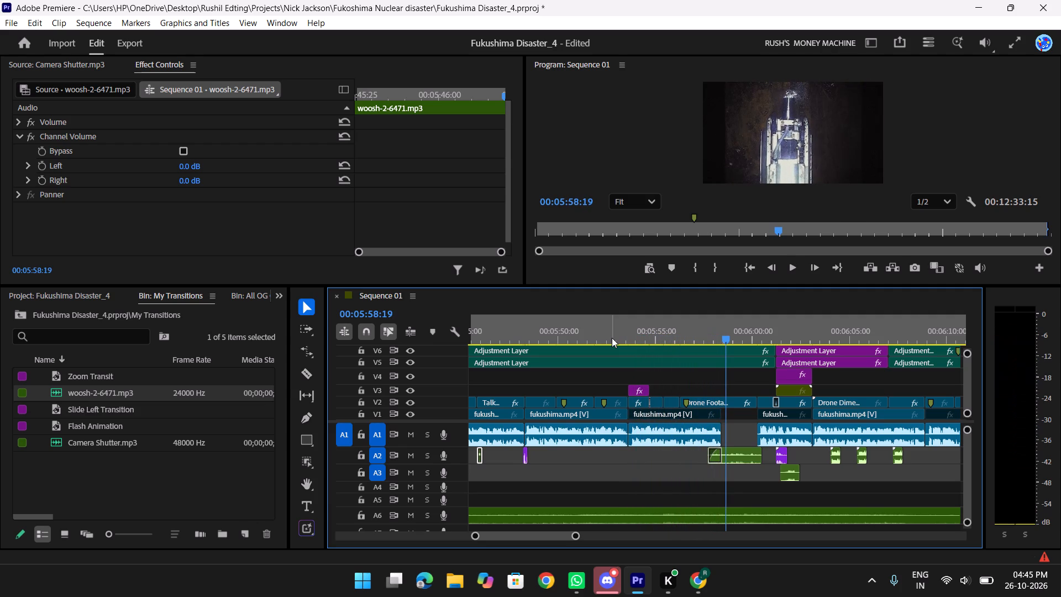
{"action": "key", "text": "space"}
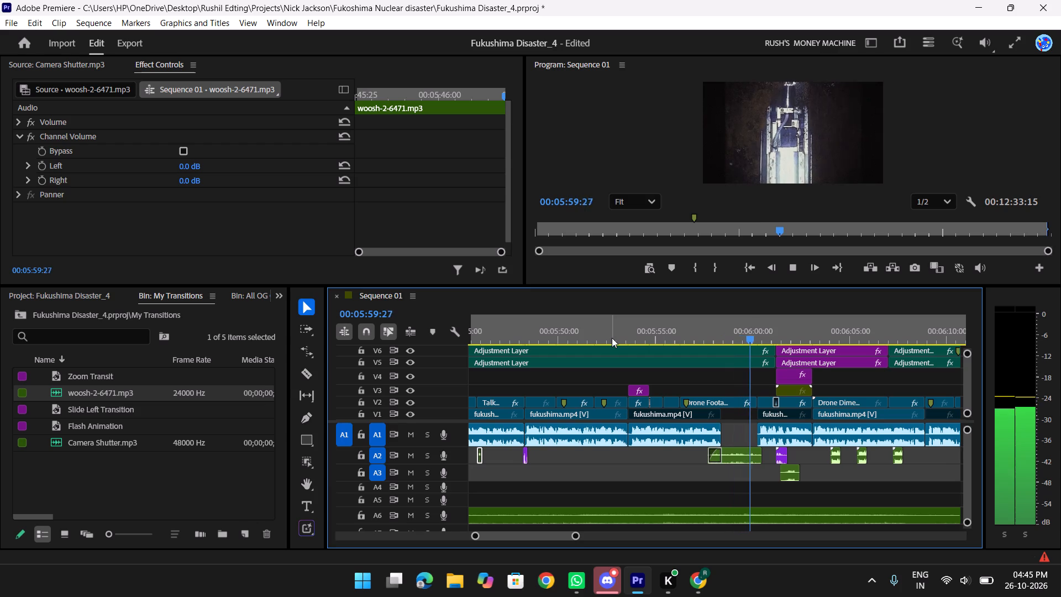
{"action": "key", "text": "space"}
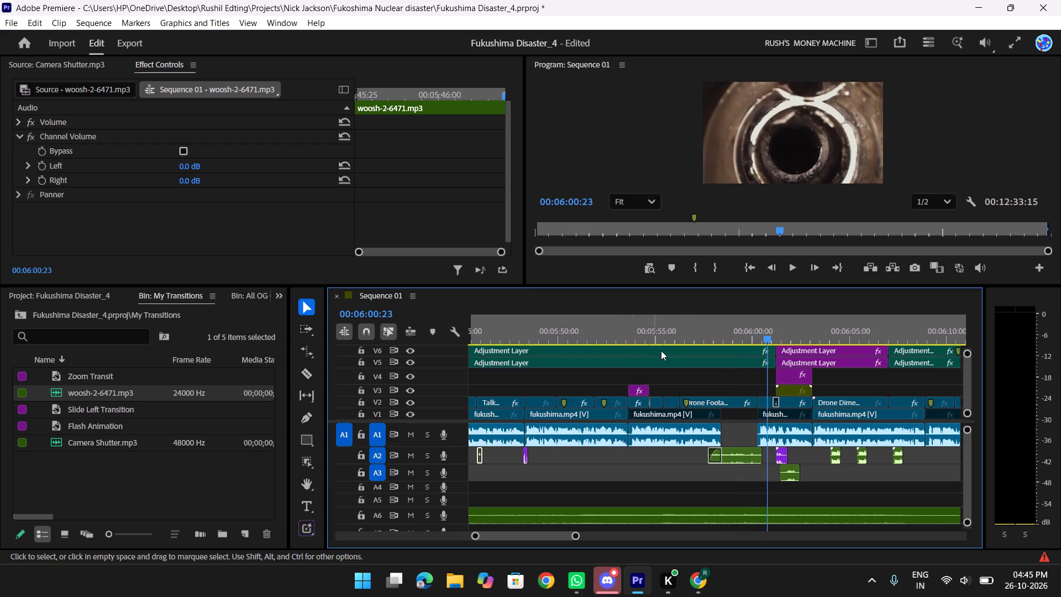
Replay the short Drone Footages.mp4 clips after the 2026 title, examining their cuts and stopping at 00:05:56:12.
{"action": "left_click_drag", "start_coordinate": [774, 332], "coordinate": [642, 322]}
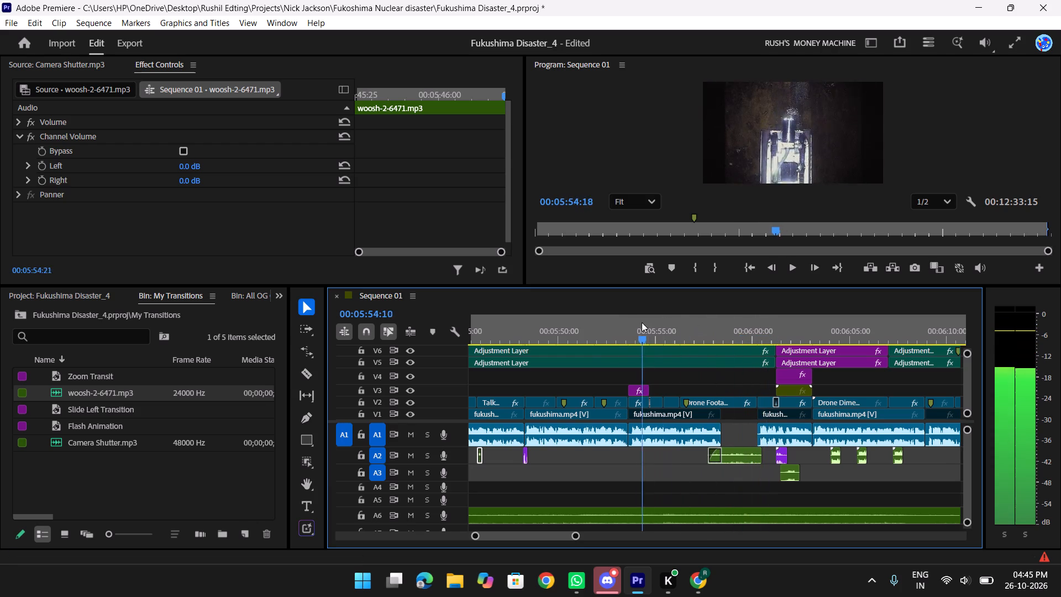
{"action": "left_click_drag", "start_coordinate": [642, 322], "coordinate": [698, 320]}
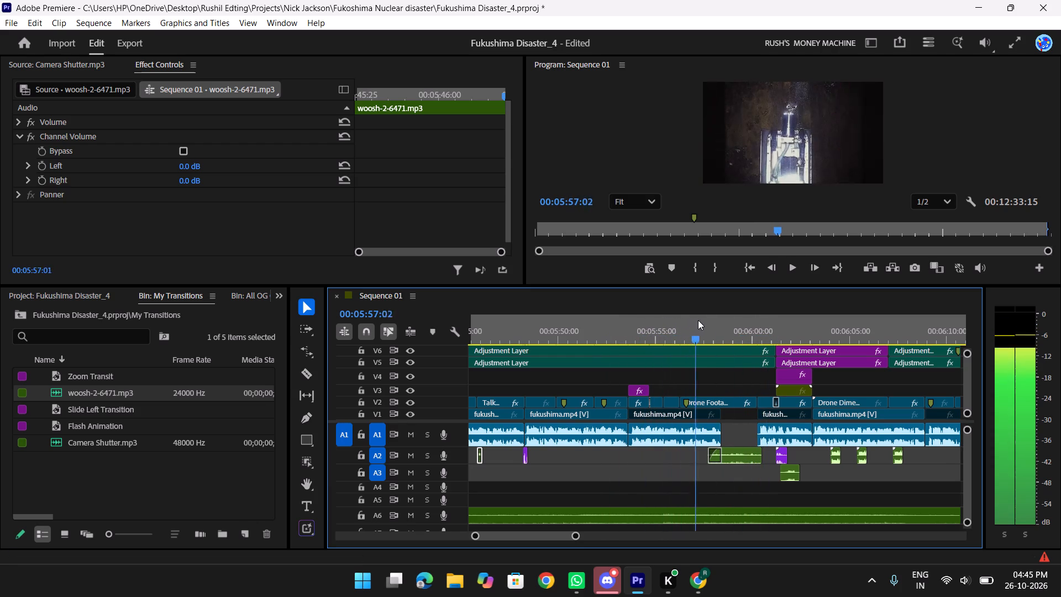
{"action": "left_click_drag", "start_coordinate": [698, 320], "coordinate": [655, 322]}
{"action": "type", "text": "tt"}
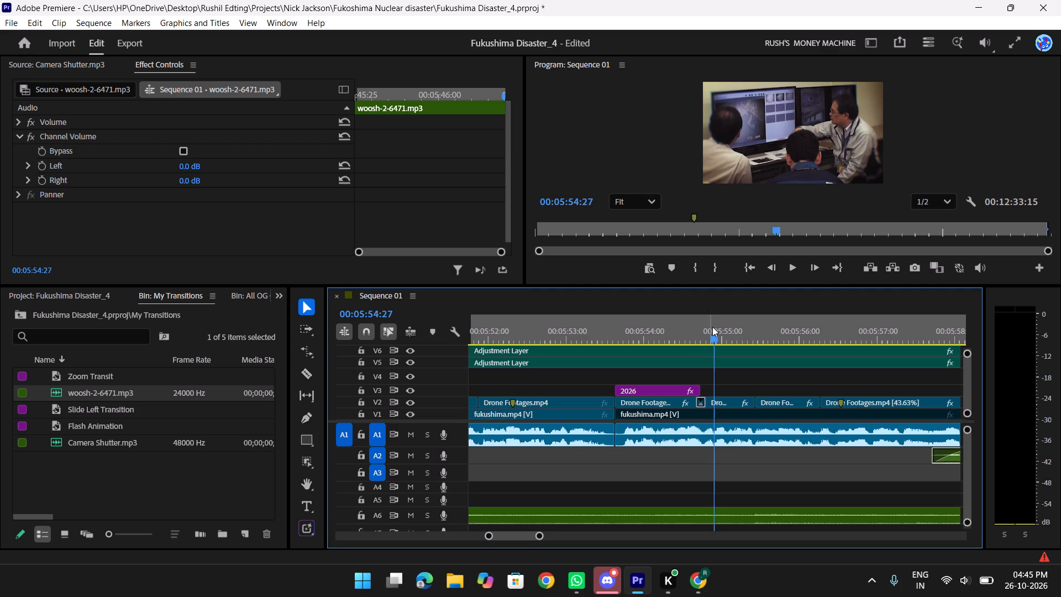
{"action": "key", "text": "space"}
{"action": "scroll", "coordinate": [728, 328], "scroll_direction": "down", "scroll_amount": 3}
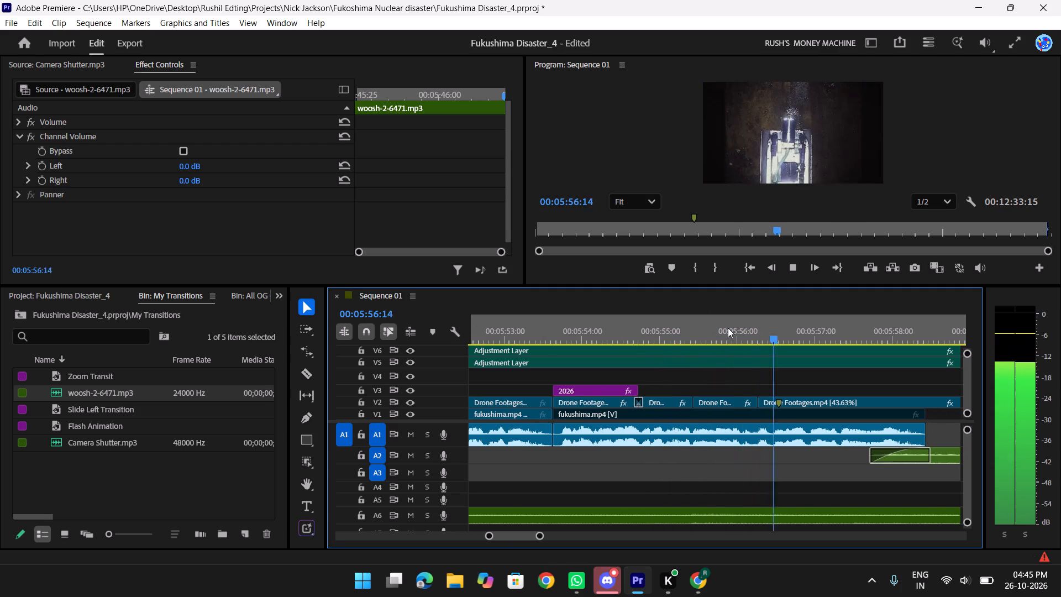
{"action": "scroll", "coordinate": [728, 328], "scroll_direction": "down", "scroll_amount": 8}
{"action": "key", "text": "space"}
{"action": "scroll", "coordinate": [768, 341], "scroll_direction": "up", "scroll_amount": 4}
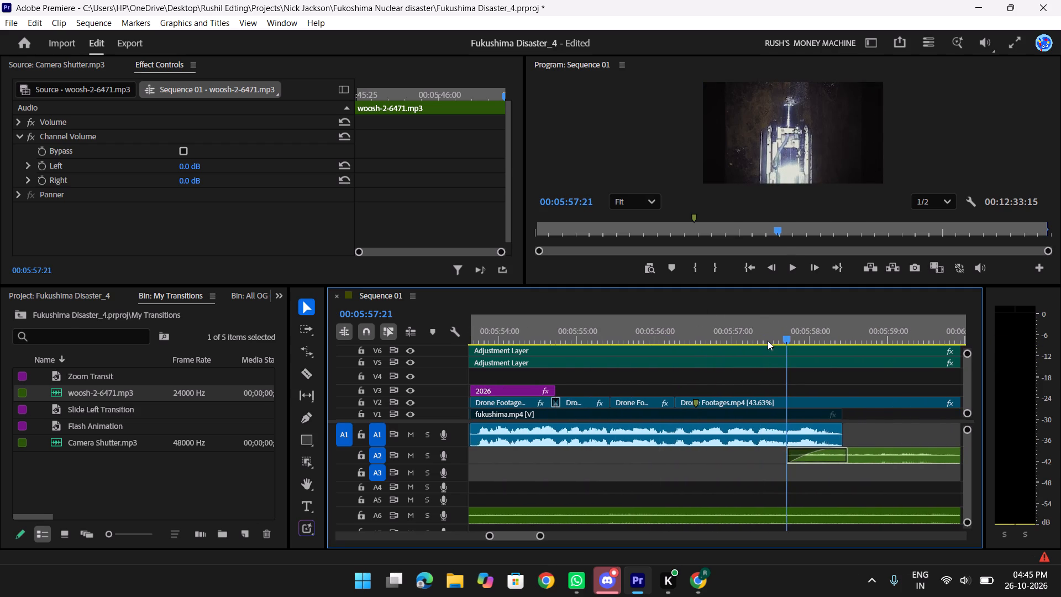
{"action": "scroll", "coordinate": [768, 341], "scroll_direction": "up", "scroll_amount": 2}
{"action": "left_click_drag", "start_coordinate": [806, 334], "coordinate": [568, 332]}
{"action": "key", "text": "space"}
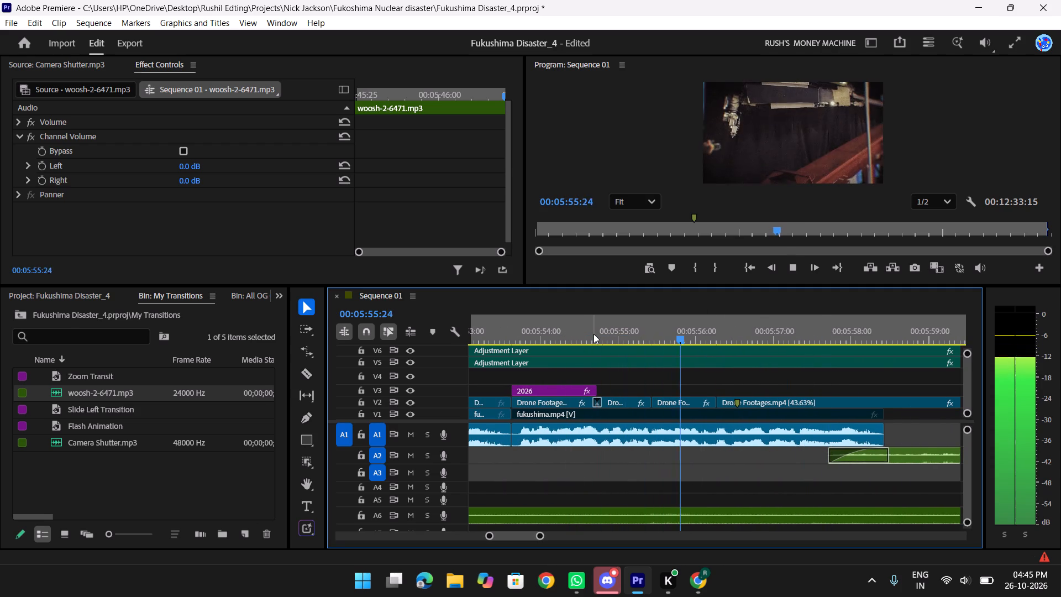
{"action": "key", "text": "space"}
{"action": "key", "text": "space"}
{"action": "key", "text": "space"}
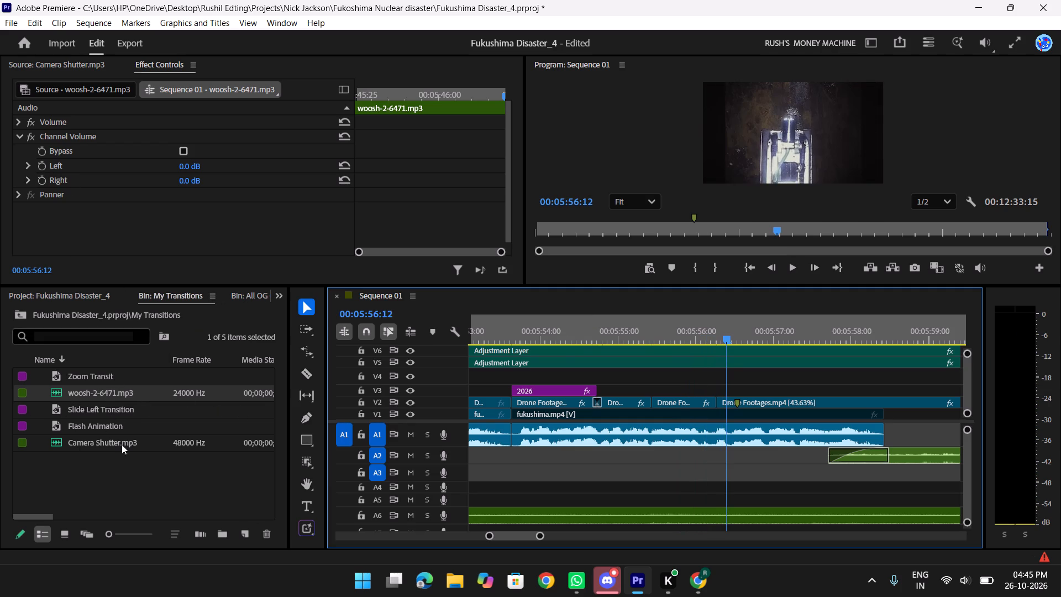
Add the Flash Animation from My Transitions to V4 and keep only its 00:05:56:03 to 00:05:56:13 segment over the drone footage cut.
{"action": "left_click_drag", "start_coordinate": [99, 425], "coordinate": [622, 371]}
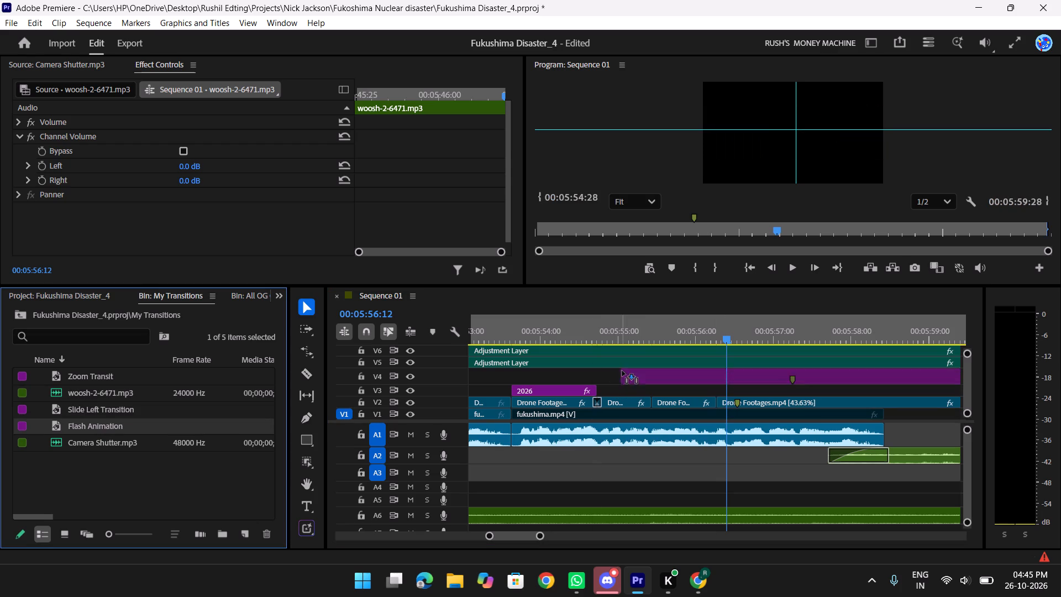
{"action": "left_click_drag", "start_coordinate": [622, 371], "coordinate": [565, 375]}
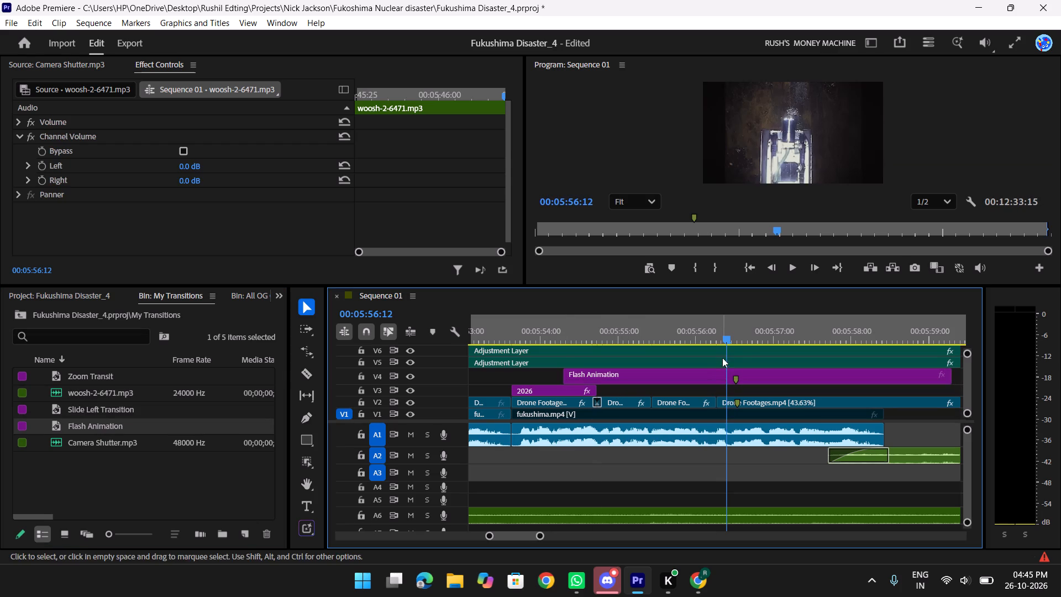
{"action": "left_click_drag", "start_coordinate": [729, 333], "coordinate": [717, 333]}
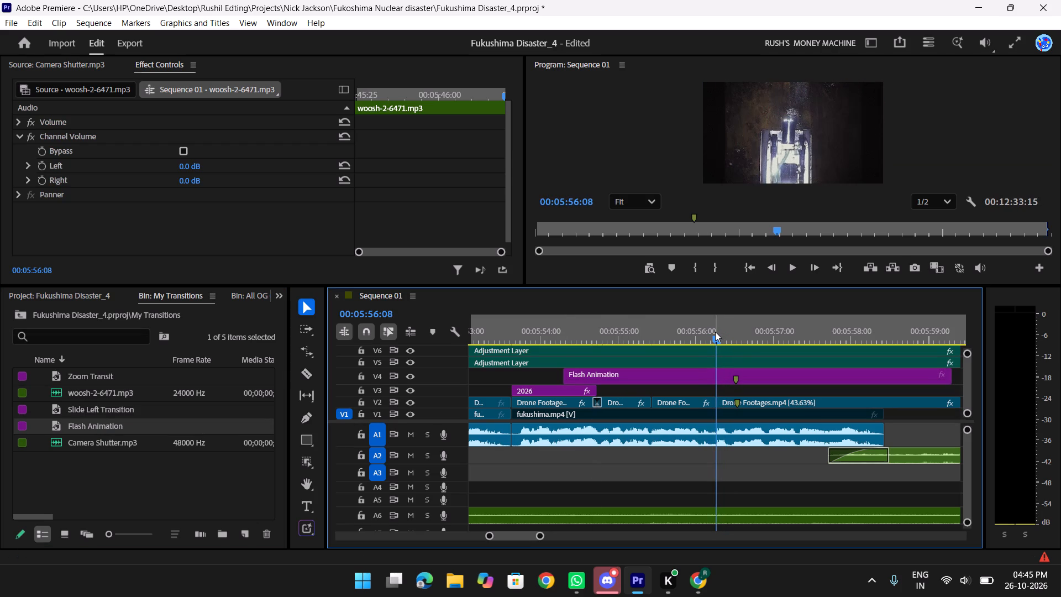
{"action": "key", "text": "shift+Right"}
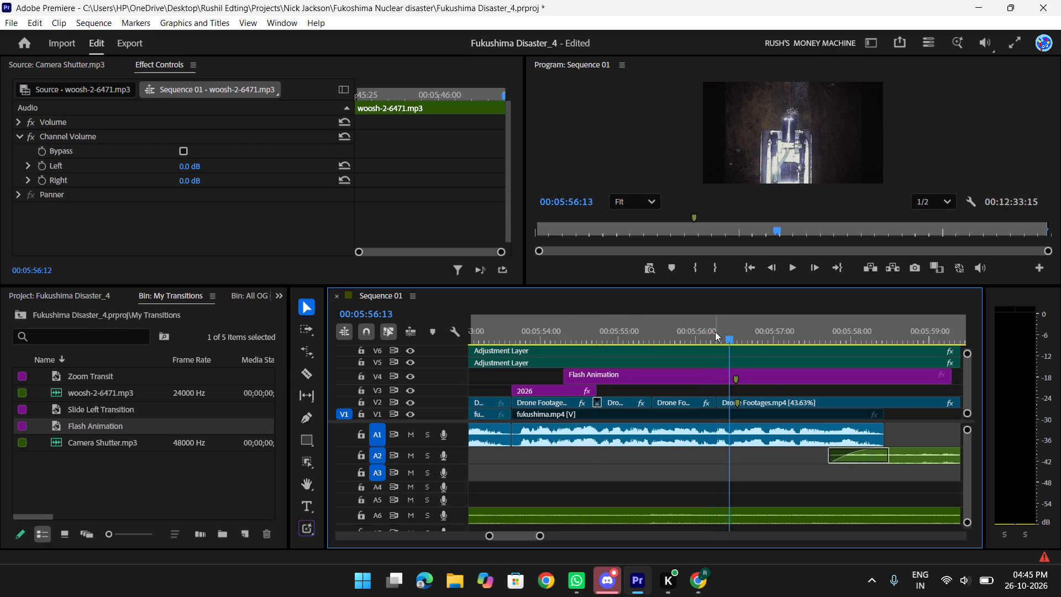
{"action": "left_click", "coordinate": [787, 386]}
{"action": "left_click", "coordinate": [791, 379]}
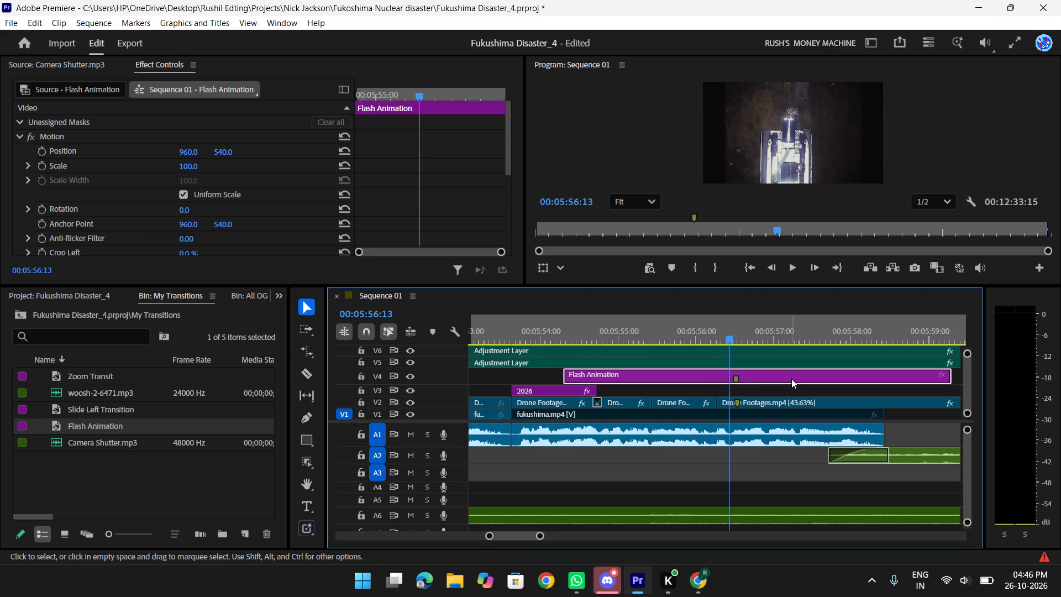
{"action": "key", "text": "w"}
{"action": "key", "text": "shift+Left"}
{"action": "key", "text": "shift+Left"}
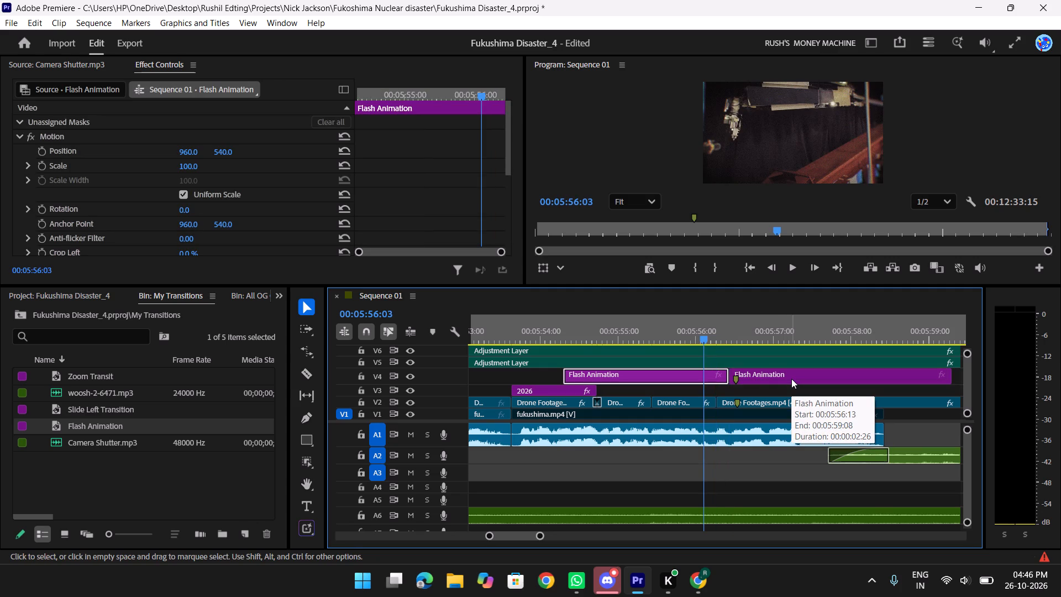
{"action": "key", "text": "w"}
{"action": "left_click", "coordinate": [801, 380]}
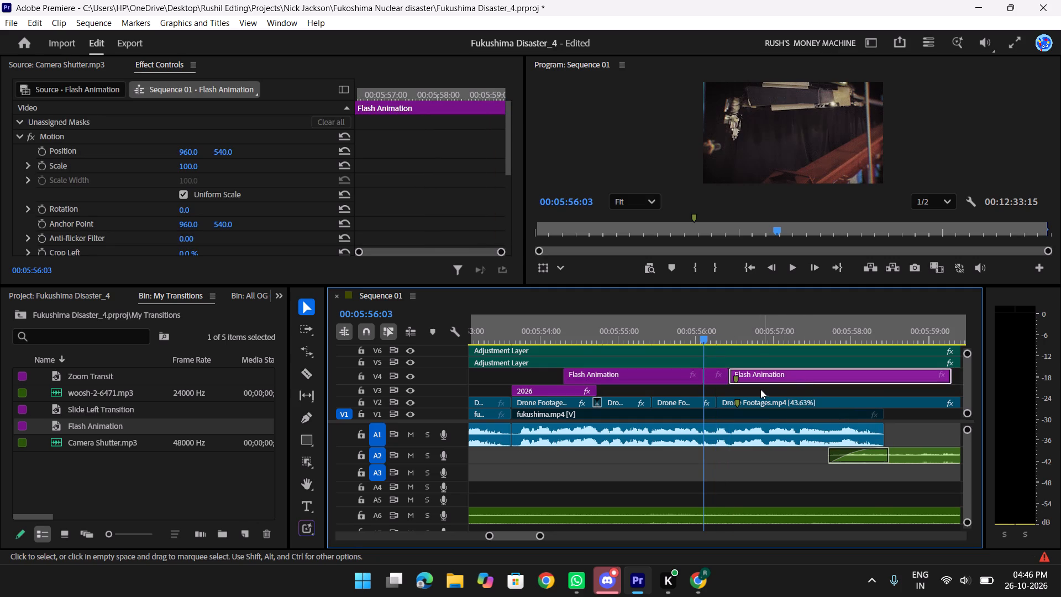
{"action": "key", "text": "Delete"}
{"action": "left_click", "coordinate": [666, 375]}
{"action": "key", "text": "Delete"}
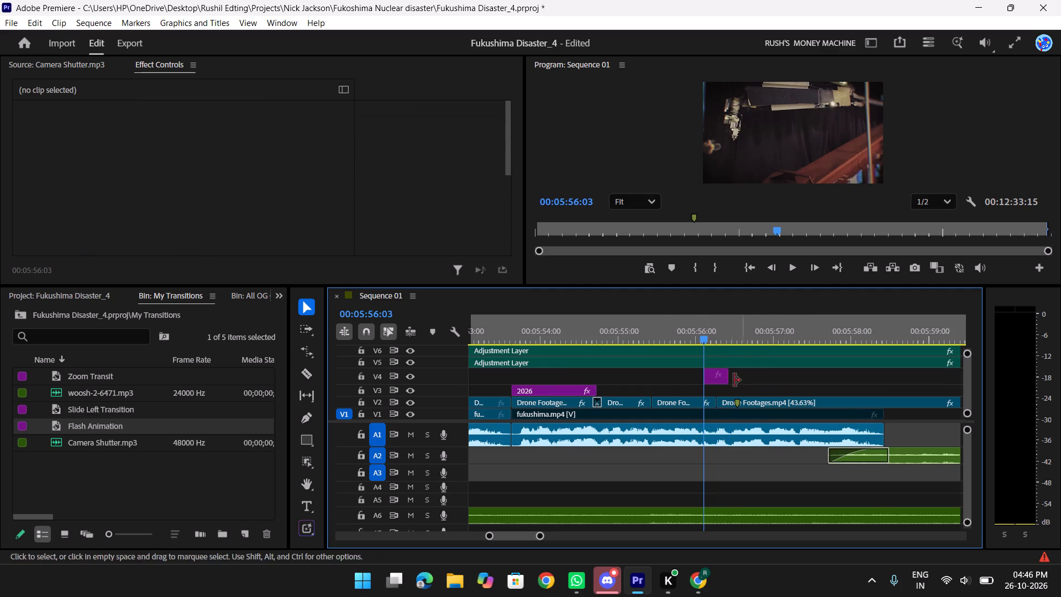
Apply the Rush Flash Transit preset to the short Flash Animation clip on V4.
{"action": "left_click", "coordinate": [709, 380]}
{"action": "left_click", "coordinate": [725, 382]}
{"action": "key", "text": "shift+z"}
{"action": "left_click_drag", "start_coordinate": [618, 202], "coordinate": [664, 203]}
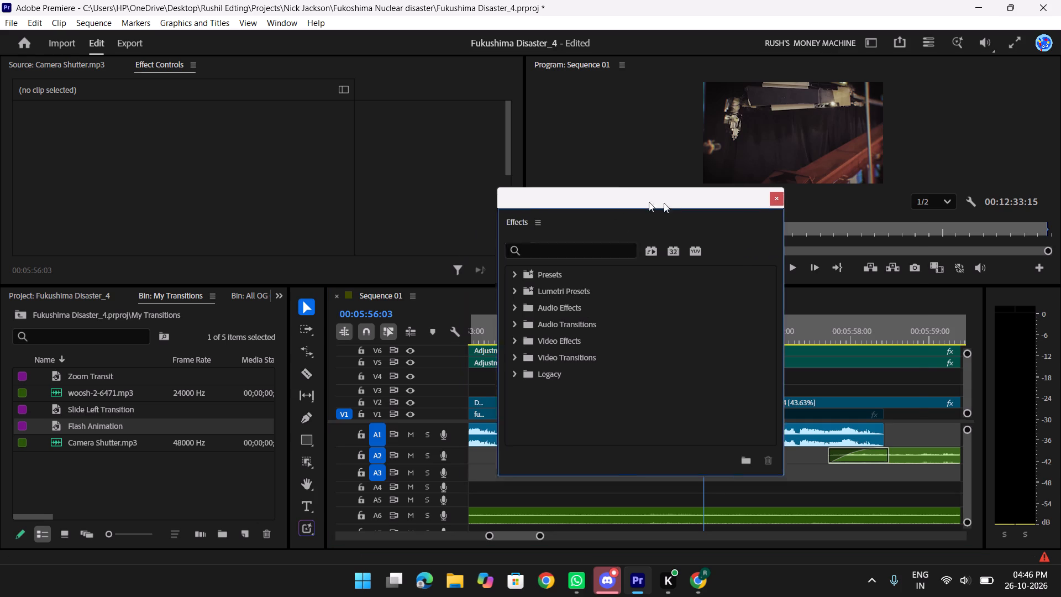
{"action": "left_click_drag", "start_coordinate": [664, 203], "coordinate": [797, 200]}
{"action": "scroll", "coordinate": [716, 296], "scroll_direction": "down", "scroll_amount": 3}
{"action": "left_click", "coordinate": [661, 271]}
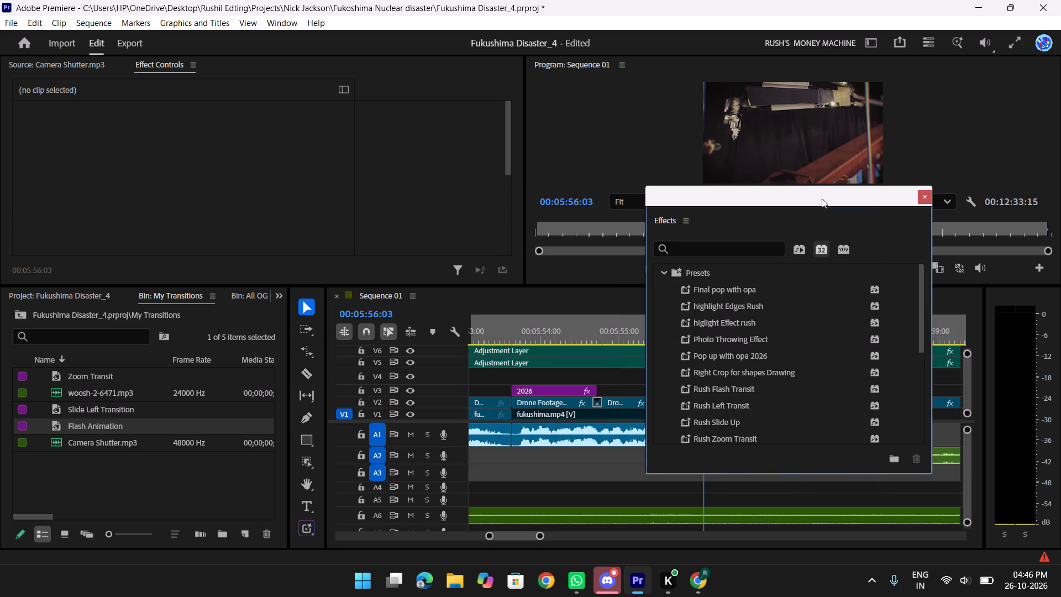
{"action": "left_click_drag", "start_coordinate": [813, 190], "coordinate": [961, 155]}
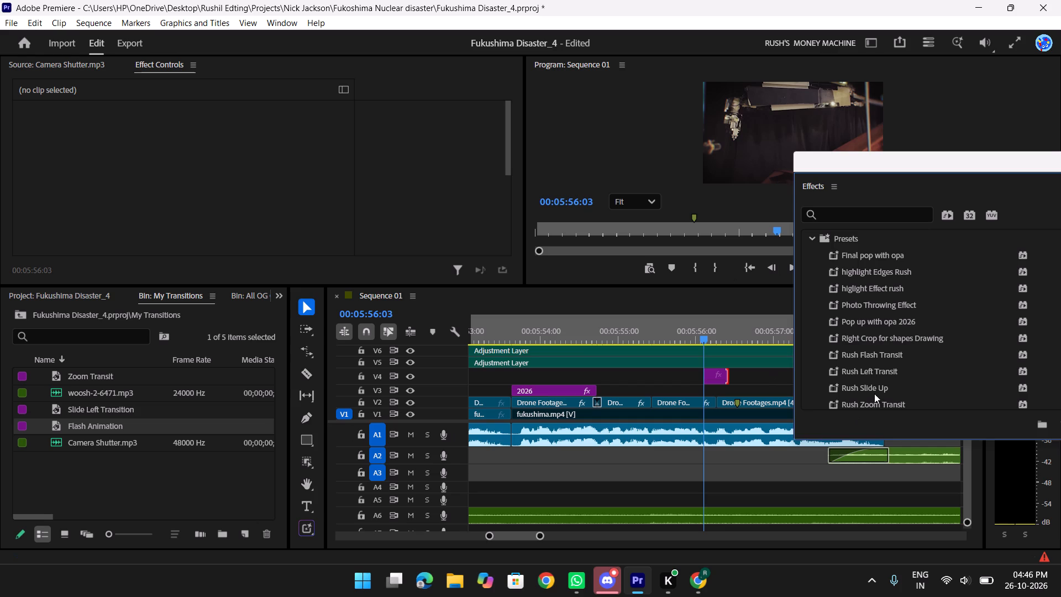
{"action": "scroll", "coordinate": [881, 386], "scroll_direction": "down", "scroll_amount": 2}
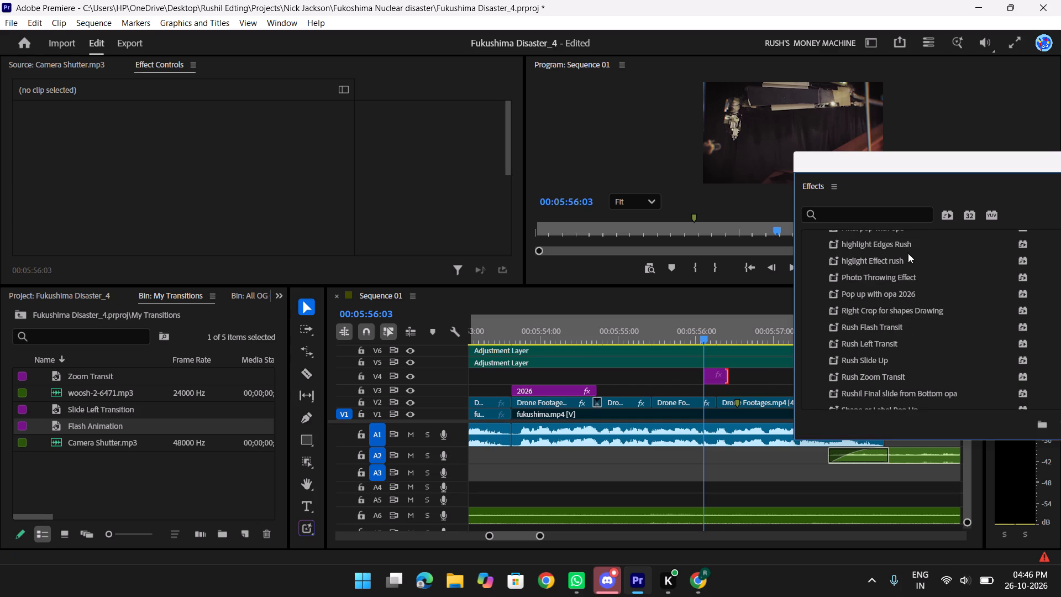
{"action": "left_click_drag", "start_coordinate": [896, 328], "coordinate": [717, 379]}
{"action": "left_click_drag", "start_coordinate": [974, 161], "coordinate": [711, 160]}
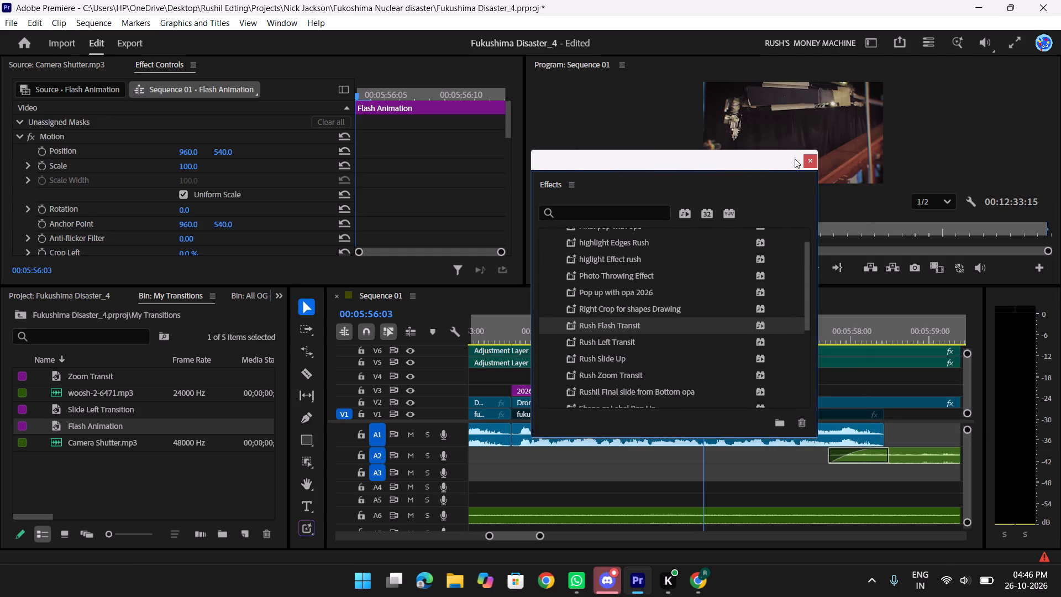
{"action": "left_click", "coordinate": [792, 159]}
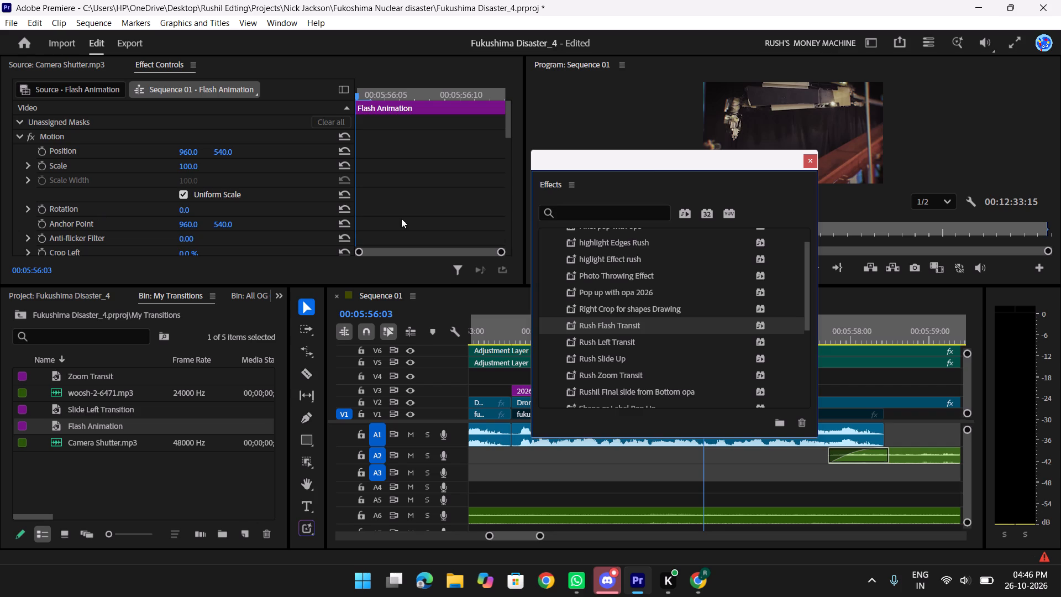
{"action": "left_click", "coordinate": [814, 159]}
Play the flash transition over the Drone Footages.mp4 cut, stopping at 00:05:56:17.
{"action": "left_click_drag", "start_coordinate": [706, 333], "coordinate": [706, 338]}
{"action": "left_click_drag", "start_coordinate": [694, 331], "coordinate": [690, 332]}
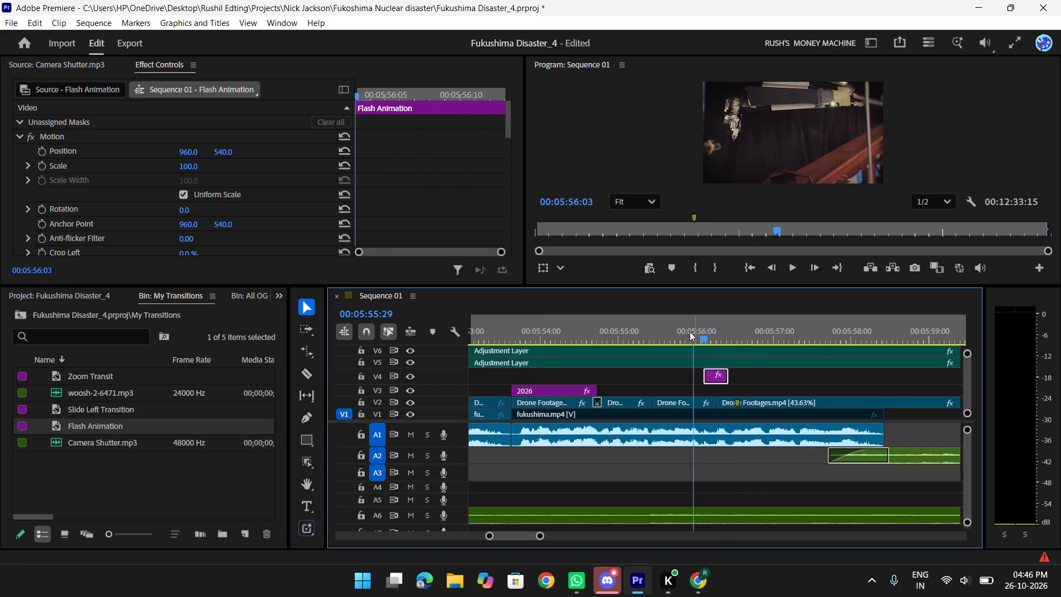
{"action": "left_click_drag", "start_coordinate": [690, 332], "coordinate": [686, 332]}
{"action": "key", "text": "space"}
{"action": "key", "text": "space"}
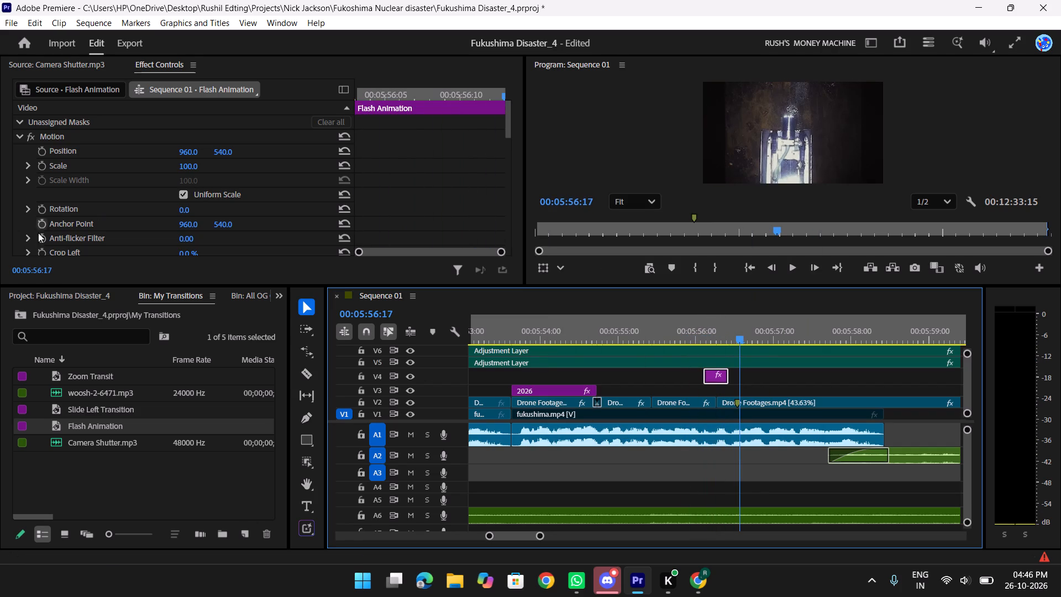
Place Camera Shutter.mp3 on A2 at the drone footage cut, starting at about 00:05:56:08.
{"action": "left_click_drag", "start_coordinate": [111, 441], "coordinate": [698, 447]}
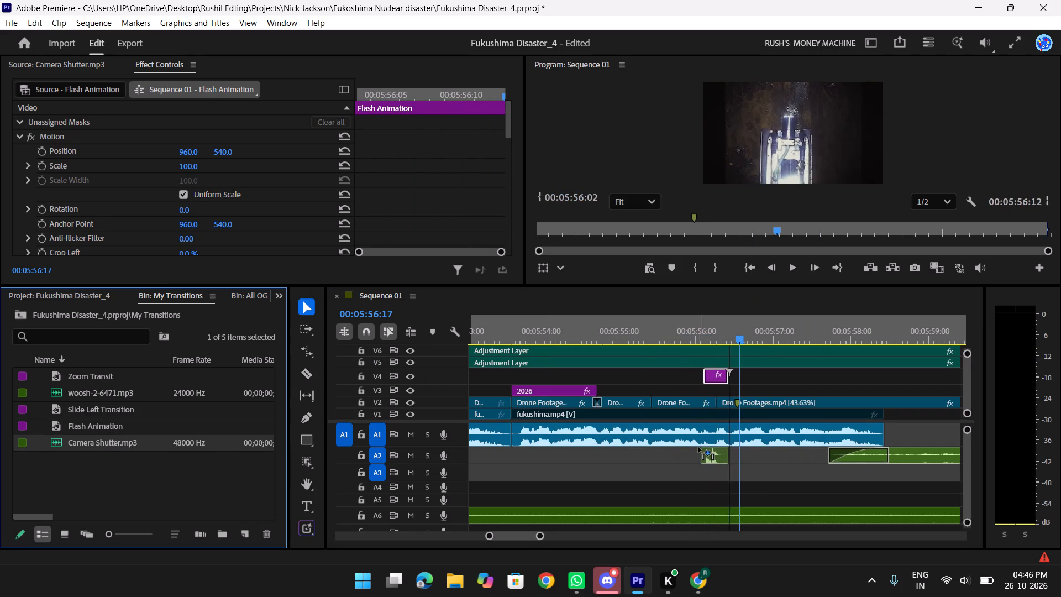
{"action": "left_click_drag", "start_coordinate": [698, 447], "coordinate": [717, 448]}
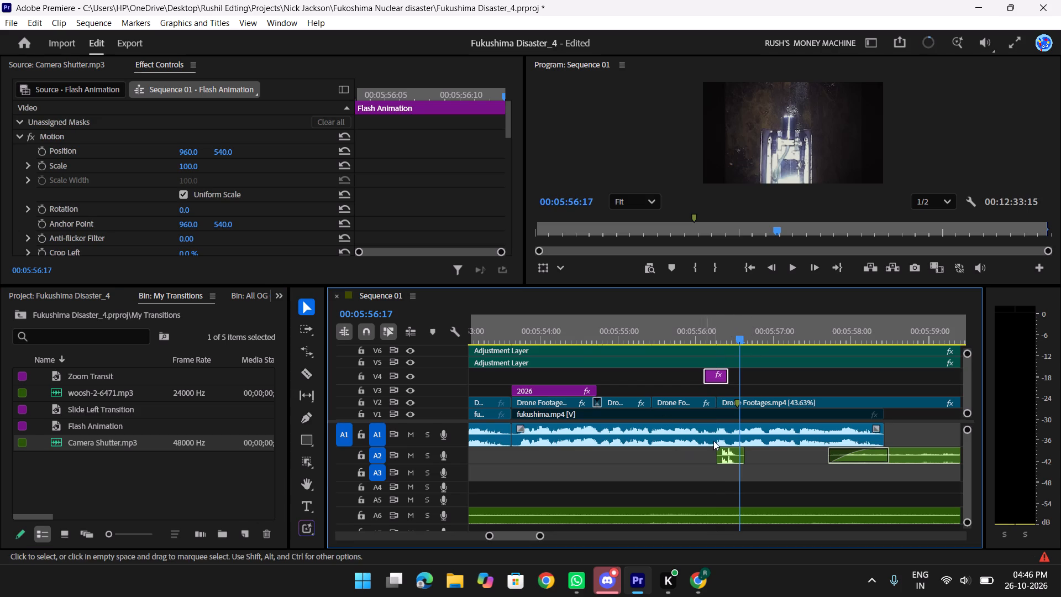
Check the shutter sound against the flash and move it earlier on A2, aligning its start with the Flash Animation at 00:05:56:03.
{"action": "left_click_drag", "start_coordinate": [725, 326], "coordinate": [690, 327]}
{"action": "key", "text": "space"}
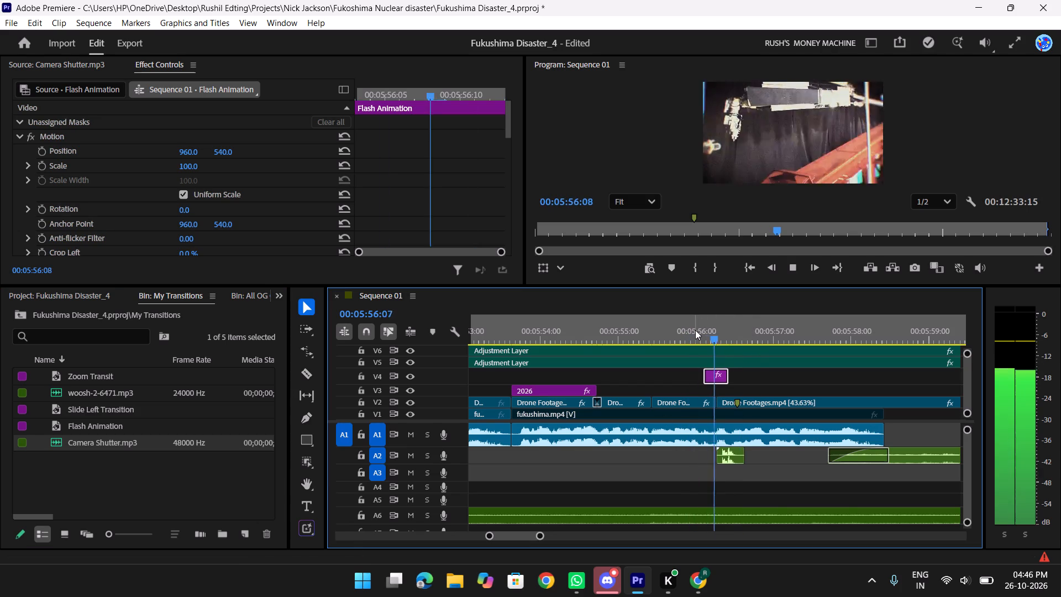
{"action": "key", "text": "space"}
{"action": "left_click_drag", "start_coordinate": [738, 323], "coordinate": [711, 326]}
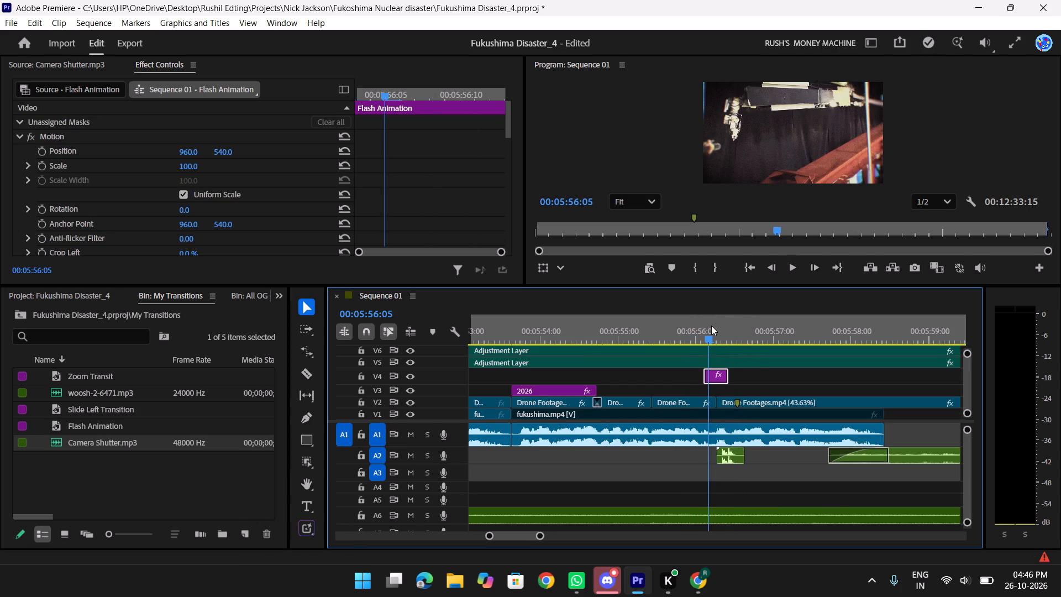
{"action": "left_click_drag", "start_coordinate": [711, 326], "coordinate": [704, 335]}
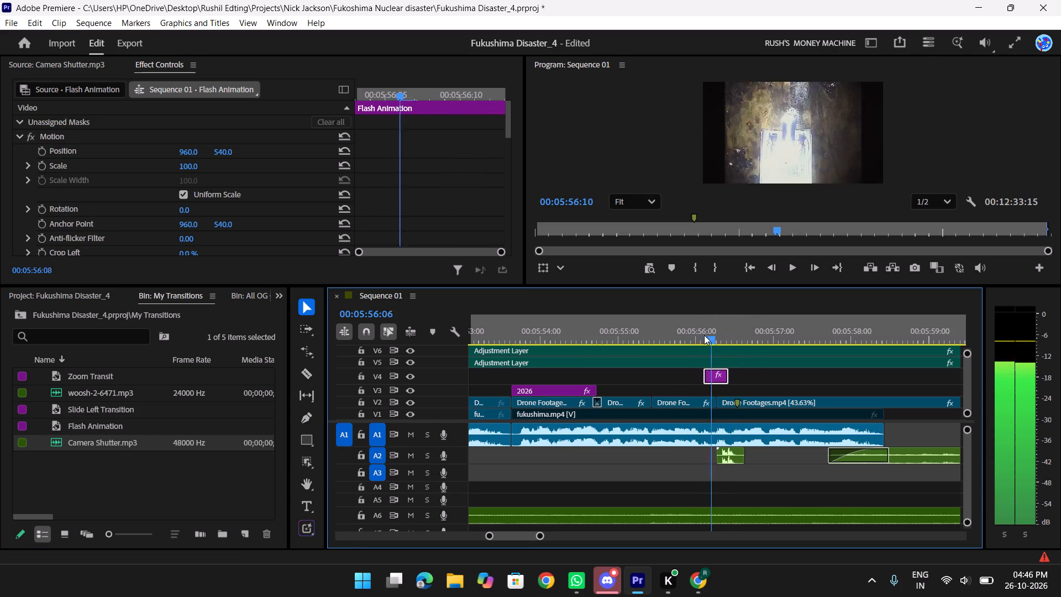
{"action": "left_click_drag", "start_coordinate": [704, 335], "coordinate": [703, 335]}
{"action": "left_click_drag", "start_coordinate": [737, 462], "coordinate": [730, 462]}
Replay and scrub the flash transition with its camera shutter sound, examining their sync up to 00:05:56:17.
{"action": "left_click_drag", "start_coordinate": [719, 323], "coordinate": [706, 330]}
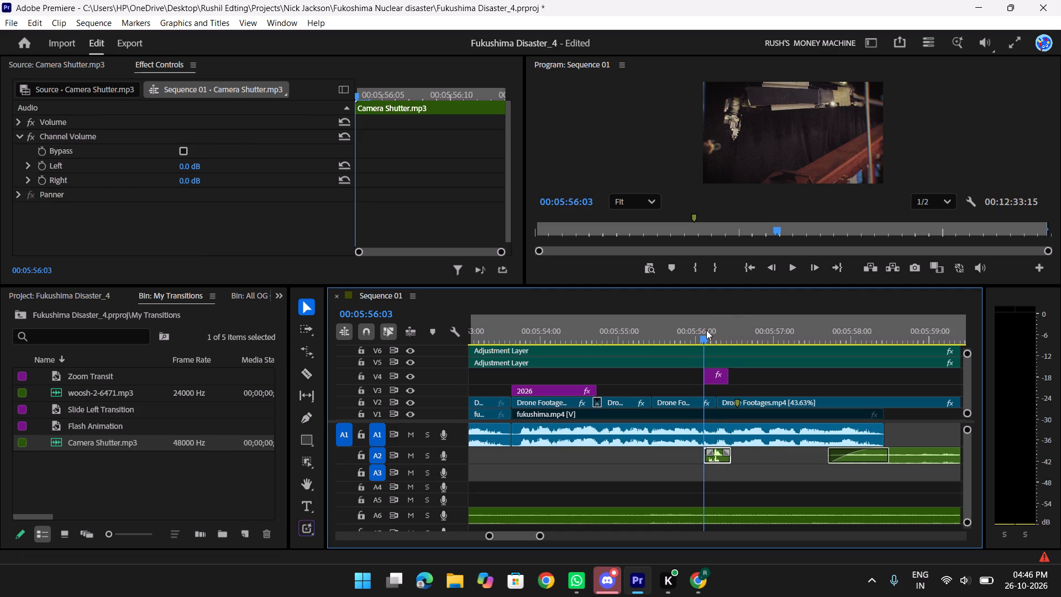
{"action": "left_click_drag", "start_coordinate": [706, 330], "coordinate": [690, 337]}
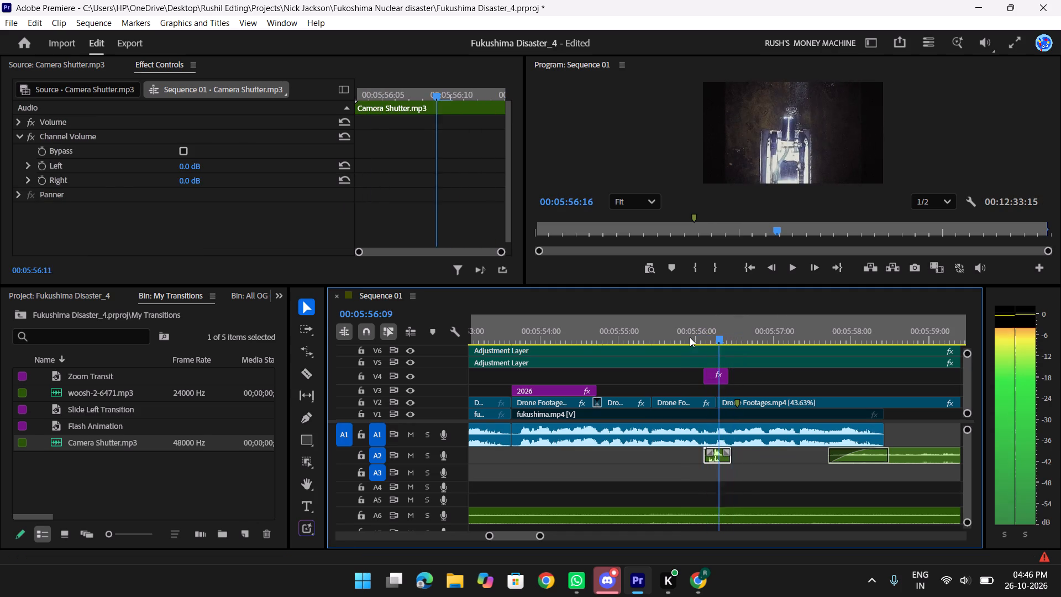
{"action": "left_click_drag", "start_coordinate": [690, 337], "coordinate": [683, 337]}
{"action": "type", "text": "ff"}
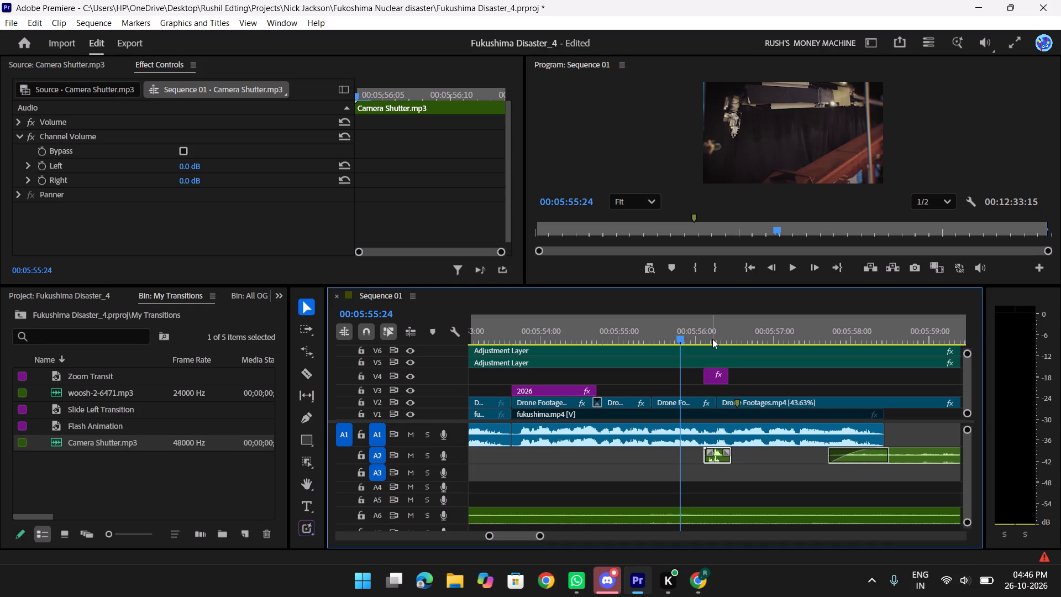
{"action": "type", "text": "tt"}
{"action": "key", "text": "space"}
{"action": "key", "text": "space"}
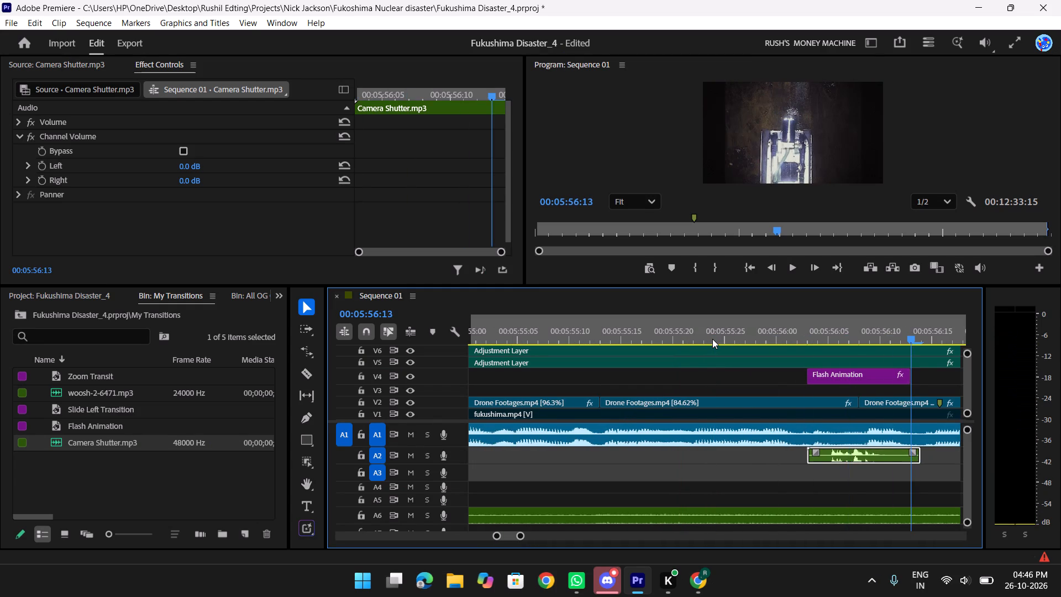
{"action": "scroll", "coordinate": [712, 339], "scroll_direction": "down", "scroll_amount": 4}
{"action": "left_click_drag", "start_coordinate": [816, 326], "coordinate": [741, 332]}
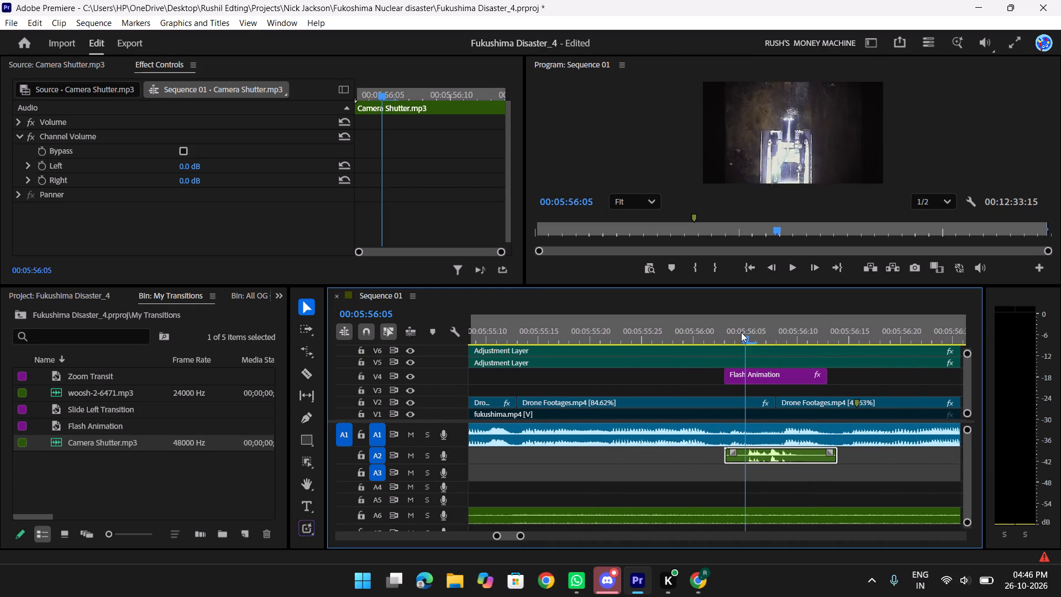
{"action": "left_click_drag", "start_coordinate": [741, 332], "coordinate": [821, 341]}
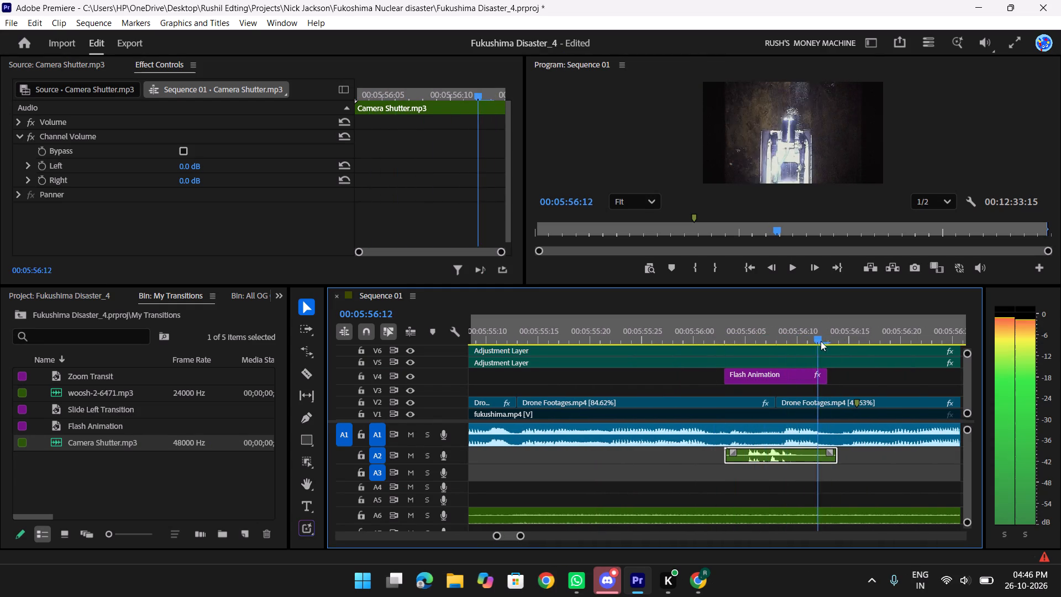
{"action": "left_click_drag", "start_coordinate": [821, 341], "coordinate": [866, 345]}
Review the flash transition and following drone footage in full screen from about 00:05:55:00, stopping at 00:06:00:14.
{"action": "type", "text": "yyy"}
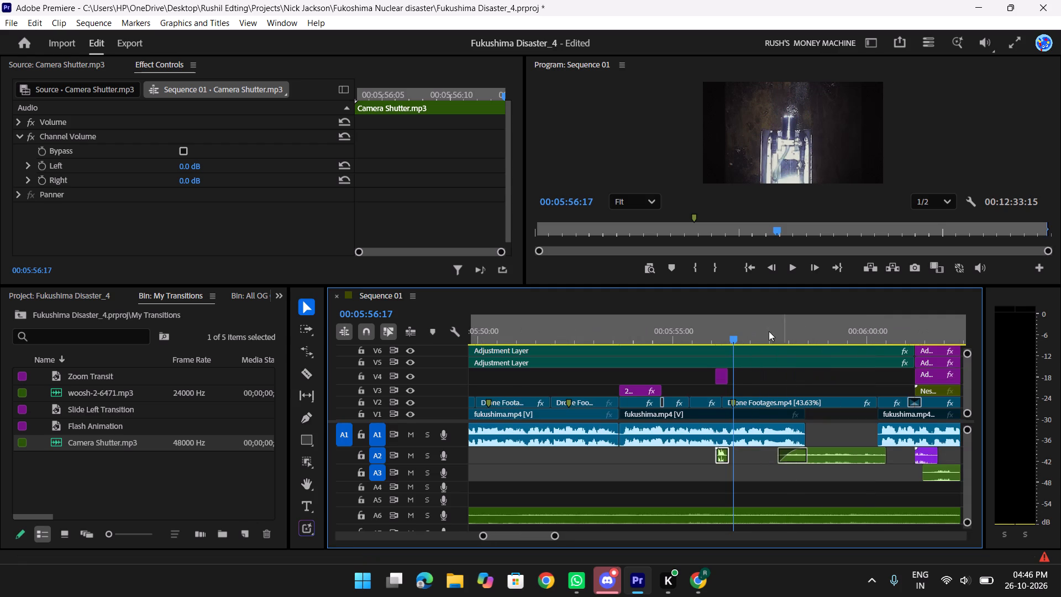
{"action": "left_click_drag", "start_coordinate": [734, 333], "coordinate": [678, 336]}
{"action": "key", "text": "f"}
{"action": "key", "text": "space"}
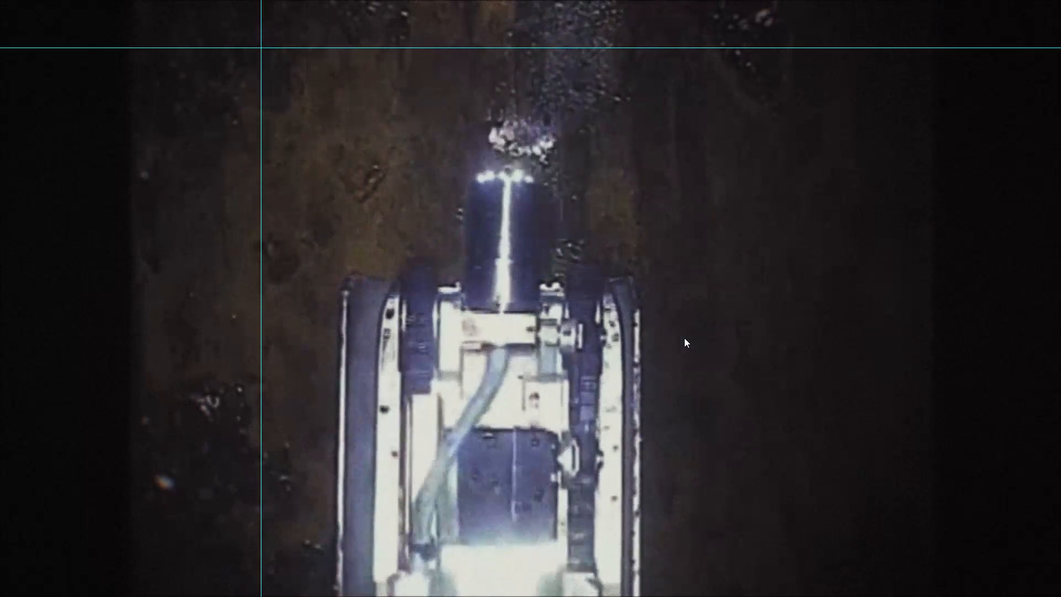
{"action": "key", "text": "space"}
{"action": "key", "text": "space"}
{"action": "key", "text": "f"}
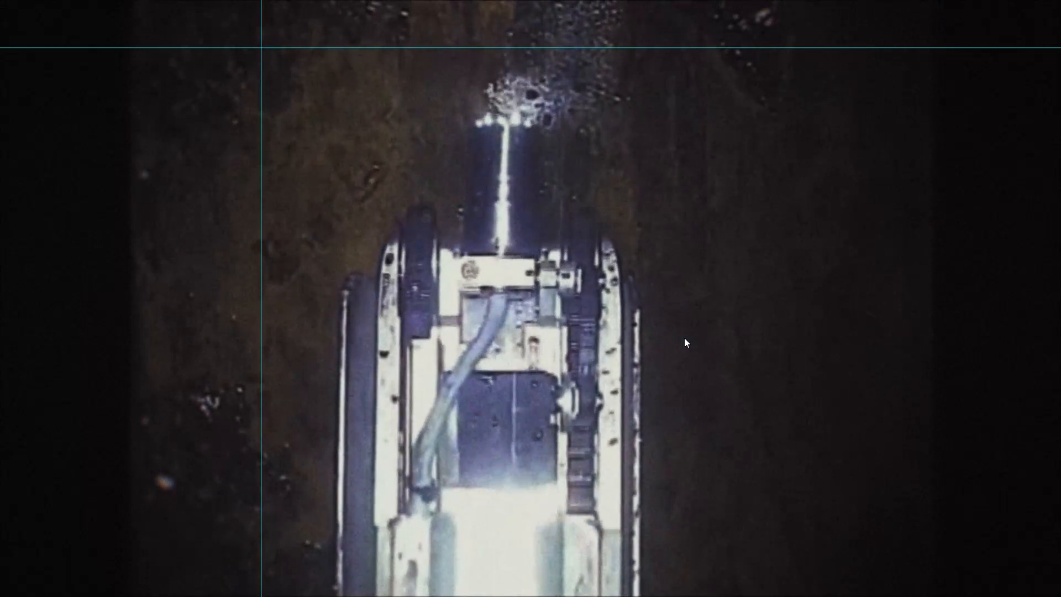
{"action": "scroll", "coordinate": [684, 338], "scroll_direction": "down", "scroll_amount": 8}
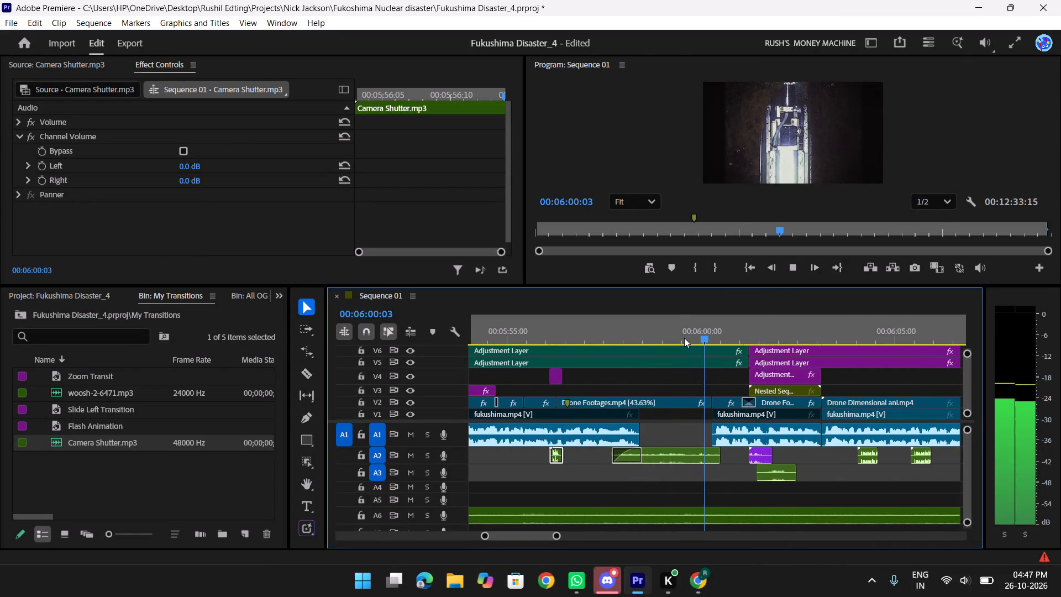
{"action": "key", "text": "space"}
Play on through the highlighted text shot over the drone footage to 00:06:02:25.
{"action": "type", "text": "yy"}
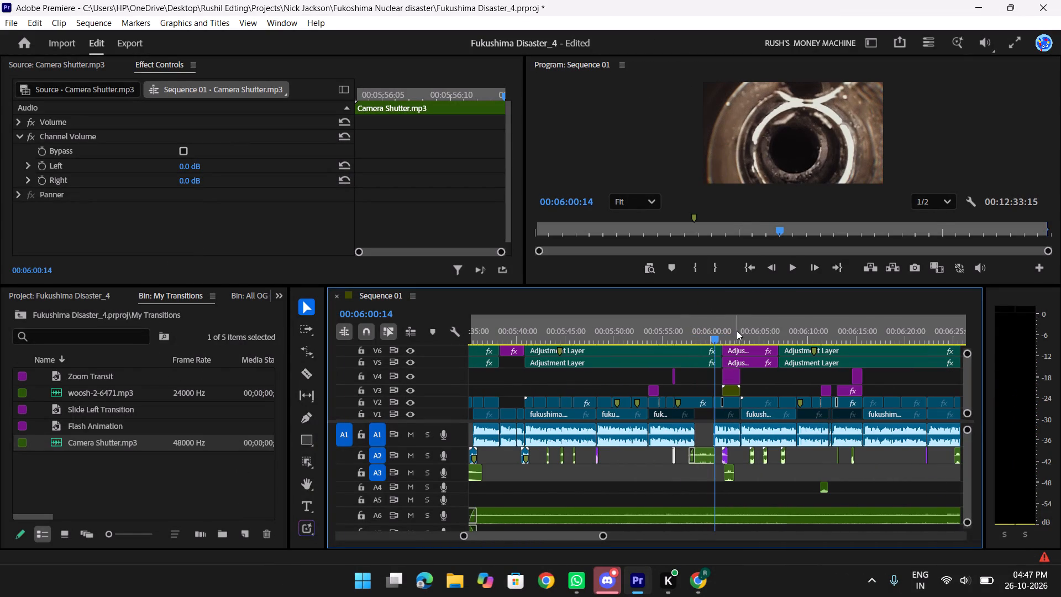
{"action": "key", "text": "space"}
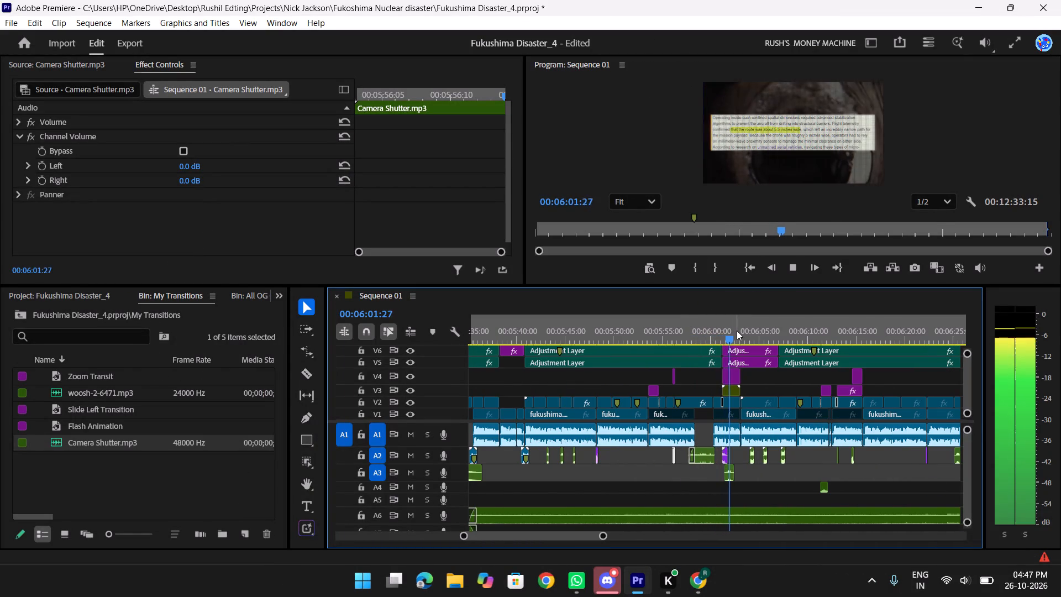
{"action": "key", "text": "space"}
{"action": "type", "text": "ttt"}
{"action": "scroll", "coordinate": [723, 345], "scroll_direction": "up", "scroll_amount": 12}
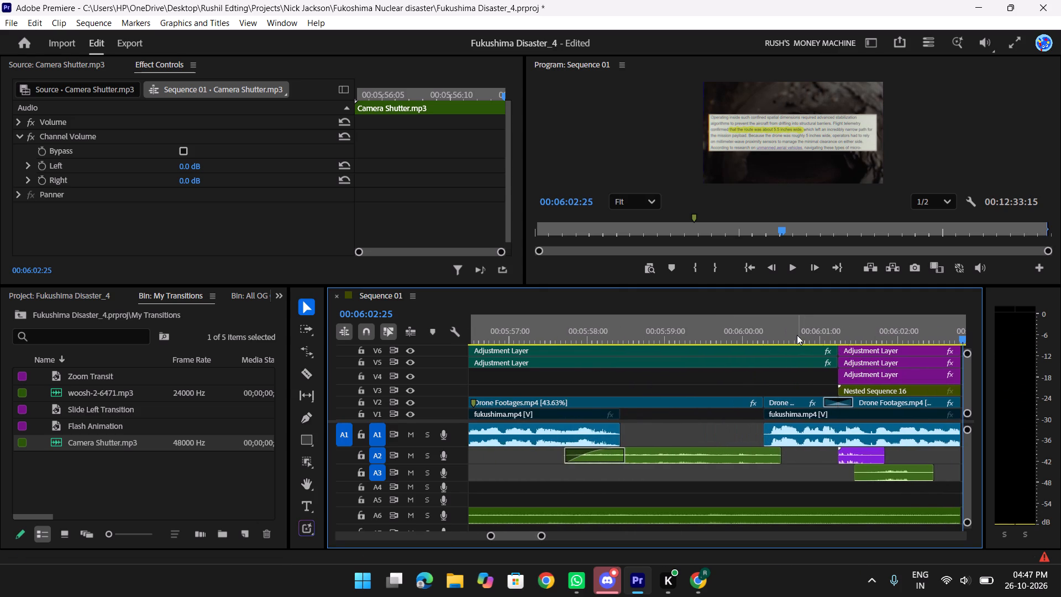
Replay the drone footage from about 00:05:58 and split the V5 and V6 adjustment layers and the A2 sound at 00:05:59:24.
{"action": "left_click_drag", "start_coordinate": [797, 335], "coordinate": [604, 343]}
{"action": "key", "text": "space"}
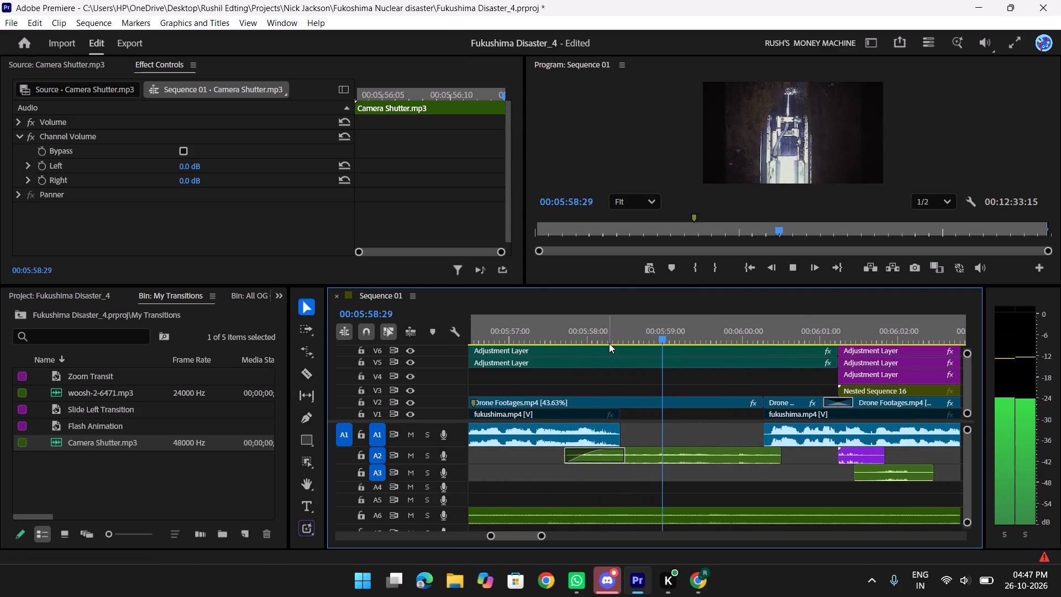
{"action": "key", "text": "space"}
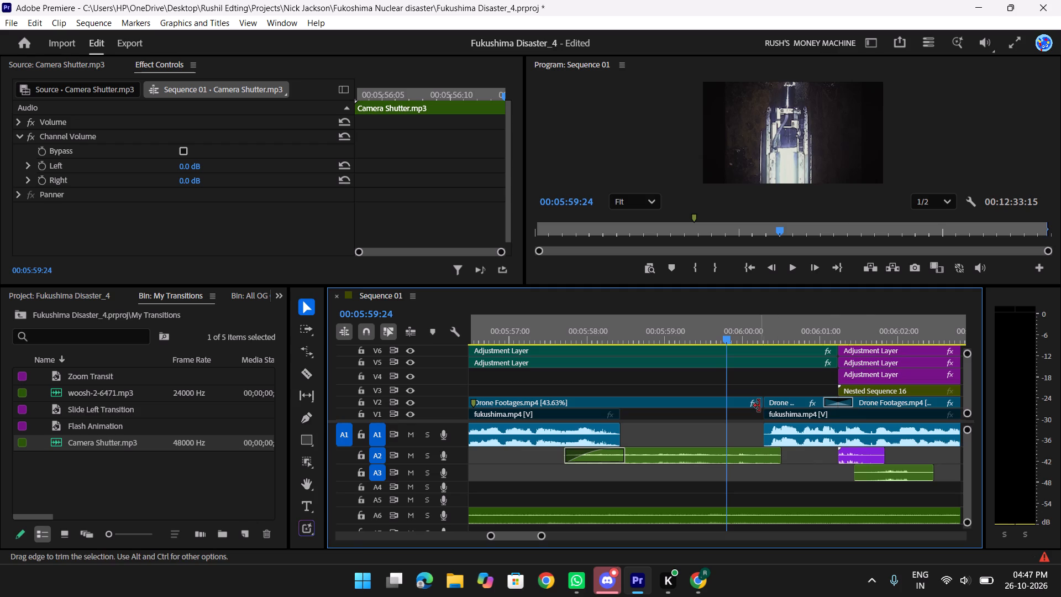
{"action": "key", "text": "c"}
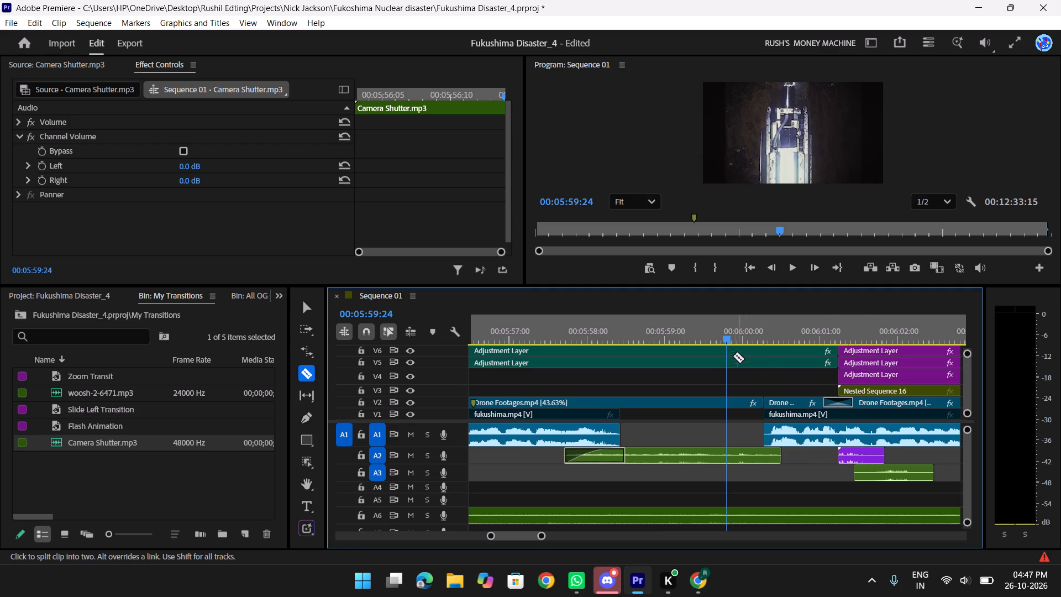
{"action": "left_click", "coordinate": [727, 349]}
{"action": "left_click", "coordinate": [728, 364]}
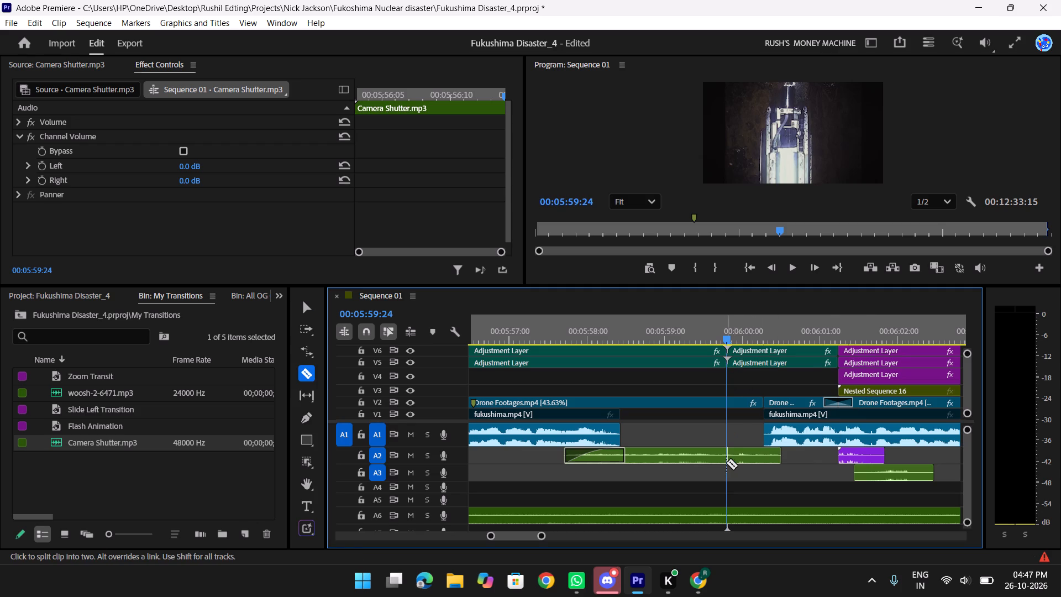
{"action": "left_click", "coordinate": [726, 461]}
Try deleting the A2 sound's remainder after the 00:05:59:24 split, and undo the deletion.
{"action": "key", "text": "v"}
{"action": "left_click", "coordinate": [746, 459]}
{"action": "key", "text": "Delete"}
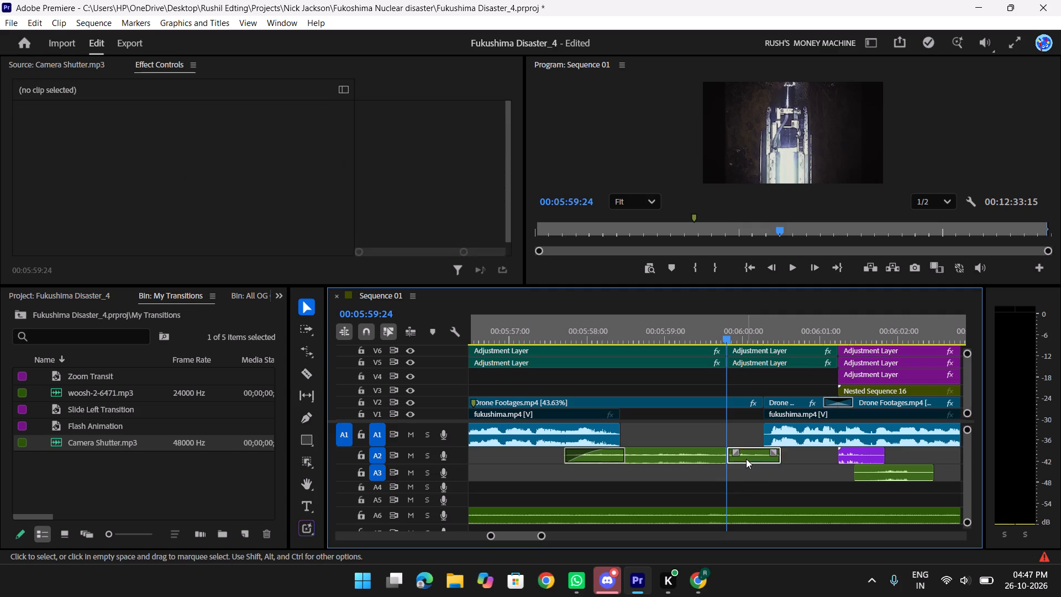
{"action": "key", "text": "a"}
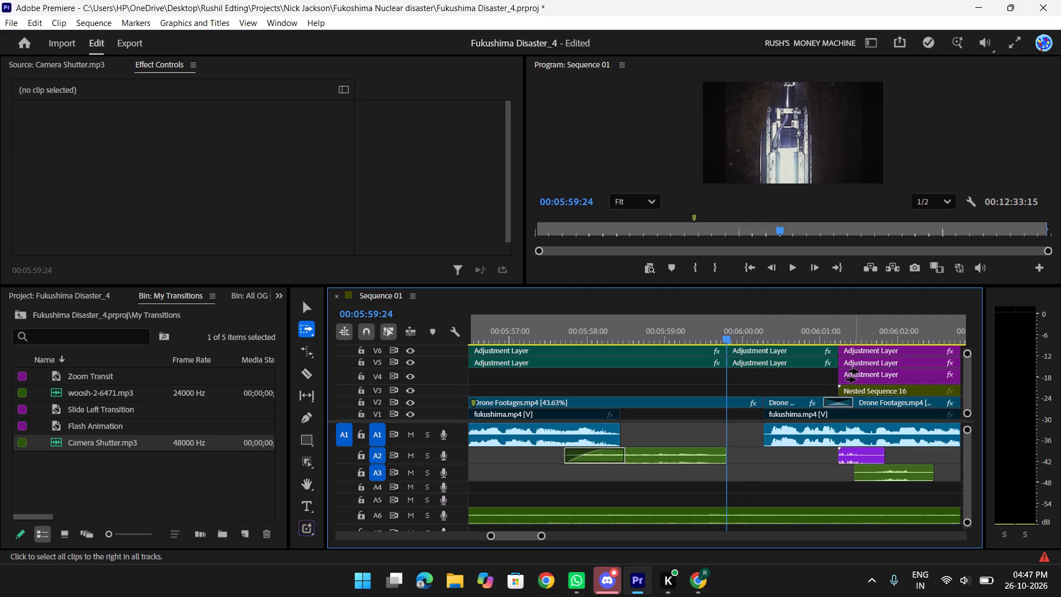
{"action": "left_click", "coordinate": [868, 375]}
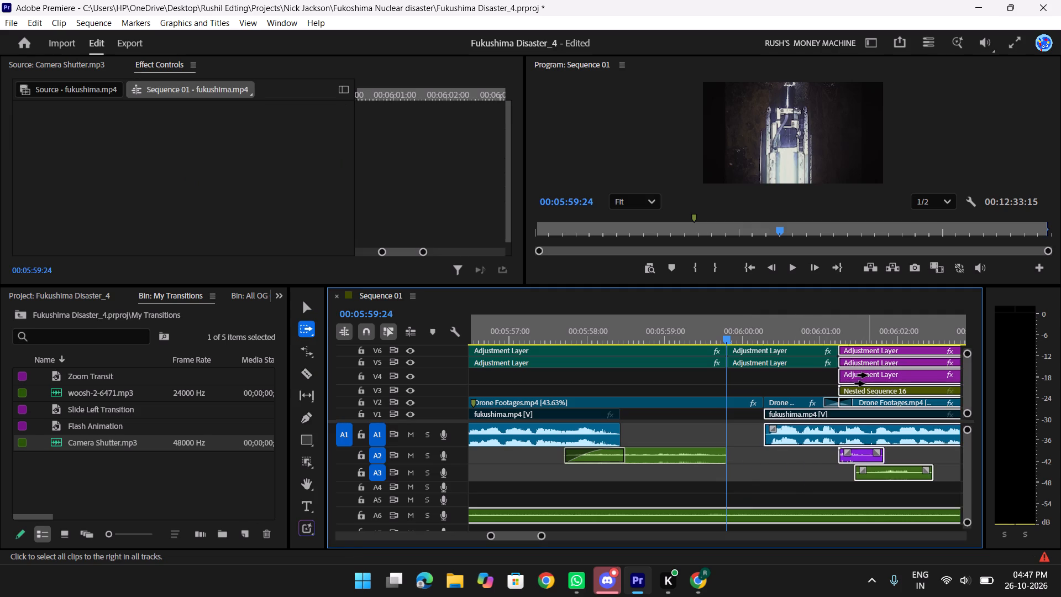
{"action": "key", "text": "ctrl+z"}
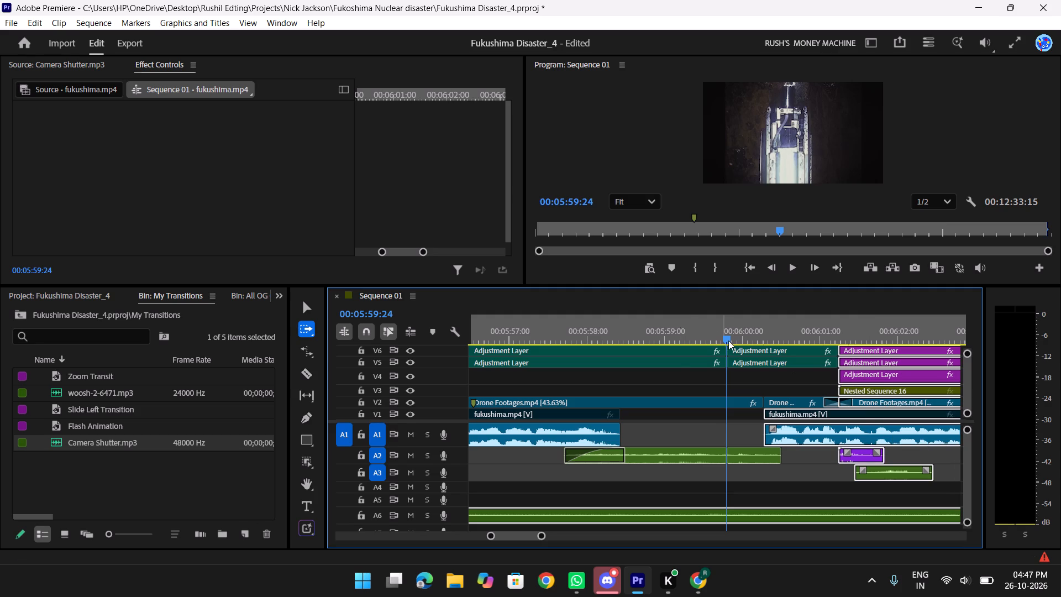
Replay the split from about 00:05:59 to 00:06:00:19, and scrub ahead to the shot at 00:06:02:19.
{"action": "left_click_drag", "start_coordinate": [725, 335], "coordinate": [644, 337]}
{"action": "key", "text": "space"}
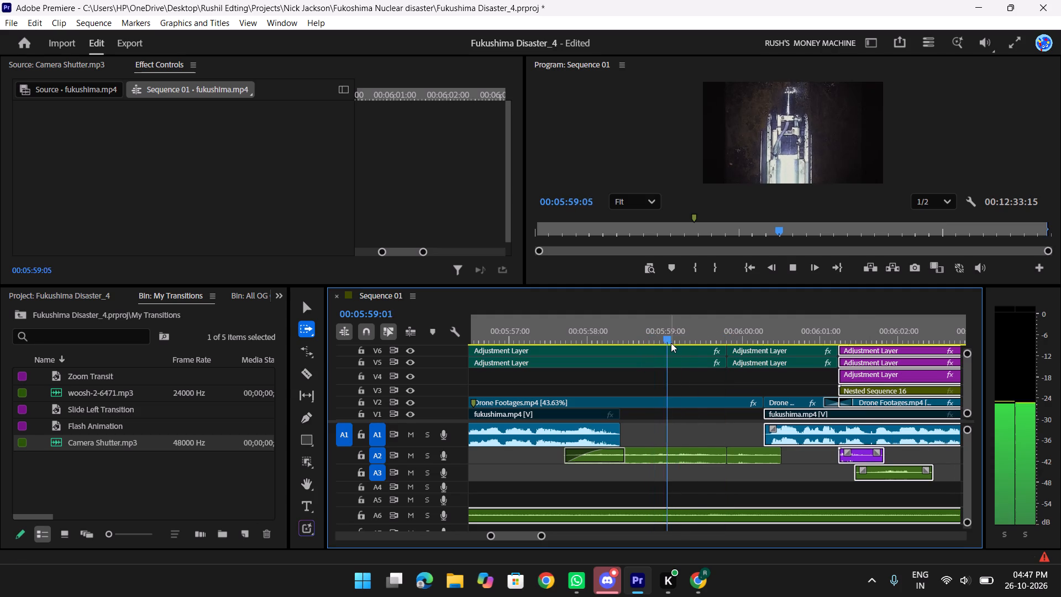
{"action": "key", "text": "space"}
{"action": "key", "text": "space"}
{"action": "scroll", "coordinate": [671, 343], "scroll_direction": "down", "scroll_amount": 1}
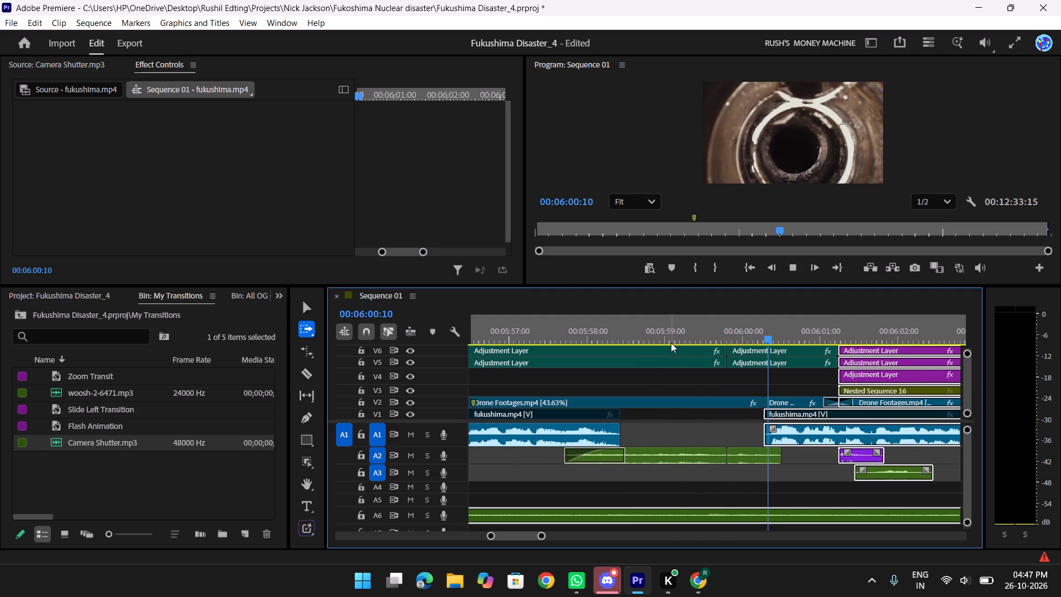
{"action": "scroll", "coordinate": [671, 343], "scroll_direction": "down", "scroll_amount": 2}
{"action": "key", "text": "space"}
{"action": "type", "text": "y"}
{"action": "type", "text": "yy"}
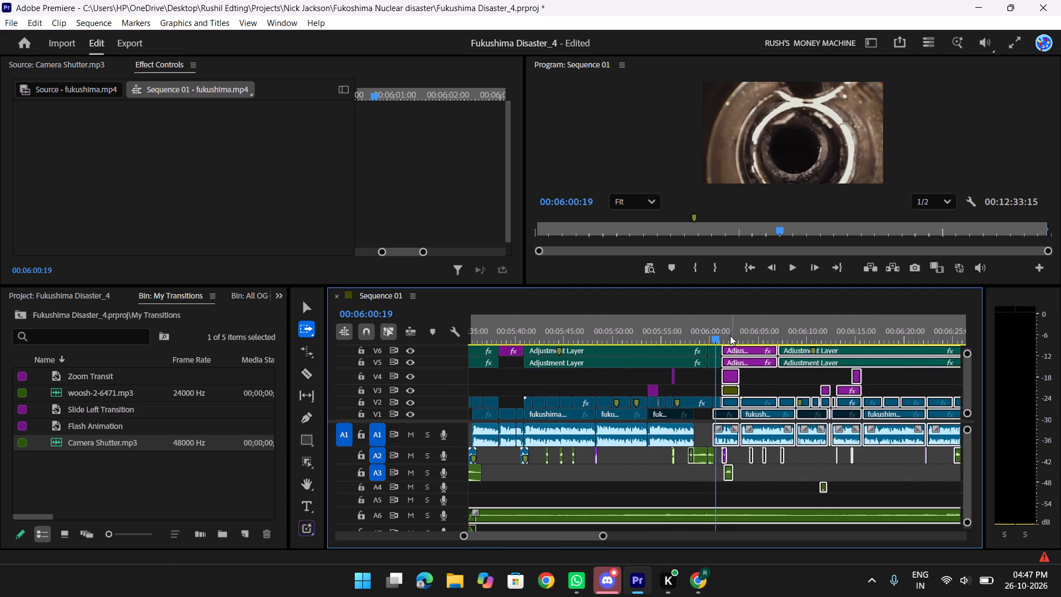
{"action": "key", "text": "v"}
{"action": "left_click_drag", "start_coordinate": [715, 336], "coordinate": [734, 334]}
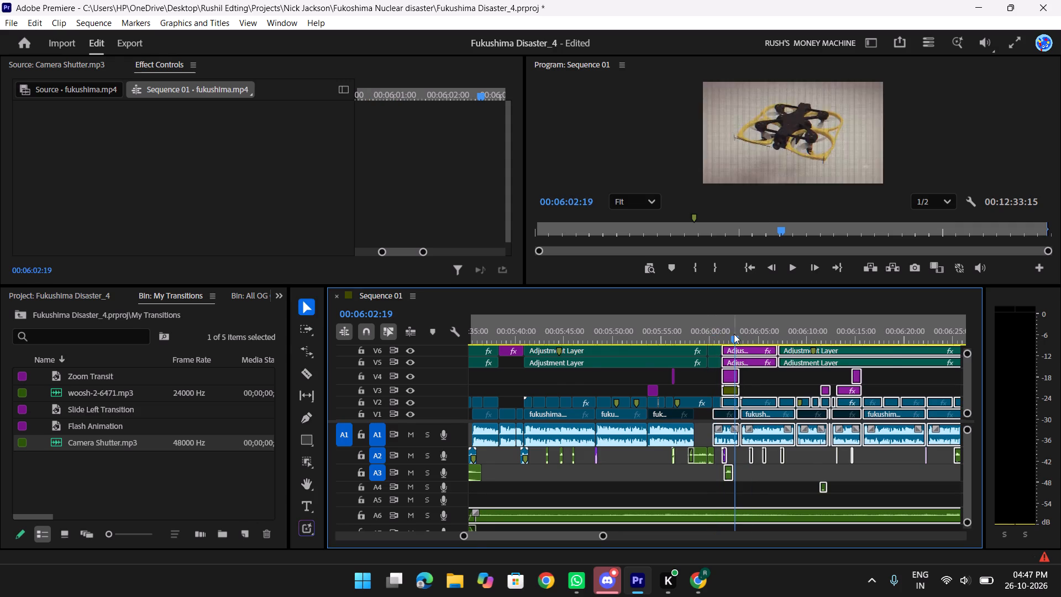
{"action": "key", "text": "t"}
{"action": "left_click", "coordinate": [791, 386]}
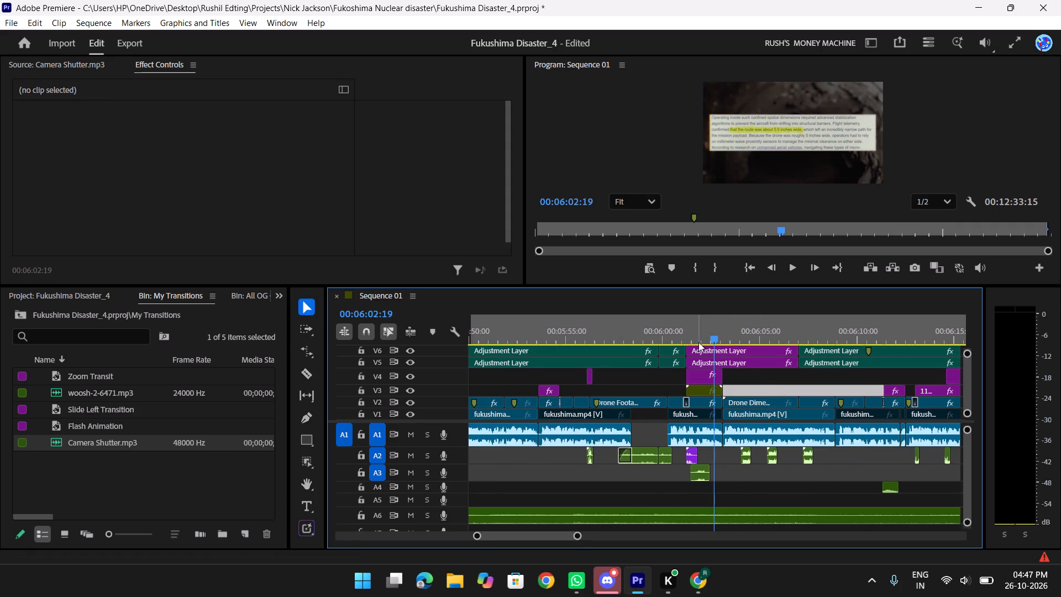
Review the highlighted text and drone dimension shots from just before 00:06:00 through to 00:06:09:07.
{"action": "left_click_drag", "start_coordinate": [689, 336], "coordinate": [643, 339]}
{"action": "key", "text": "space"}
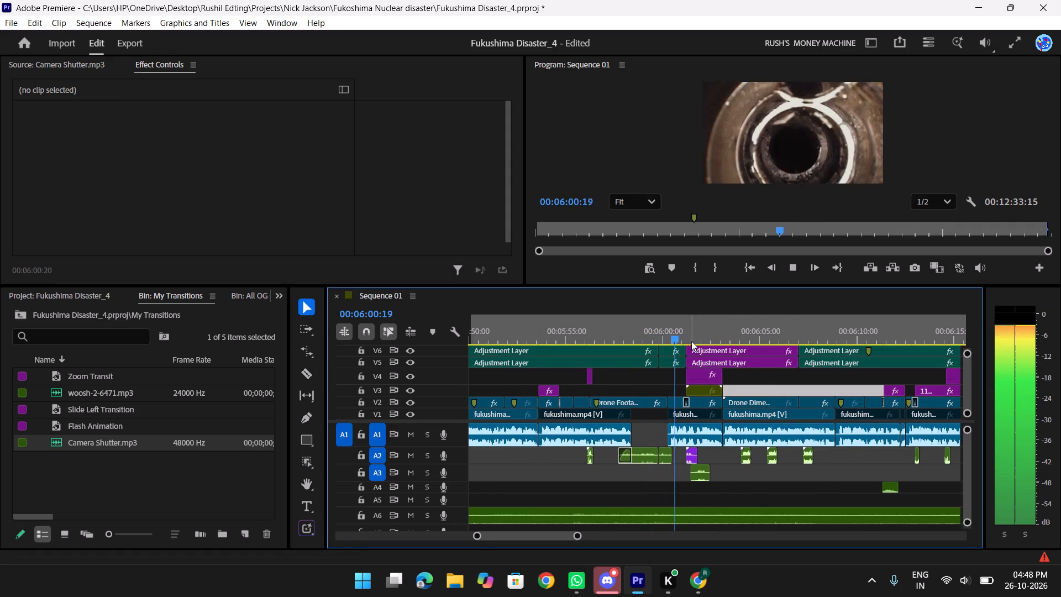
{"action": "key", "text": "space"}
{"action": "key", "text": "space"}
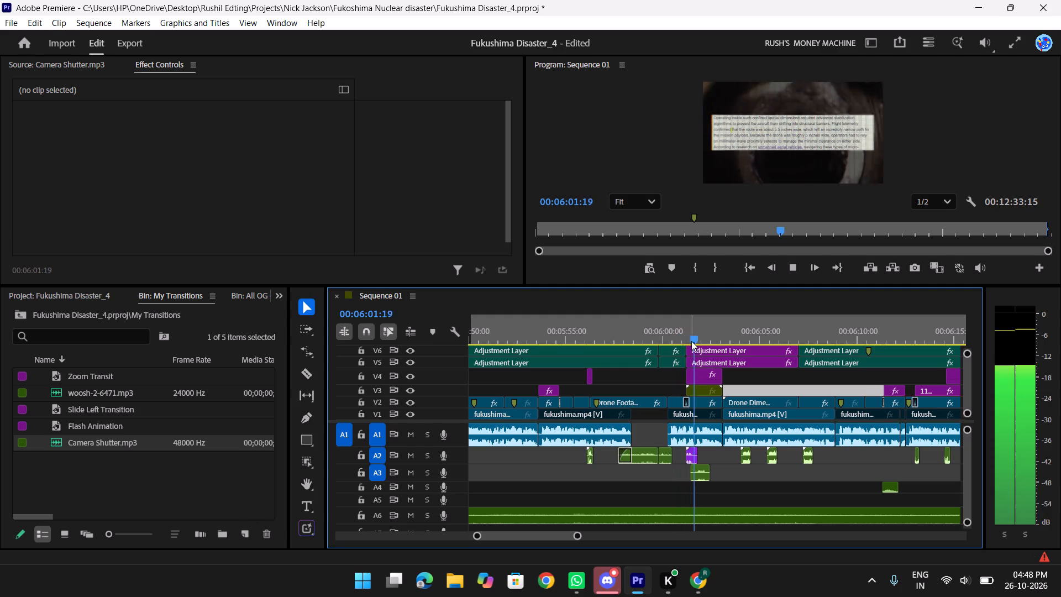
{"action": "scroll", "coordinate": [691, 341], "scroll_direction": "down", "scroll_amount": 2}
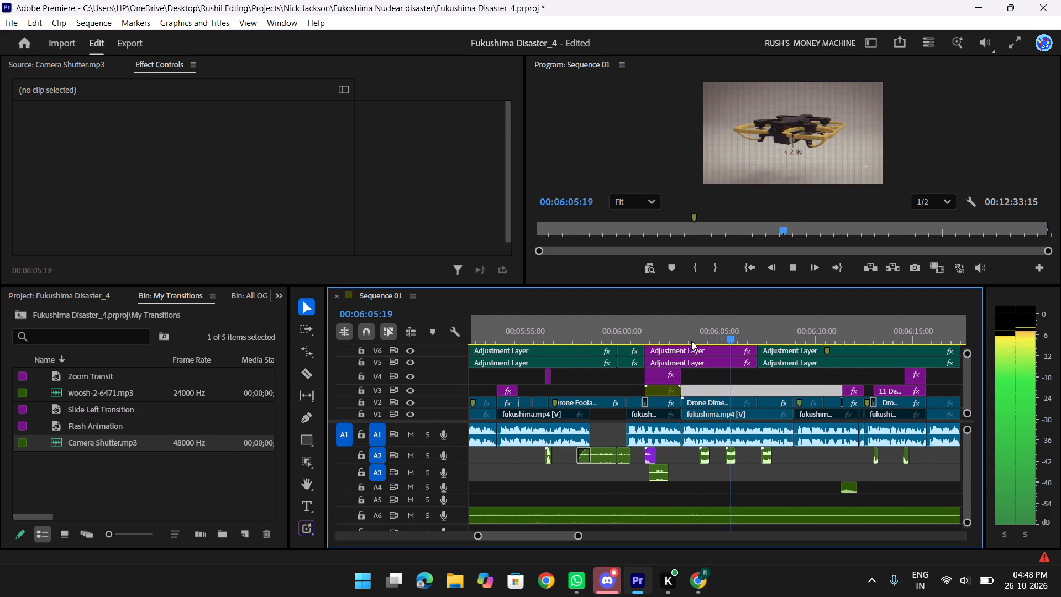
{"action": "scroll", "coordinate": [691, 341], "scroll_direction": "down", "scroll_amount": 5}
{"action": "key", "text": "space"}
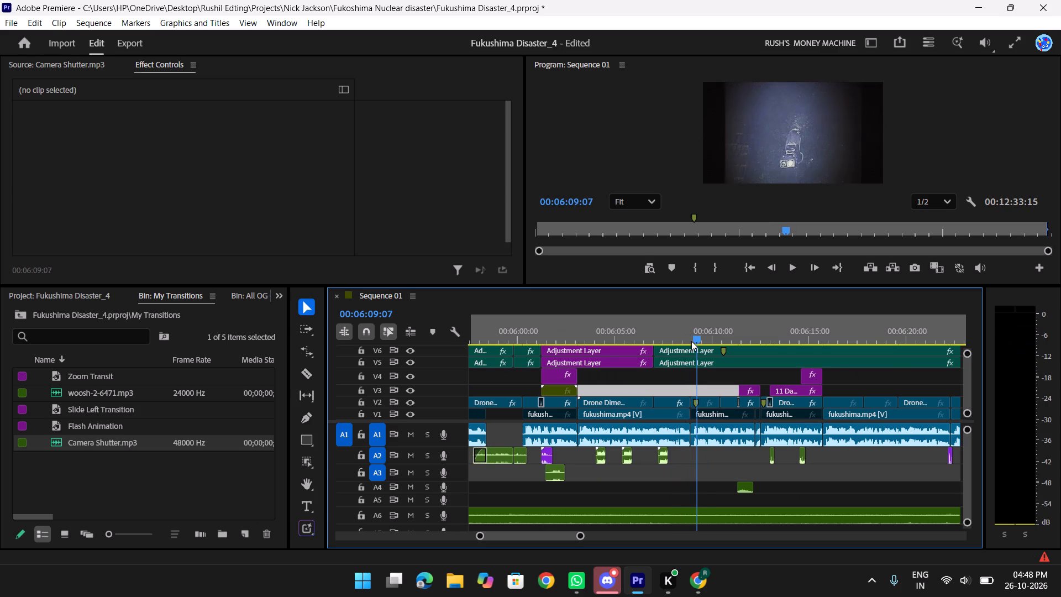
Enlarge the timeline area and place Zoom Transit on V4 starting at 00:06:07:20, over the end of the drone dimension shot.
{"action": "left_click_drag", "start_coordinate": [722, 286], "coordinate": [726, 261]}
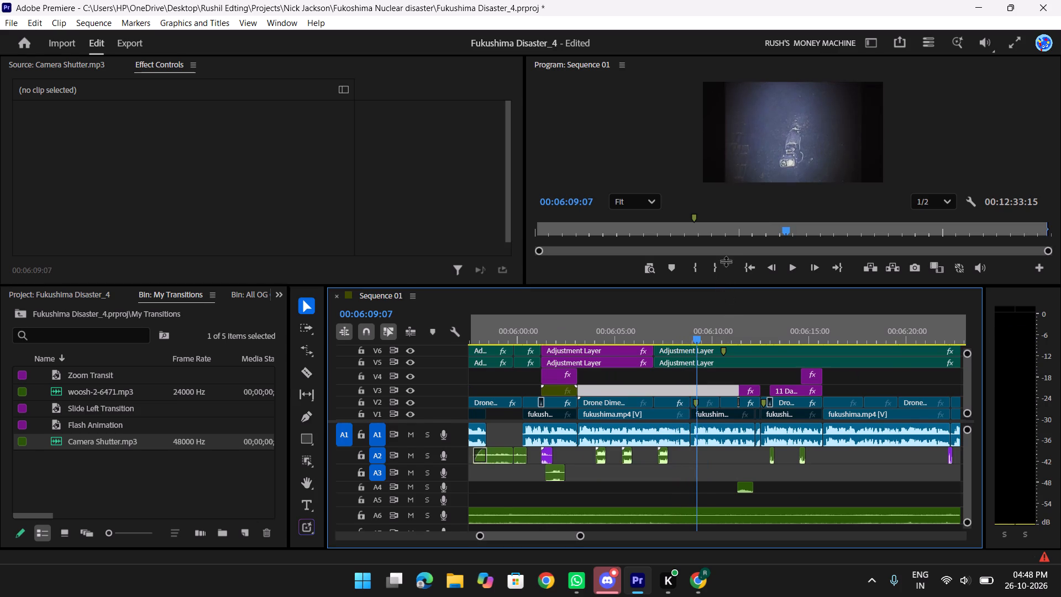
{"action": "left_click_drag", "start_coordinate": [726, 261], "coordinate": [733, 229]}
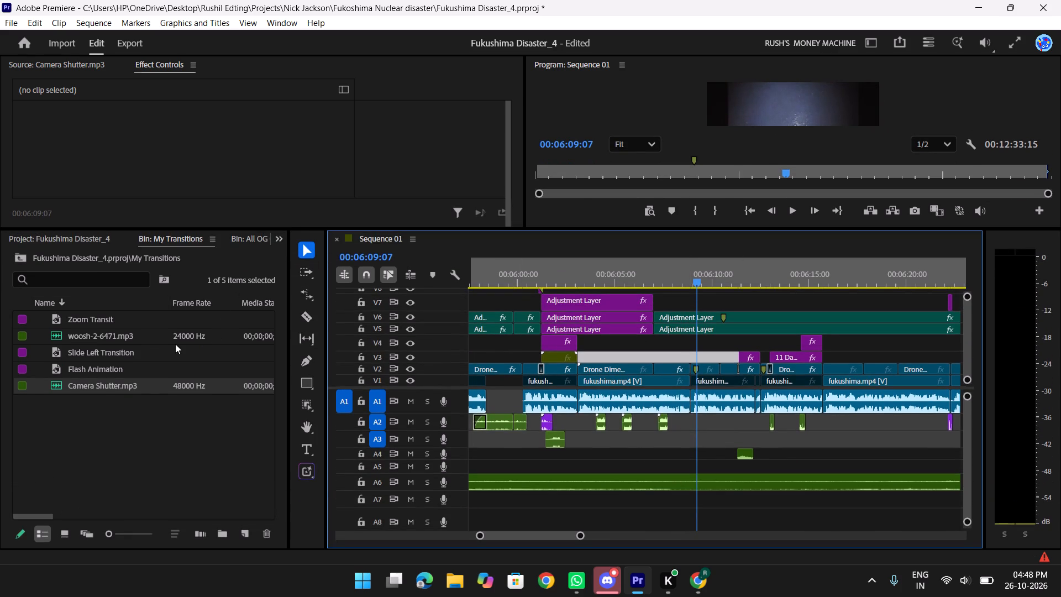
{"action": "left_click_drag", "start_coordinate": [104, 321], "coordinate": [684, 301]}
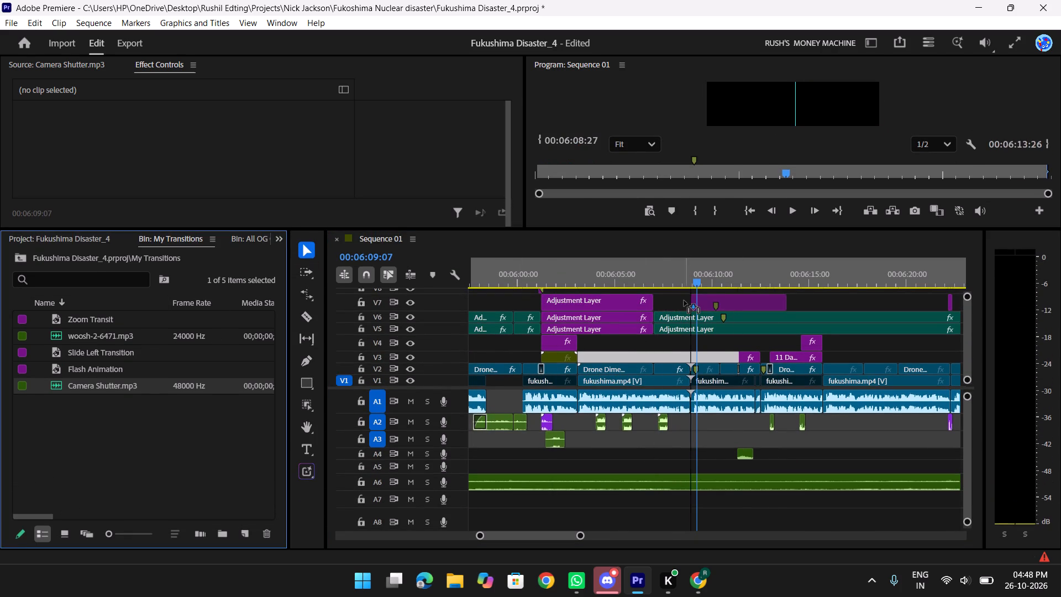
{"action": "left_click_drag", "start_coordinate": [684, 301], "coordinate": [663, 303]}
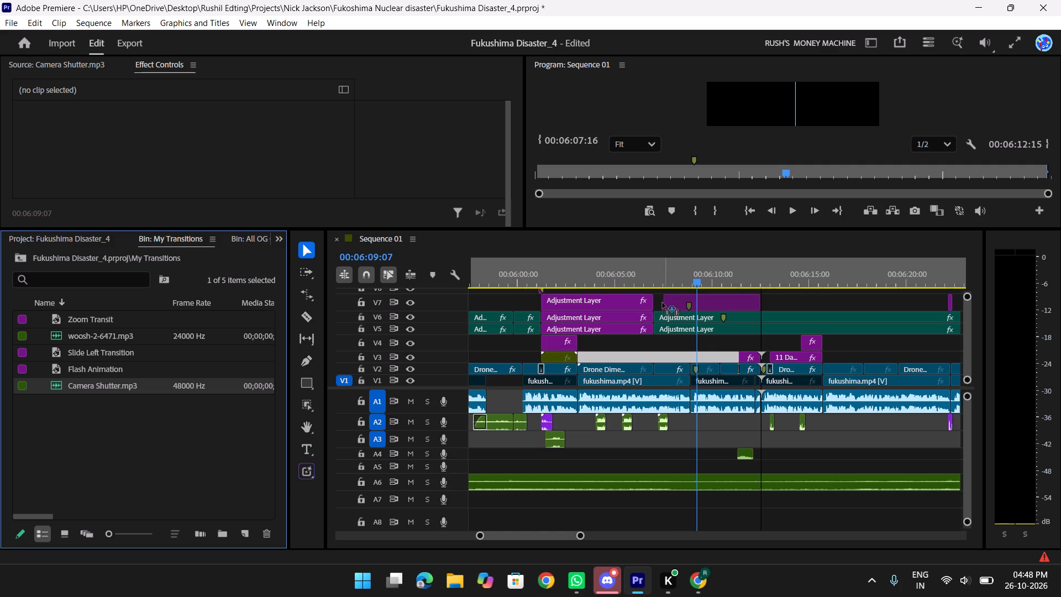
{"action": "left_click_drag", "start_coordinate": [663, 303], "coordinate": [664, 342]}
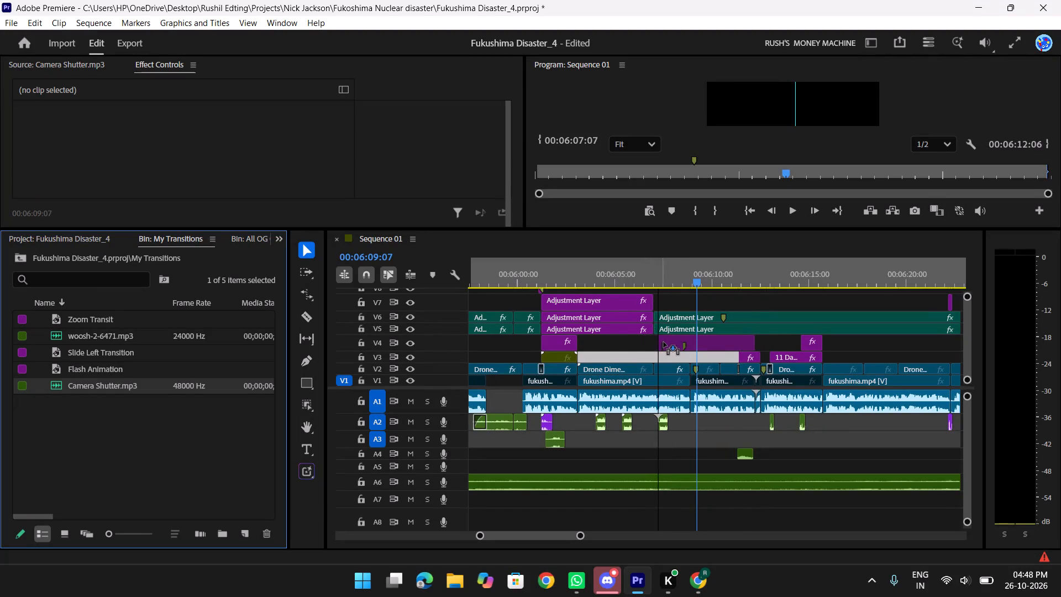
{"action": "left_click_drag", "start_coordinate": [664, 342], "coordinate": [667, 345]}
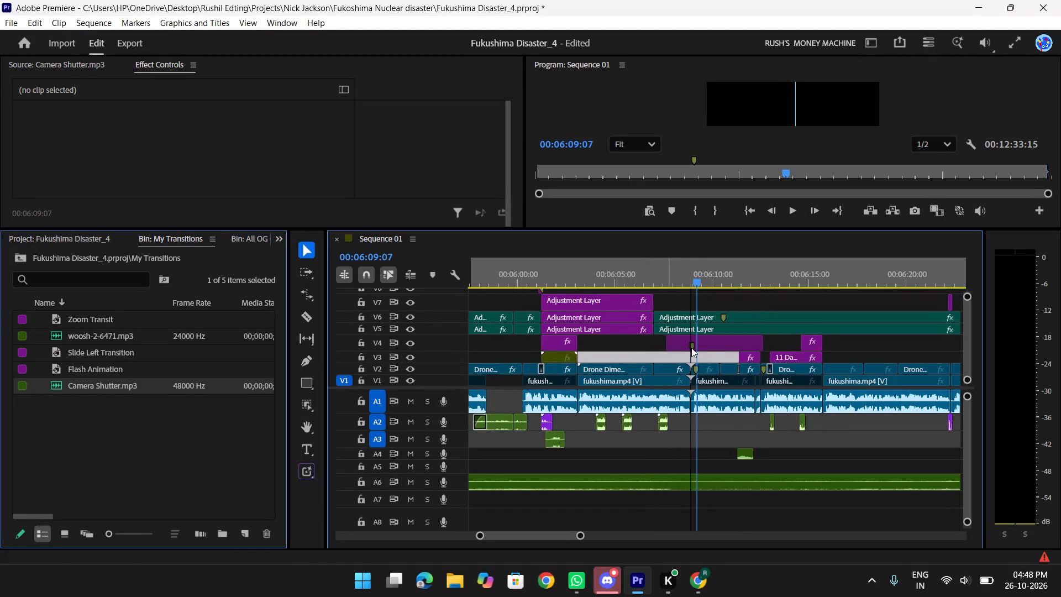
Split the V4 Zoom Transit clip at 00:06:09:02 and 00:06:08:22, and delete the pieces on either side of that range.
{"action": "left_click", "coordinate": [727, 345]}
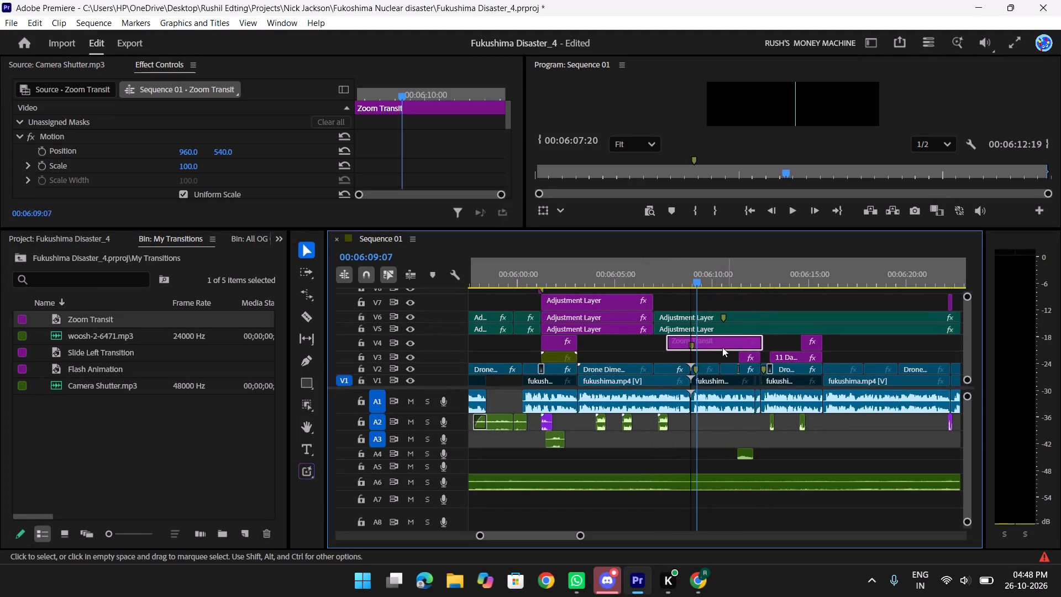
{"action": "key", "text": "shift+Left"}
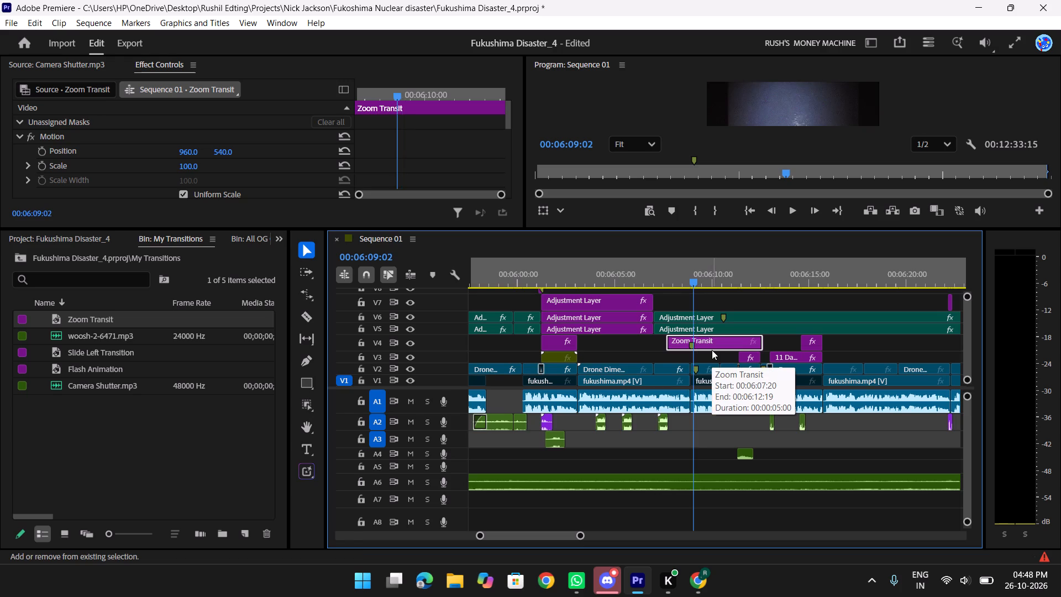
{"action": "key", "text": "shift+Left"}
{"action": "key", "text": "shift+Right"}
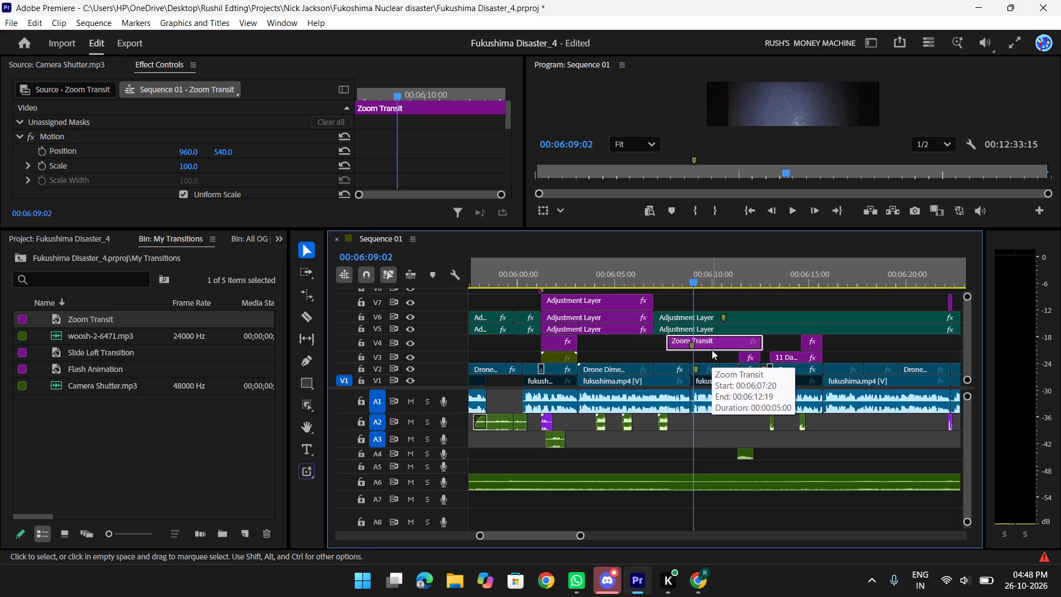
{"action": "key", "text": "w"}
{"action": "key", "text": "shift+Left"}
{"action": "key", "text": "shift+Left"}
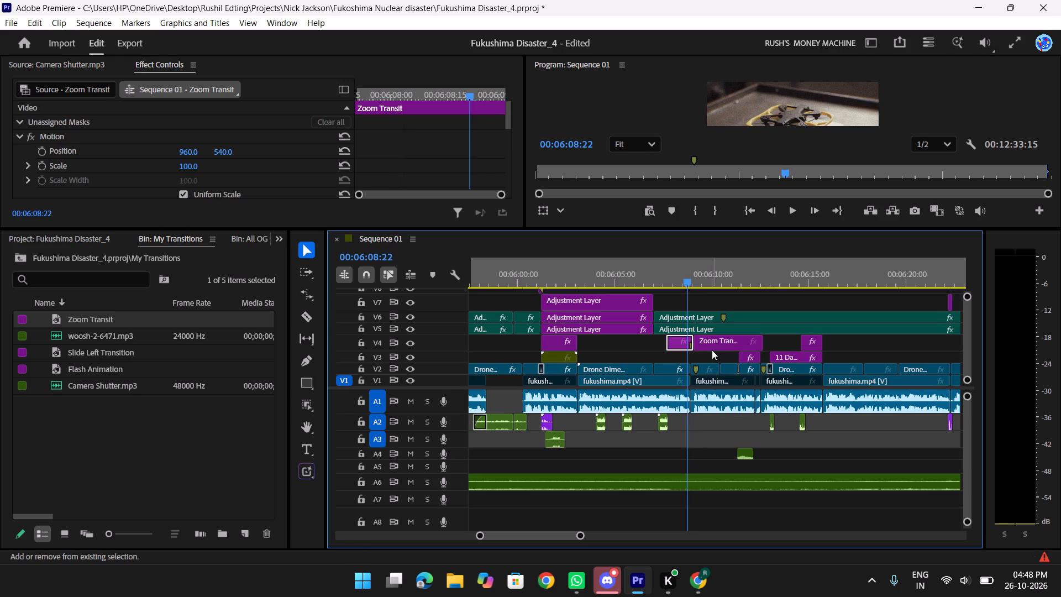
{"action": "key", "text": "w"}
{"action": "left_click", "coordinate": [726, 342]}
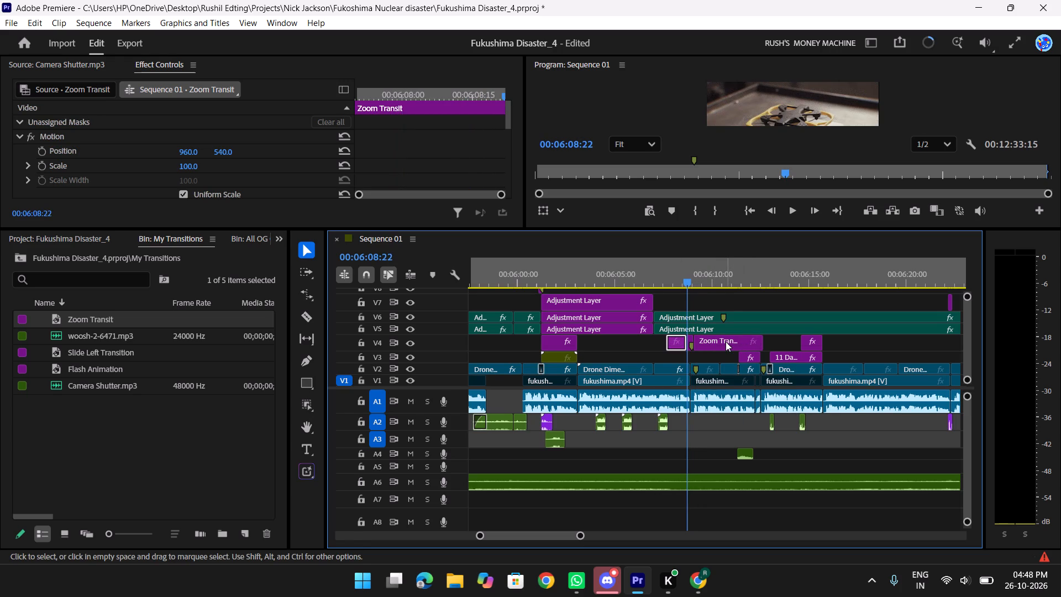
{"action": "key", "text": "Delete"}
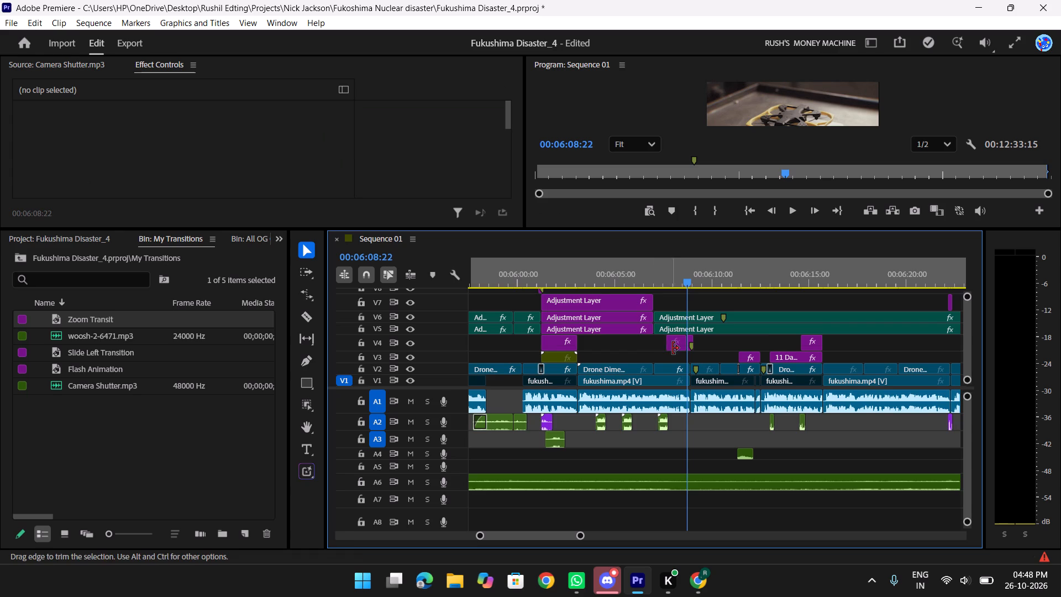
{"action": "left_click", "coordinate": [675, 348]}
{"action": "key", "text": "Delete"}
Apply the Rush Zoom Transit preset to the shortened Zoom Transit clip on V4.
{"action": "left_click", "coordinate": [690, 346]}
{"action": "key", "text": "shift+z"}
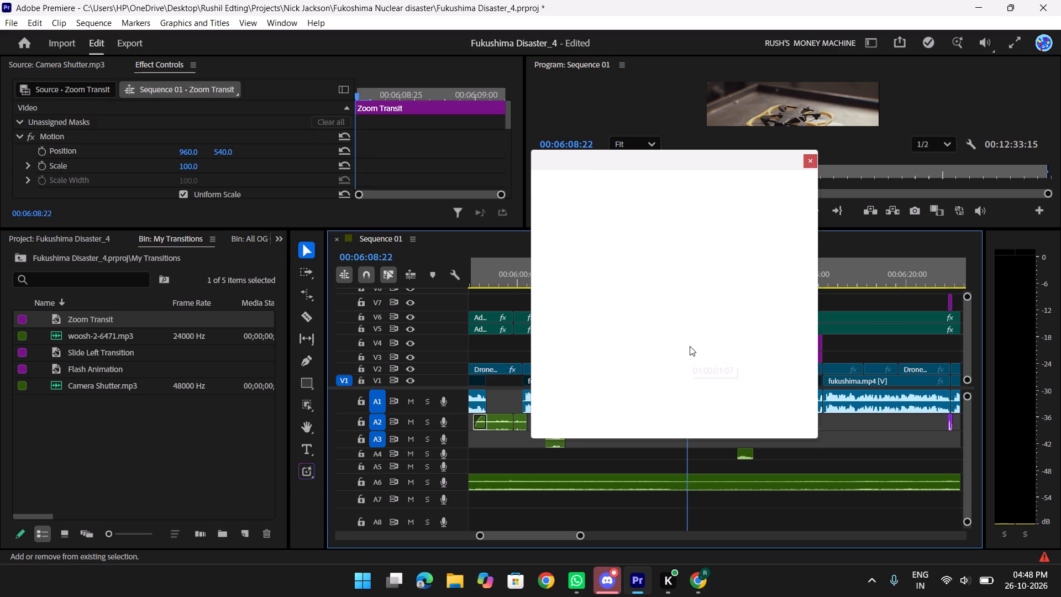
{"action": "left_click", "coordinate": [548, 237]}
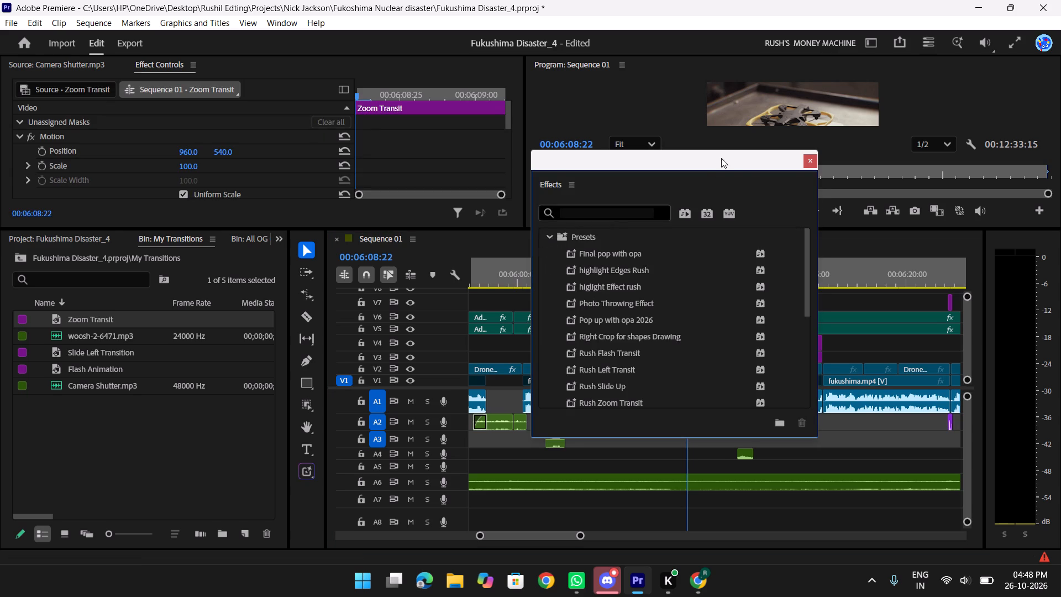
{"action": "left_click_drag", "start_coordinate": [712, 162], "coordinate": [948, 114]}
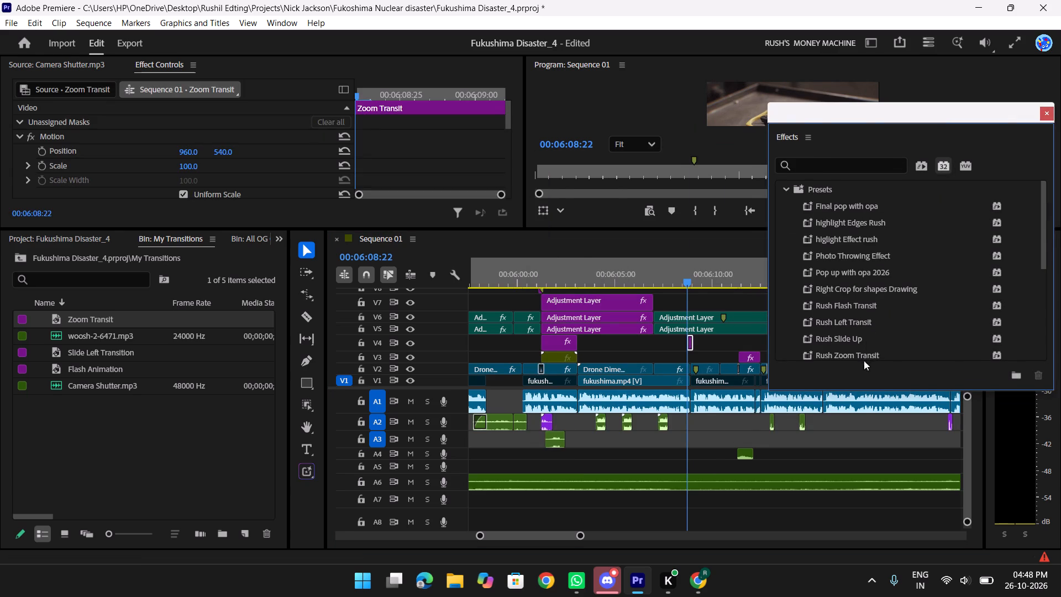
{"action": "left_click_drag", "start_coordinate": [861, 351], "coordinate": [687, 343]}
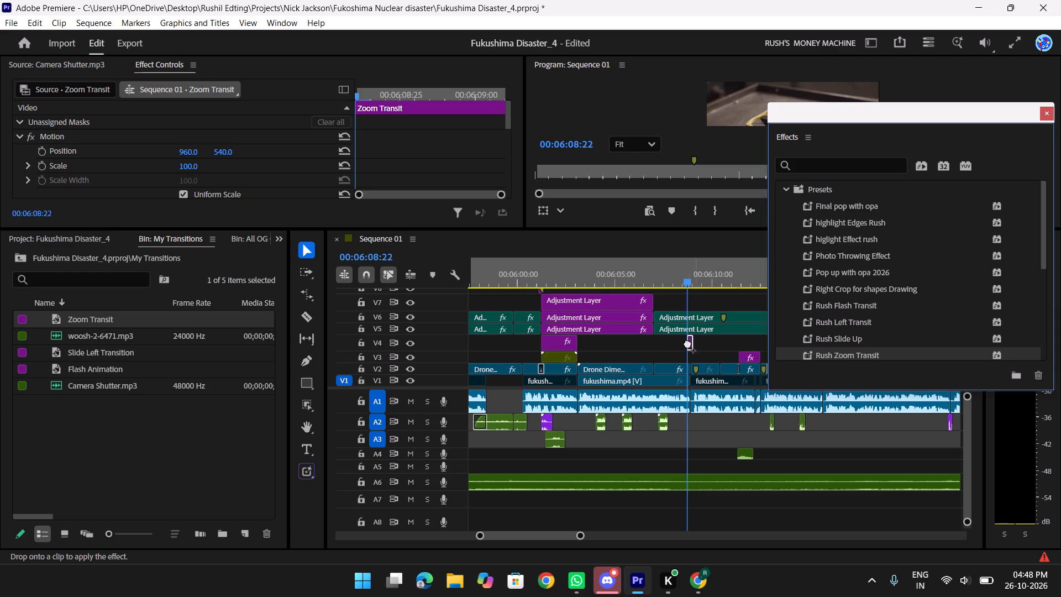
{"action": "left_click_drag", "start_coordinate": [687, 343], "coordinate": [691, 343]}
{"action": "left_click_drag", "start_coordinate": [954, 119], "coordinate": [805, 128]}
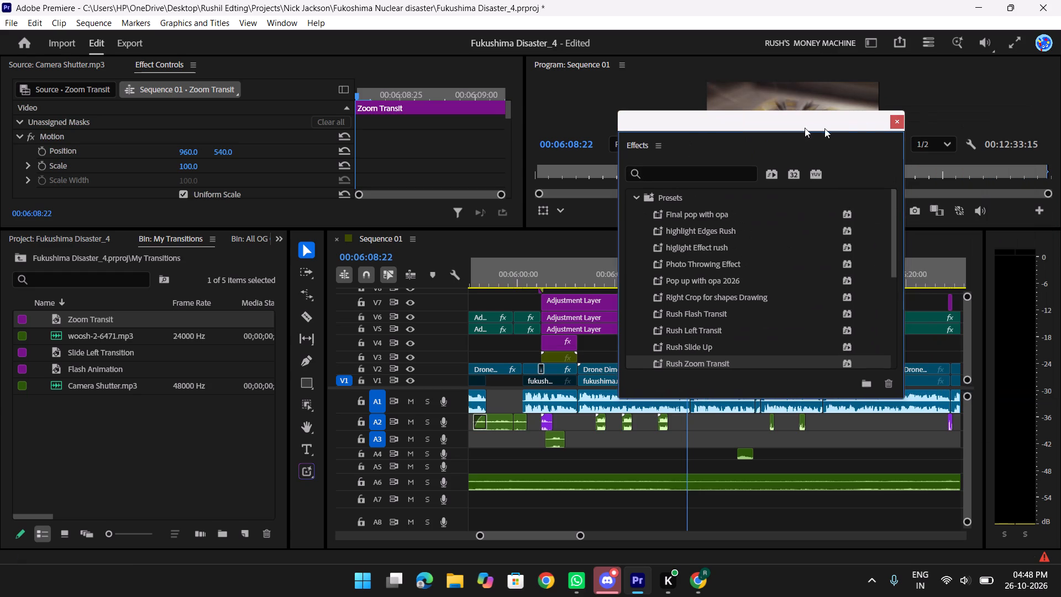
Close the floating Effects window and preview the Zoom Transit transition over the end of the drone weight shot in full screen.
{"action": "left_click", "coordinate": [899, 121]}
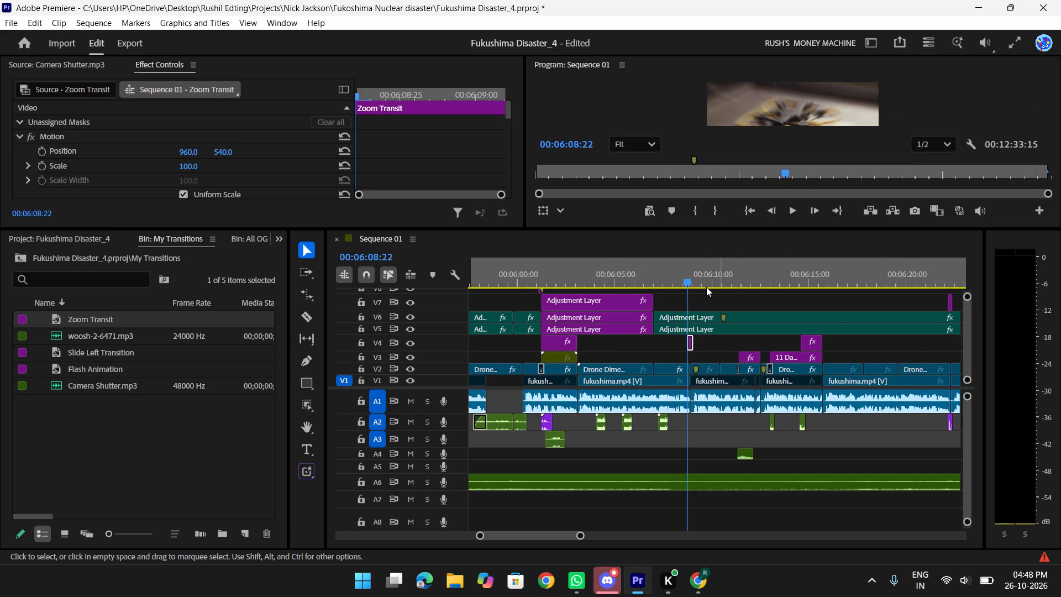
{"action": "left_click_drag", "start_coordinate": [687, 277], "coordinate": [670, 277]}
{"action": "type", "text": "f"}
{"action": "key", "text": "space"}
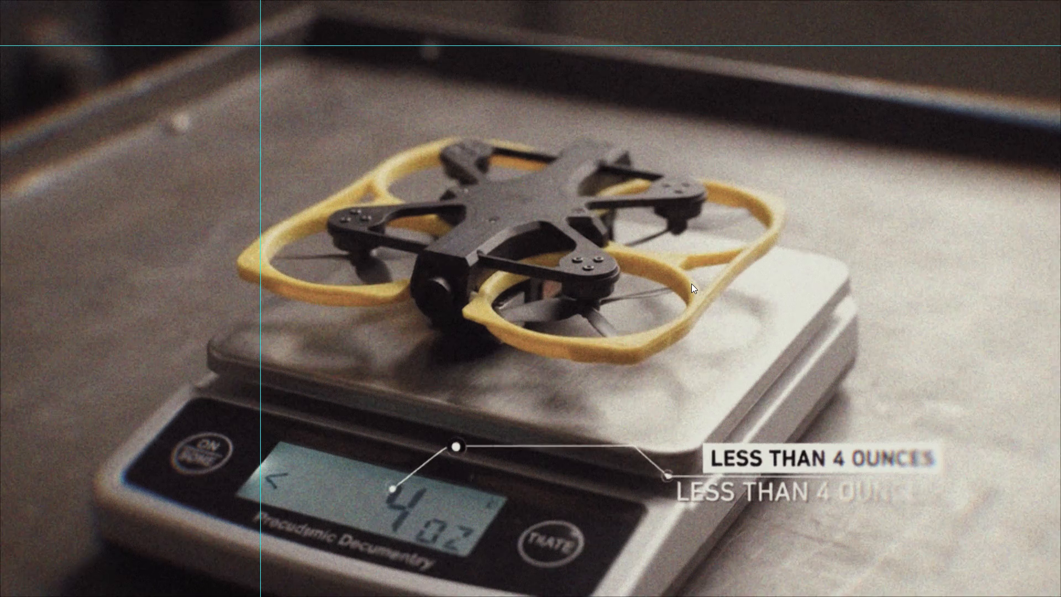
{"action": "key", "text": "space"}
{"action": "type", "text": "f"}
Place woosh-2-6471.mp3 on A2 beneath the Zoom Transit clip, at the cut from Drone weight.mp4 to Drone Footages.mp4.
{"action": "type", "text": "tt"}
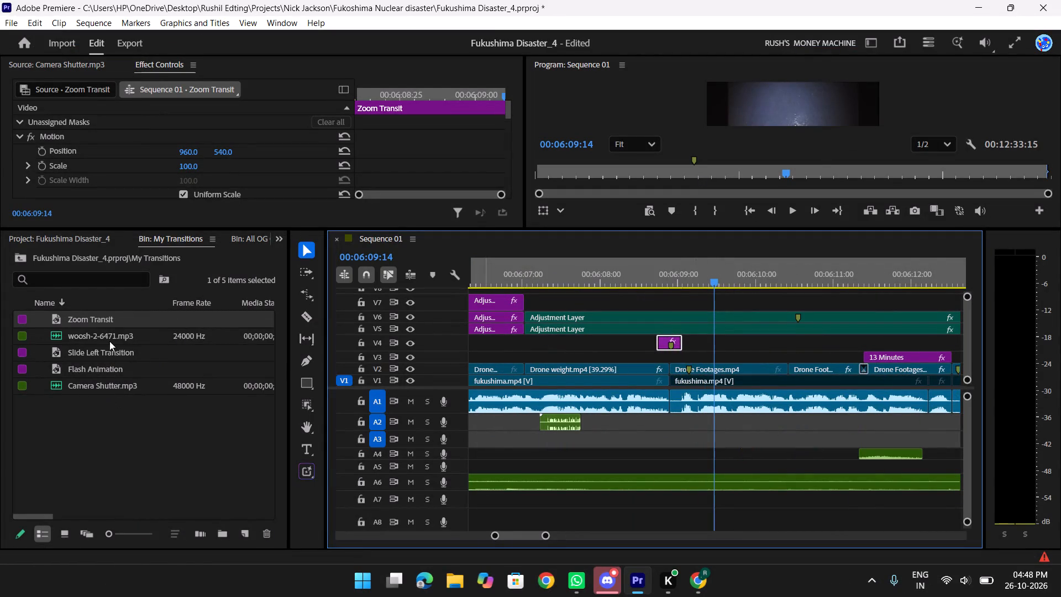
{"action": "left_click_drag", "start_coordinate": [109, 337], "coordinate": [664, 426]}
Play back the zoom transition with its whoosh sound in full screen, continuing from 00:06:08:18 through the 13 Minutes title to 00:06:13:00.
{"action": "left_click_drag", "start_coordinate": [702, 275], "coordinate": [644, 279]}
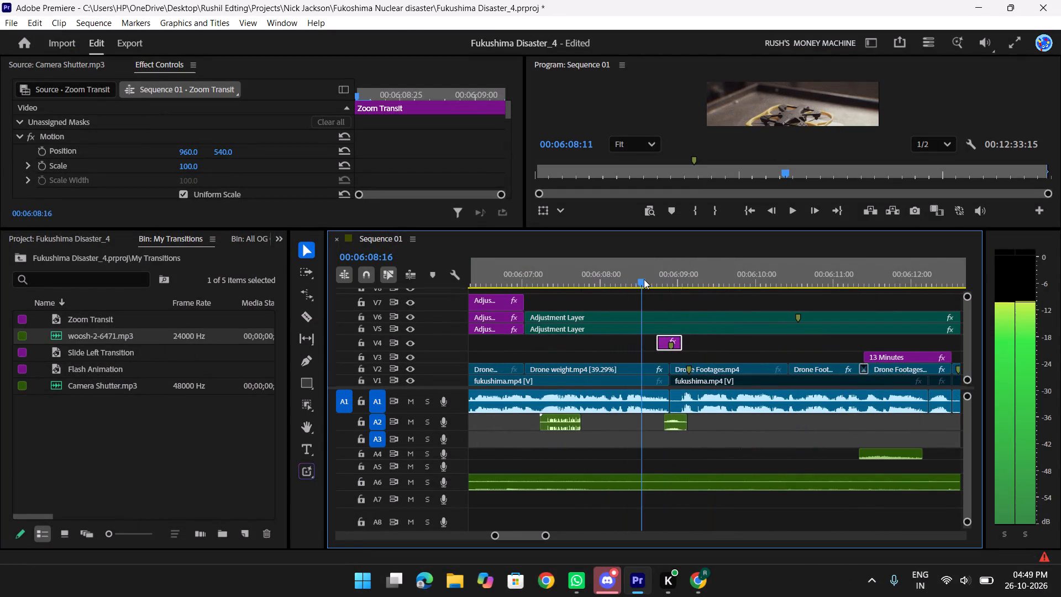
{"action": "left_click_drag", "start_coordinate": [644, 279], "coordinate": [650, 286]}
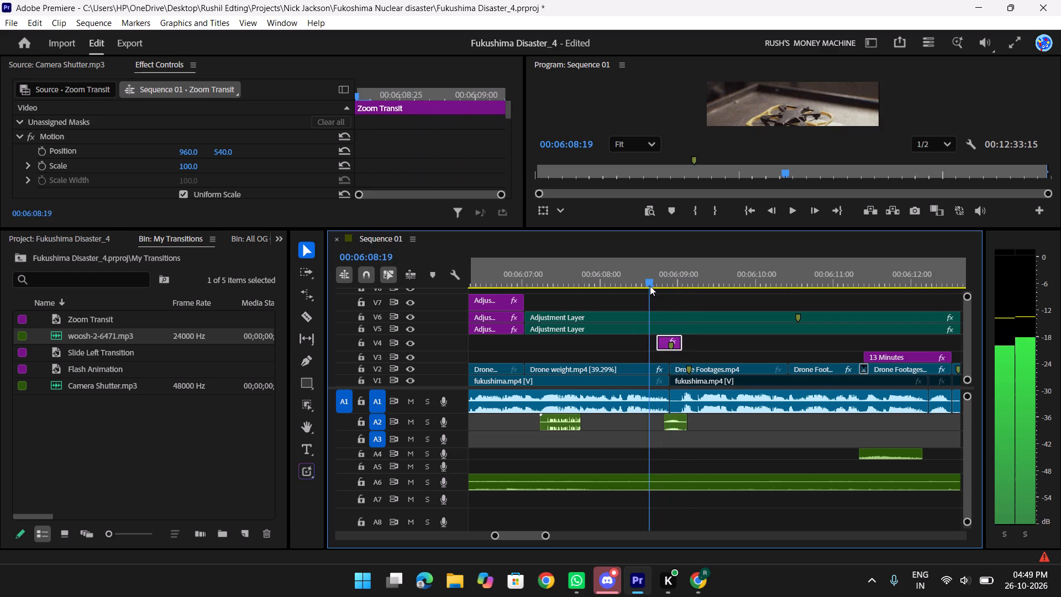
{"action": "left_click_drag", "start_coordinate": [650, 286], "coordinate": [654, 286]}
{"action": "type", "text": "f"}
{"action": "key", "text": "space"}
{"action": "key", "text": "space"}
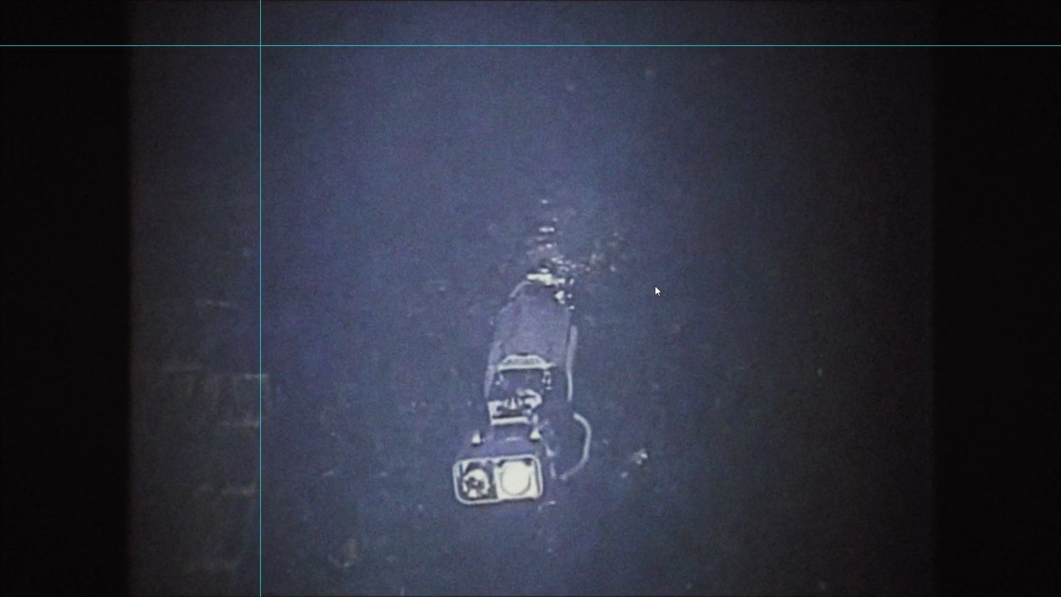
{"action": "key", "text": "f"}
{"action": "left_click_drag", "start_coordinate": [697, 276], "coordinate": [647, 276]}
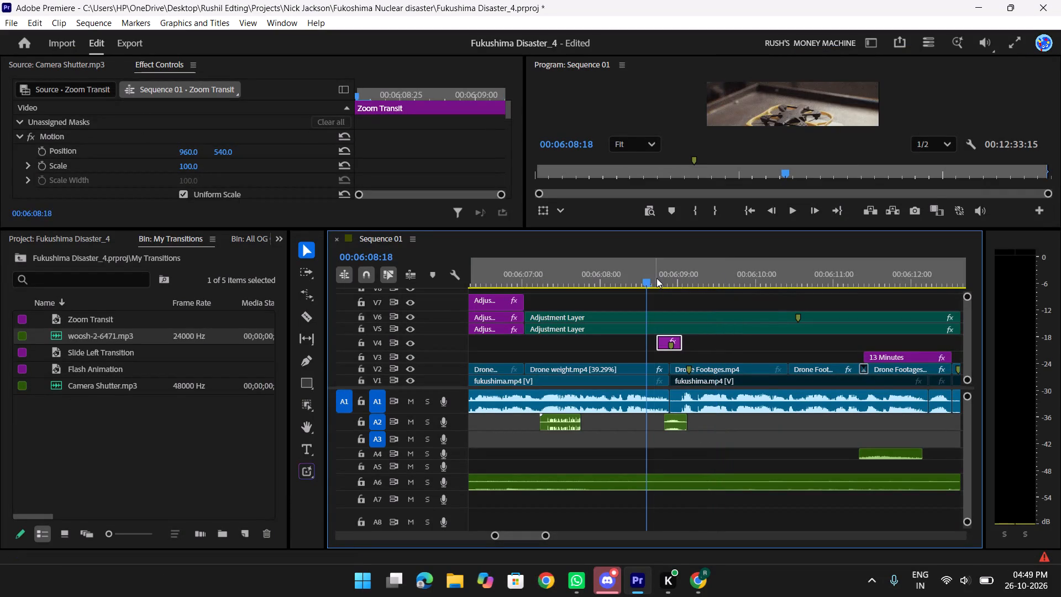
{"action": "key", "text": "f"}
{"action": "key", "text": "space"}
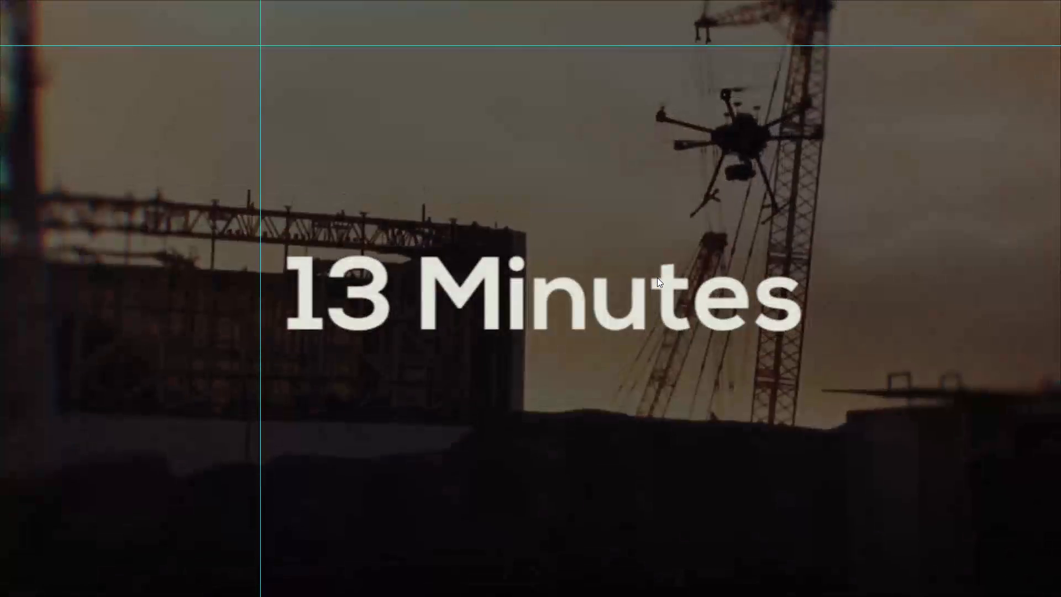
{"action": "key", "text": "space"}
{"action": "type", "text": "f"}
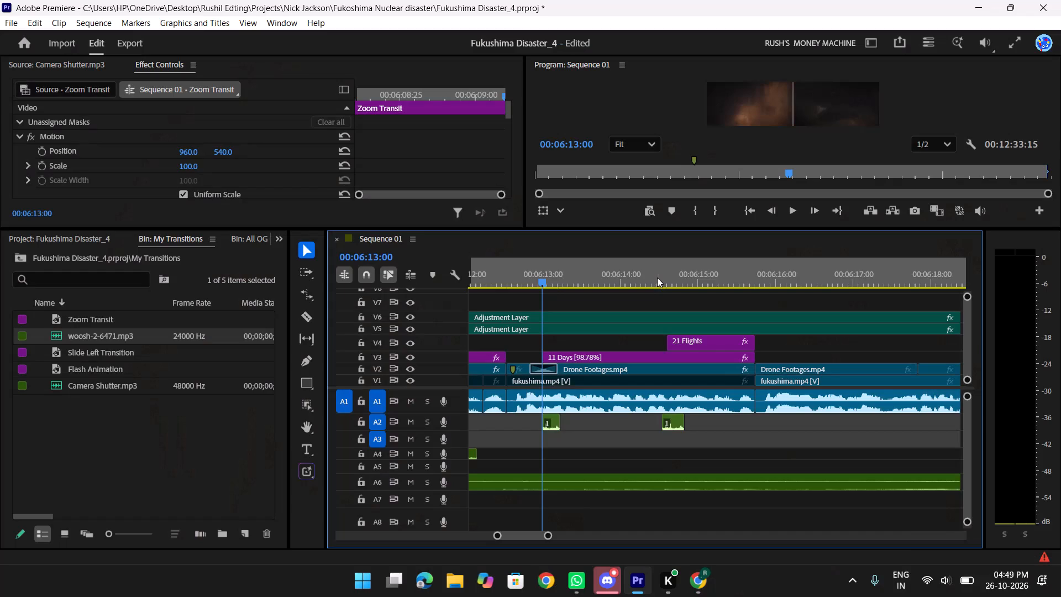
Review the 11 Days and 21 Flights titles and the following drone footage from 00:06:13:00 to 00:06:26:19.
{"action": "key", "text": "space"}
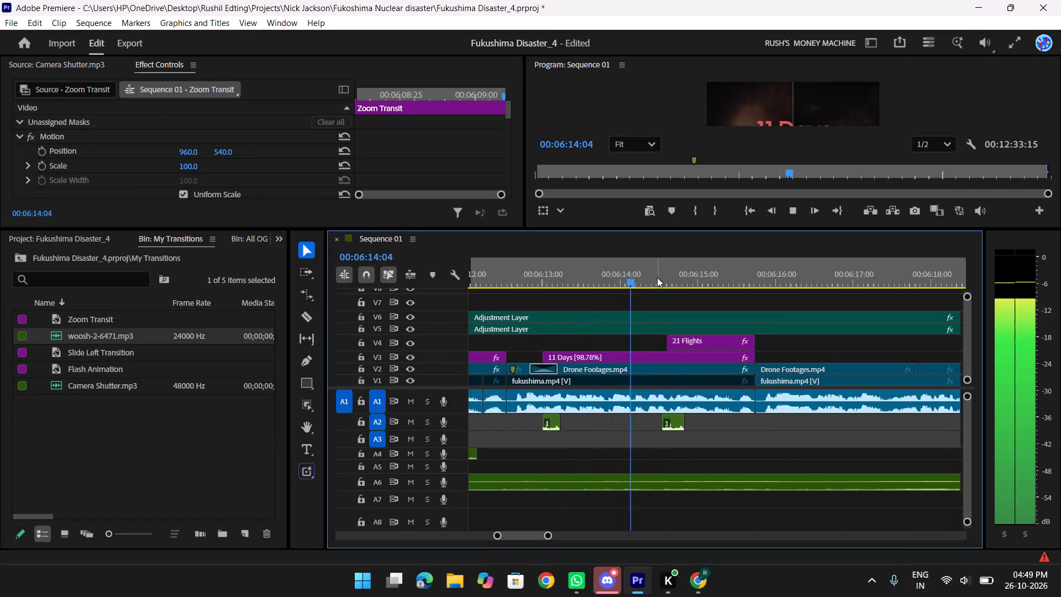
{"action": "key", "text": "space"}
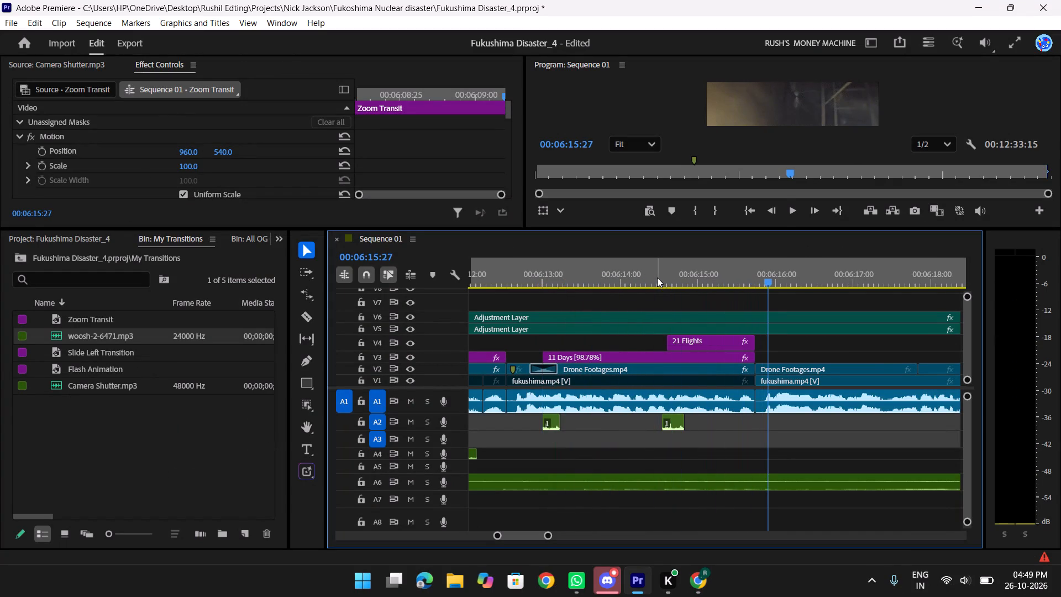
{"action": "type", "text": "yy"}
{"action": "key", "text": "space"}
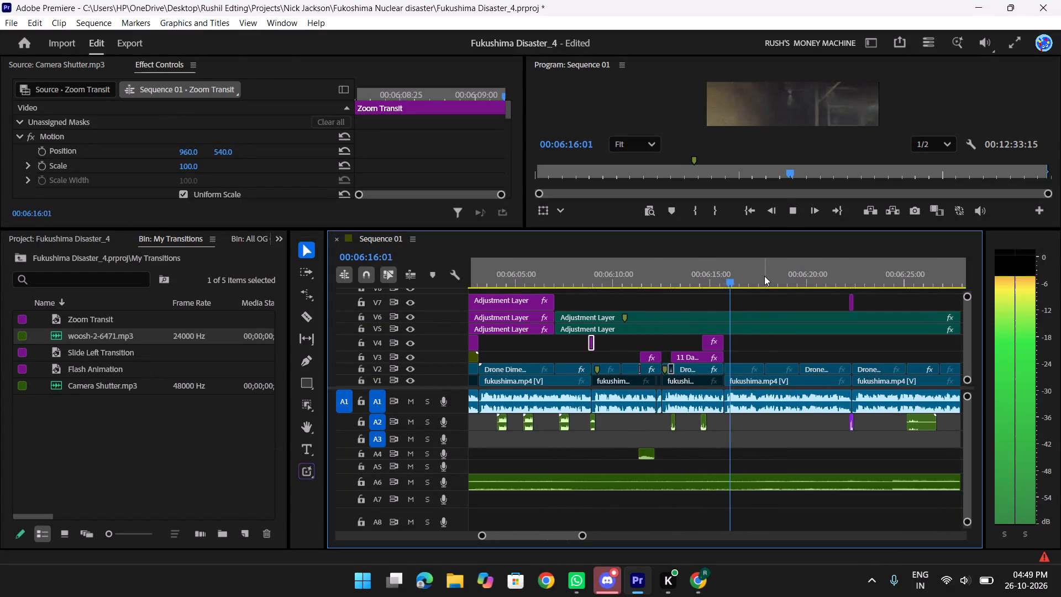
{"action": "scroll", "coordinate": [764, 276], "scroll_direction": "down", "scroll_amount": 6}
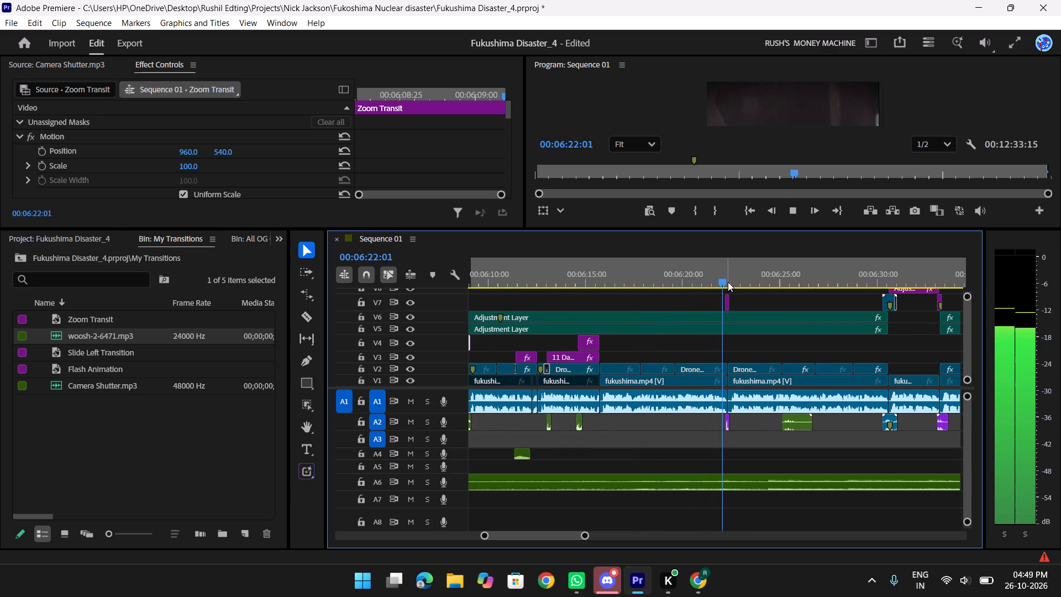
{"action": "key", "text": "space"}
{"action": "key", "text": "space"}
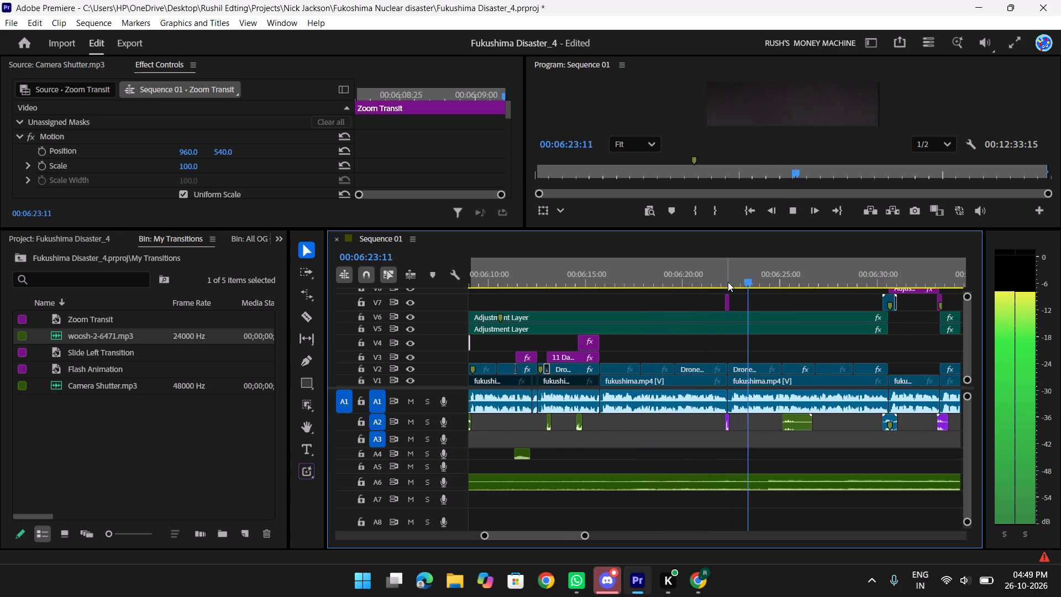
{"action": "scroll", "coordinate": [728, 282], "scroll_direction": "down", "scroll_amount": 3}
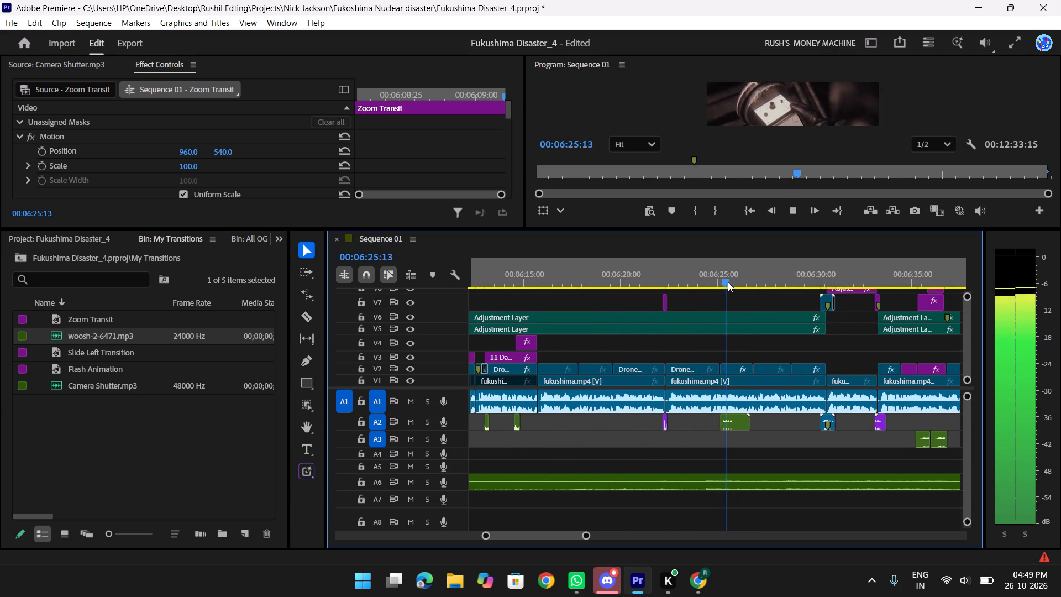
{"action": "key", "text": "space"}
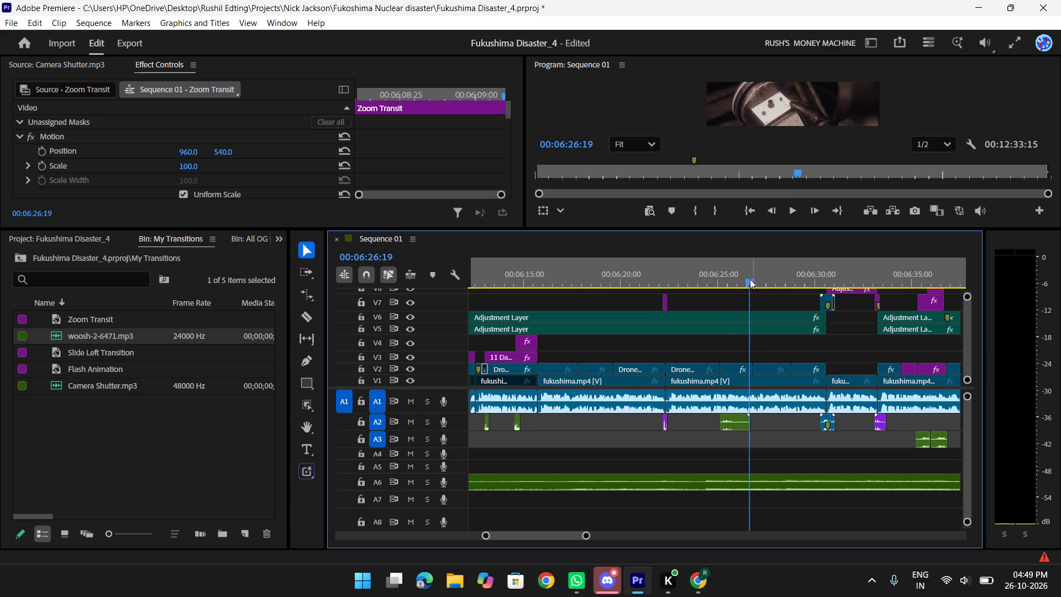
Replay the drone footage from 00:06:24:24 to check its cuts and sound, continuing through to 00:06:30:07.
{"action": "left_click_drag", "start_coordinate": [743, 279], "coordinate": [726, 279]}
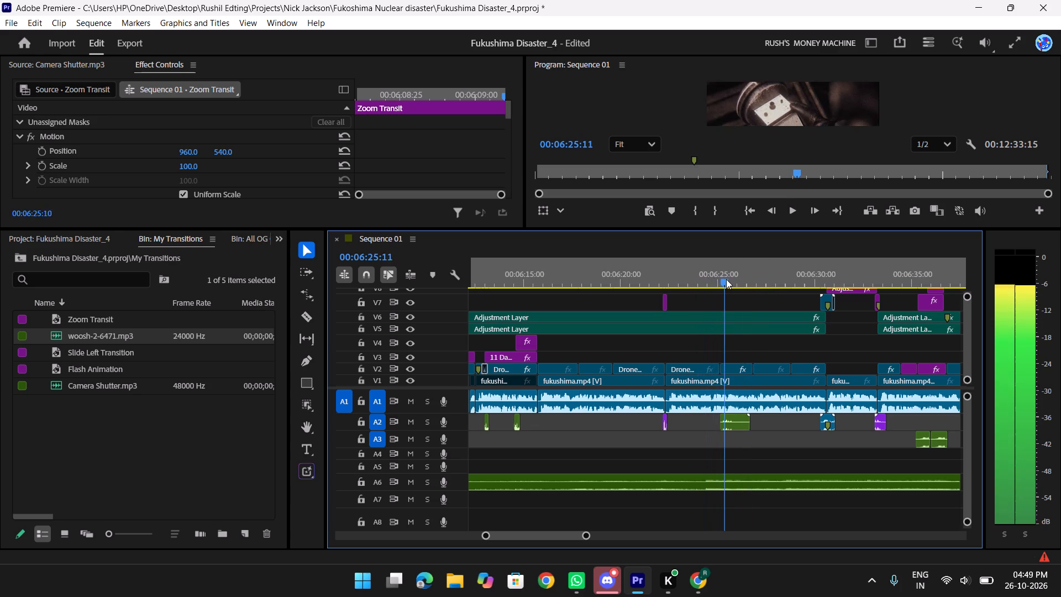
{"action": "left_click_drag", "start_coordinate": [726, 279], "coordinate": [715, 280]}
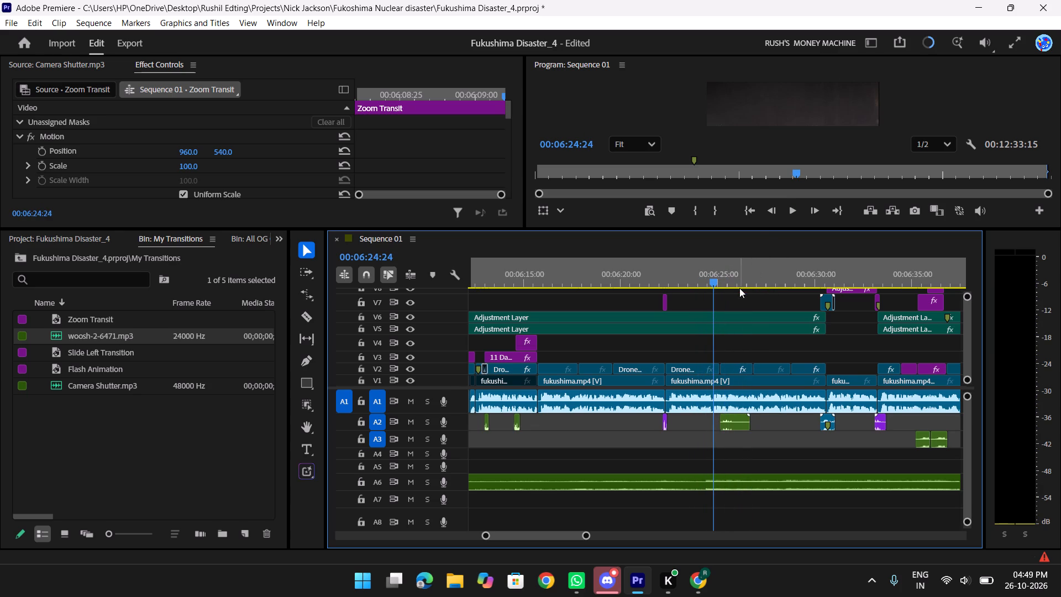
{"action": "key", "text": "space"}
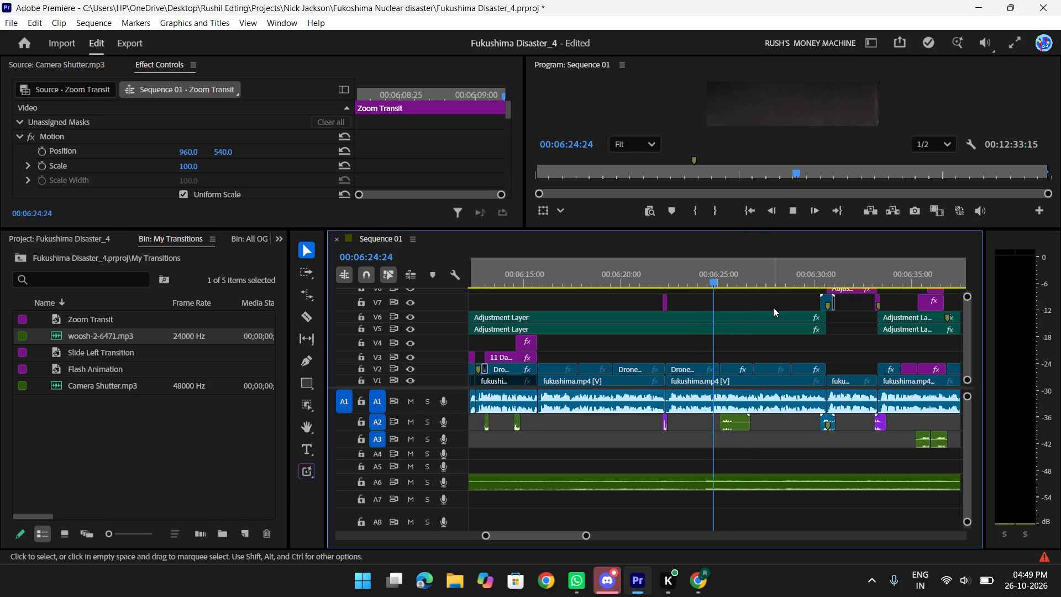
{"action": "key", "text": "space"}
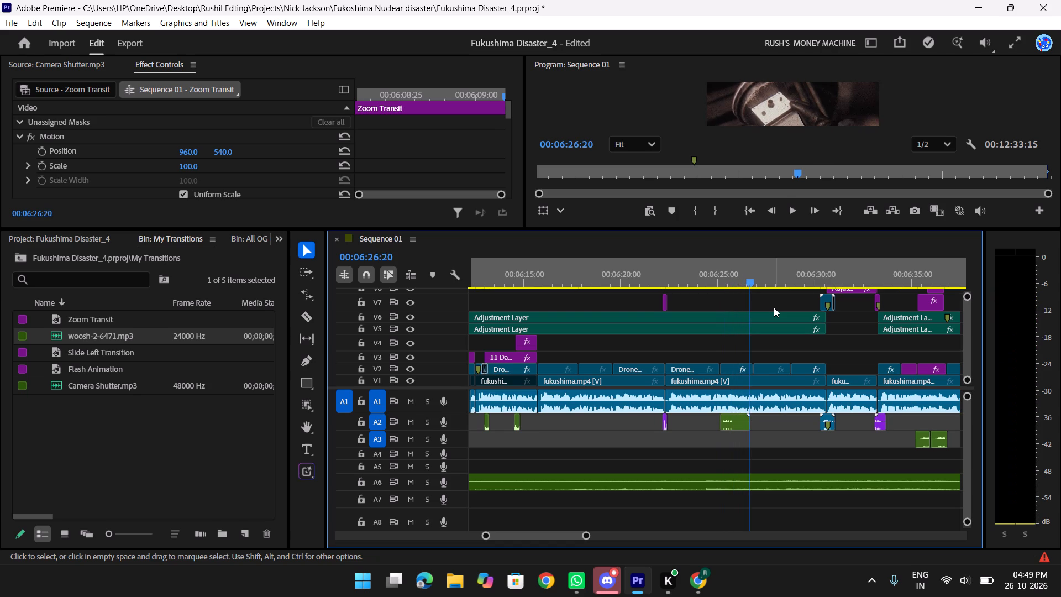
{"action": "left_click", "coordinate": [782, 227]}
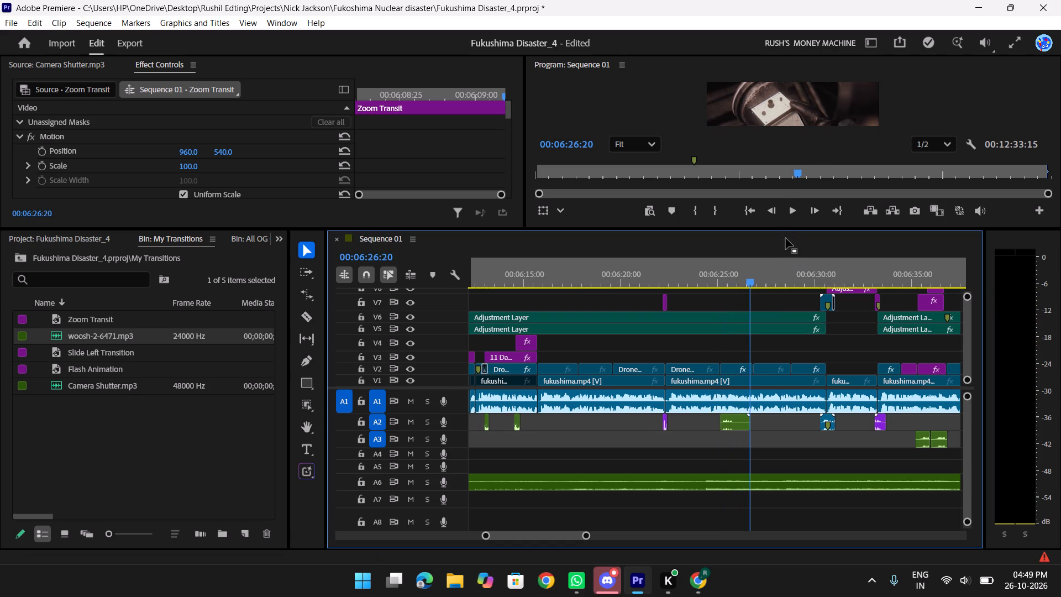
{"action": "key", "text": "space"}
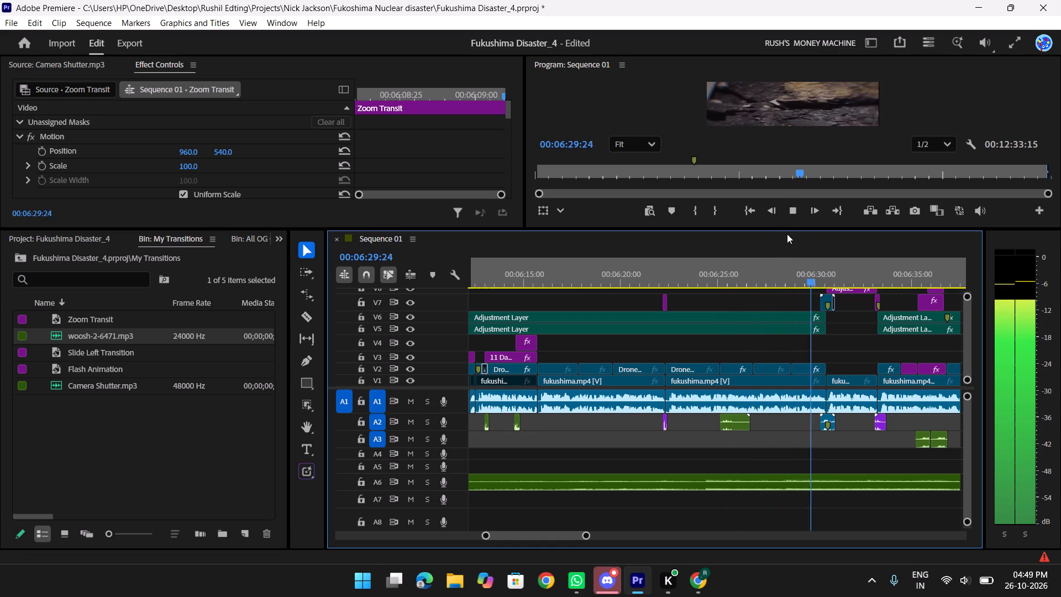
{"action": "key", "text": "space"}
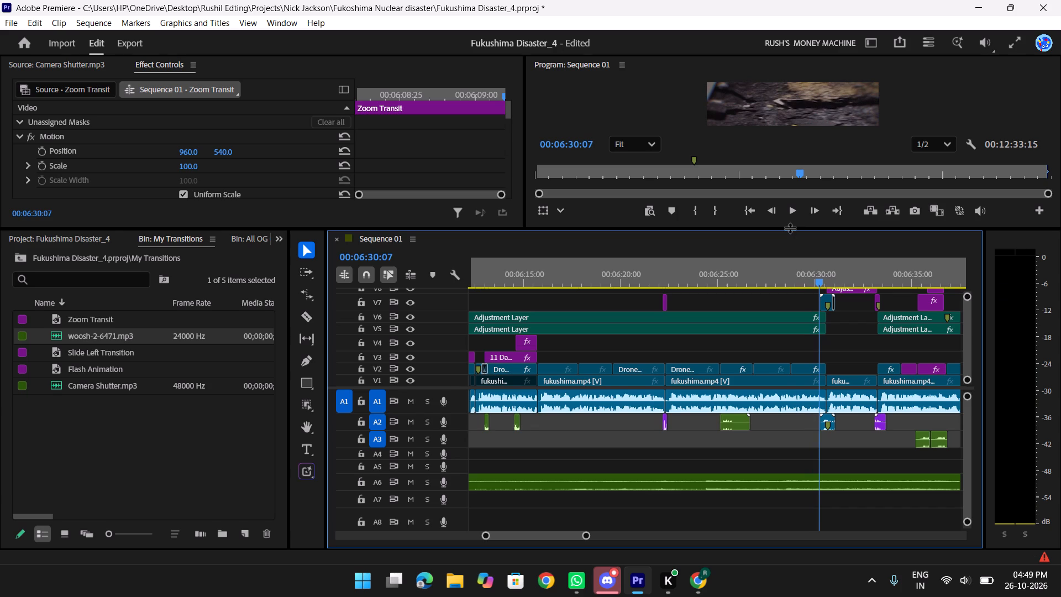
Recheck the end of the drone footage before 00:06:30:09 and review the following shots through to 00:06:35:28.
{"action": "left_click_drag", "start_coordinate": [790, 228], "coordinate": [795, 212]}
{"action": "left_click_drag", "start_coordinate": [820, 263], "coordinate": [765, 255]}
{"action": "key", "text": "space"}
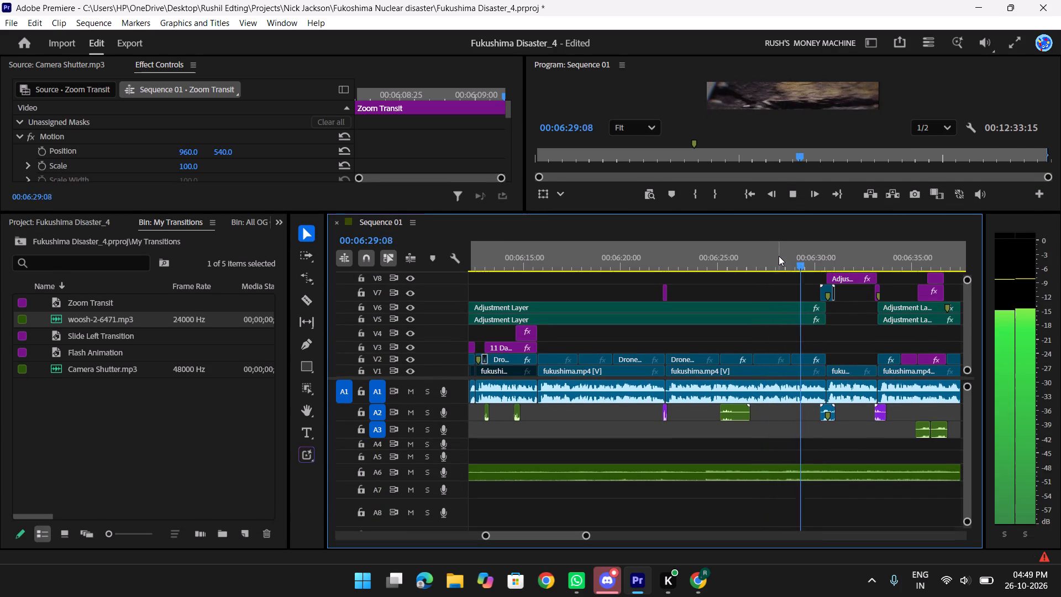
{"action": "key", "text": "space"}
{"action": "key", "text": "space"}
{"action": "key", "text": "space"}
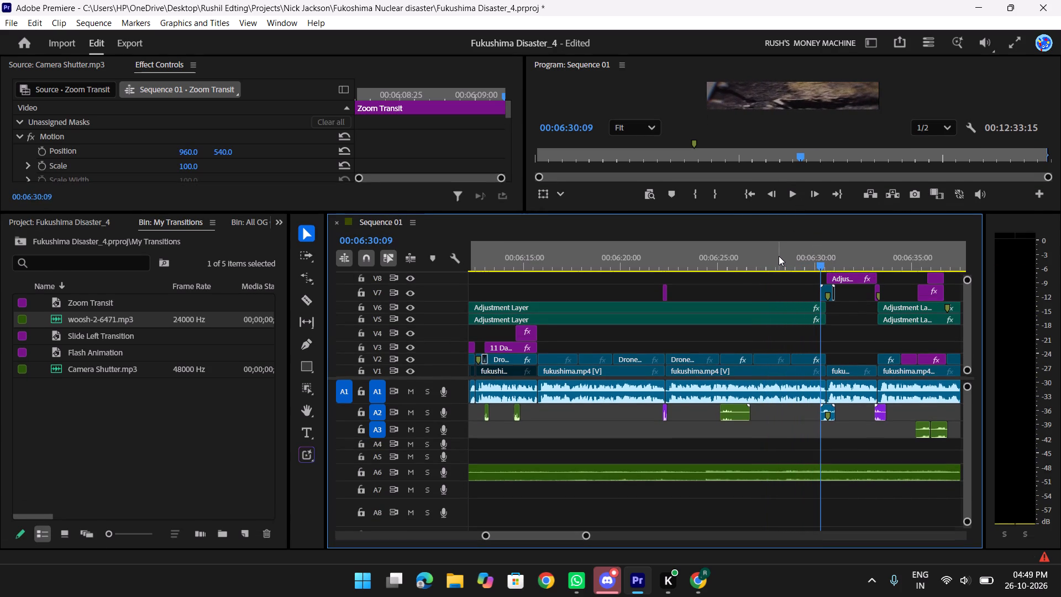
{"action": "key", "text": "space"}
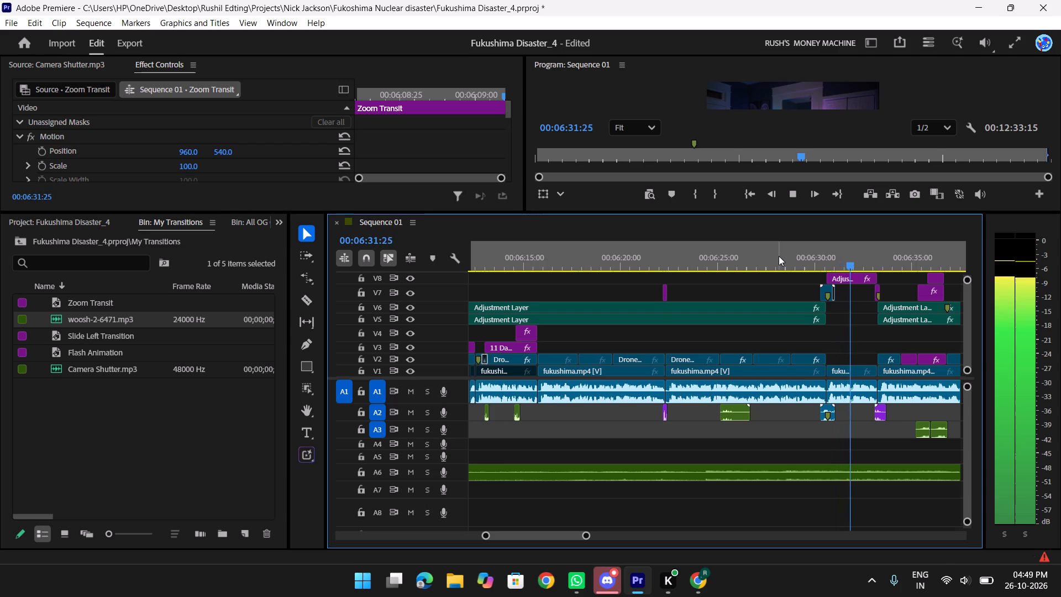
{"action": "scroll", "coordinate": [779, 256], "scroll_direction": "down", "scroll_amount": 6}
{"action": "key", "text": "space"}
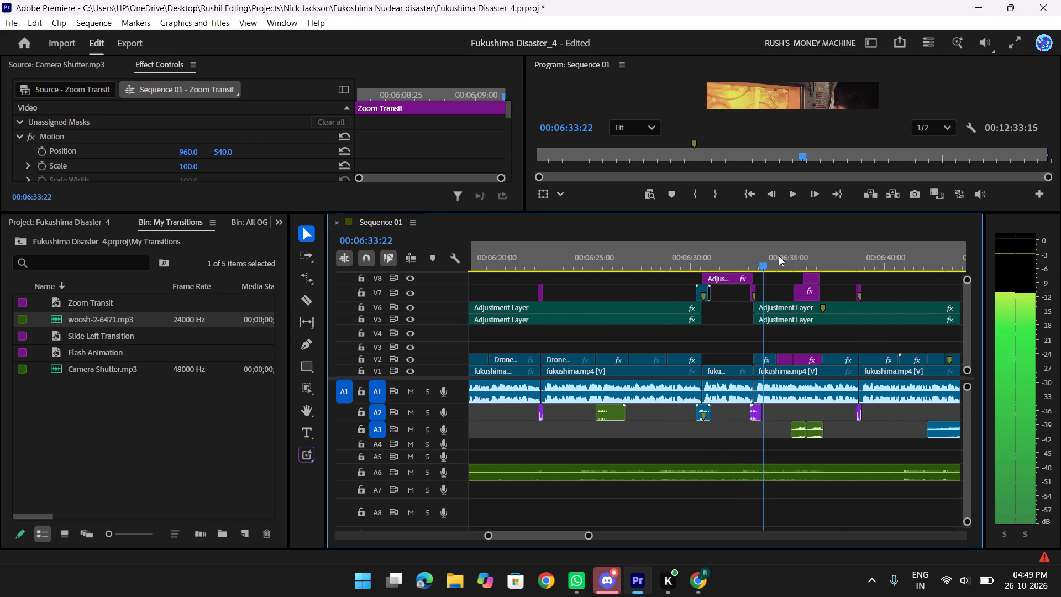
{"action": "key", "text": "space"}
{"action": "scroll", "coordinate": [775, 266], "scroll_direction": "down", "scroll_amount": 4}
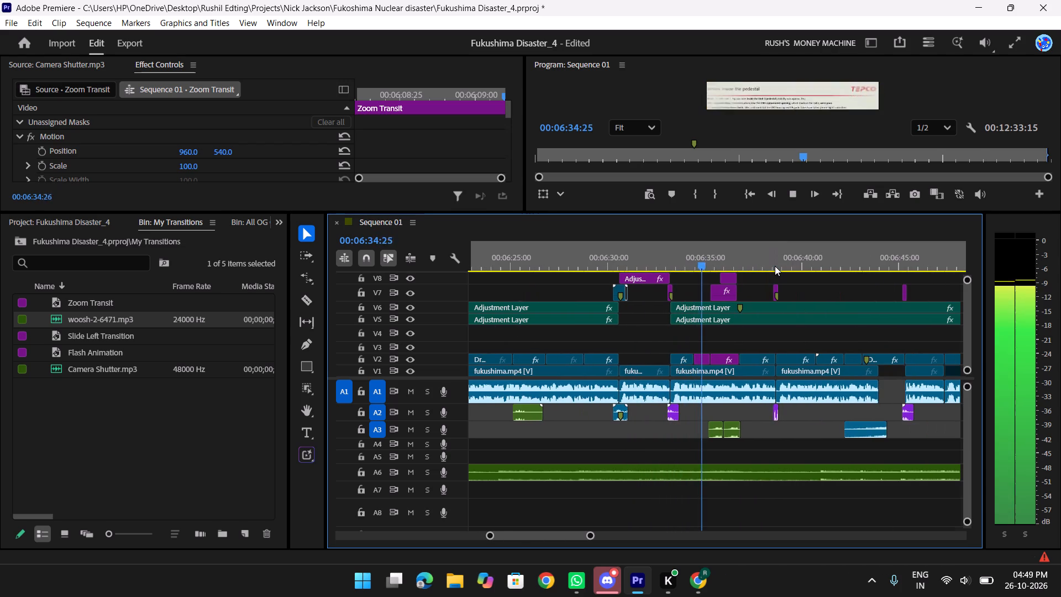
{"action": "key", "text": "space"}
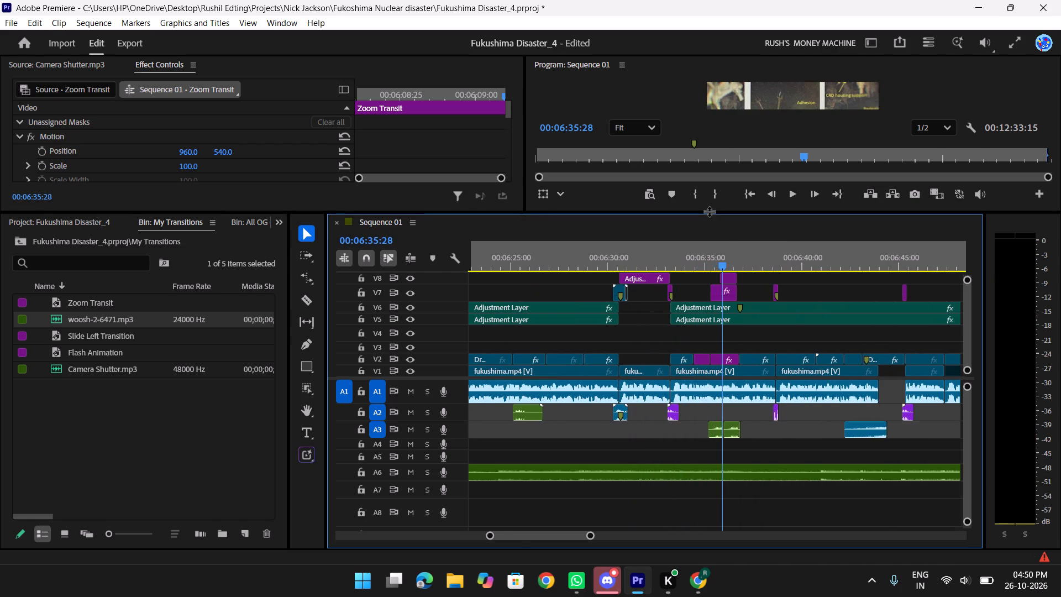
Enlarge the program preview and scrub through the labelled debris images and sample shots between 00:06:34:02 and 00:06:40:07.
{"action": "left_click_drag", "start_coordinate": [709, 211], "coordinate": [712, 256]}
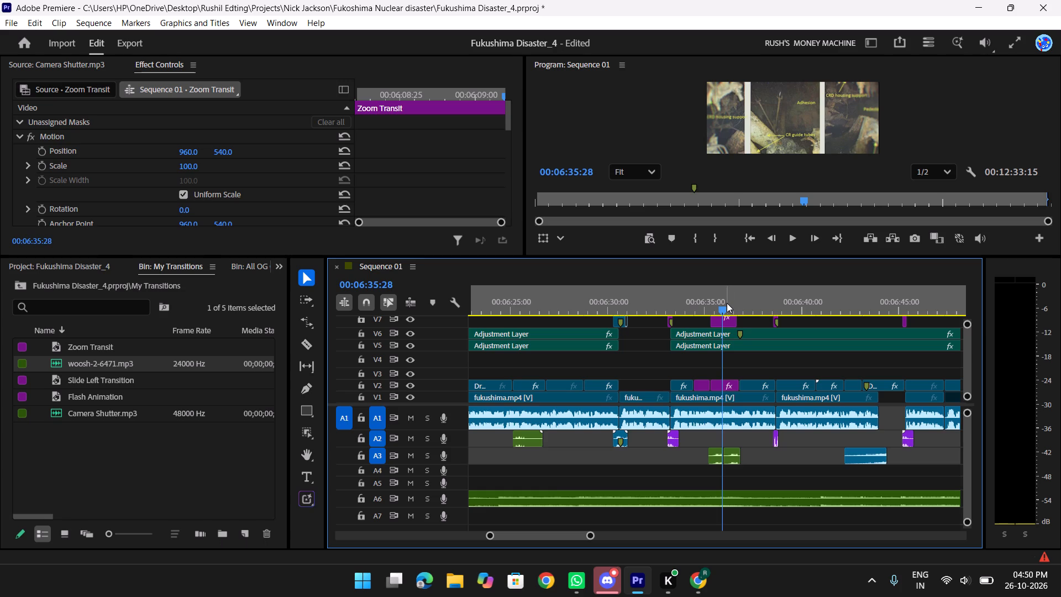
{"action": "left_click_drag", "start_coordinate": [721, 304], "coordinate": [692, 310]}
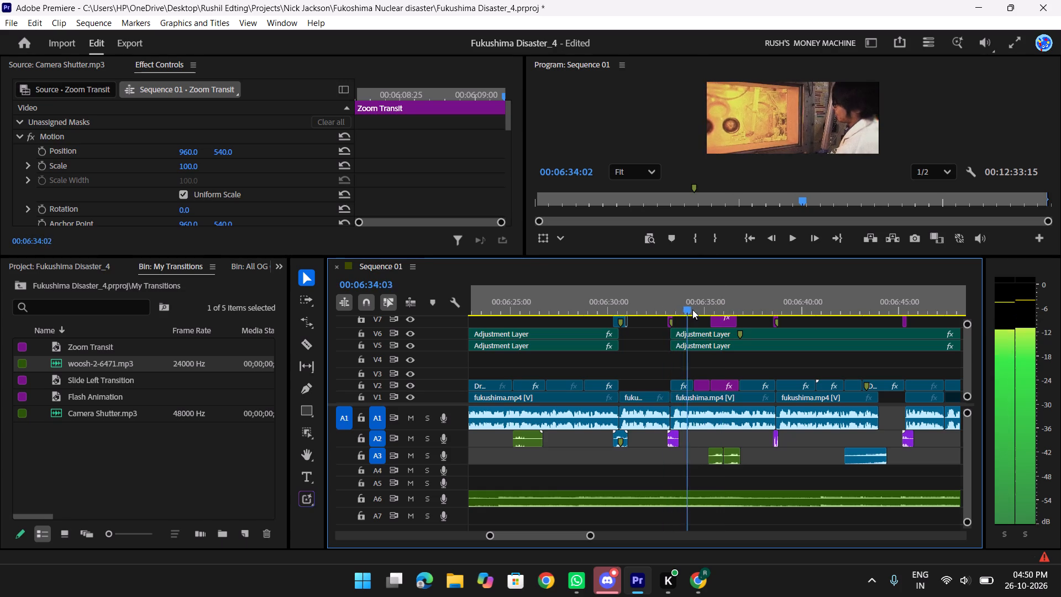
{"action": "left_click_drag", "start_coordinate": [692, 310], "coordinate": [733, 305]}
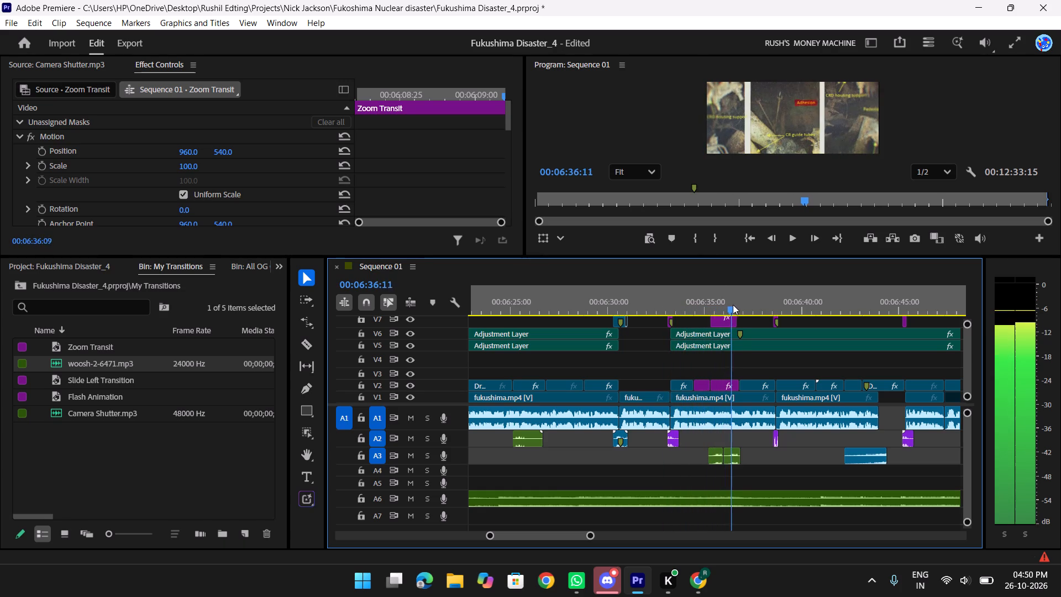
{"action": "left_click_drag", "start_coordinate": [733, 305], "coordinate": [766, 306]}
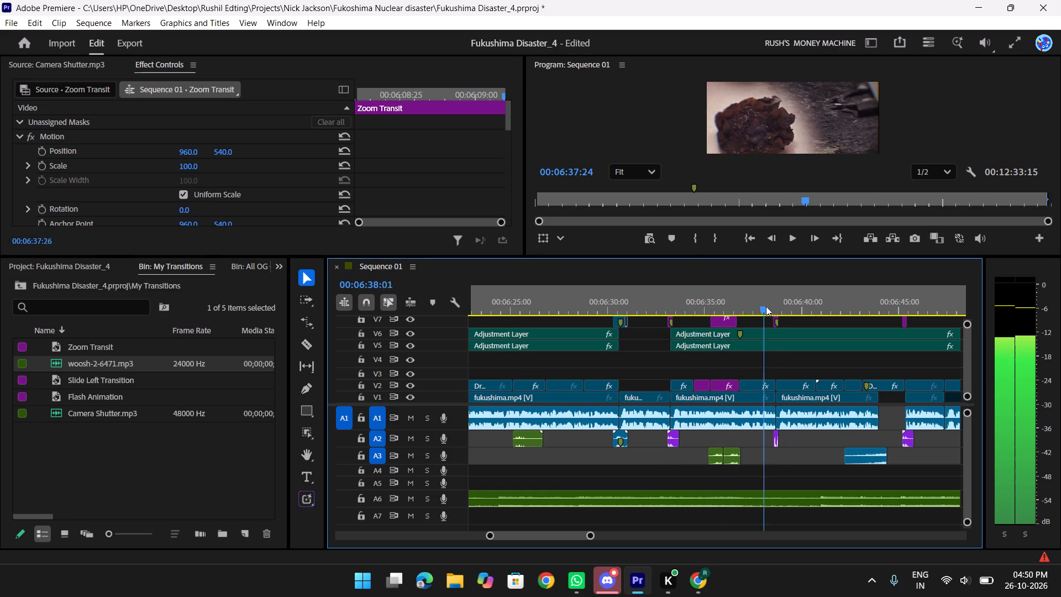
{"action": "left_click_drag", "start_coordinate": [766, 306], "coordinate": [808, 306]}
{"action": "scroll", "coordinate": [808, 306], "scroll_direction": "down", "scroll_amount": 3}
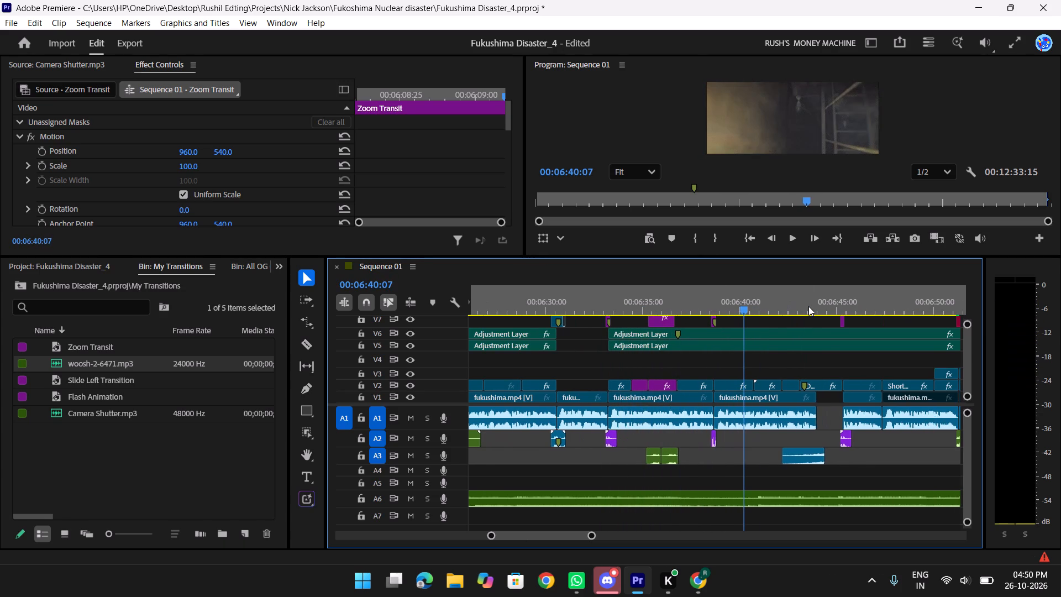
Save the Fukushima Disaster_4 project.
{"action": "key", "text": "ctrl+s"}
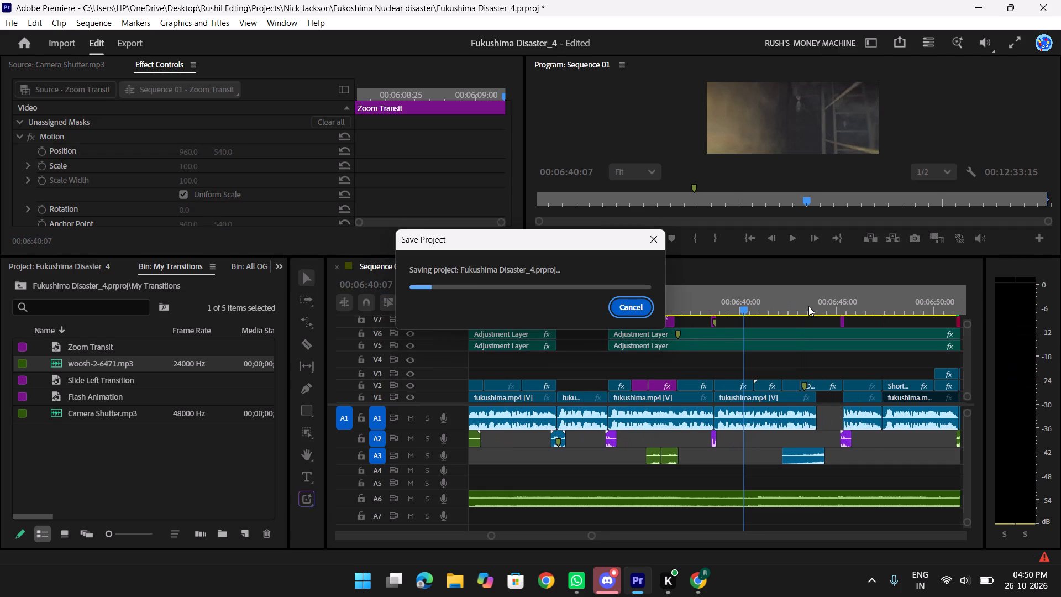
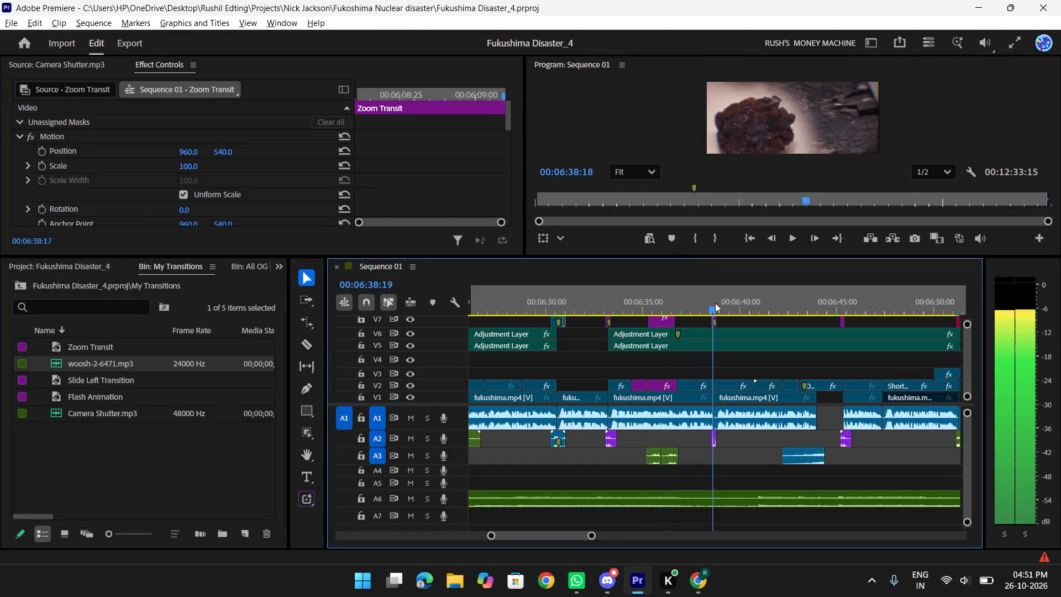
Review the transitions and sound in the drone footage from 00:06:38:07 through to 00:06:51:10.
{"action": "type", "text": "ttt"}
{"action": "left_click_drag", "start_coordinate": [707, 306], "coordinate": [603, 306]}
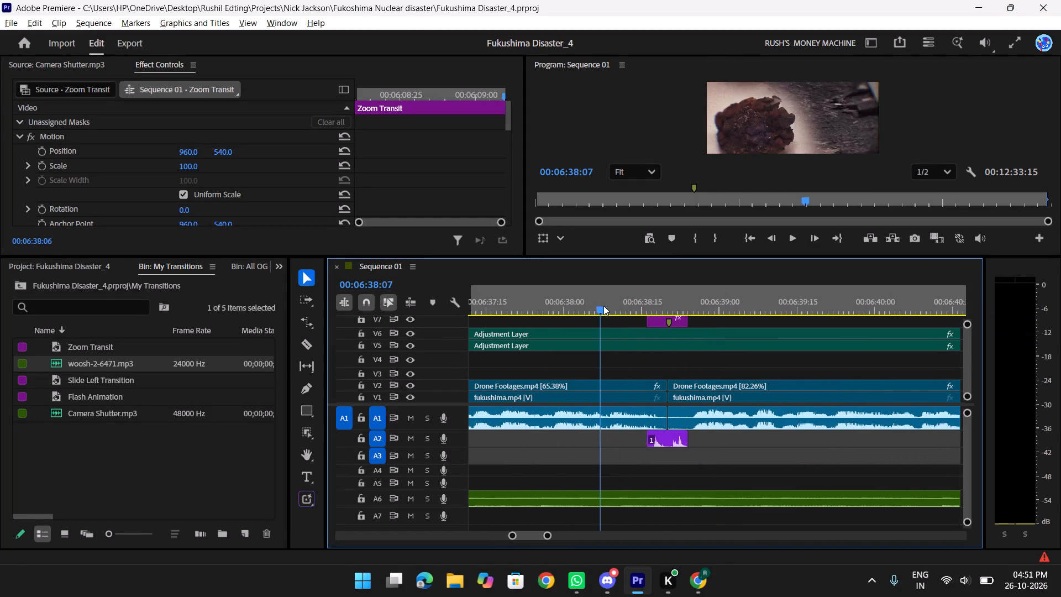
{"action": "left_click_drag", "start_coordinate": [603, 306], "coordinate": [697, 308]}
{"action": "scroll", "coordinate": [702, 308], "scroll_direction": "down", "scroll_amount": 4}
{"action": "type", "text": "yy"}
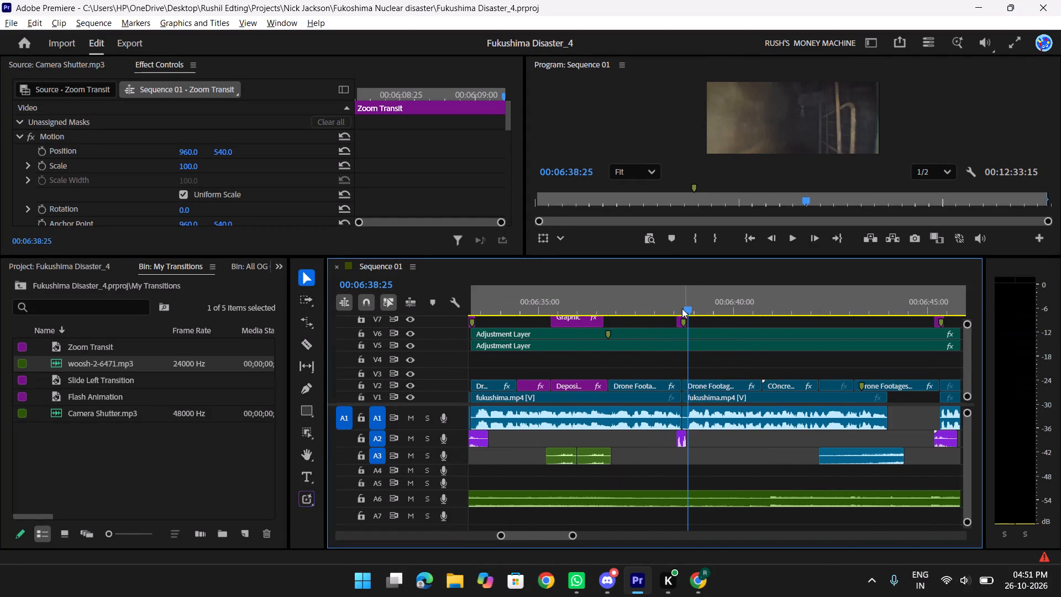
{"action": "left_click_drag", "start_coordinate": [682, 308], "coordinate": [782, 308]}
{"action": "scroll", "coordinate": [783, 308], "scroll_direction": "down", "scroll_amount": 8}
{"action": "key", "text": "space"}
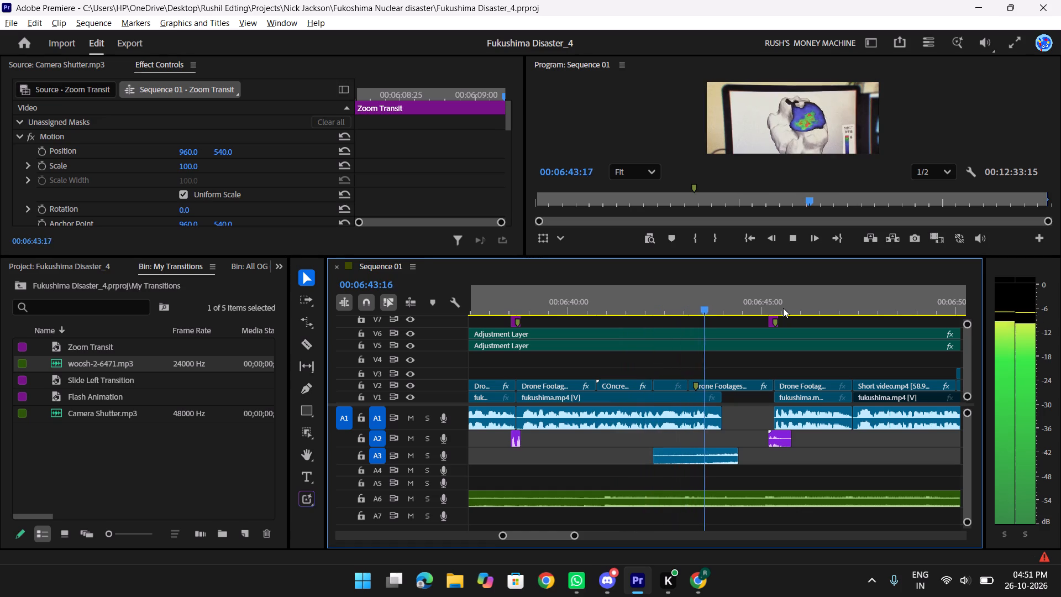
{"action": "key", "text": "space"}
{"action": "key", "text": "space"}
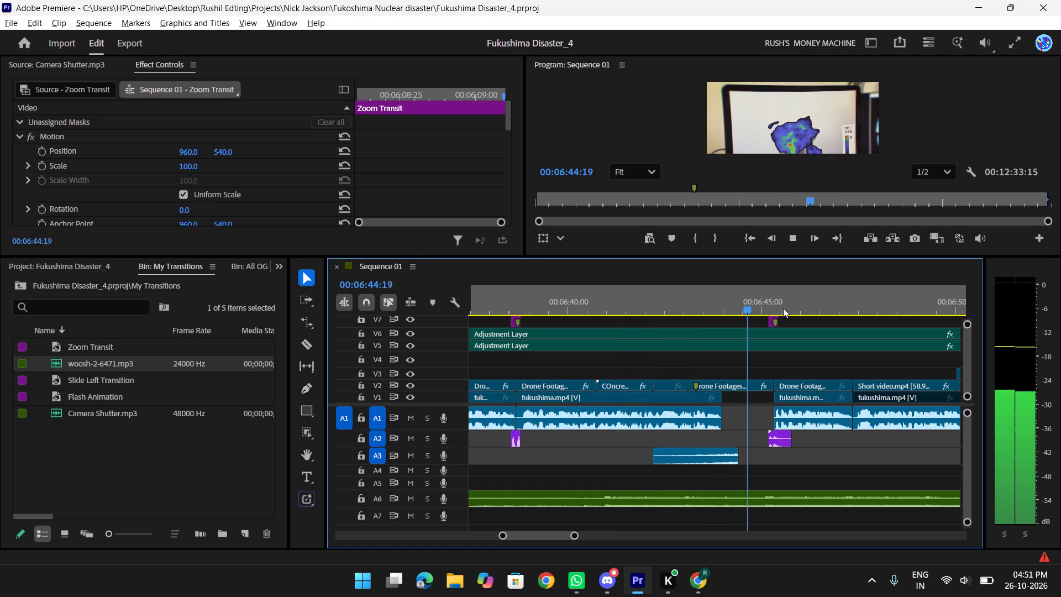
{"action": "key", "text": "space"}
{"action": "key", "text": "space"}
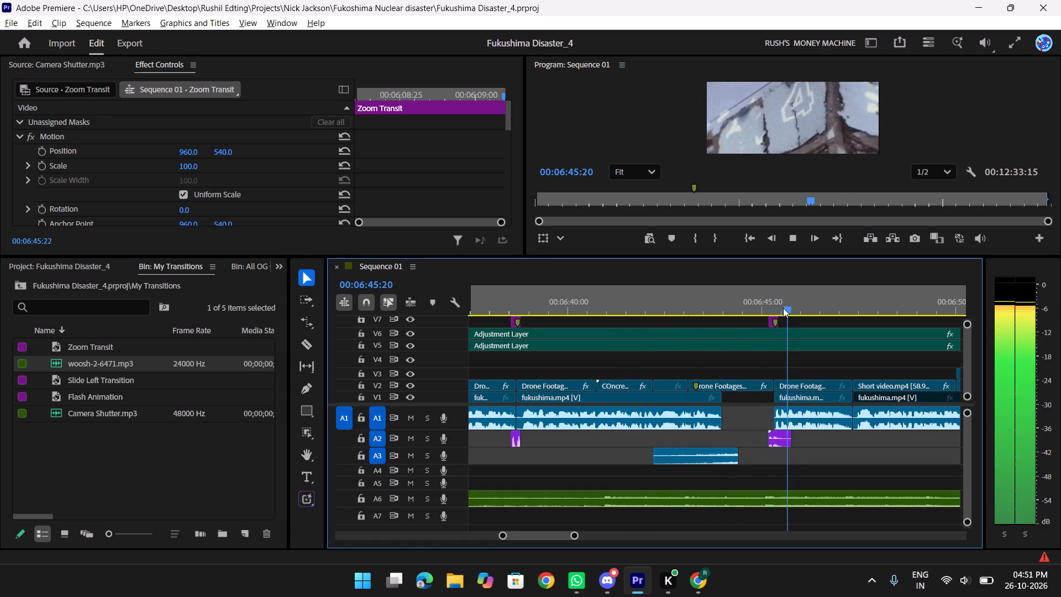
{"action": "scroll", "coordinate": [787, 317], "scroll_direction": "down", "scroll_amount": 8}
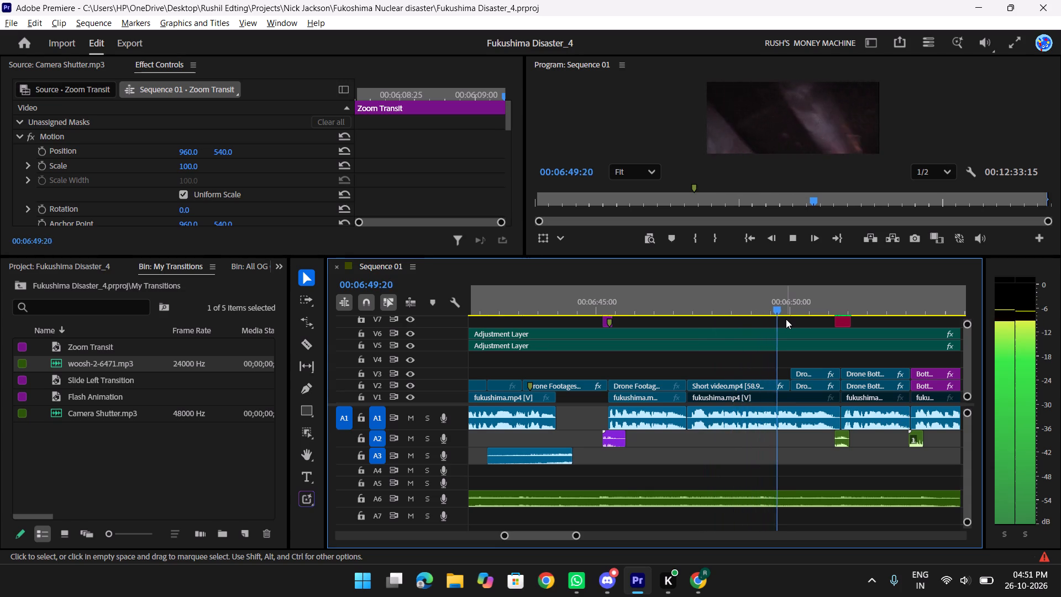
{"action": "key", "text": "space"}
{"action": "key", "text": "space"}
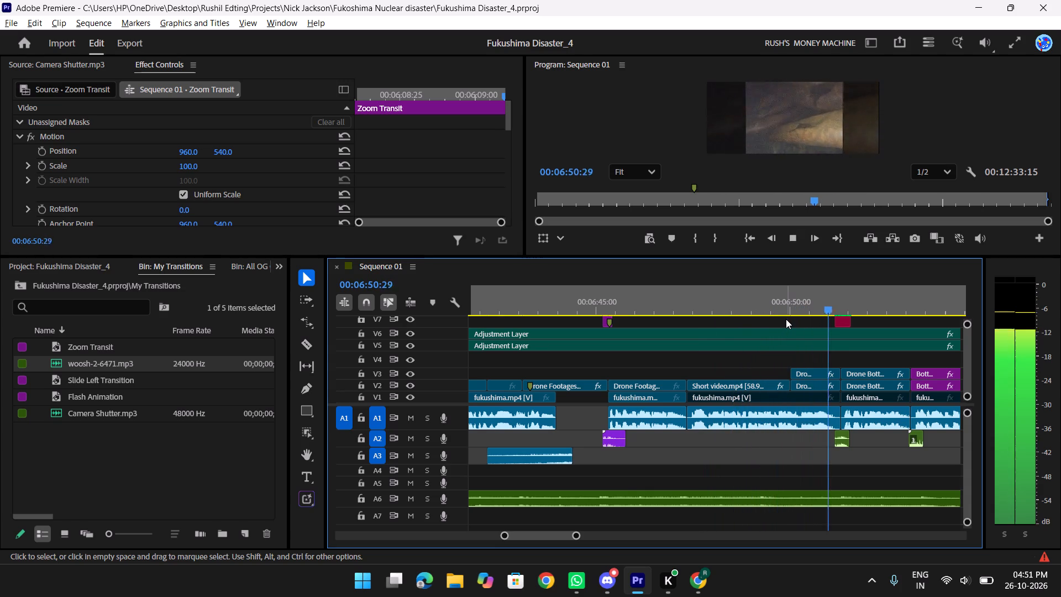
{"action": "key", "text": "space"}
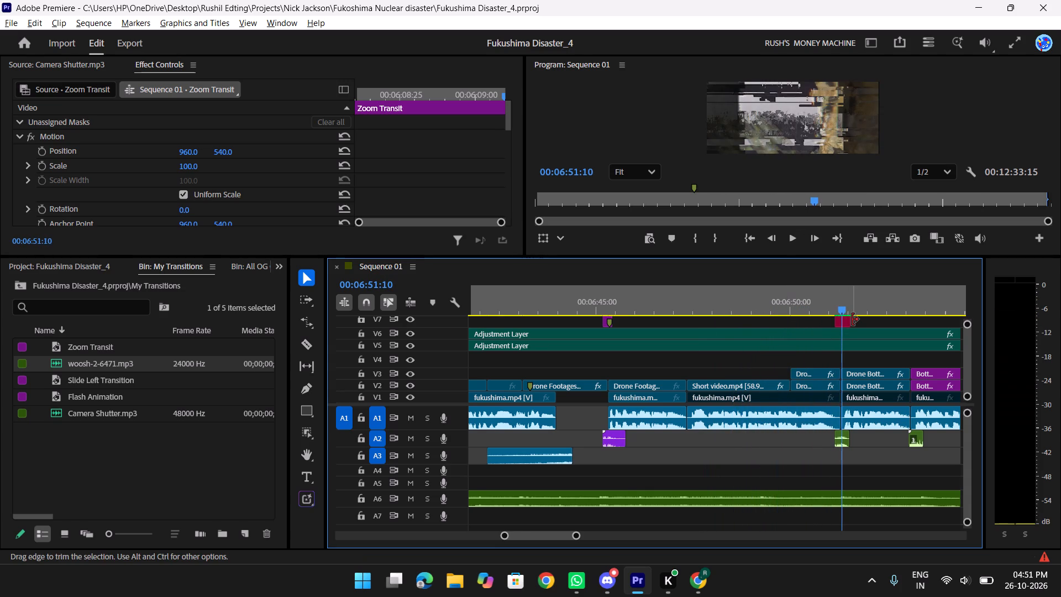
Examine frame by frame the glitch transition between Drone footage guiide tubes.mp4 and Drone Bottom.mp4, from 00:06:51:04 to 00:06:51:09.
{"action": "type", "text": "ttt"}
{"action": "left_click_drag", "start_coordinate": [713, 304], "coordinate": [701, 302]}
{"action": "key", "text": "shift+Left"}
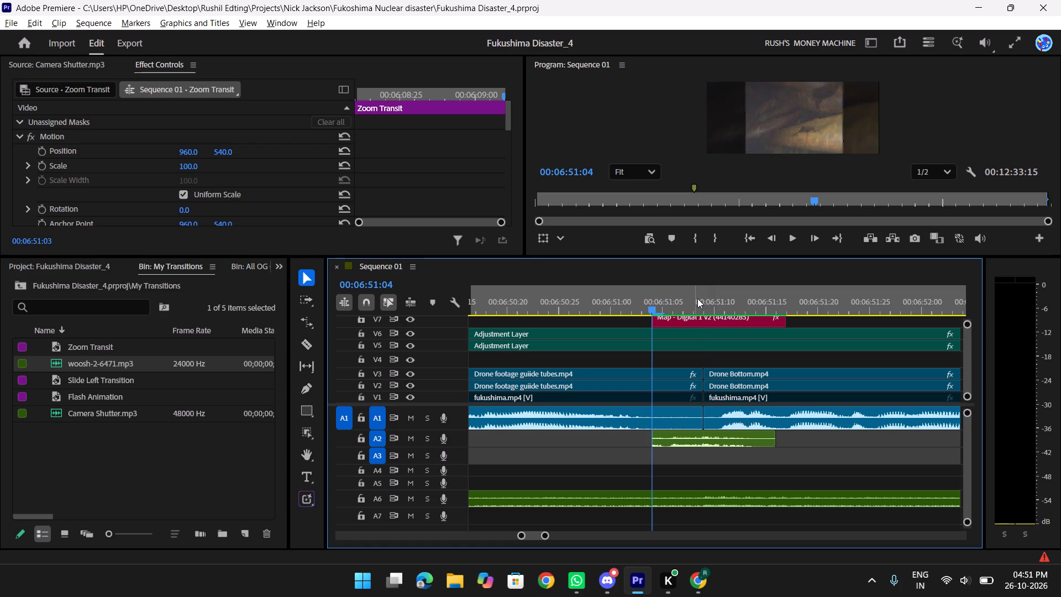
{"action": "key", "text": "shift+Right"}
{"action": "key", "text": "Left"}
{"action": "key", "text": "Left"}
{"action": "key", "text": "Left"}
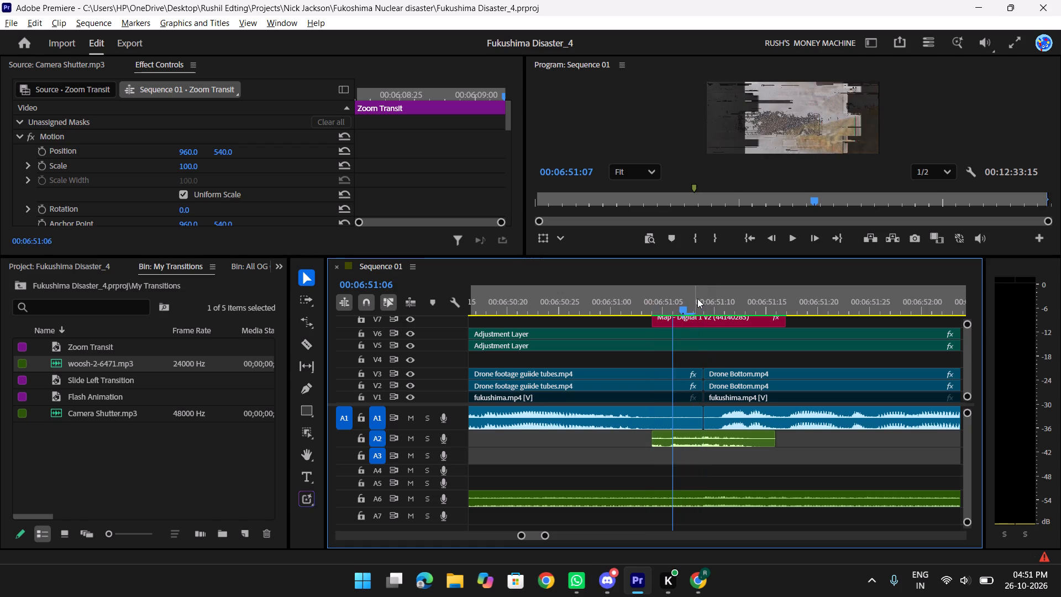
{"action": "key", "text": "Right"}
{"action": "key", "text": "Right"}
{"action": "key", "text": "Right"}
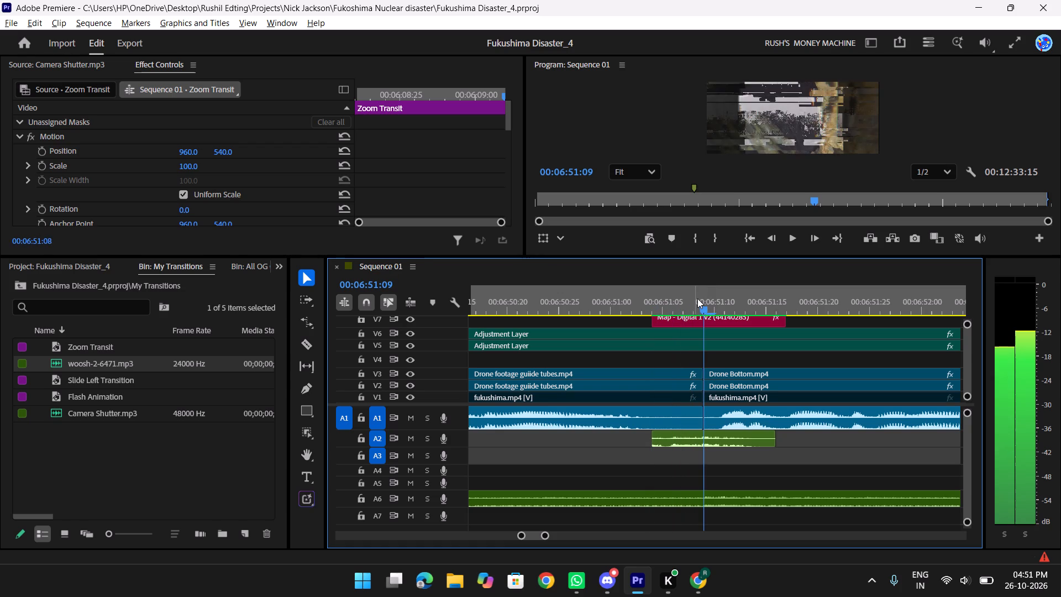
{"action": "key", "text": "Left"}
{"action": "key", "text": "Left"}
{"action": "key", "text": "Left"}
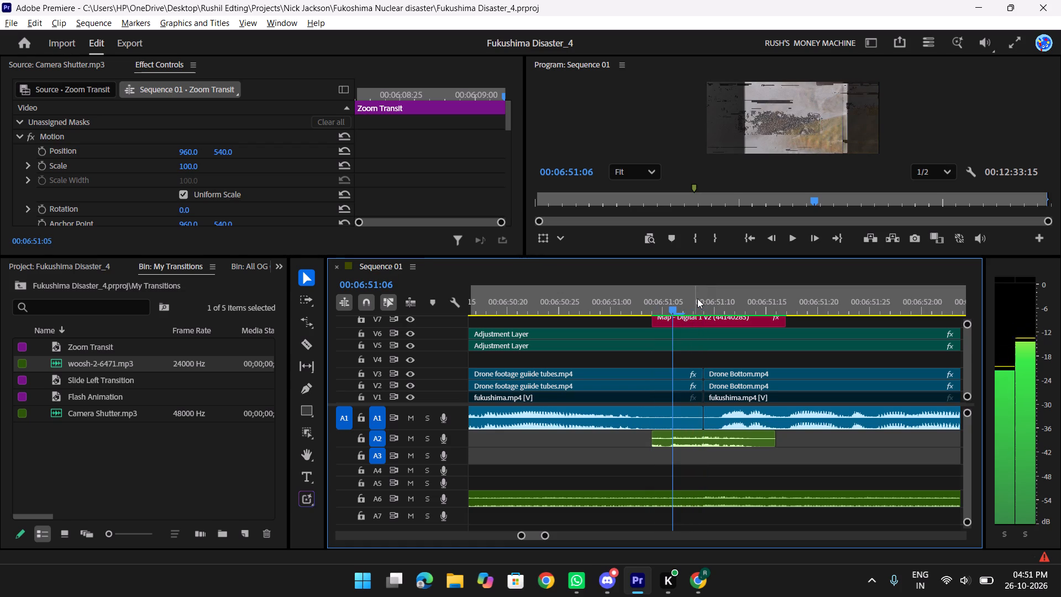
{"action": "key", "text": "Right"}
{"action": "key", "text": "Right"}
{"action": "key", "text": "Right"}
{"action": "key", "text": "Left"}
{"action": "key", "text": "Left"}
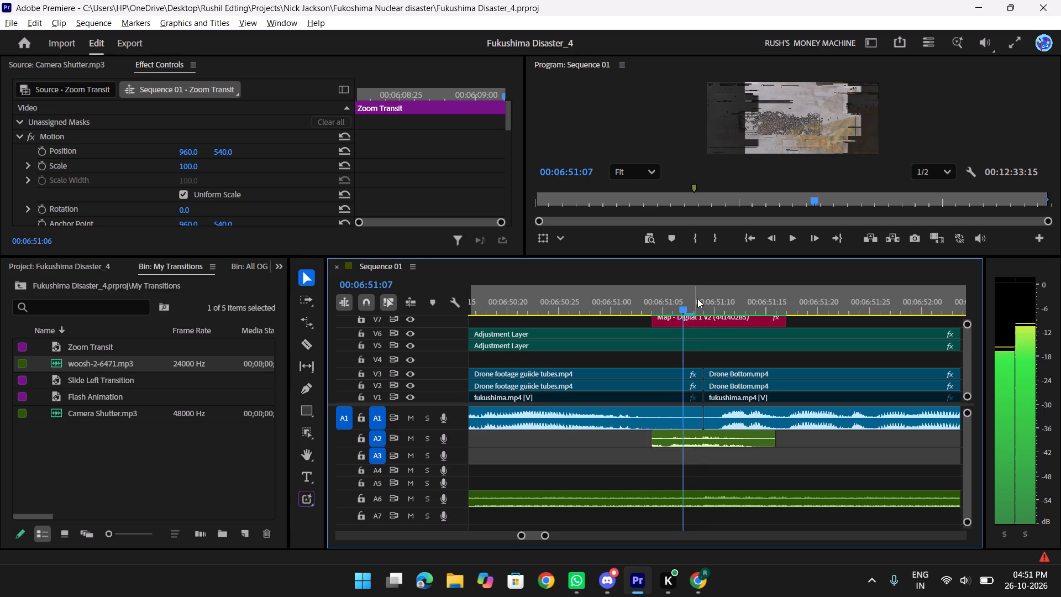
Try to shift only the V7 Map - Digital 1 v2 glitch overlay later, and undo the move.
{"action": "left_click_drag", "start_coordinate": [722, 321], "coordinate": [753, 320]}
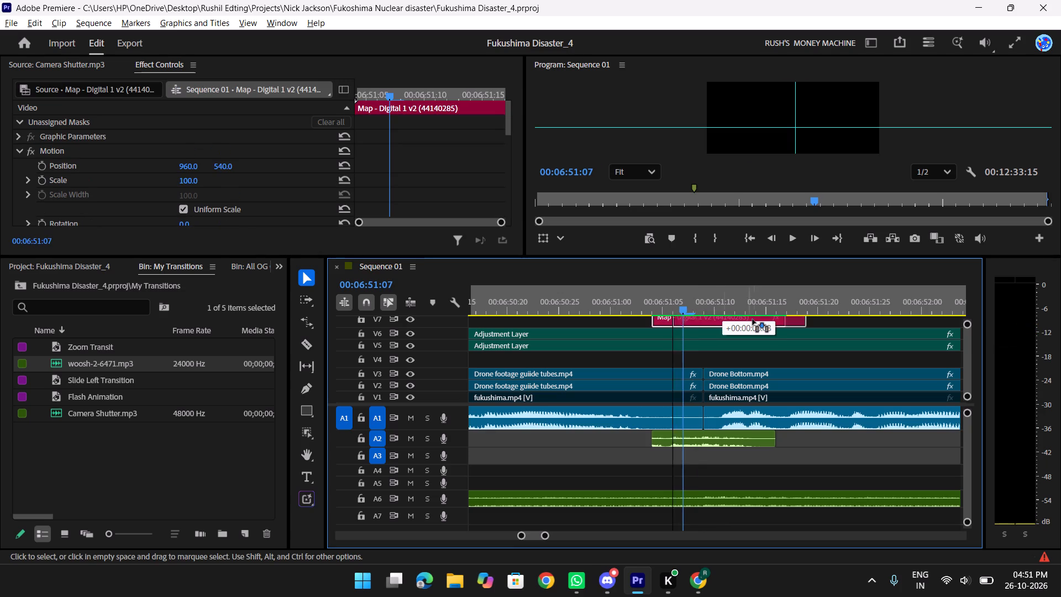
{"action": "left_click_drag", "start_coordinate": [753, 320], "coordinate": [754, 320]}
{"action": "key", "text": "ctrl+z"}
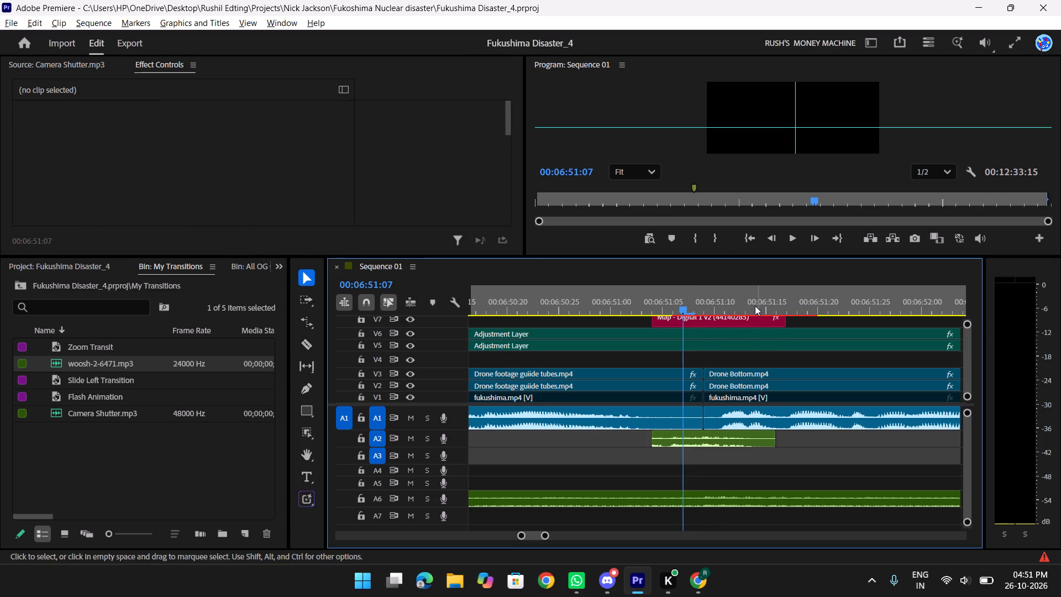
Move both Map - Digital 1 glitch overlays three frames later, so the V8 one starts at the Drone Bottom.mp4 cut.
{"action": "left_click", "coordinate": [722, 254]}
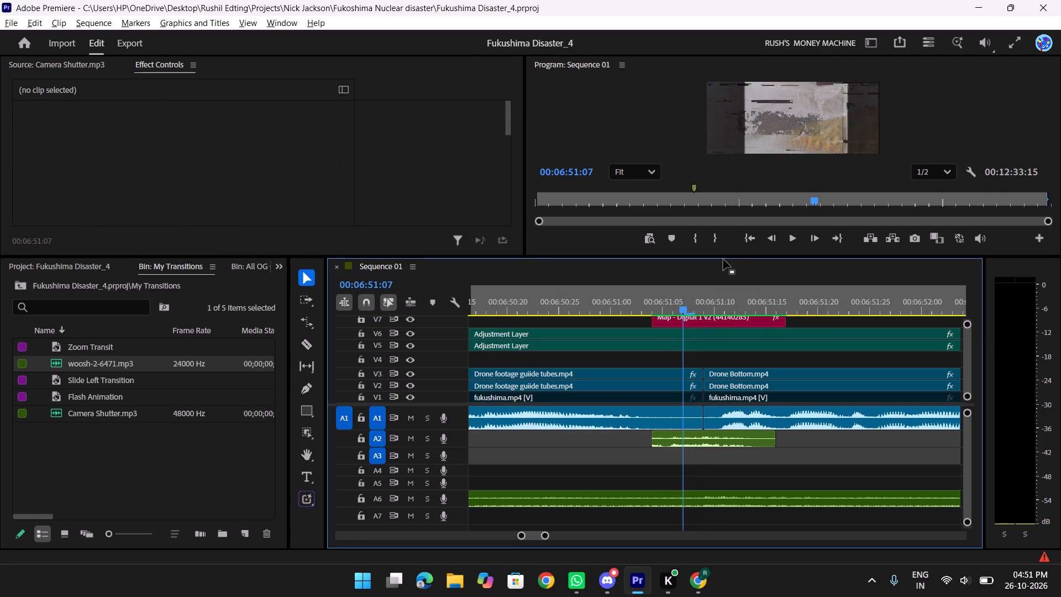
{"action": "left_click_drag", "start_coordinate": [723, 255], "coordinate": [736, 201]}
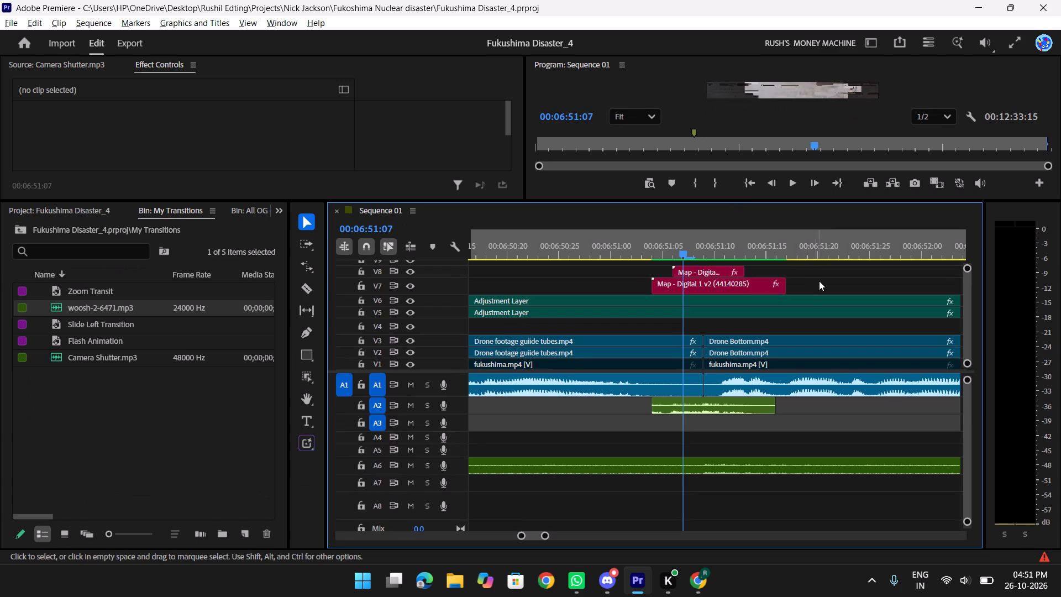
{"action": "left_click_drag", "start_coordinate": [821, 281], "coordinate": [681, 273]}
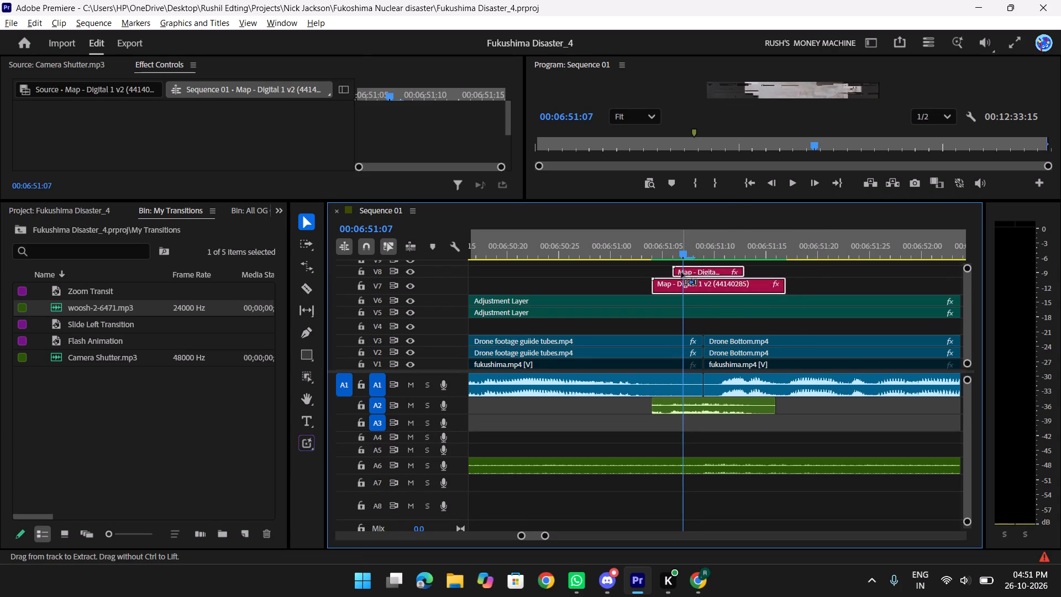
{"action": "left_click_drag", "start_coordinate": [716, 286], "coordinate": [736, 285]}
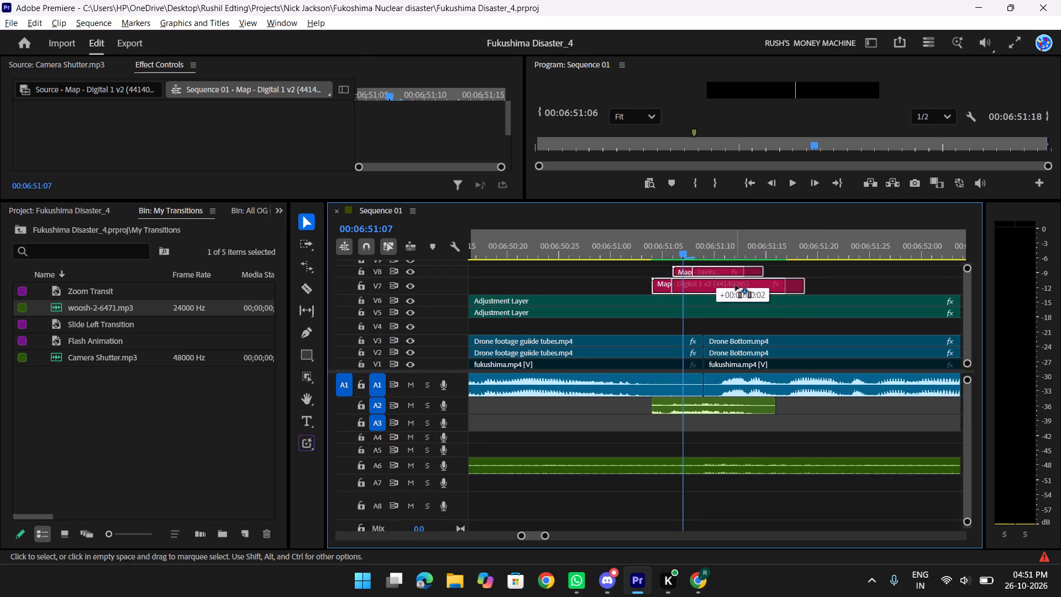
{"action": "left_click_drag", "start_coordinate": [736, 285], "coordinate": [744, 285]}
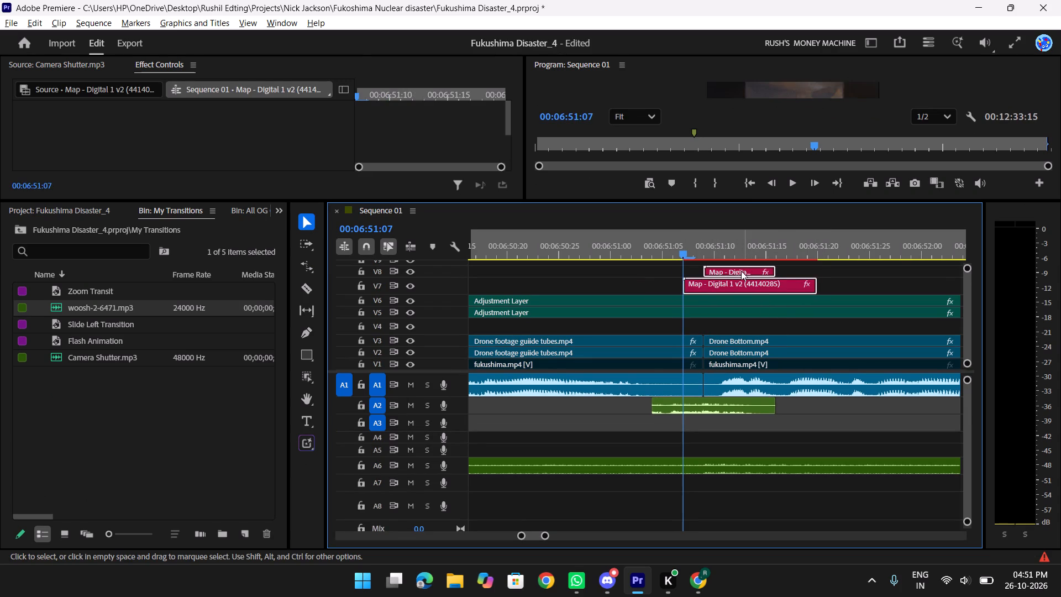
Move Soft Glitchy Hiss 02.wav on A2 later so it starts at the cut to Drone Bottom.mp4.
{"action": "left_click_drag", "start_coordinate": [729, 451], "coordinate": [675, 395]}
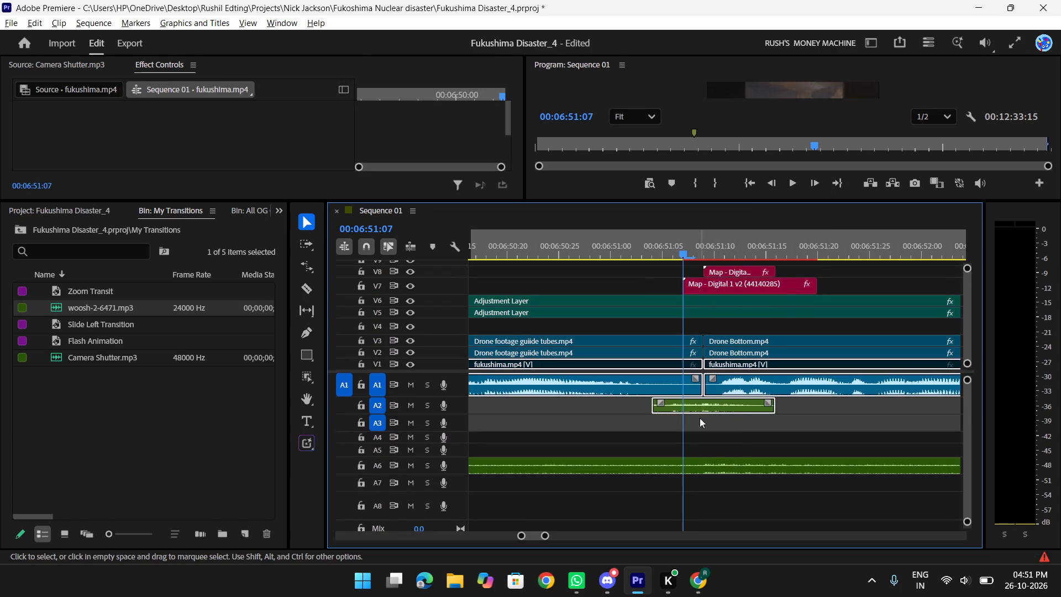
{"action": "left_click_drag", "start_coordinate": [711, 446], "coordinate": [705, 416]}
{"action": "left_click_drag", "start_coordinate": [716, 433], "coordinate": [715, 410]}
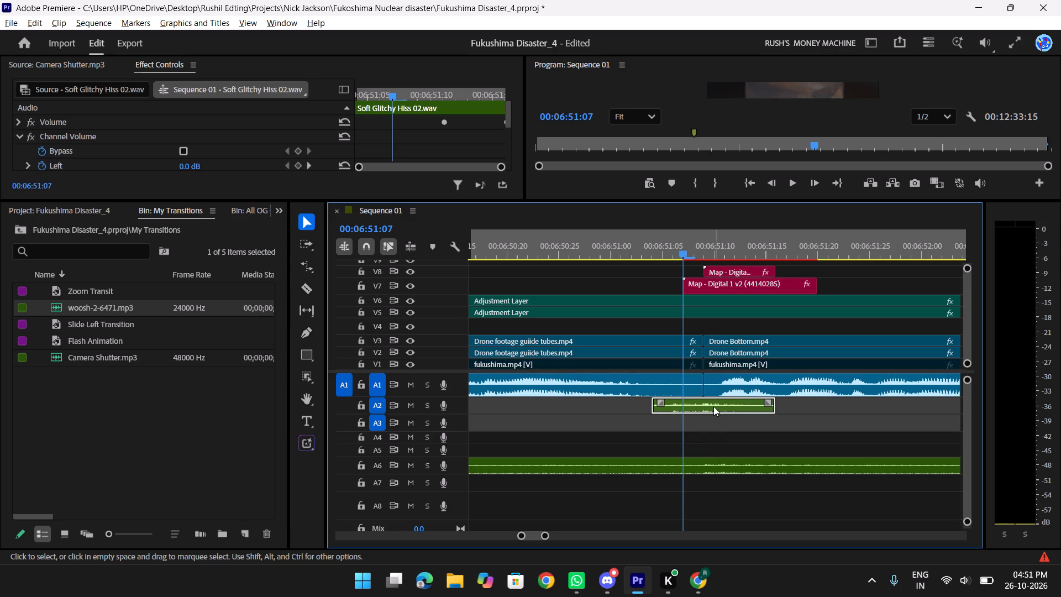
{"action": "left_click_drag", "start_coordinate": [713, 406], "coordinate": [770, 404]}
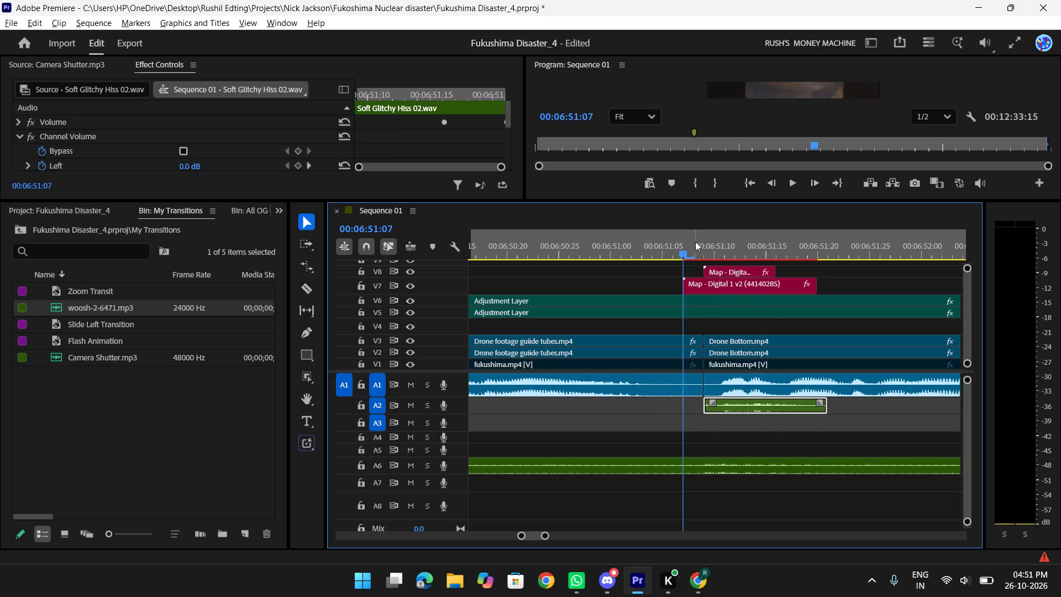
Play back the retimed glitch transition full screen and continue through the X-1B and vessel shots to 00:06:56:20.
{"action": "left_click_drag", "start_coordinate": [691, 242], "coordinate": [643, 237]}
{"action": "key", "text": "f"}
{"action": "key", "text": "space"}
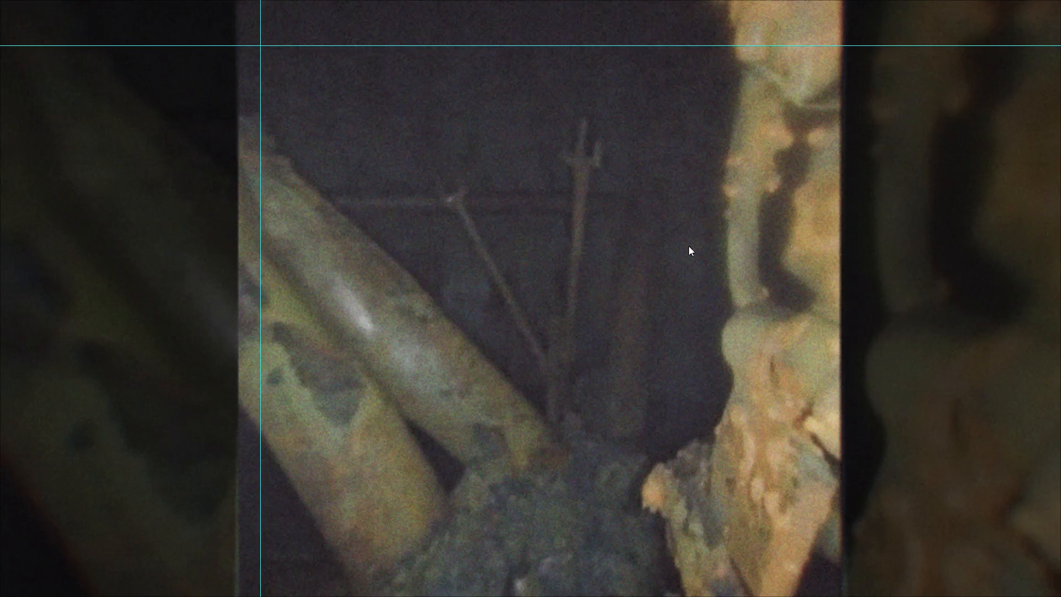
{"action": "key", "text": "space"}
{"action": "key", "text": "space"}
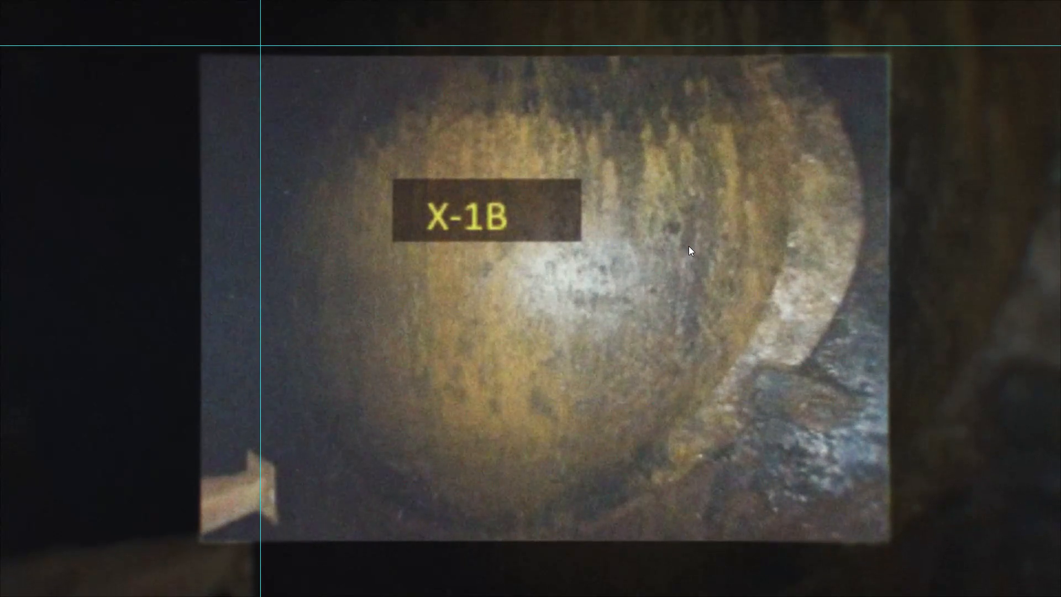
{"action": "key", "text": "space"}
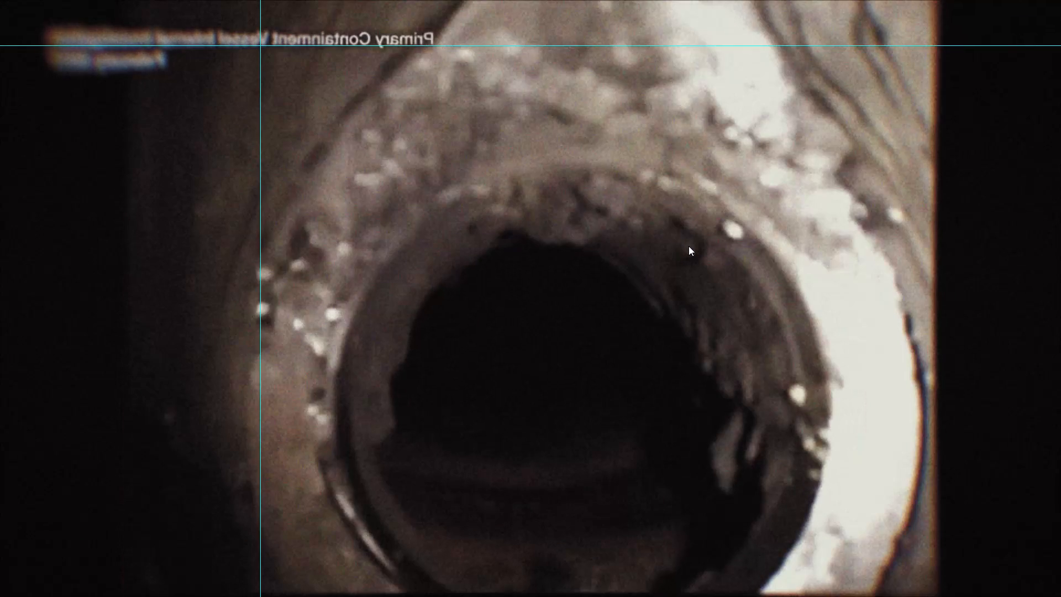
{"action": "type", "text": "f"}
Examine the drone footage cut near 00:06:58:00 with its transition and sound, including full-screen playback to 00:06:58:19.
{"action": "type", "text": "yyy"}
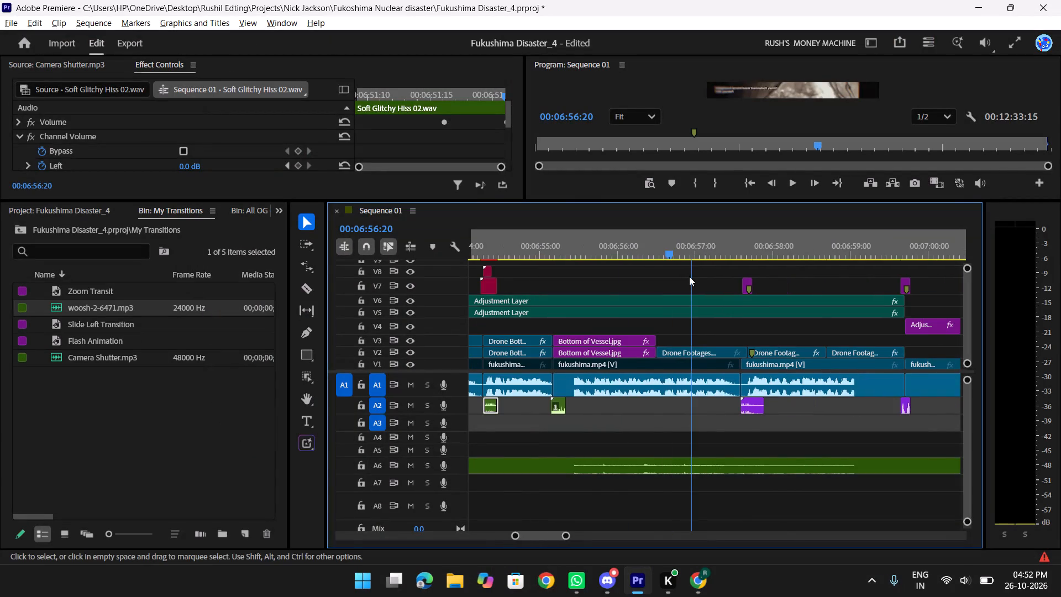
{"action": "left_click_drag", "start_coordinate": [691, 252], "coordinate": [707, 253]}
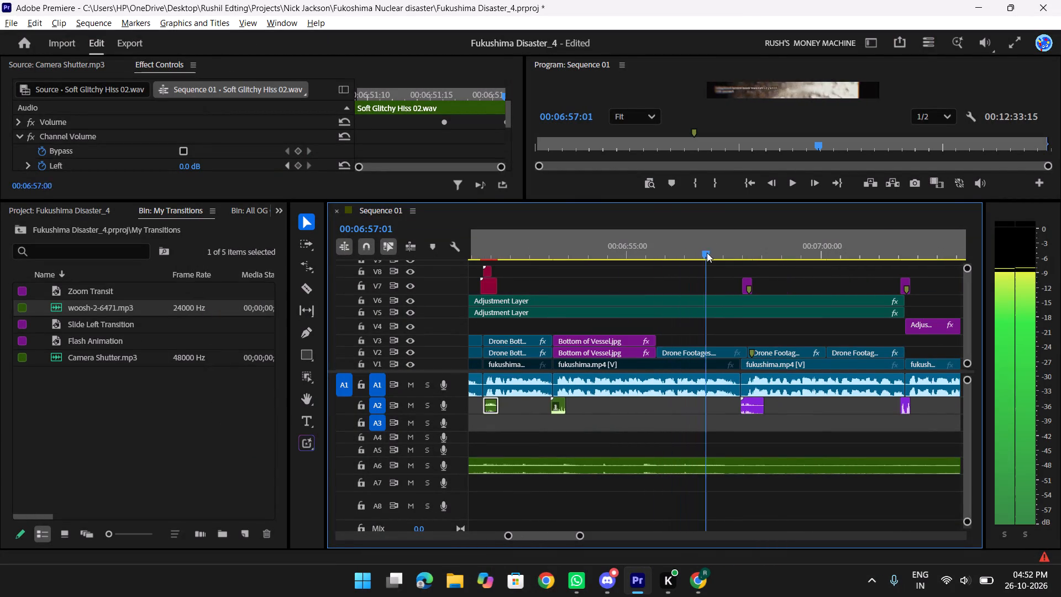
{"action": "left_click_drag", "start_coordinate": [707, 253], "coordinate": [747, 257]}
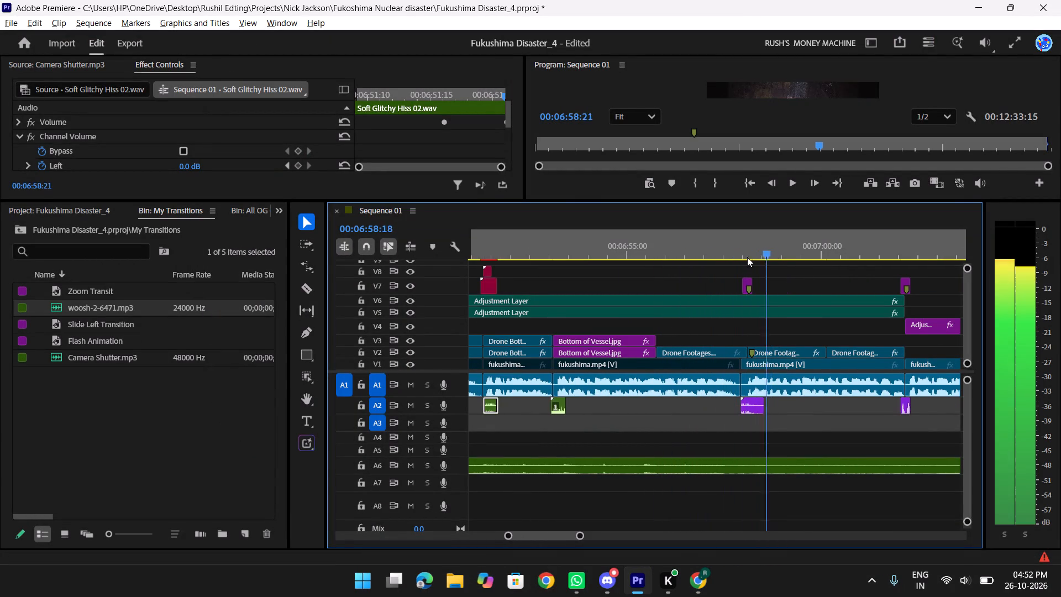
{"action": "left_click_drag", "start_coordinate": [747, 257], "coordinate": [703, 259]}
{"action": "key", "text": "t"}
{"action": "key", "text": "t"}
{"action": "scroll", "coordinate": [789, 260], "scroll_direction": "down", "scroll_amount": 9}
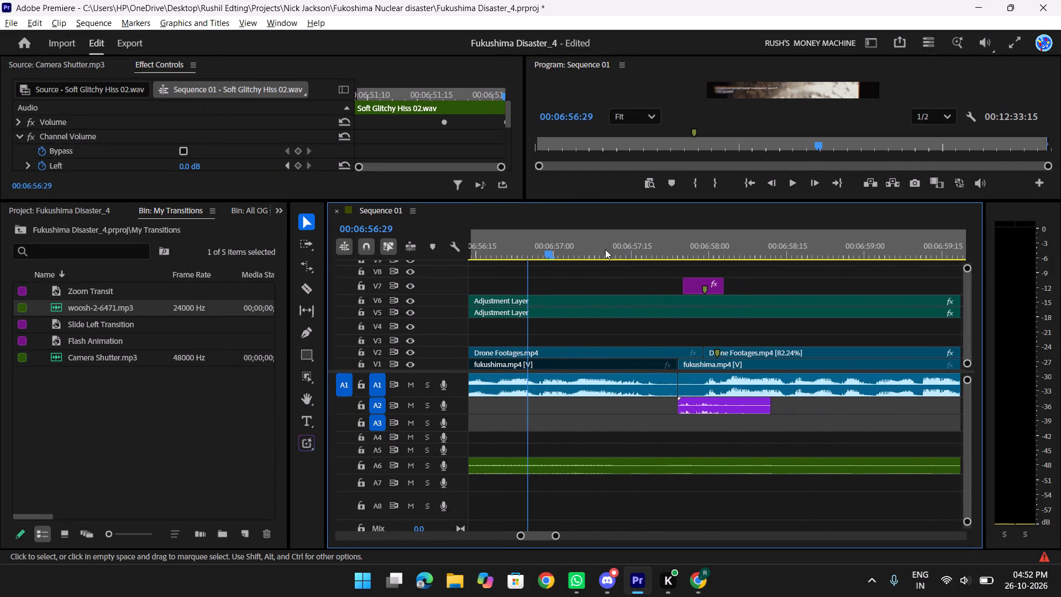
{"action": "left_click_drag", "start_coordinate": [524, 249], "coordinate": [728, 252]}
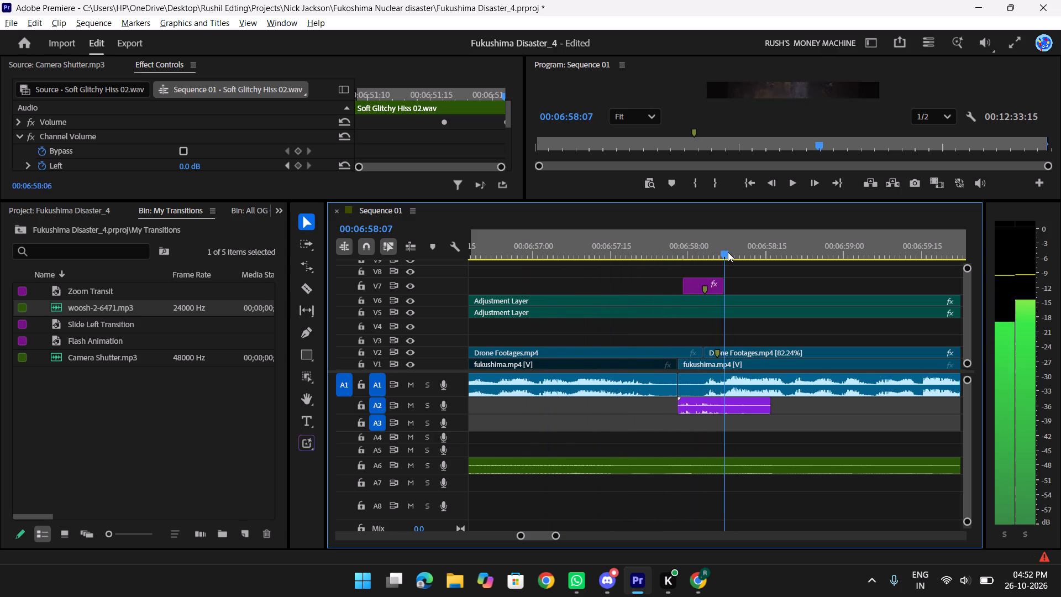
{"action": "left_click_drag", "start_coordinate": [728, 252], "coordinate": [749, 252]}
{"action": "scroll", "coordinate": [751, 253], "scroll_direction": "down", "scroll_amount": 2}
{"action": "left_click_drag", "start_coordinate": [710, 242], "coordinate": [593, 245]}
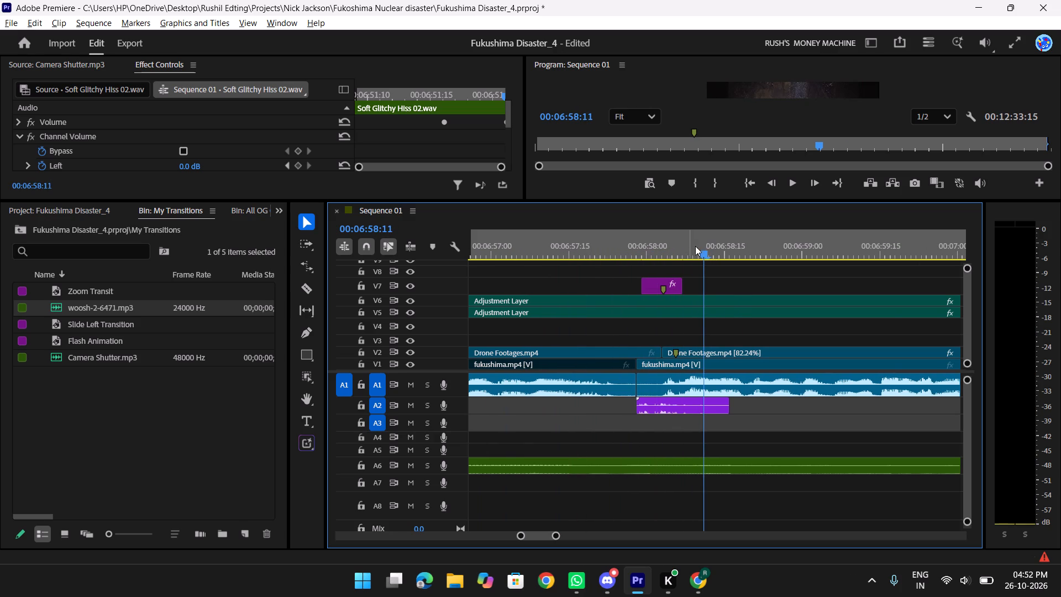
{"action": "left_click_drag", "start_coordinate": [687, 244], "coordinate": [626, 248]}
{"action": "type", "text": "f"}
{"action": "key", "text": "space"}
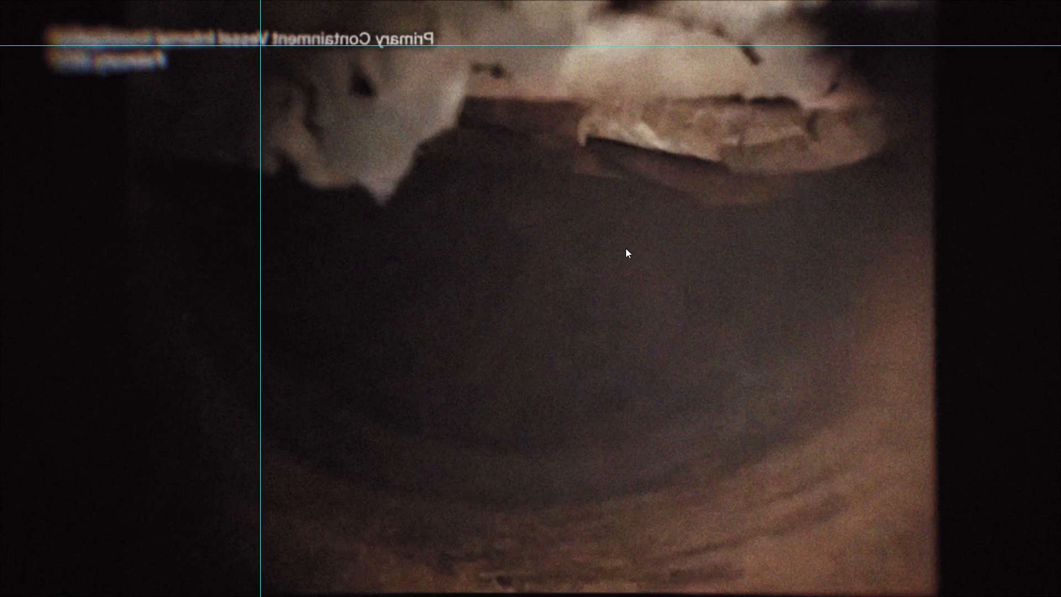
{"action": "key", "text": "space"}
{"action": "type", "text": "f"}
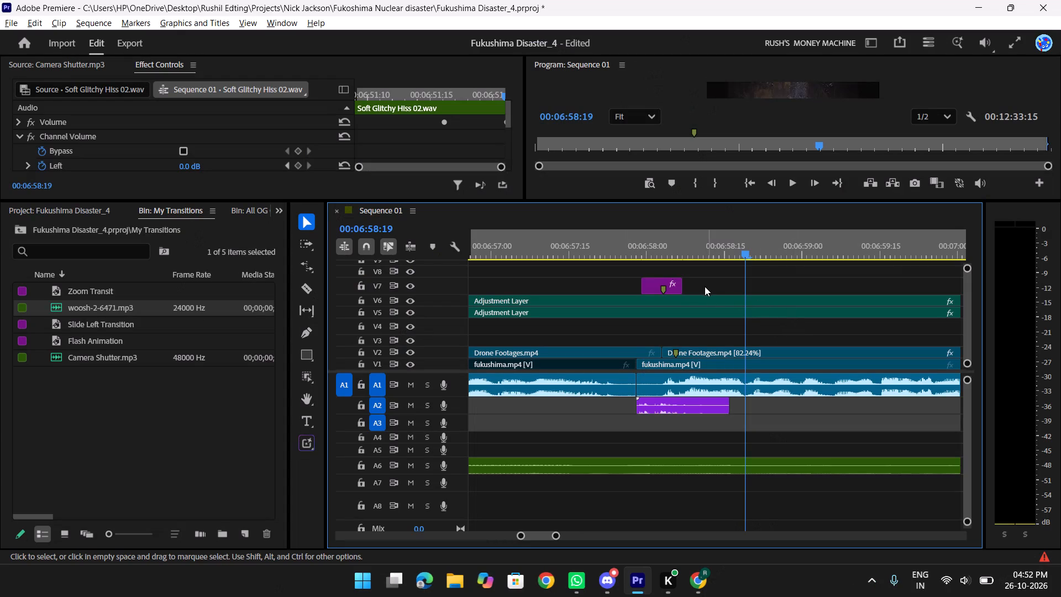
Delete the V7 adjustment layer transition and the A2 glitchy hiss sound at the drone footage cut near 00:06:58:00.
{"action": "left_click_drag", "start_coordinate": [706, 281], "coordinate": [613, 289]}
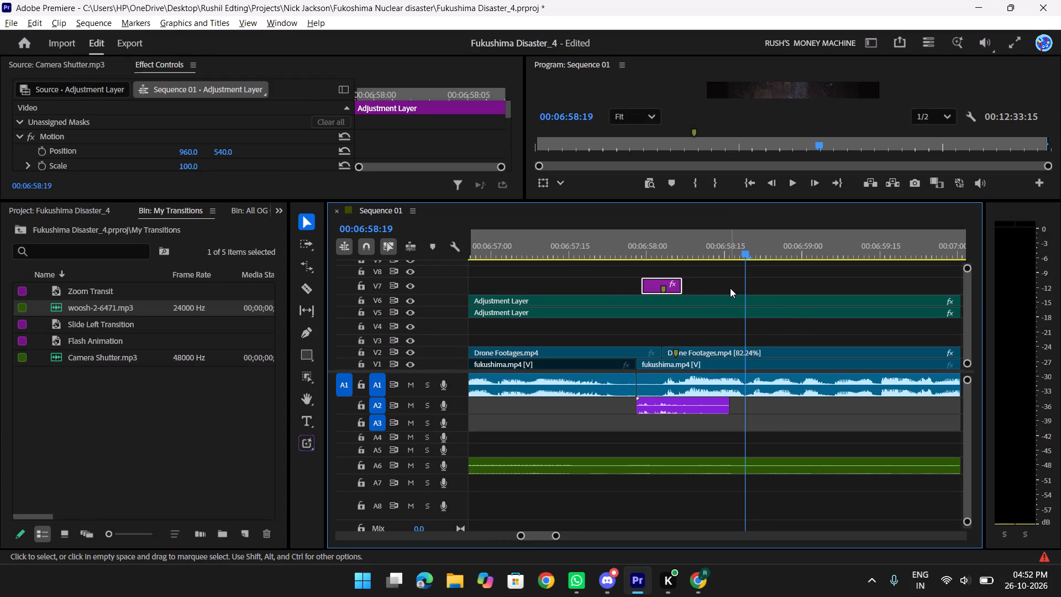
{"action": "key", "text": "Delete"}
{"action": "left_click_drag", "start_coordinate": [695, 439], "coordinate": [606, 402]}
{"action": "key", "text": "Delete"}
Place Slide Left Transition from the My Transitions bin on V7, with its marker aligned to the Drone Footages.mp4 cut at 00:06:58:03.
{"action": "left_click_drag", "start_coordinate": [733, 259], "coordinate": [631, 250]}
{"action": "left_click_drag", "start_coordinate": [698, 255], "coordinate": [635, 255]}
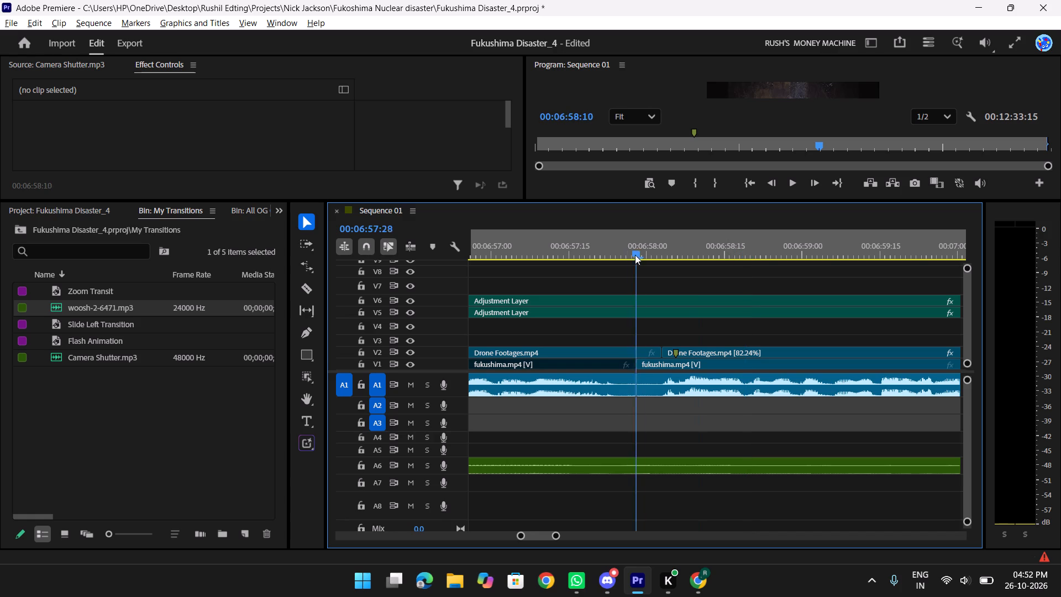
{"action": "left_click_drag", "start_coordinate": [635, 255], "coordinate": [665, 249]}
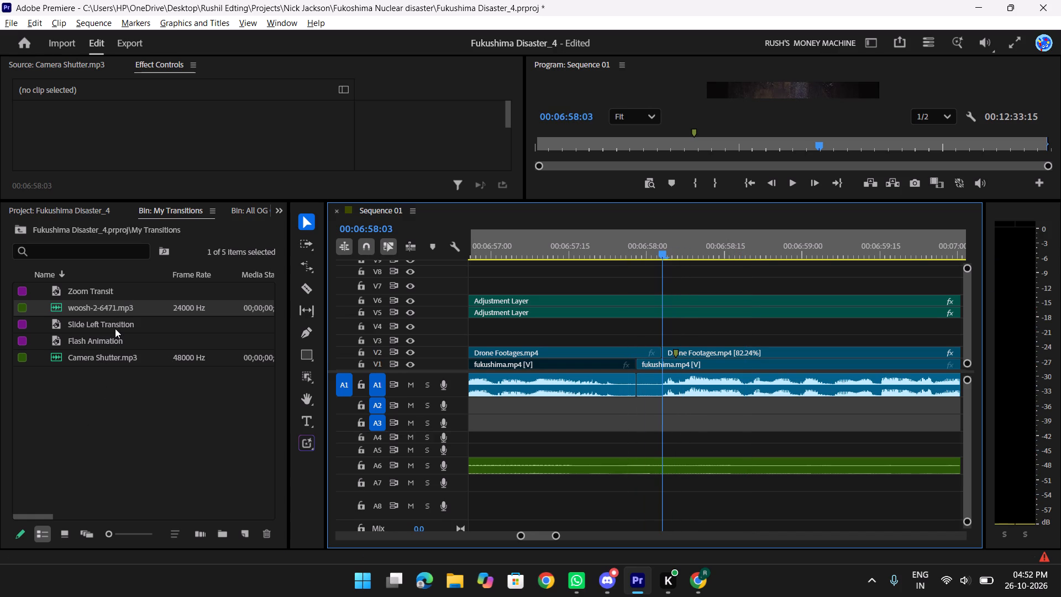
{"action": "left_click_drag", "start_coordinate": [115, 327], "coordinate": [622, 285]}
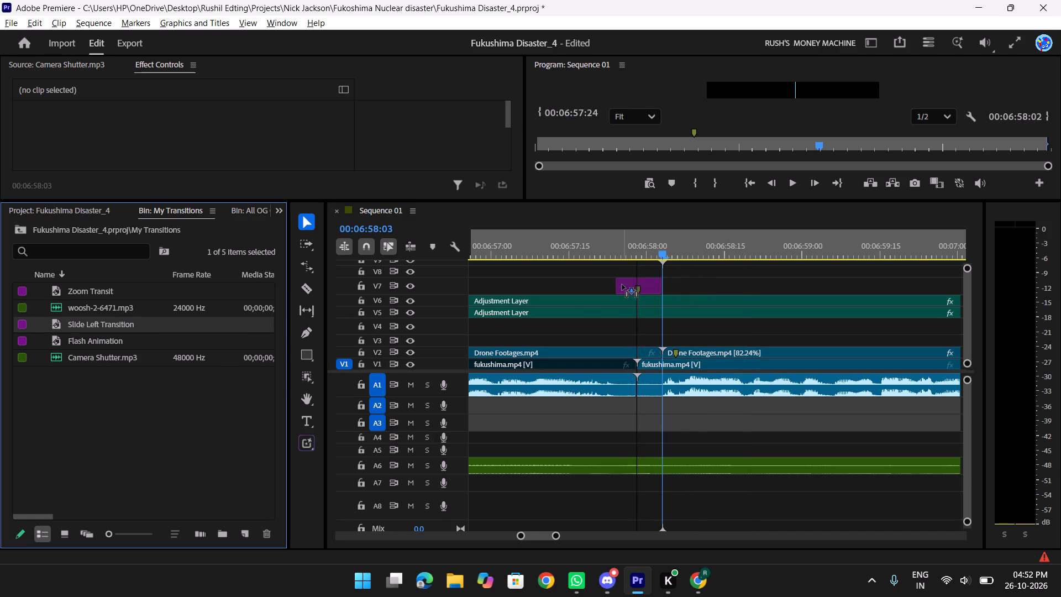
{"action": "left_click_drag", "start_coordinate": [622, 285], "coordinate": [638, 286]}
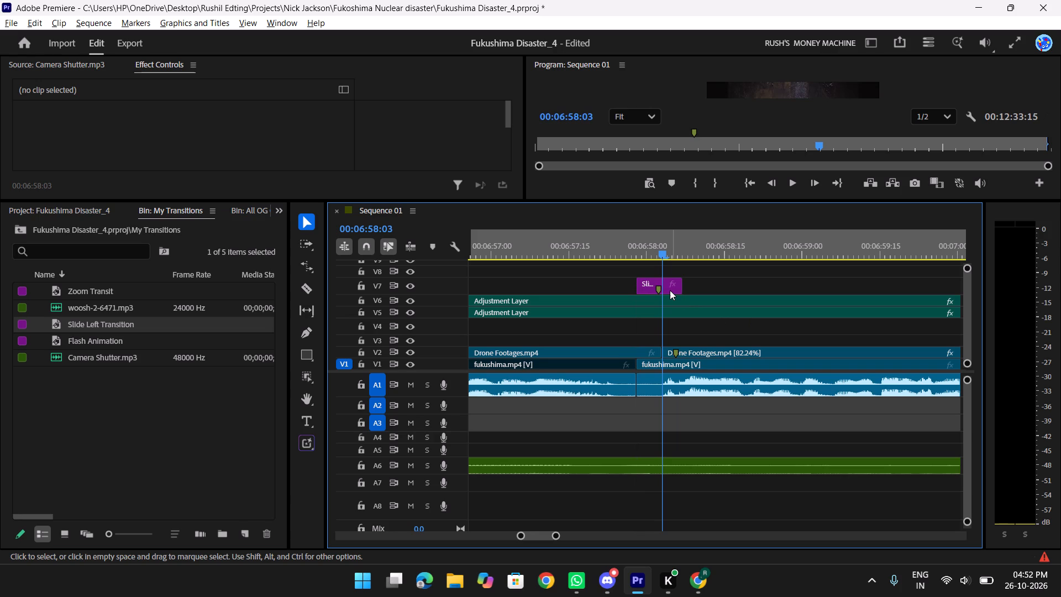
{"action": "left_click_drag", "start_coordinate": [670, 290], "coordinate": [677, 291]}
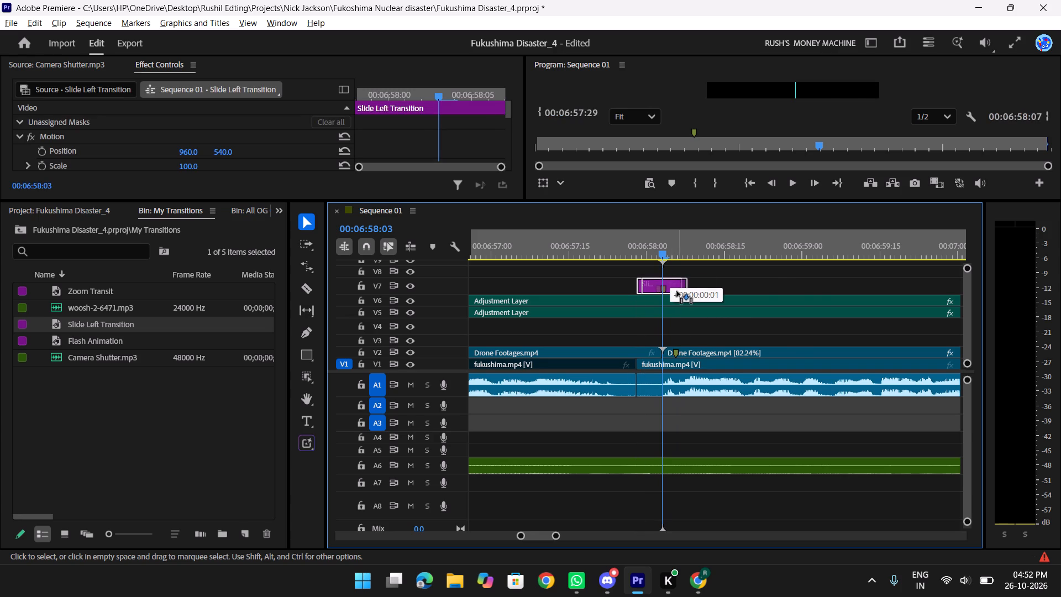
{"action": "left_click", "coordinate": [771, 275]}
Apply the Rush Slide Up effect preset to the Slide Left Transition layer on V7.
{"action": "key", "text": "shift+z"}
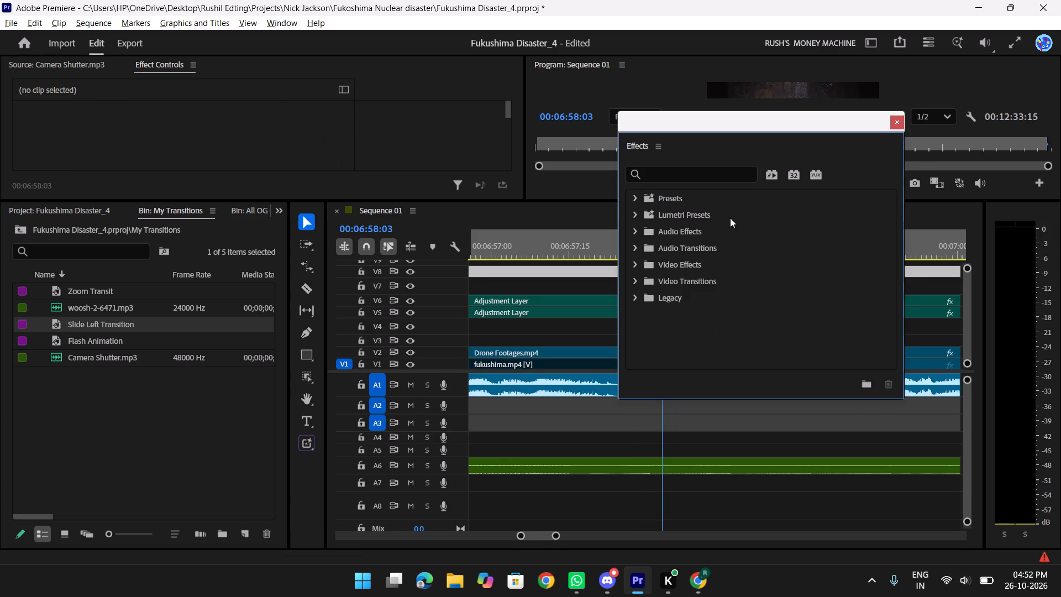
{"action": "left_click_drag", "start_coordinate": [752, 121], "coordinate": [834, 130]}
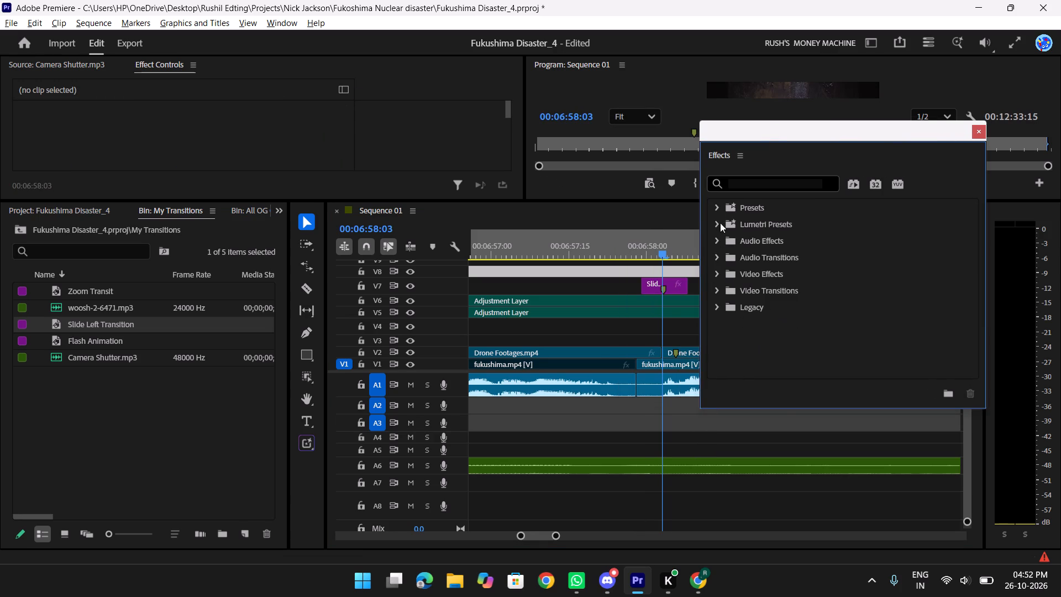
{"action": "left_click", "coordinate": [715, 207]}
{"action": "scroll", "coordinate": [784, 334], "scroll_direction": "down", "scroll_amount": 9}
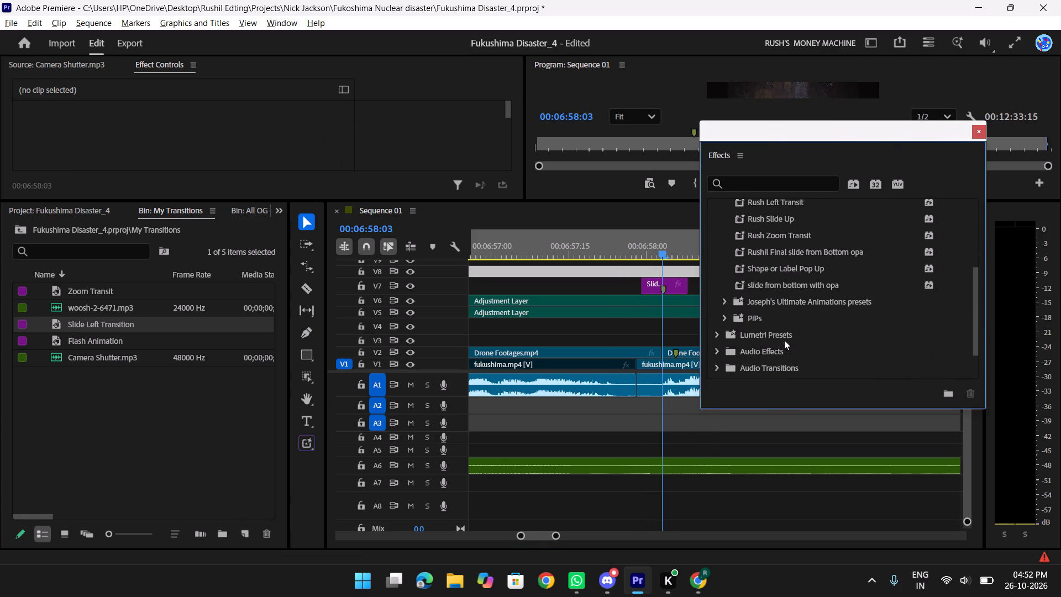
{"action": "scroll", "coordinate": [784, 340], "scroll_direction": "down", "scroll_amount": 1}
{"action": "scroll", "coordinate": [844, 281], "scroll_direction": "up", "scroll_amount": 3}
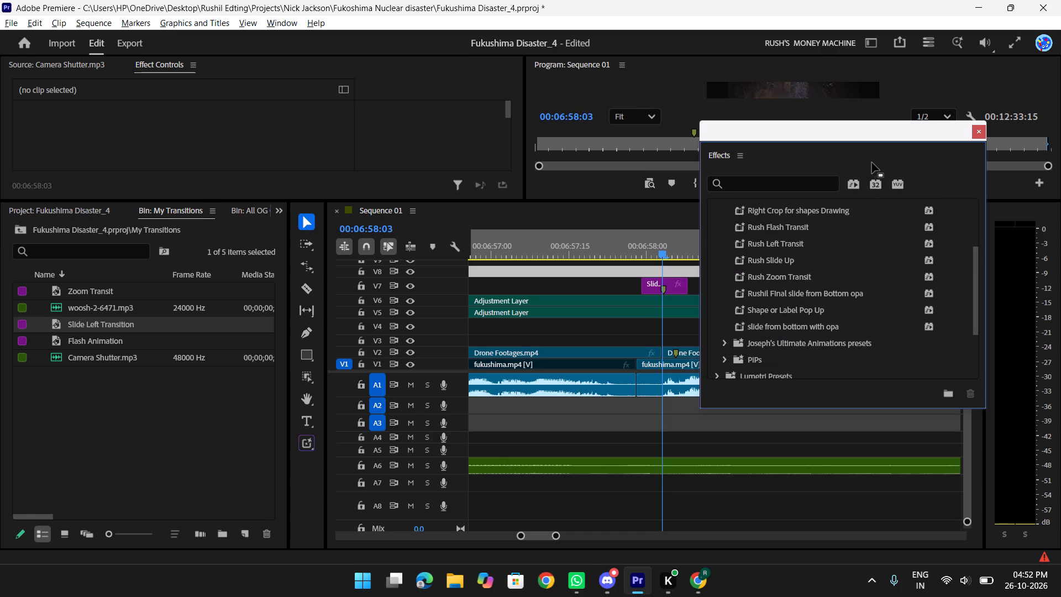
{"action": "left_click_drag", "start_coordinate": [862, 140], "coordinate": [176, 203]}
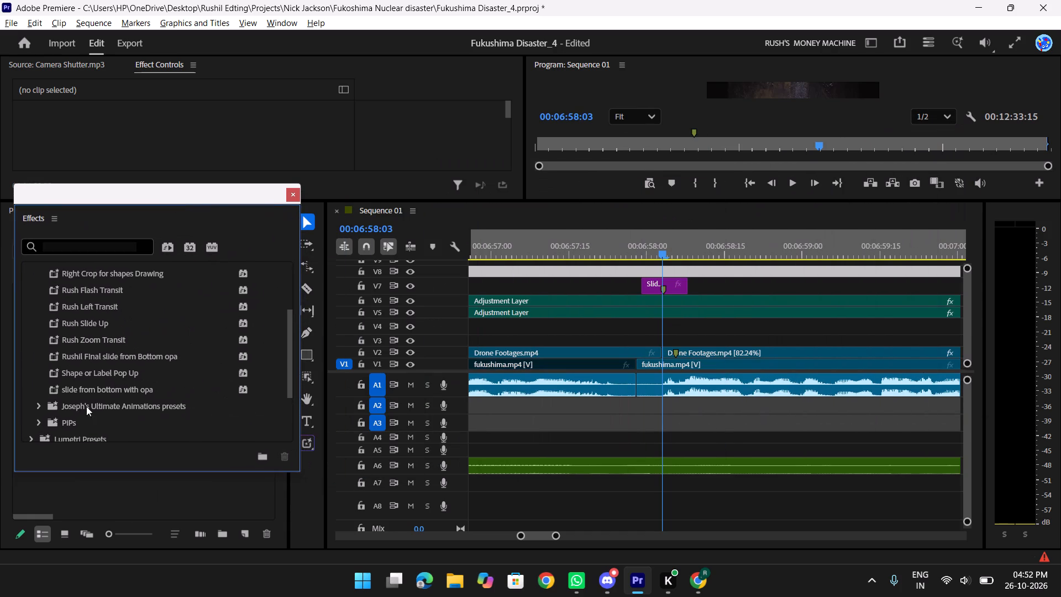
{"action": "scroll", "coordinate": [93, 379], "scroll_direction": "down", "scroll_amount": 2}
{"action": "scroll", "coordinate": [93, 379], "scroll_direction": "up", "scroll_amount": 5}
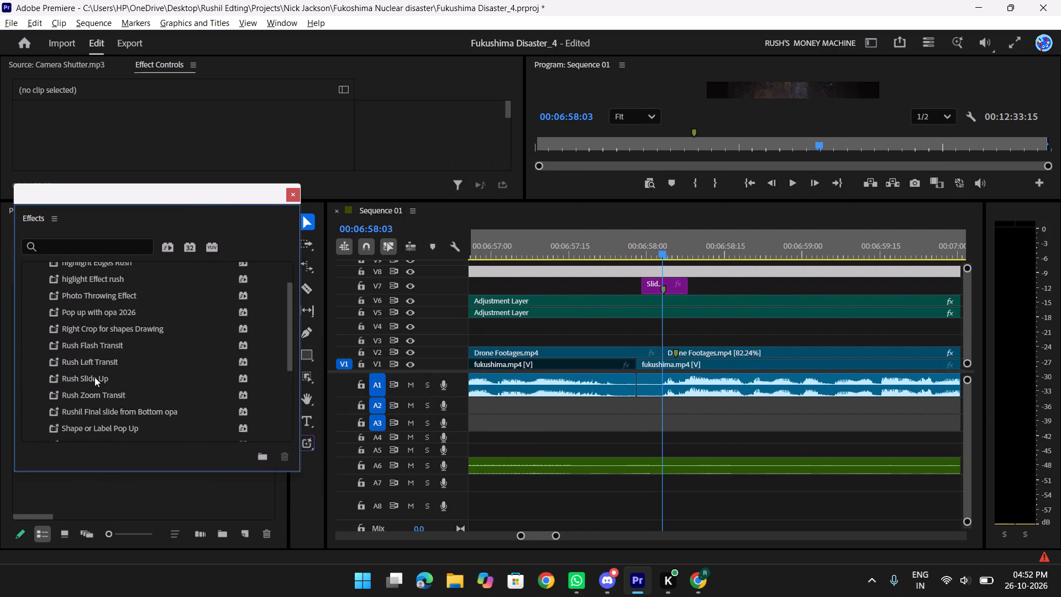
{"action": "scroll", "coordinate": [94, 377], "scroll_direction": "up", "scroll_amount": 4}
{"action": "scroll", "coordinate": [111, 409], "scroll_direction": "down", "scroll_amount": 2}
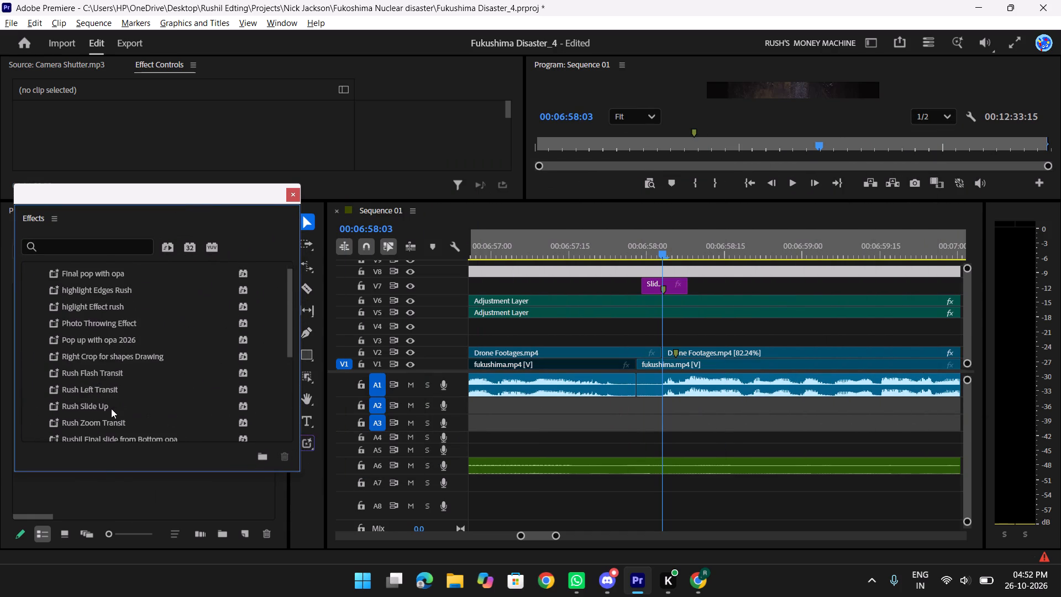
{"action": "scroll", "coordinate": [111, 409], "scroll_direction": "down", "scroll_amount": 6}
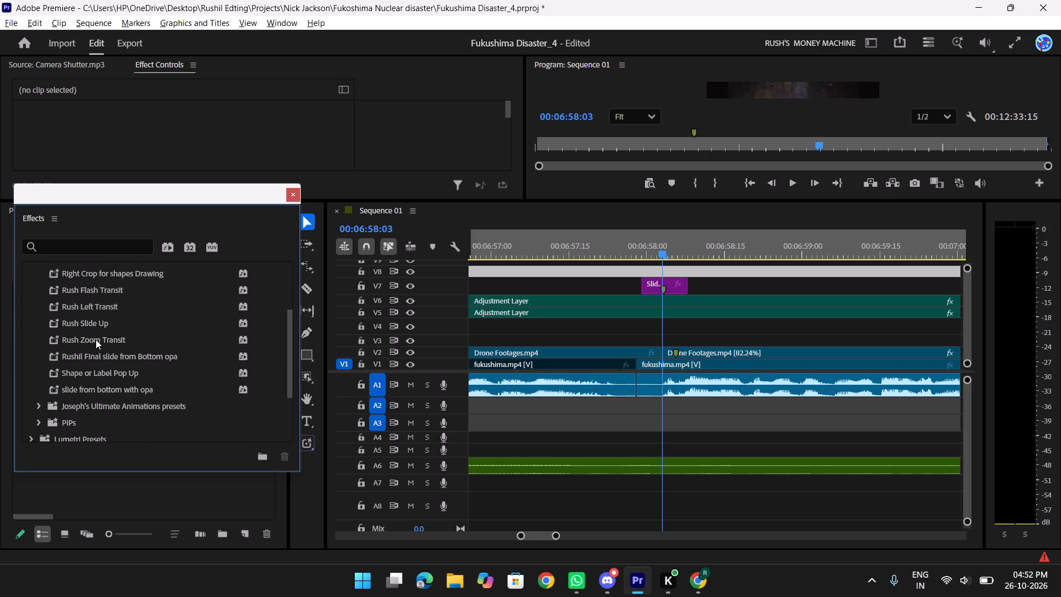
{"action": "left_click", "coordinate": [97, 341]}
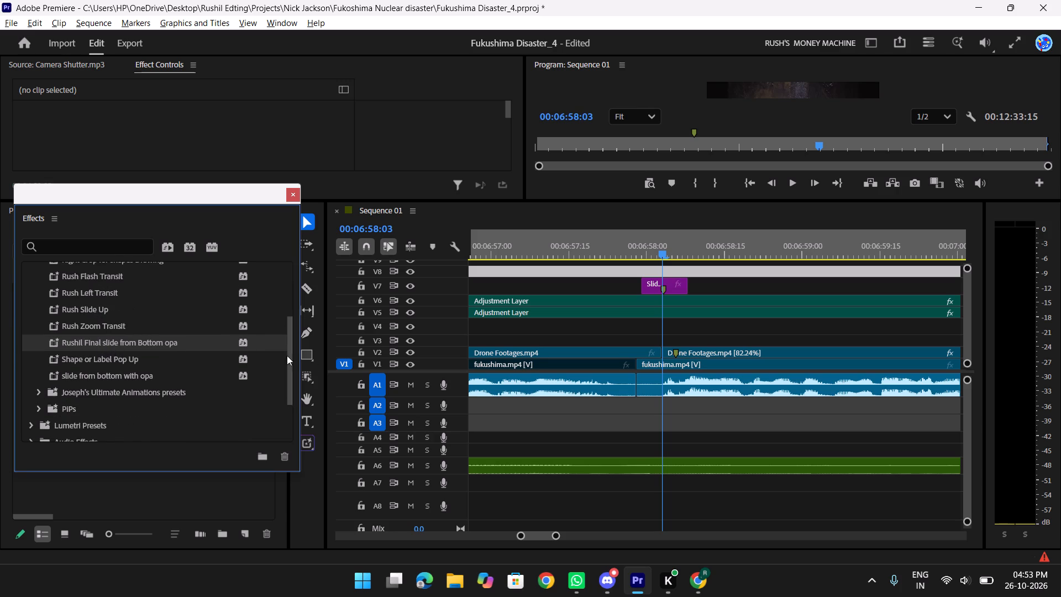
{"action": "scroll", "coordinate": [121, 342], "scroll_direction": "up", "scroll_amount": 3}
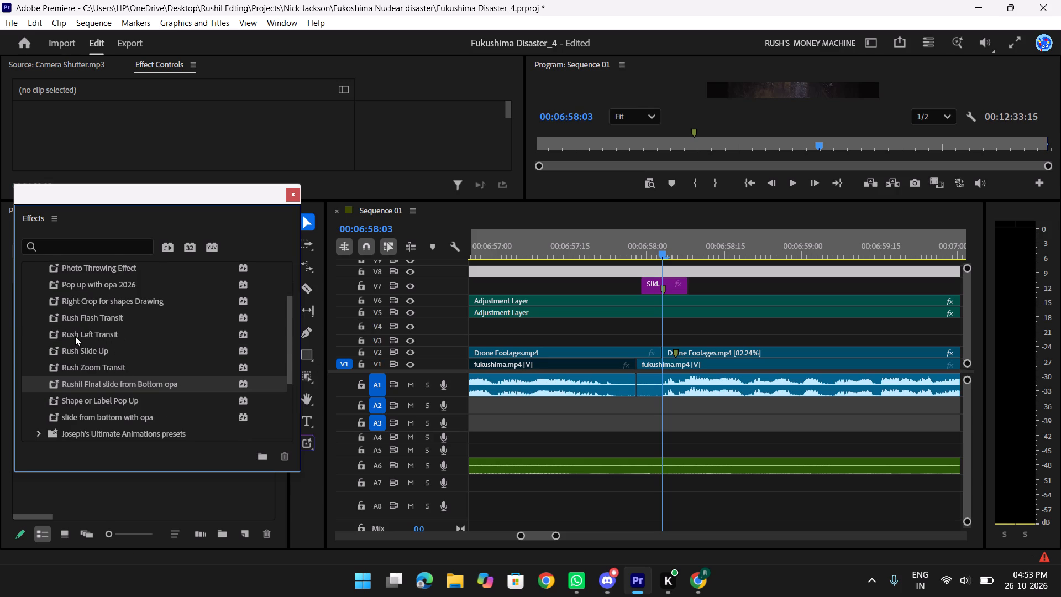
{"action": "left_click_drag", "start_coordinate": [101, 349], "coordinate": [676, 283]}
{"action": "left_click", "coordinate": [295, 196]}
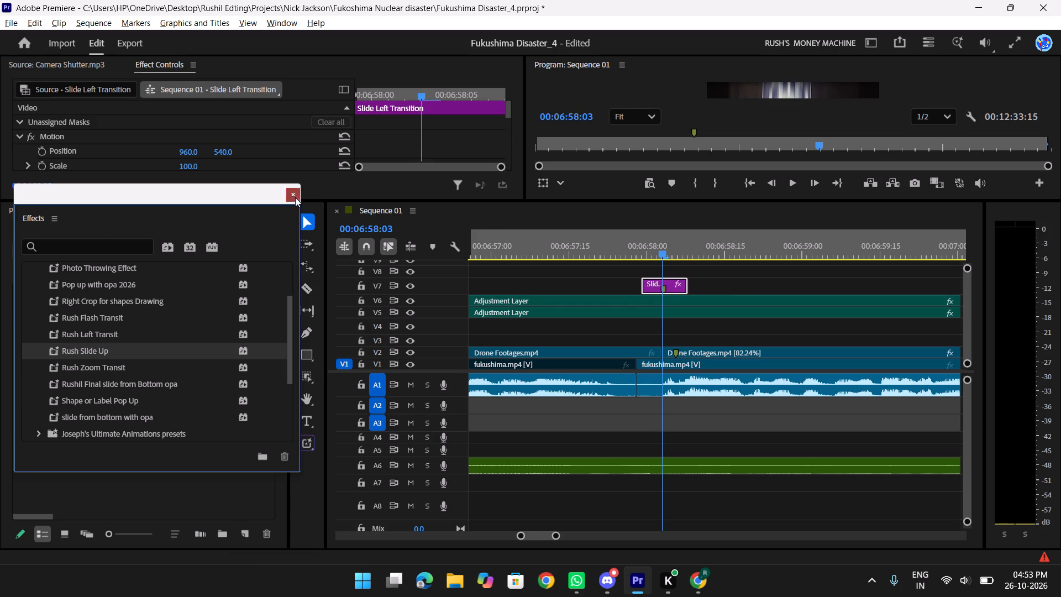
Play back the new slide transition full screen from 00:06:57:27 to 00:06:59:21.
{"action": "left_click_drag", "start_coordinate": [668, 247], "coordinate": [634, 249]}
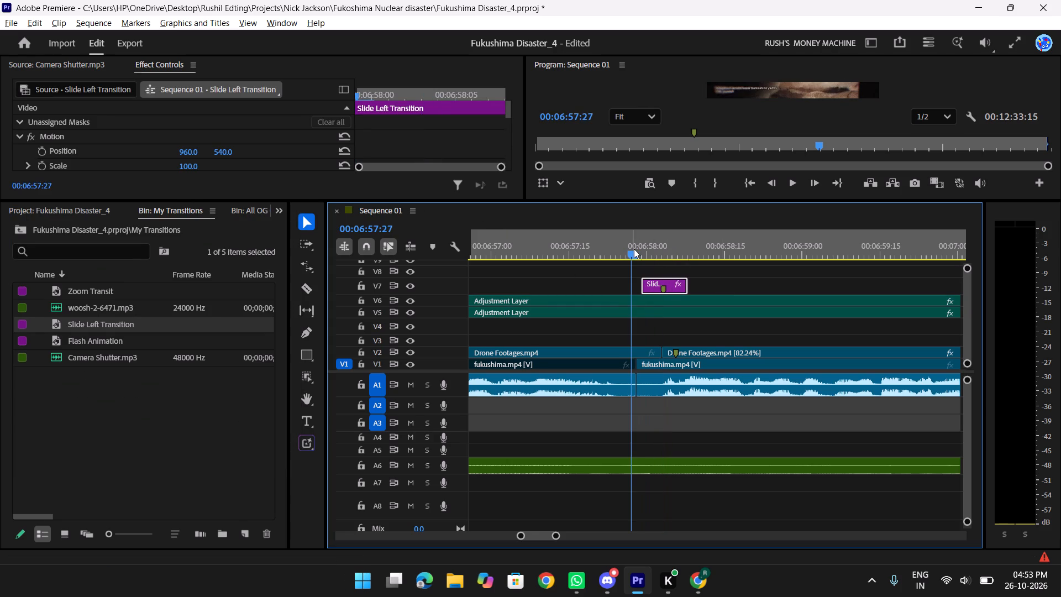
{"action": "type", "text": "f"}
{"action": "key", "text": "space"}
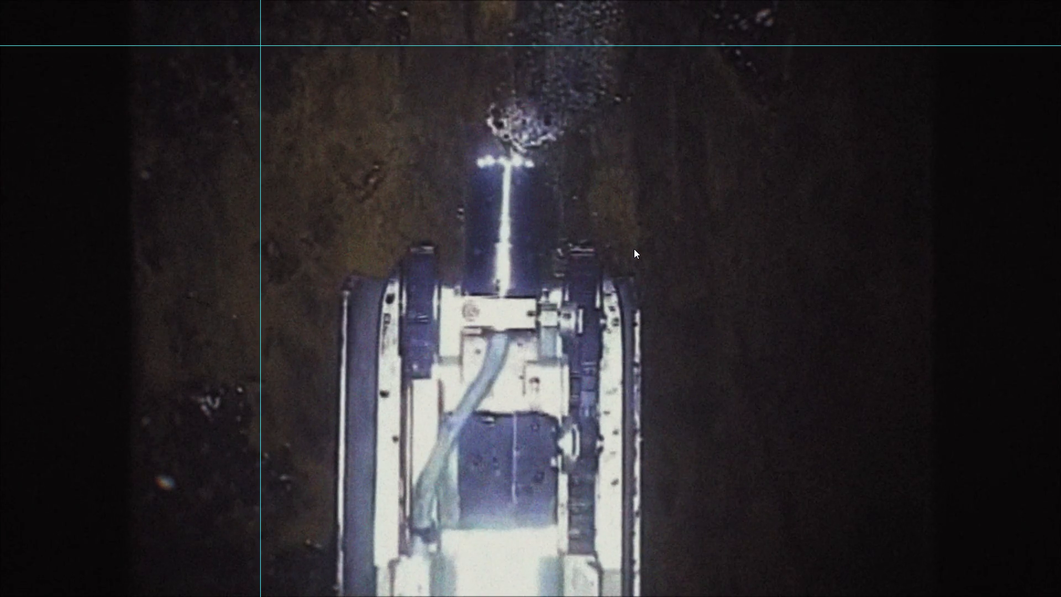
{"action": "key", "text": "space"}
{"action": "key", "text": "f"}
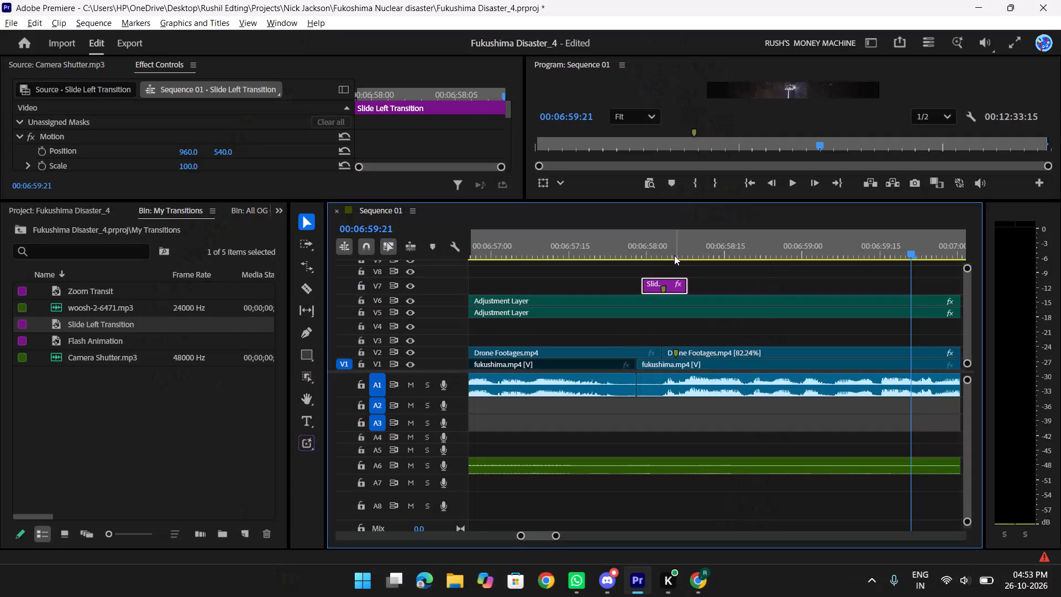
Add woosh-2-6471.mp3 to A2, starting at the Drone Footages.mp4 cut at 00:06:58:03.
{"action": "left_click_drag", "start_coordinate": [120, 310], "coordinate": [745, 421]}
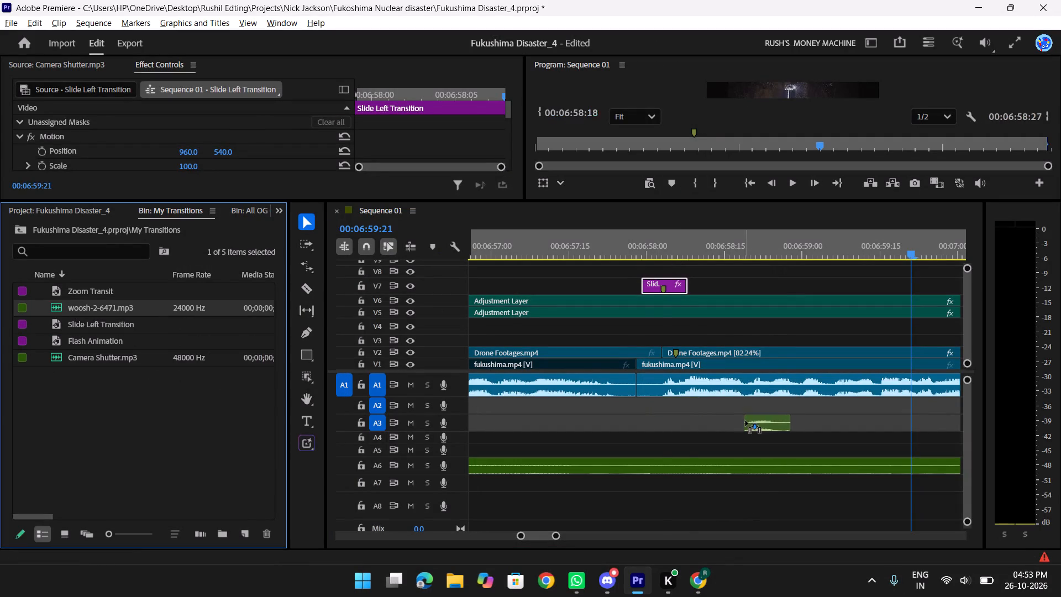
{"action": "left_click_drag", "start_coordinate": [745, 421], "coordinate": [661, 401]}
Review the slide transition with its whoosh sound, including full-screen playback to 00:07:00:16.
{"action": "left_click_drag", "start_coordinate": [659, 253], "coordinate": [638, 252]}
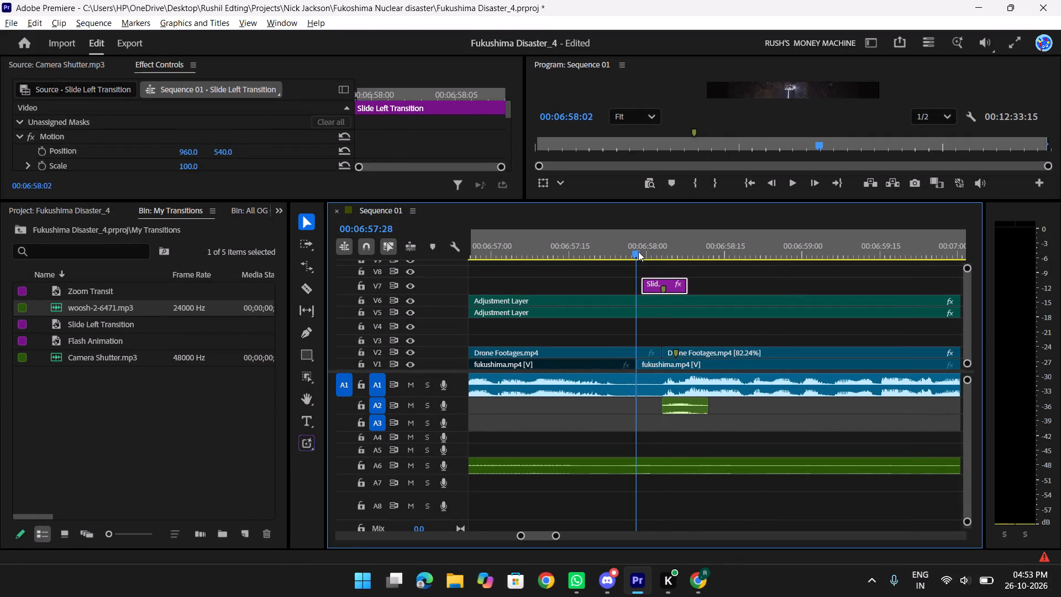
{"action": "left_click_drag", "start_coordinate": [638, 252], "coordinate": [649, 249]}
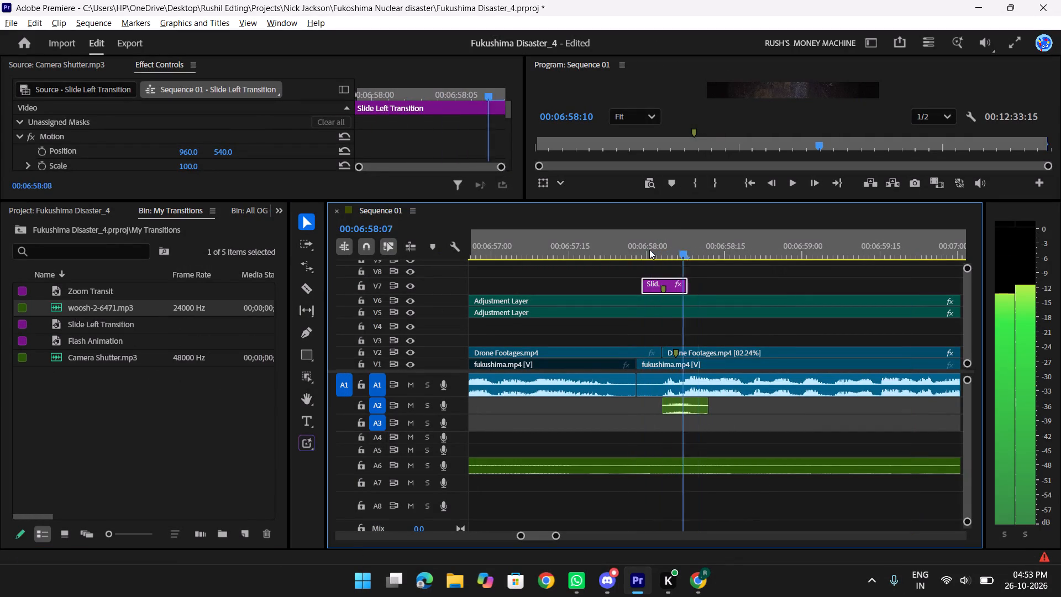
{"action": "left_click_drag", "start_coordinate": [649, 249], "coordinate": [618, 247]}
{"action": "key", "text": "f"}
{"action": "key", "text": "space"}
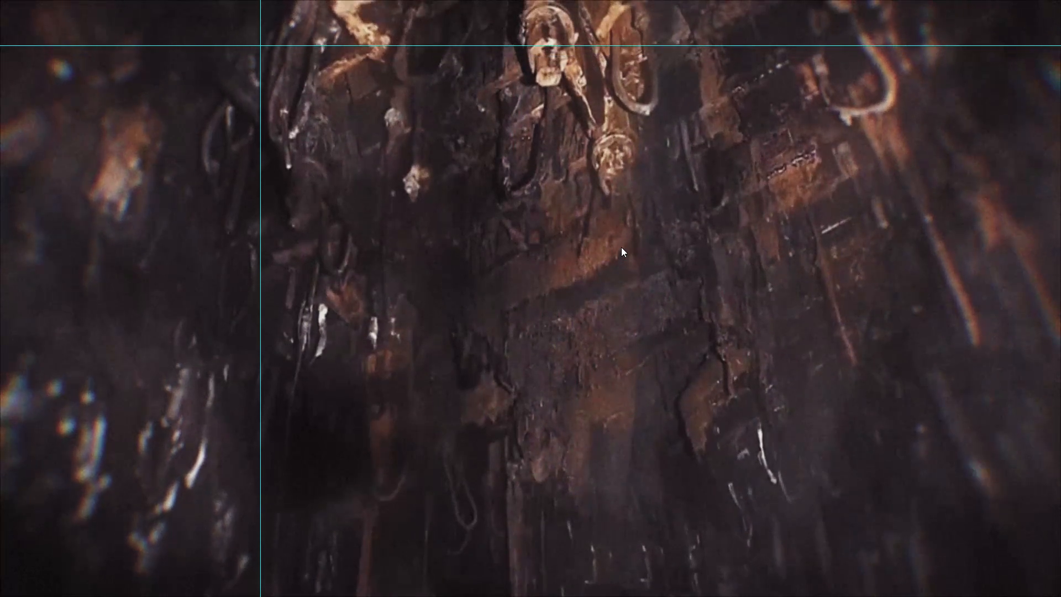
{"action": "key", "text": "space"}
{"action": "type", "text": "f"}
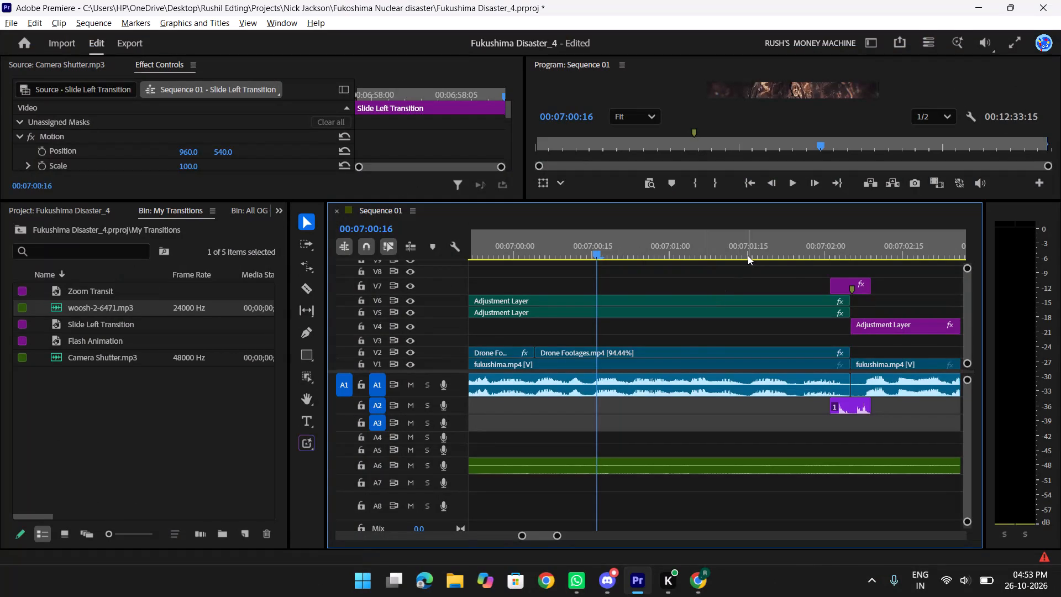
Return to the slide transition and scrub through its cut from 00:06:57:20 to examine the picture and whoosh timing.
{"action": "type", "text": "yyy"}
{"action": "left_click_drag", "start_coordinate": [686, 242], "coordinate": [665, 244]}
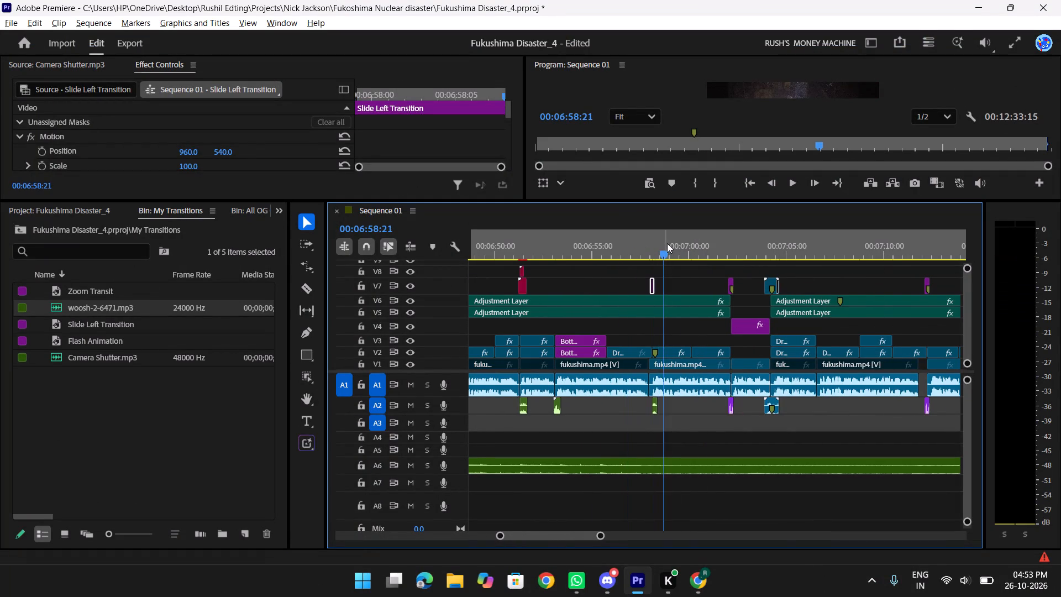
{"action": "type", "text": "tt"}
{"action": "scroll", "coordinate": [729, 254], "scroll_direction": "down", "scroll_amount": 4}
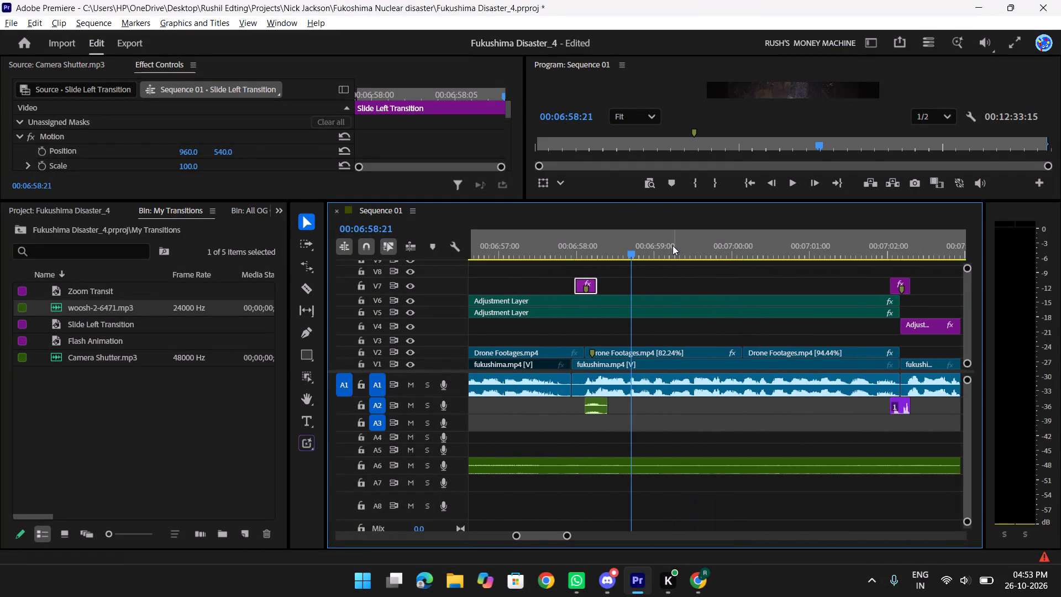
{"action": "left_click_drag", "start_coordinate": [641, 248], "coordinate": [552, 252]}
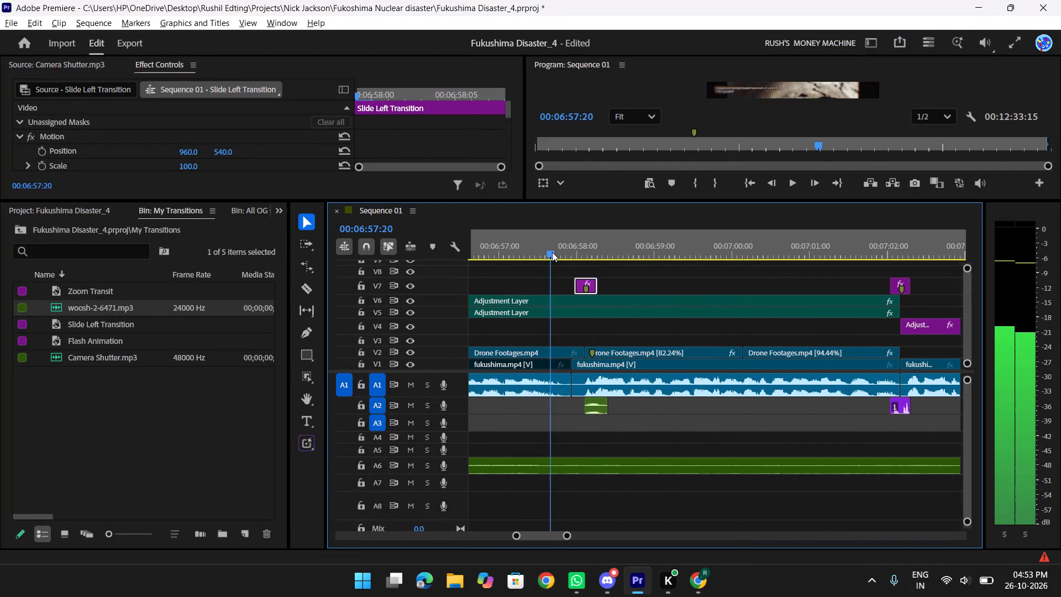
{"action": "left_click_drag", "start_coordinate": [552, 252], "coordinate": [568, 251]}
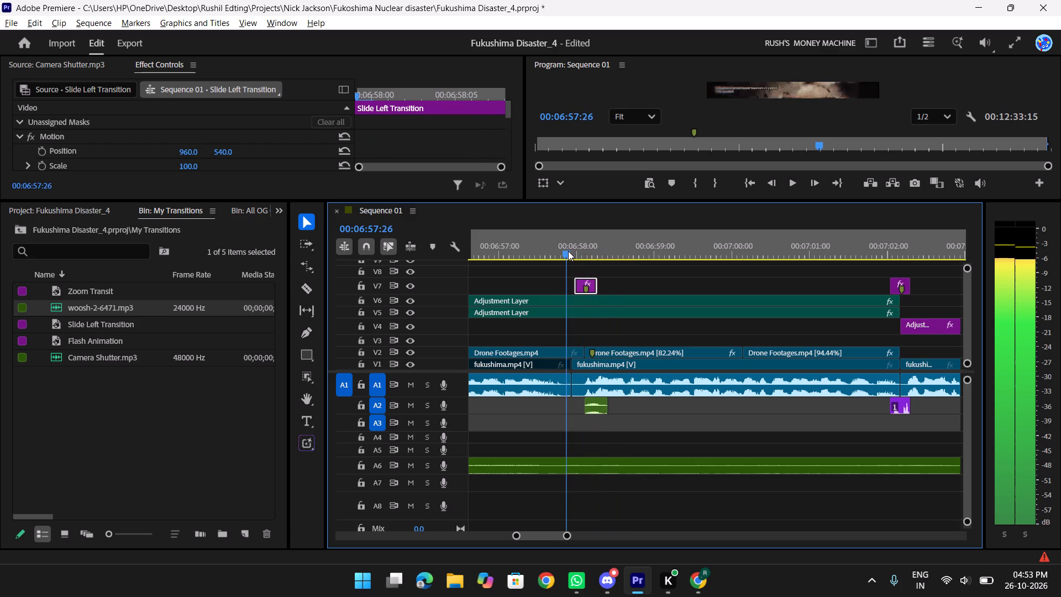
{"action": "left_click_drag", "start_coordinate": [568, 251], "coordinate": [595, 252]}
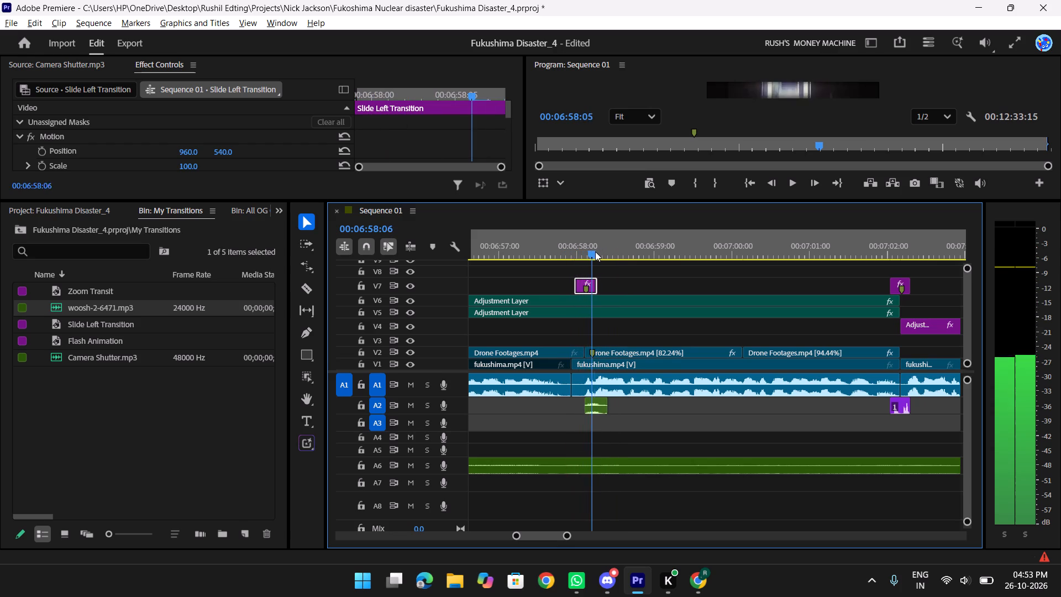
{"action": "left_click_drag", "start_coordinate": [595, 252], "coordinate": [703, 265]}
Play on through the drone footage and the next V7 transition near 00:07:02:00, stopping at 00:07:03:03.
{"action": "key", "text": "space"}
{"action": "scroll", "coordinate": [707, 266], "scroll_direction": "down", "scroll_amount": 4}
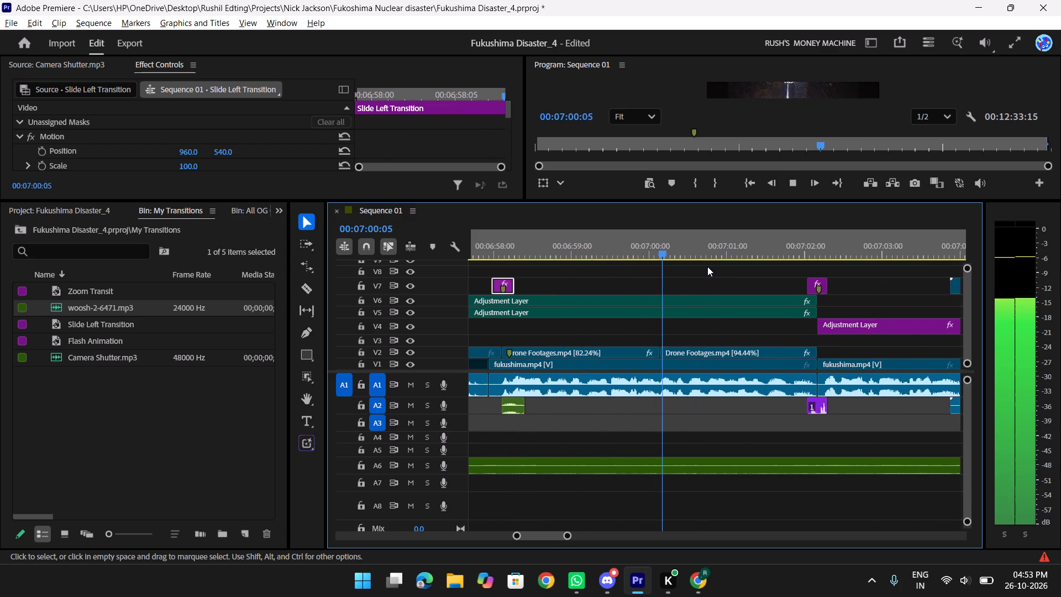
{"action": "scroll", "coordinate": [707, 266], "scroll_direction": "down", "scroll_amount": 6}
{"action": "key", "text": "space"}
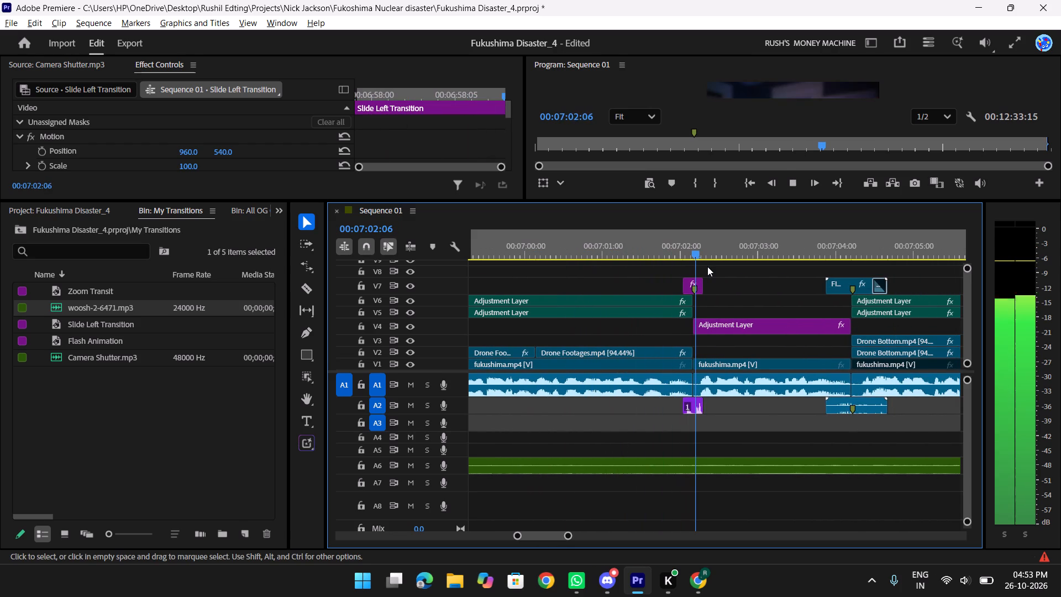
{"action": "scroll", "coordinate": [710, 269], "scroll_direction": "up", "scroll_amount": 9}
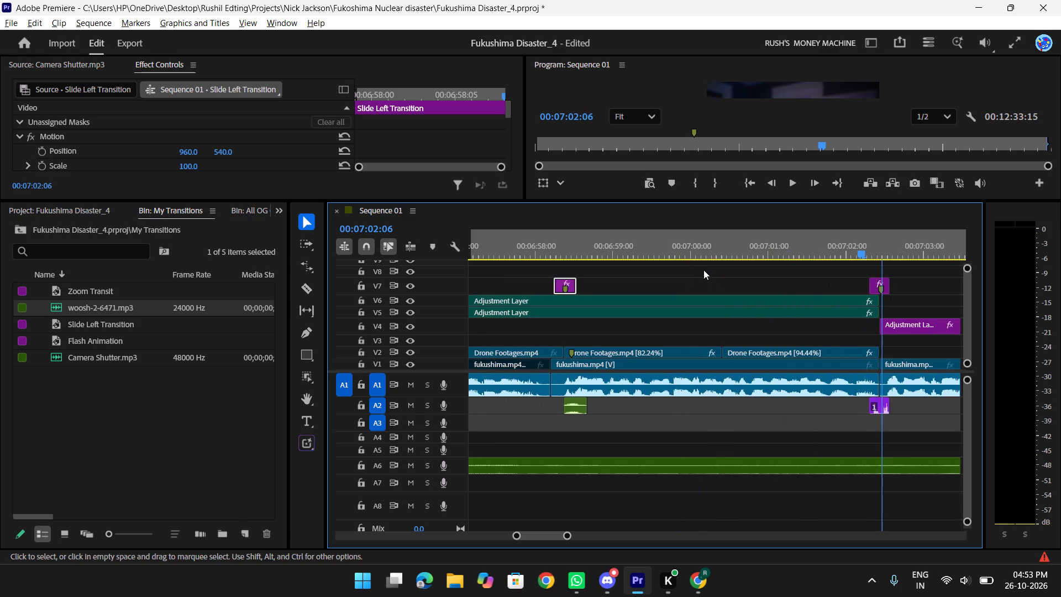
{"action": "type", "text": "yy"}
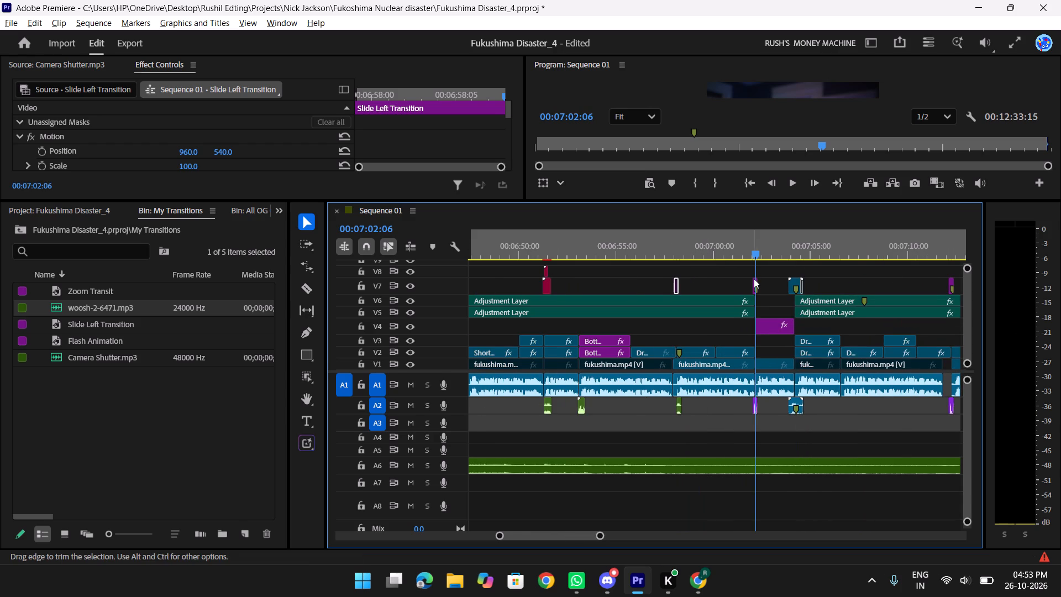
{"action": "key", "text": "space"}
{"action": "scroll", "coordinate": [805, 307], "scroll_direction": "down", "scroll_amount": 3}
{"action": "key", "text": "space"}
{"action": "type", "text": "tt"}
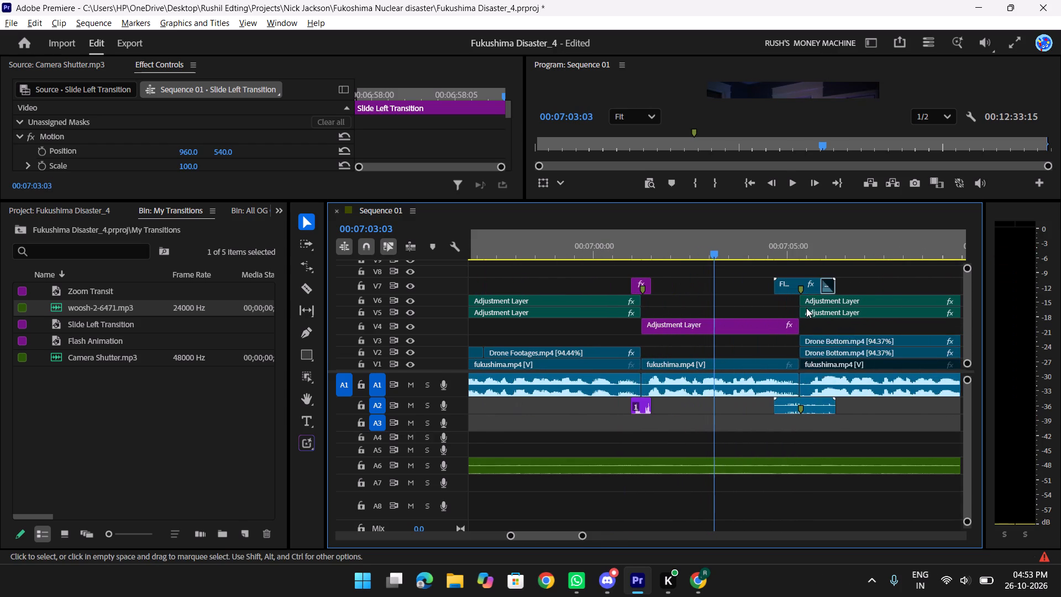
Play and scrub through the drone footage from 00:07:03:03 to 00:07:12:17, examining the flash transition and following cuts.
{"action": "key", "text": "space"}
{"action": "key", "text": "space"}
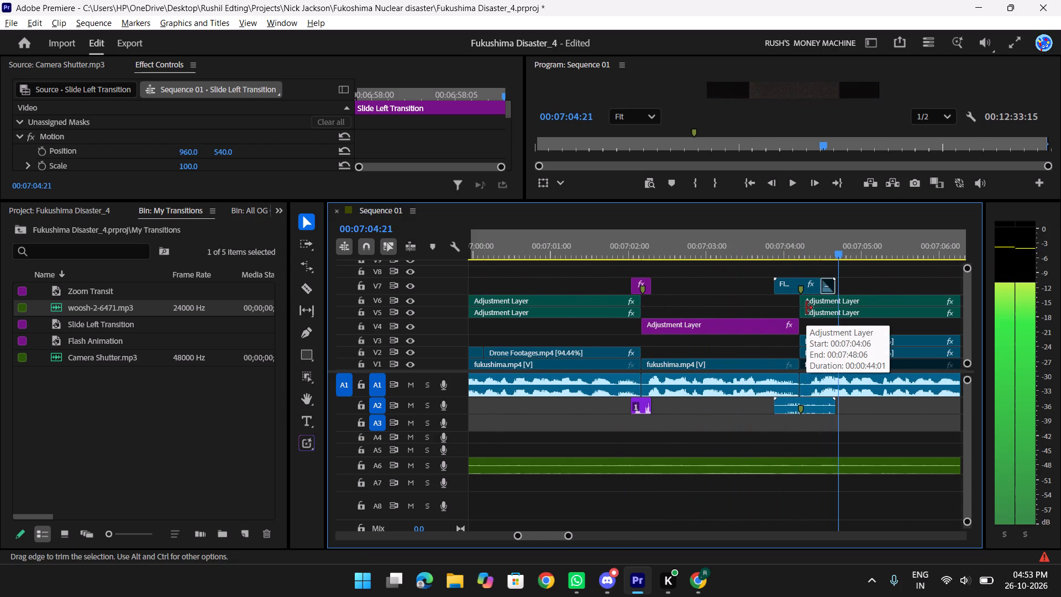
{"action": "scroll", "coordinate": [806, 308], "scroll_direction": "down", "scroll_amount": 14}
{"action": "key", "text": "space"}
{"action": "type", "text": "yy"}
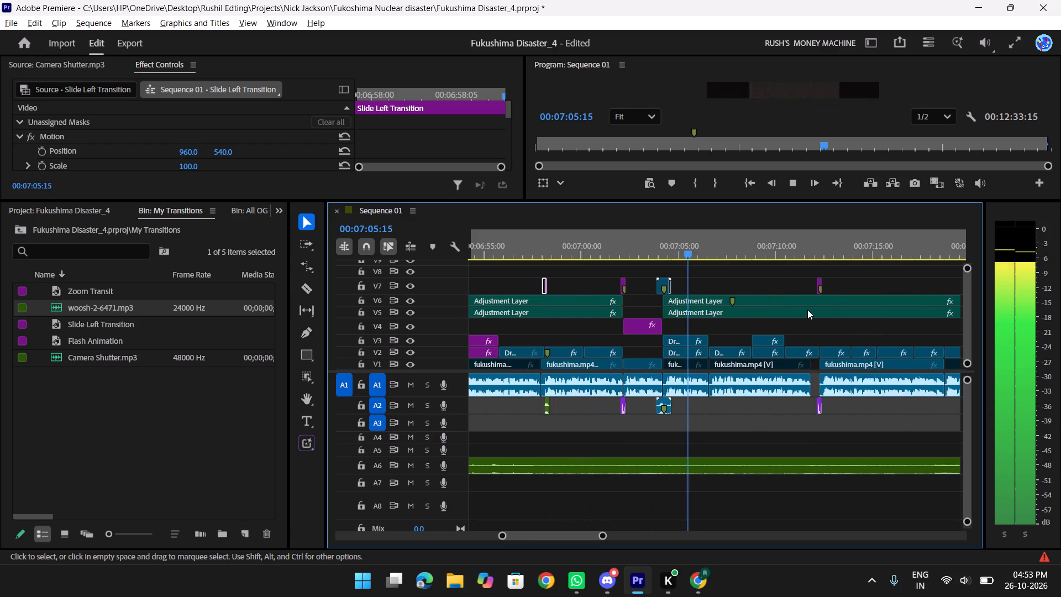
{"action": "scroll", "coordinate": [807, 310], "scroll_direction": "down", "scroll_amount": 4}
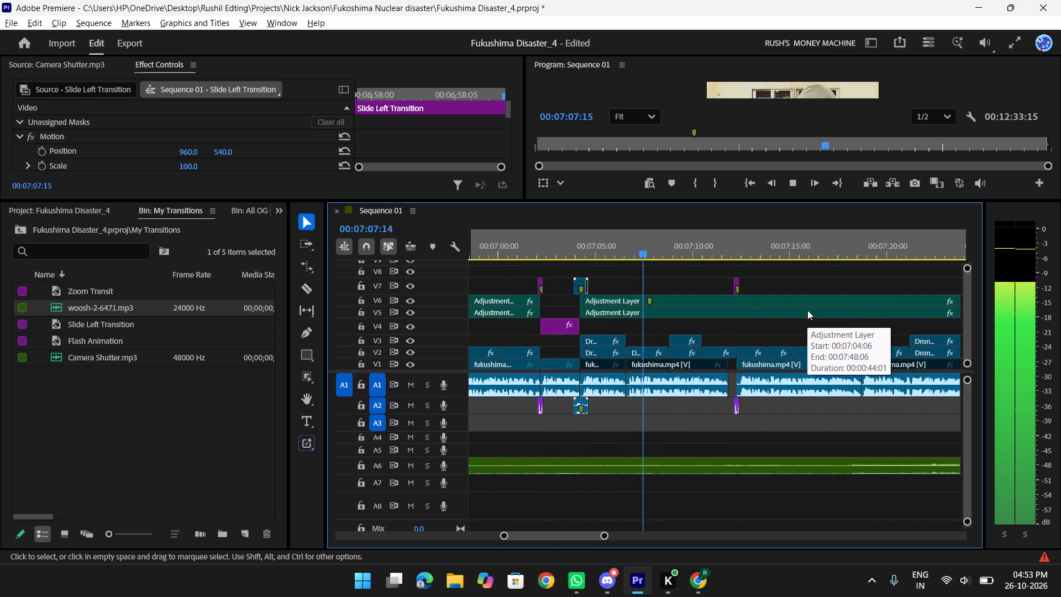
{"action": "key", "text": "space"}
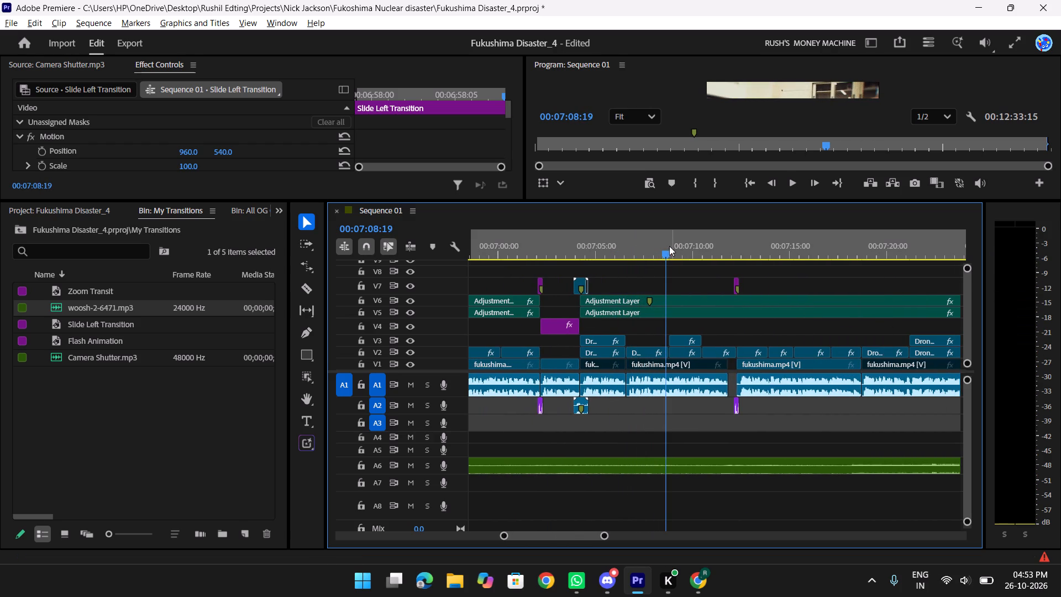
{"action": "left_click_drag", "start_coordinate": [661, 245], "coordinate": [626, 247]}
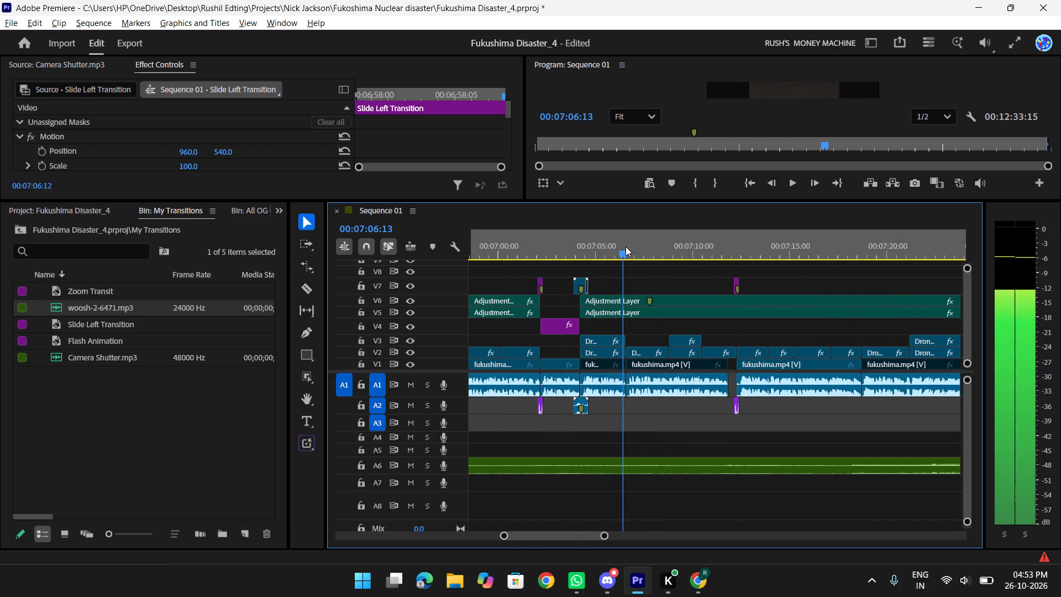
{"action": "left_click_drag", "start_coordinate": [626, 247], "coordinate": [665, 246]}
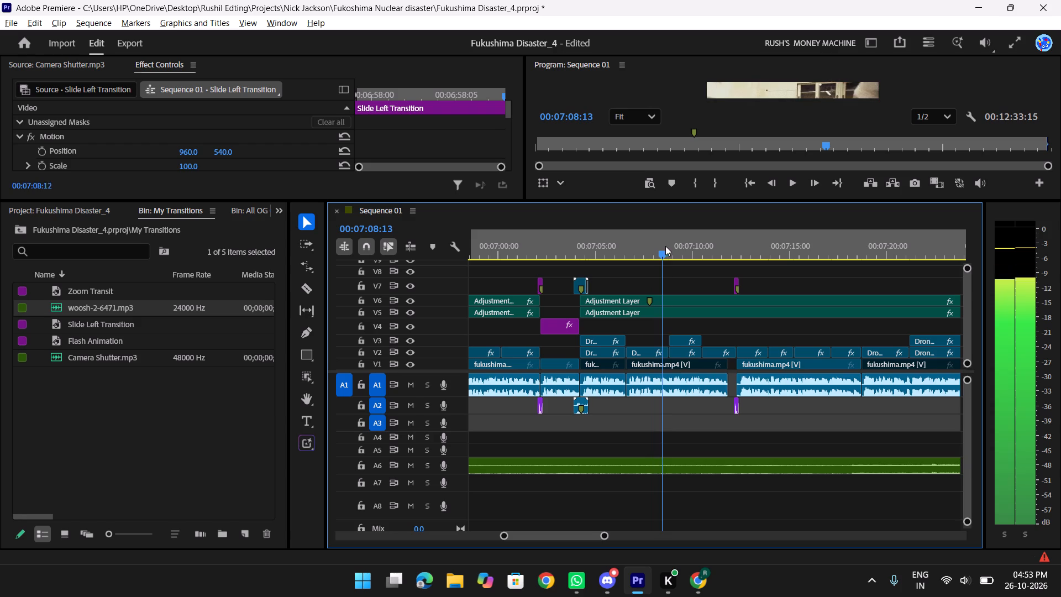
{"action": "left_click_drag", "start_coordinate": [665, 246], "coordinate": [718, 245]}
{"action": "key", "text": "space"}
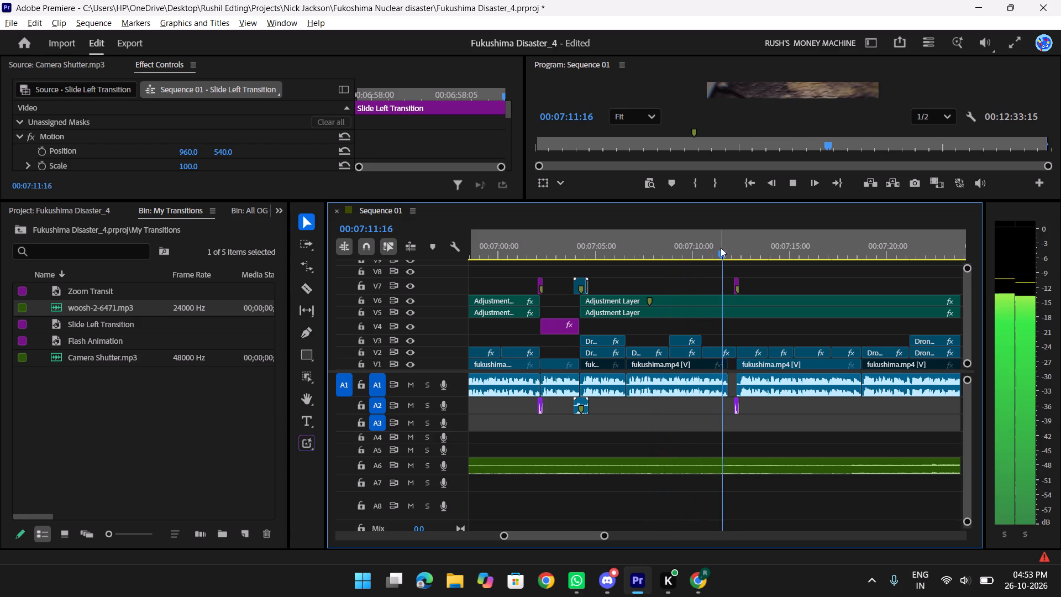
{"action": "key", "text": "space"}
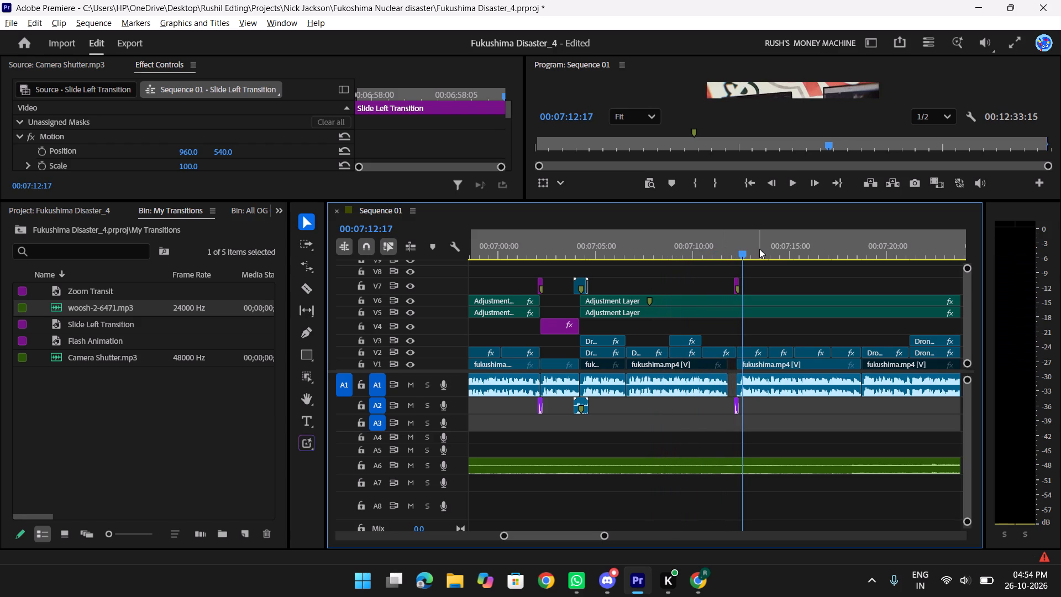
Replay the V7 transition near 00:07:12:09 full screen, starting at 00:07:11:13, to examine its picture and sound.
{"action": "type", "text": "tt"}
{"action": "left_click_drag", "start_coordinate": [683, 252], "coordinate": [628, 260]}
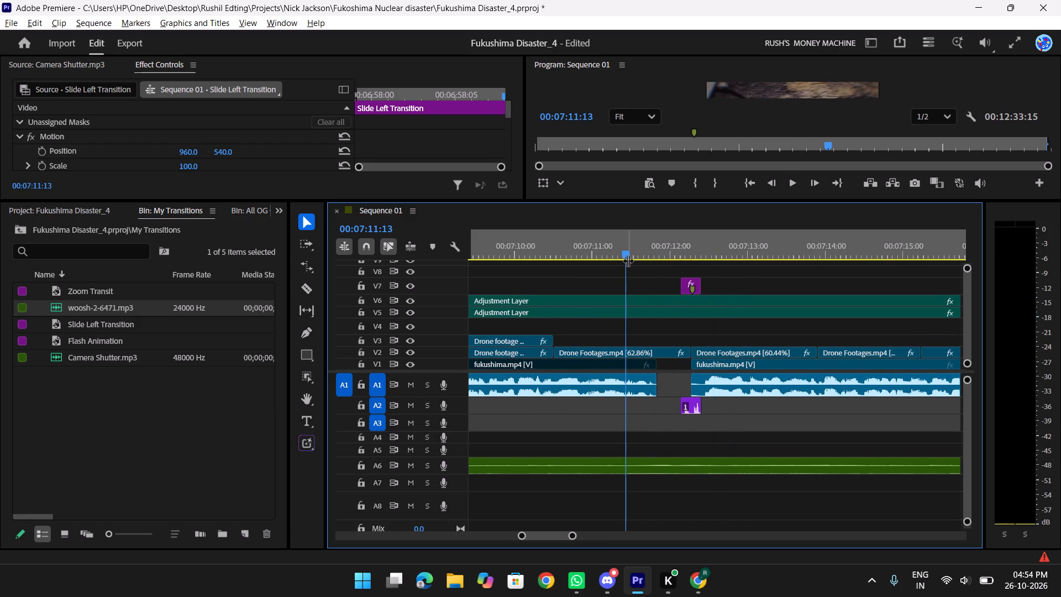
{"action": "key", "text": "f"}
{"action": "key", "text": "space"}
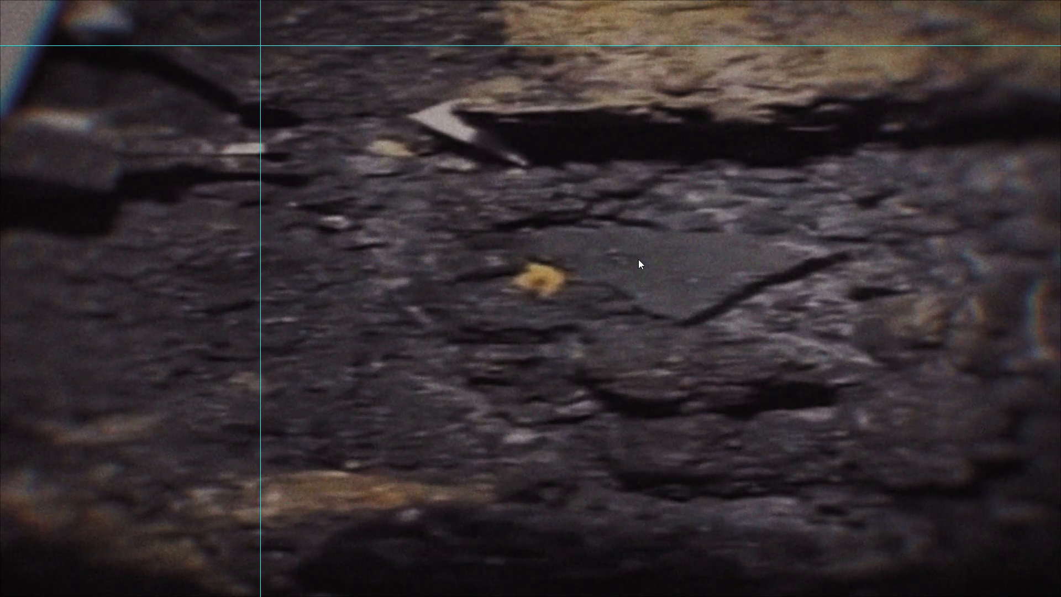
{"action": "key", "text": "space"}
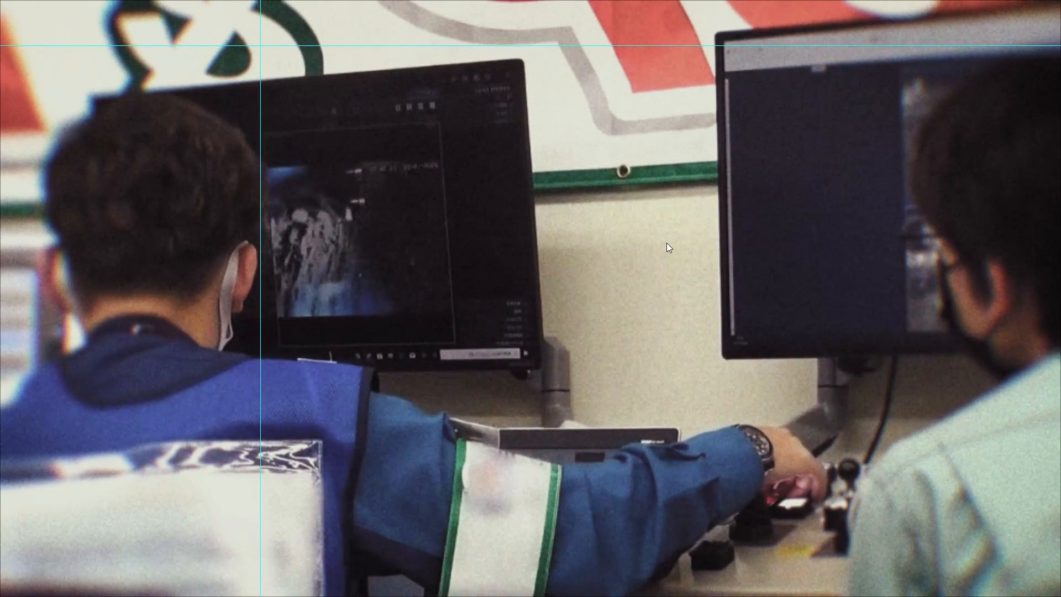
{"action": "key", "text": "f"}
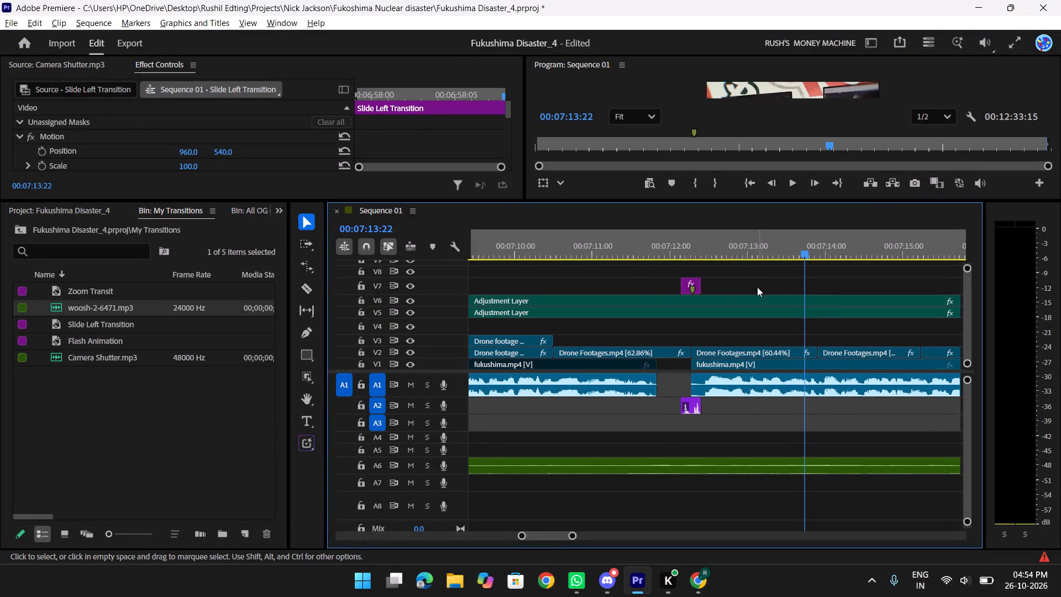
Delete the old V7 transition clip and its A2 sound effect at the cut near 00:07:12:09.
{"action": "left_click_drag", "start_coordinate": [738, 283], "coordinate": [648, 284]}
{"action": "key", "text": "Delete"}
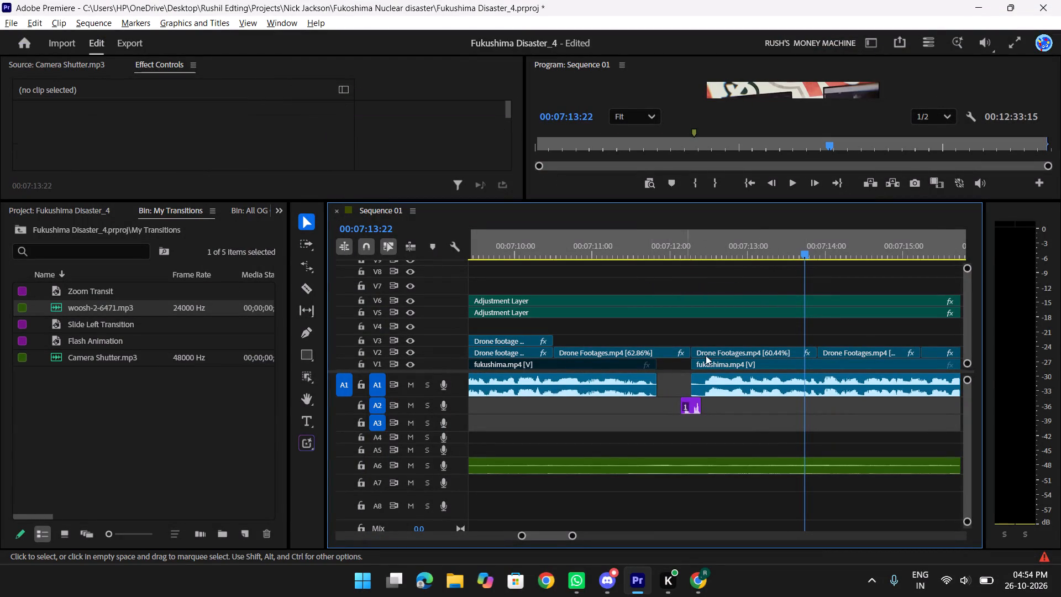
{"action": "left_click_drag", "start_coordinate": [742, 423], "coordinate": [645, 414]}
{"action": "key", "text": "Delete"}
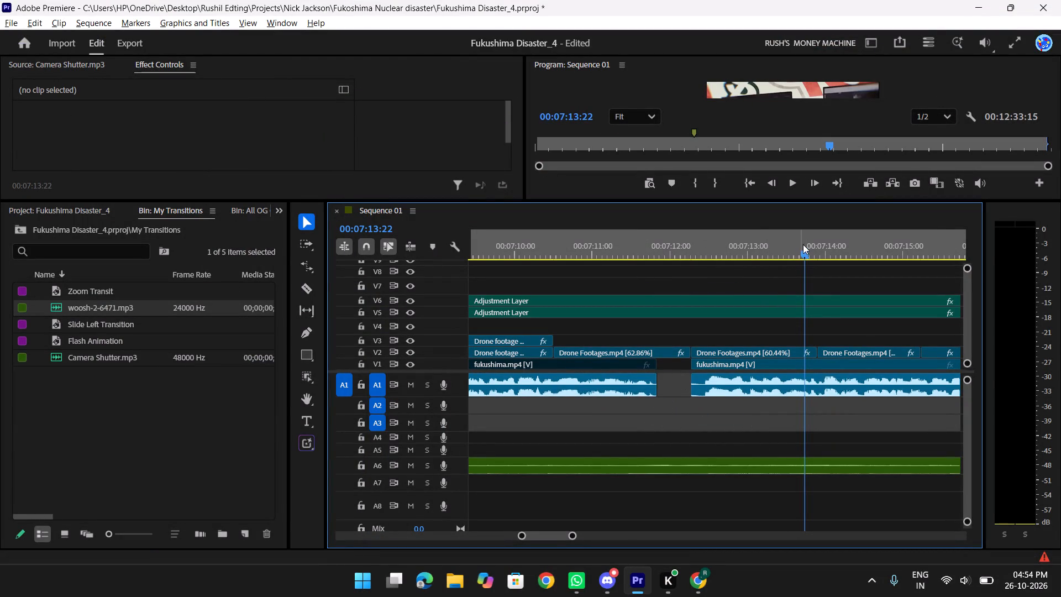
Place the Slide Left Transition adjustment clip on V7, centred over the Drone Footages.mp4 cut at 00:07:12:09.
{"action": "left_click_drag", "start_coordinate": [812, 242], "coordinate": [696, 250]}
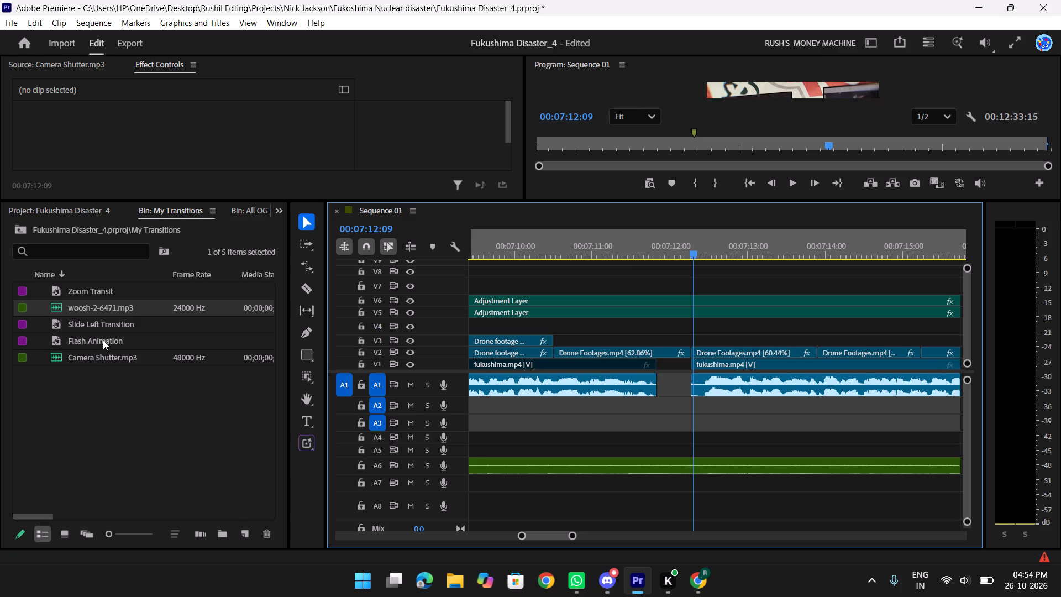
{"action": "left_click_drag", "start_coordinate": [98, 326], "coordinate": [675, 286]}
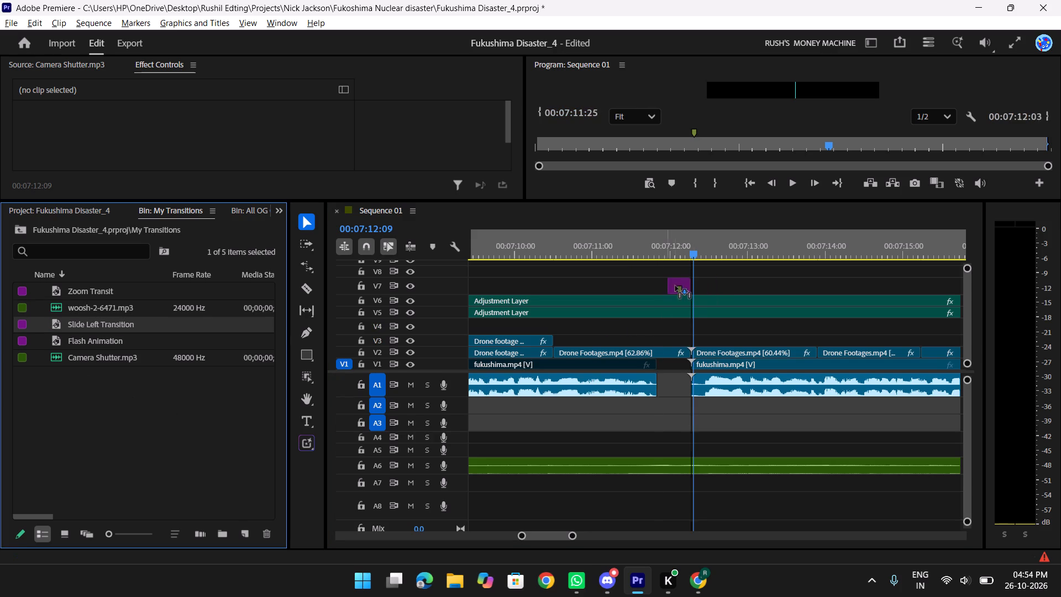
{"action": "left_click_drag", "start_coordinate": [675, 286], "coordinate": [679, 293]}
{"action": "left_click", "coordinate": [684, 289]}
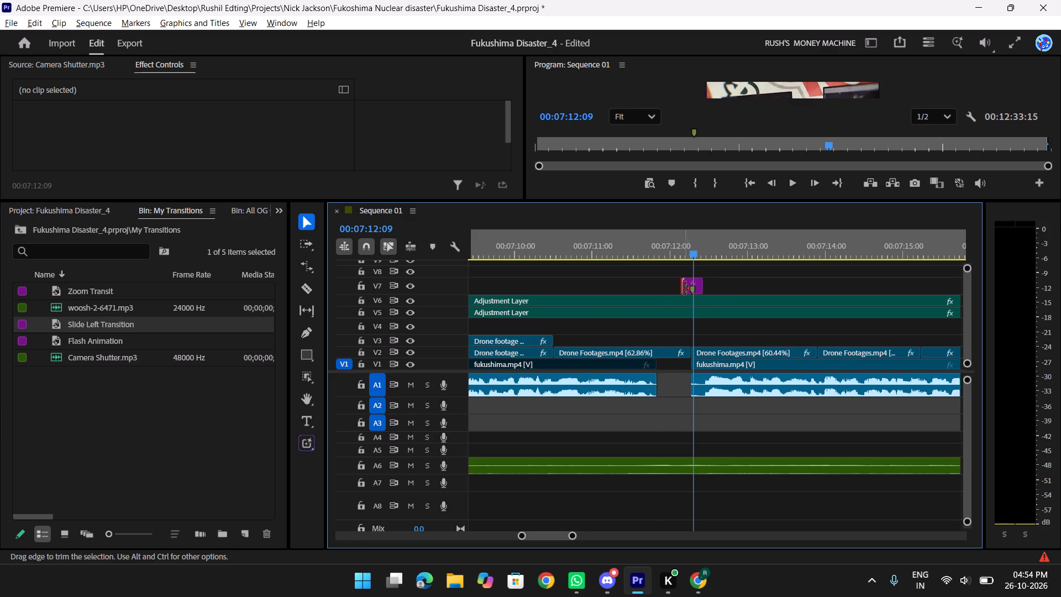
Apply the Rush Left Transit preset to the Slide Left Transition clip at 00:07:12:09.
{"action": "left_click", "coordinate": [99, 435]}
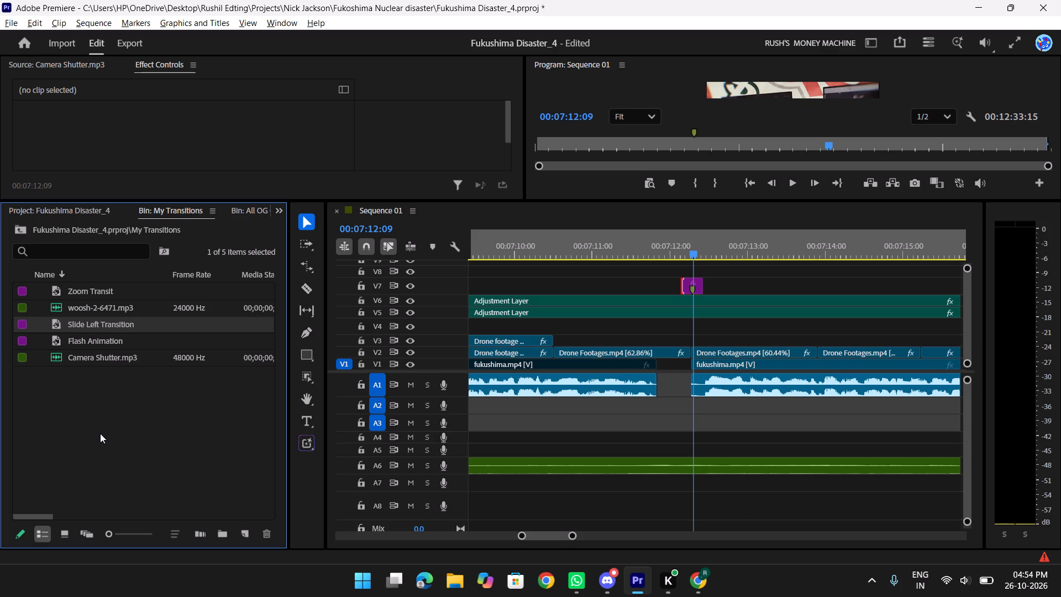
{"action": "key", "text": "shift+z"}
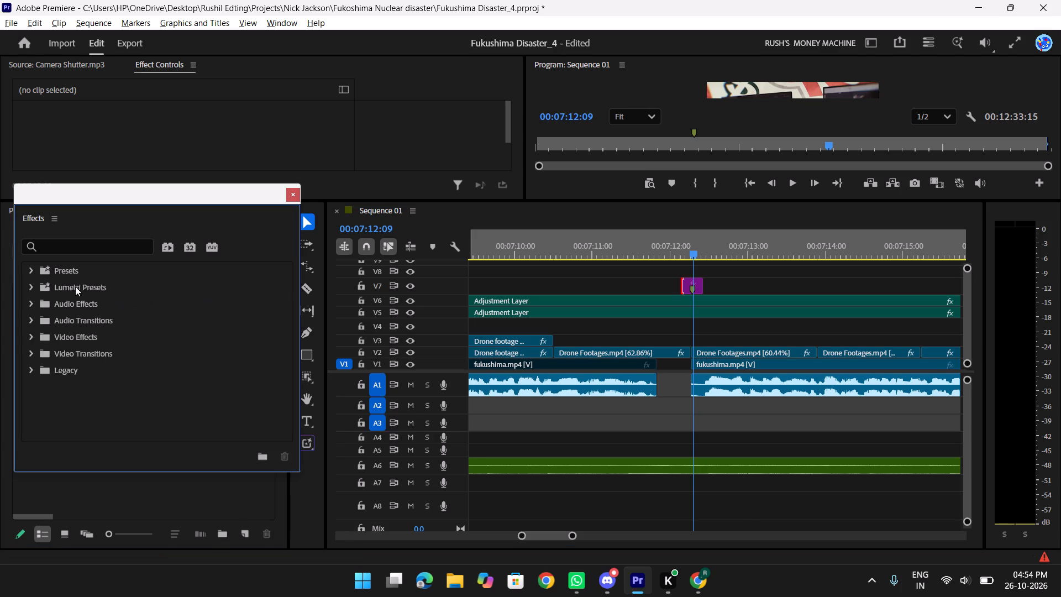
{"action": "left_click", "coordinate": [32, 271]}
{"action": "scroll", "coordinate": [113, 406], "scroll_direction": "down", "scroll_amount": 4}
{"action": "scroll", "coordinate": [113, 406], "scroll_direction": "up", "scroll_amount": 3}
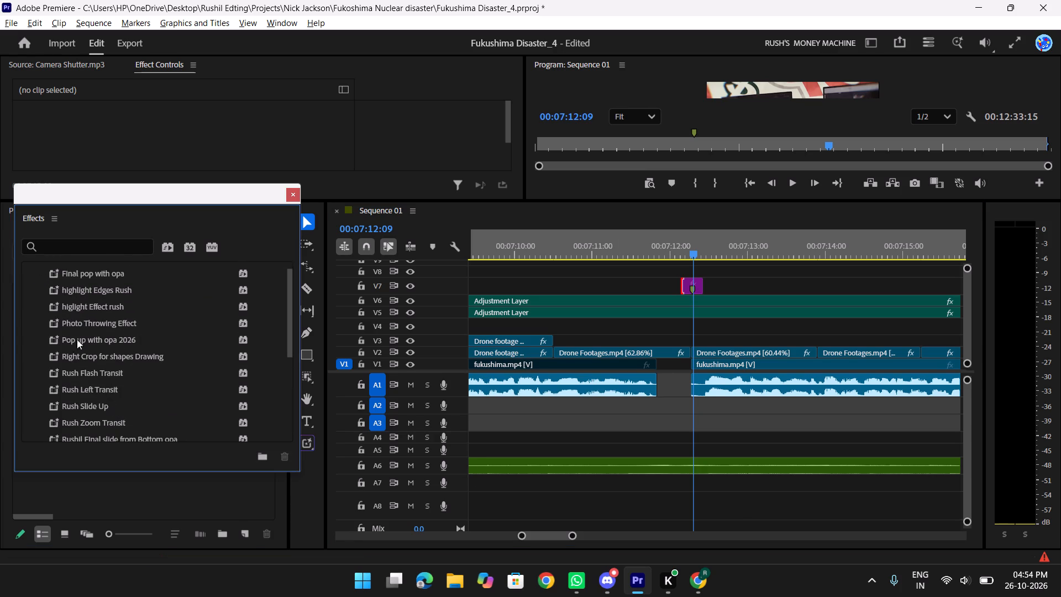
{"action": "scroll", "coordinate": [117, 353], "scroll_direction": "up", "scroll_amount": 4}
{"action": "scroll", "coordinate": [98, 369], "scroll_direction": "down", "scroll_amount": 2}
{"action": "left_click_drag", "start_coordinate": [94, 371], "coordinate": [645, 294]}
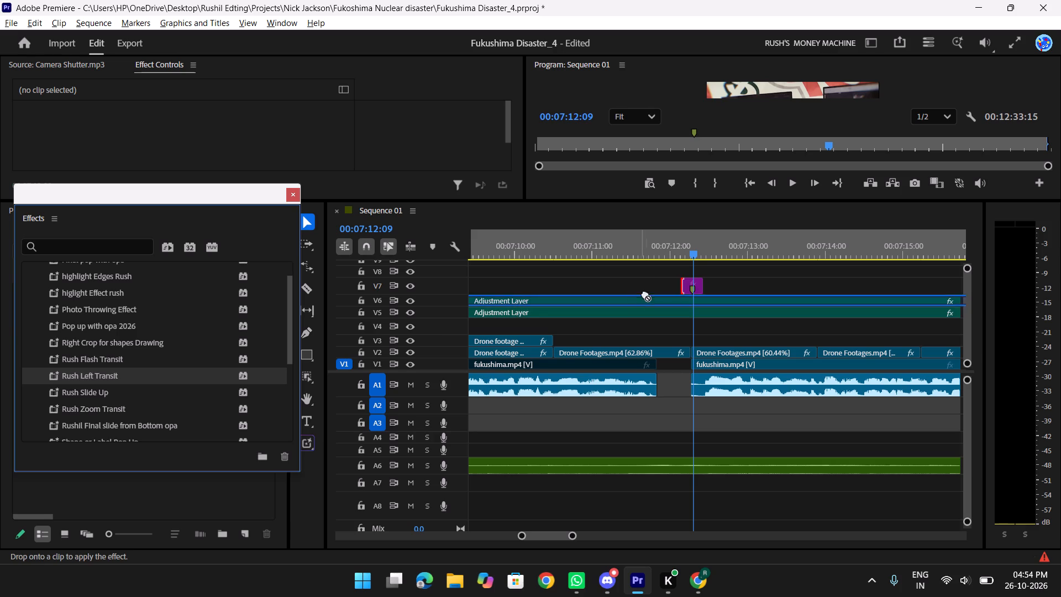
{"action": "left_click_drag", "start_coordinate": [645, 294], "coordinate": [689, 287]}
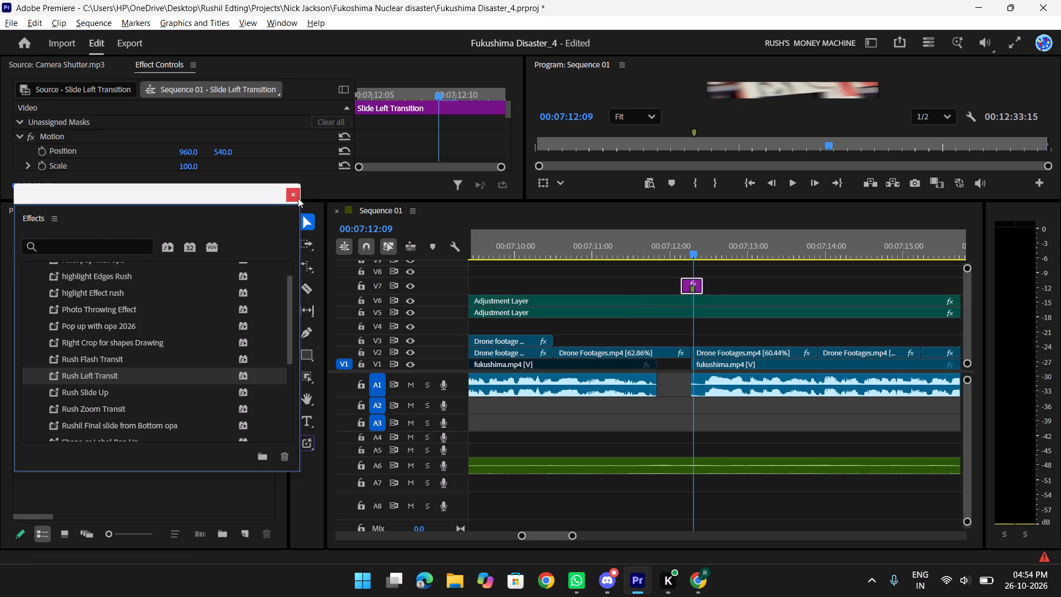
{"action": "left_click", "coordinate": [298, 198]}
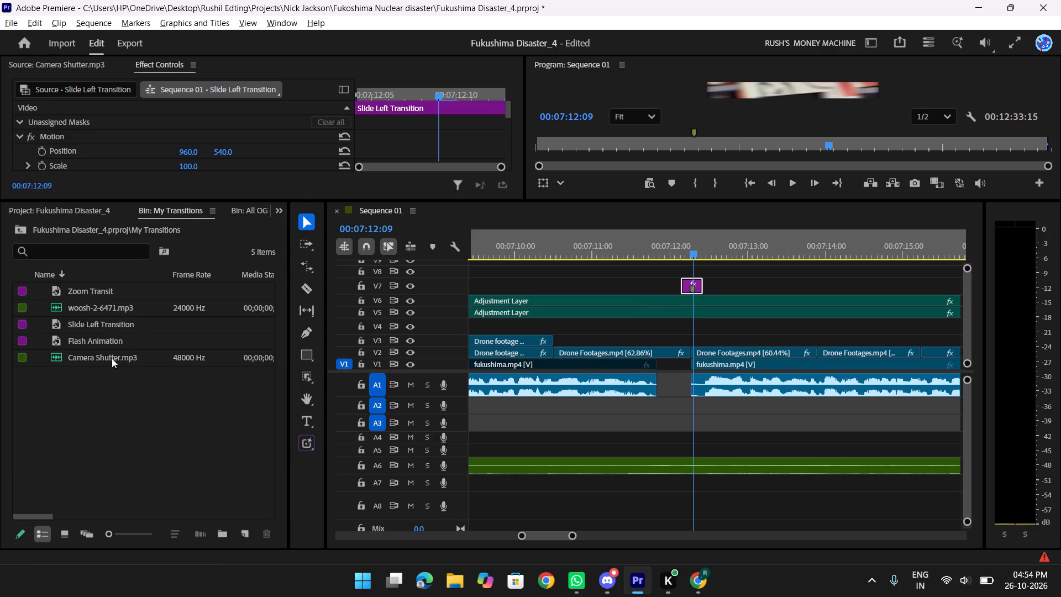
Add woosh-2-6471.mp3 to A2, starting at the Drone Footages.mp4 cut at 00:07:12:09.
{"action": "left_click_drag", "start_coordinate": [101, 306], "coordinate": [692, 402]}
Review the slide transition at 00:07:12:09 and its whoosh sound in full-screen playback.
{"action": "left_click_drag", "start_coordinate": [684, 250], "coordinate": [655, 254]}
{"action": "type", "text": "f"}
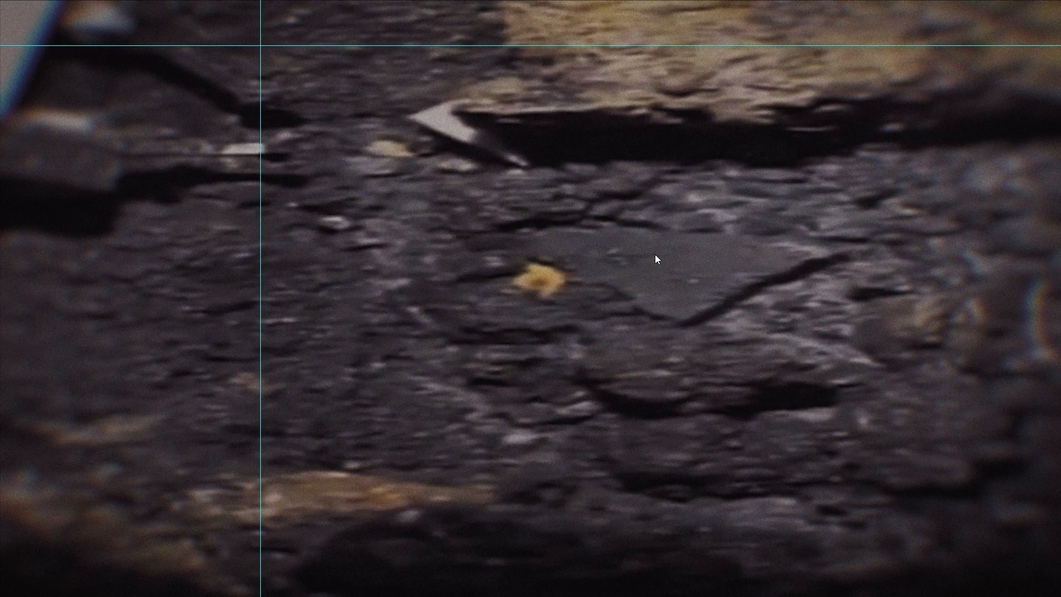
{"action": "key", "text": "space"}
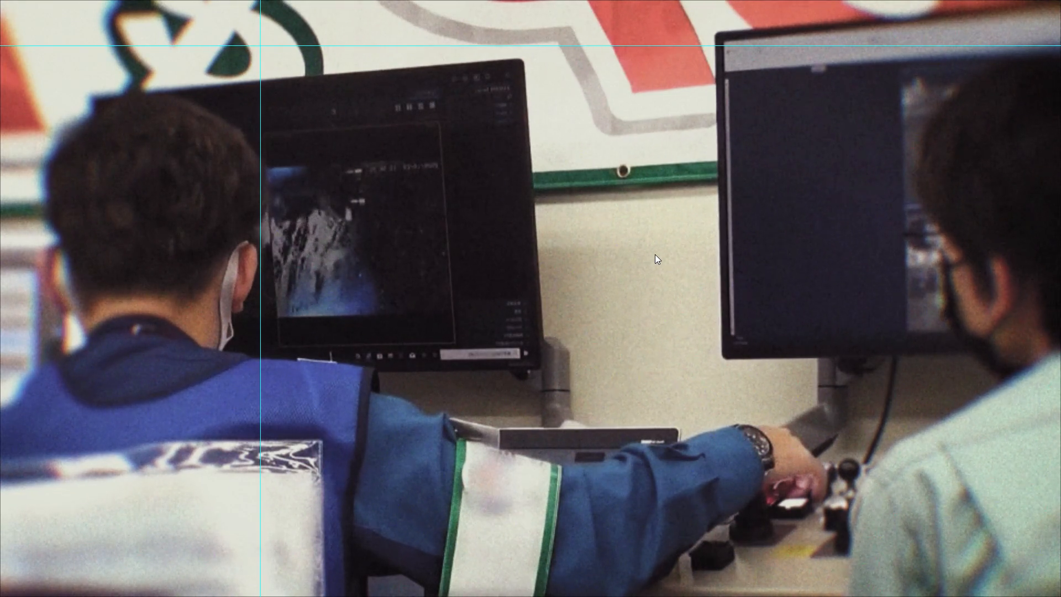
{"action": "key", "text": "space"}
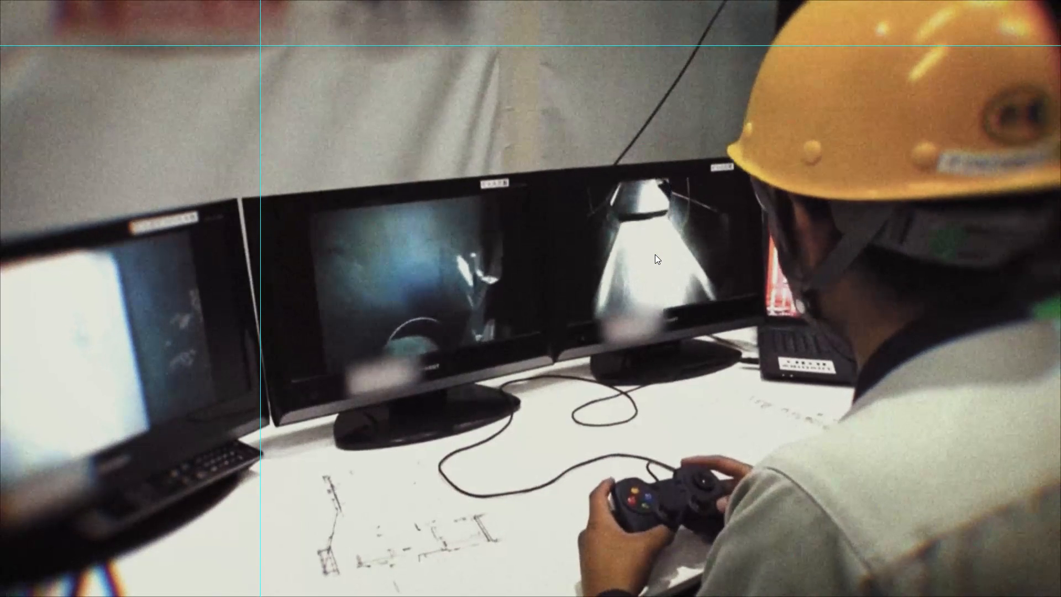
{"action": "type", "text": "f"}
Scrub and play on through the drone footage, examining the cut near 00:07:18:22 full screen up to 00:07:19:03.
{"action": "type", "text": "yy"}
{"action": "left_click_drag", "start_coordinate": [740, 251], "coordinate": [565, 253]}
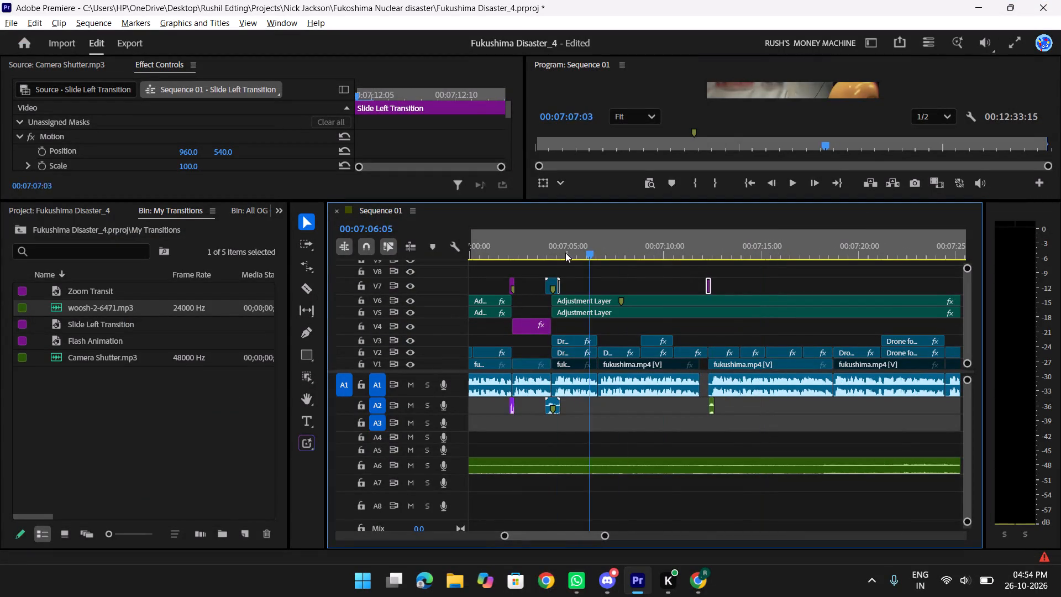
{"action": "left_click_drag", "start_coordinate": [565, 253], "coordinate": [745, 256]}
{"action": "key", "text": "space"}
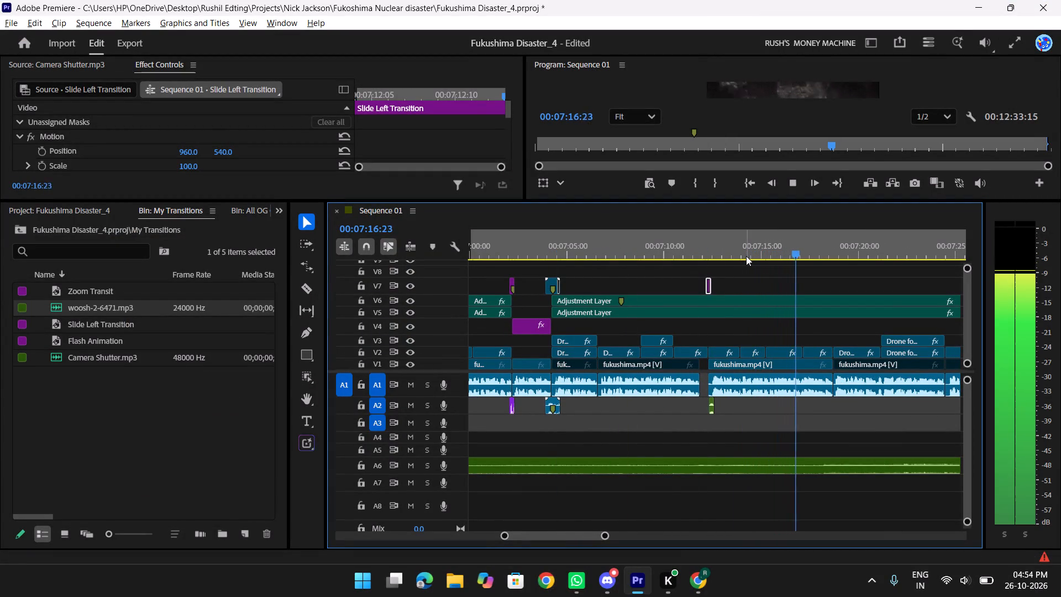
{"action": "scroll", "coordinate": [797, 392], "scroll_direction": "down", "scroll_amount": 4}
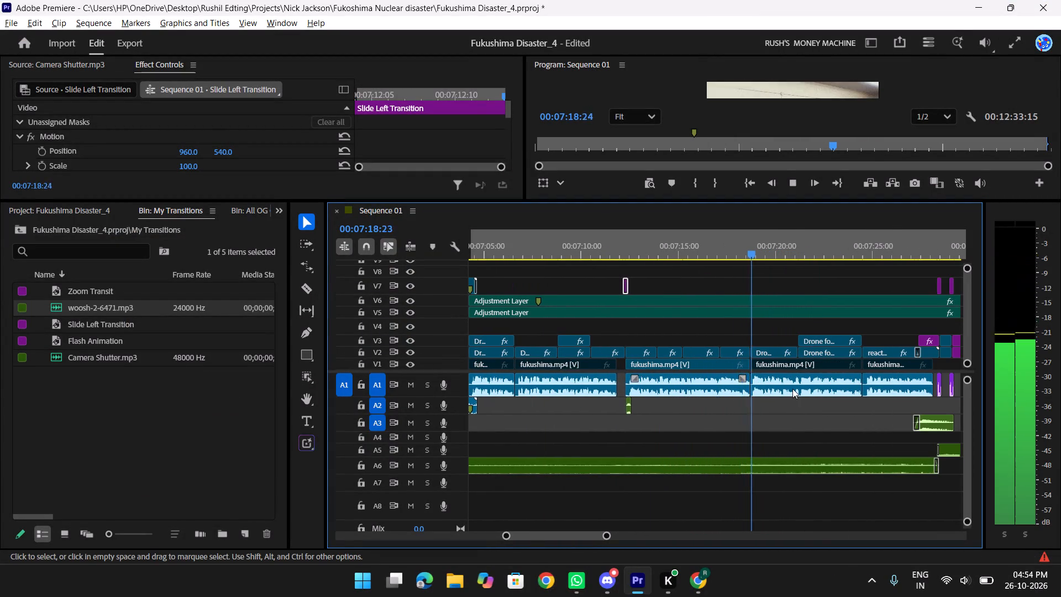
{"action": "key", "text": "space"}
{"action": "left_click_drag", "start_coordinate": [761, 246], "coordinate": [736, 245]}
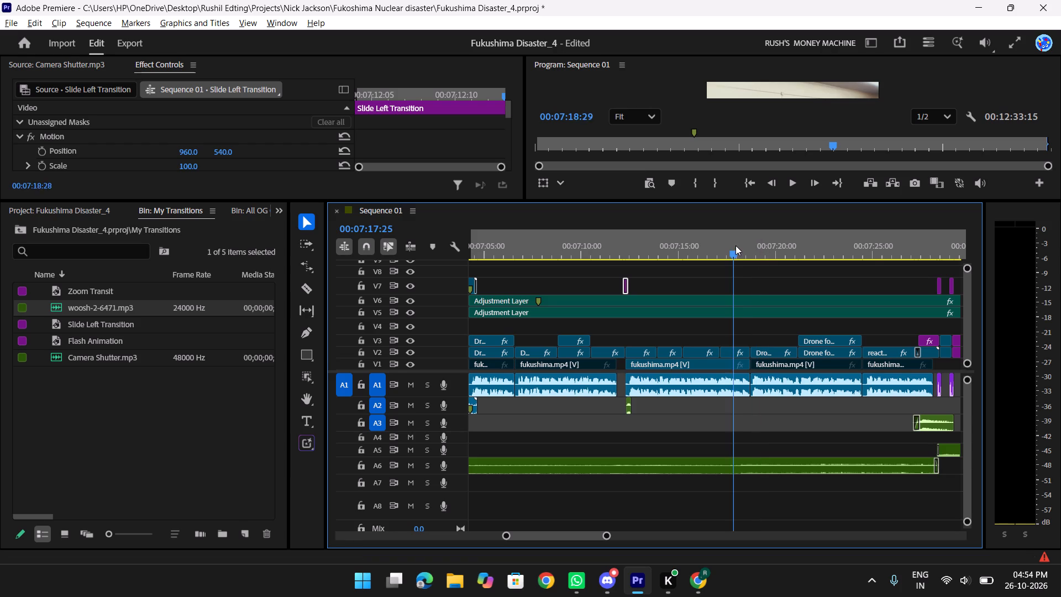
{"action": "left_click_drag", "start_coordinate": [736, 245], "coordinate": [738, 241]}
{"action": "type", "text": "f"}
{"action": "key", "text": "space"}
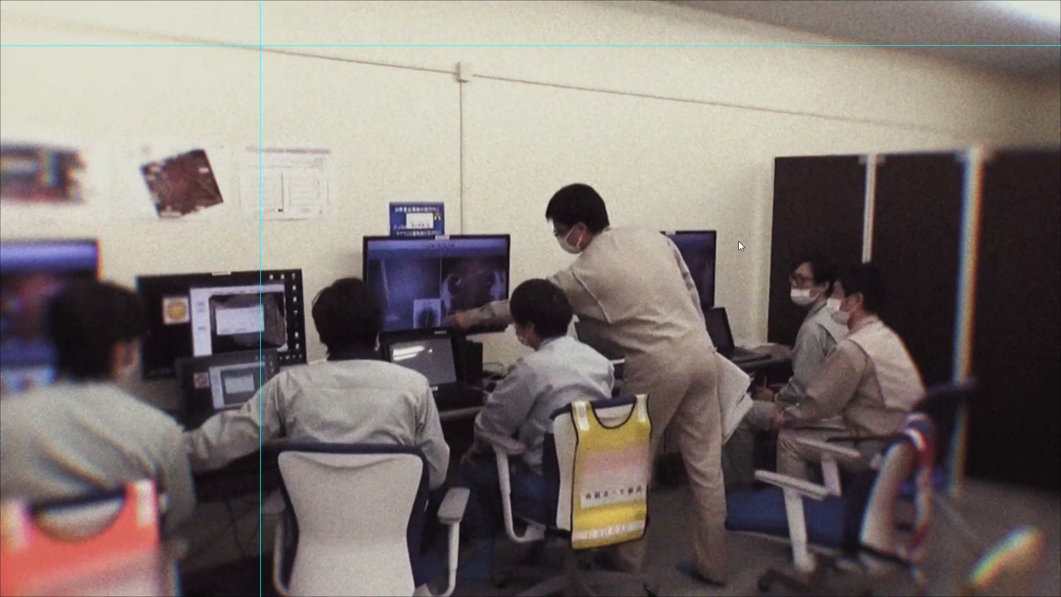
{"action": "key", "text": "space"}
{"action": "key", "text": "f"}
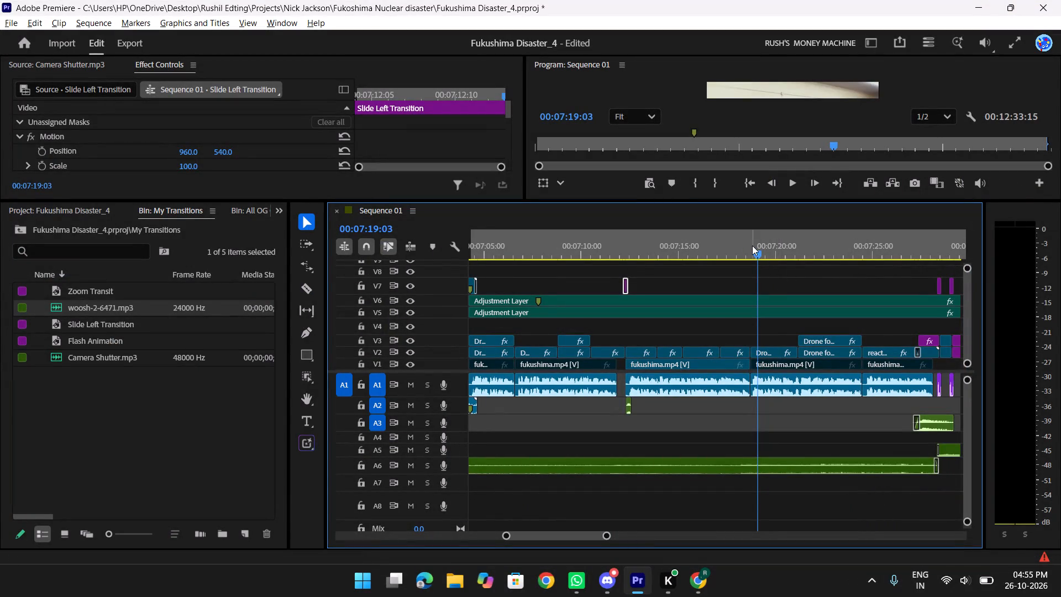
Park the playhead on the Drone Footages.mp4 cut at 00:07:18:22.
{"action": "left_click", "coordinate": [752, 245]}
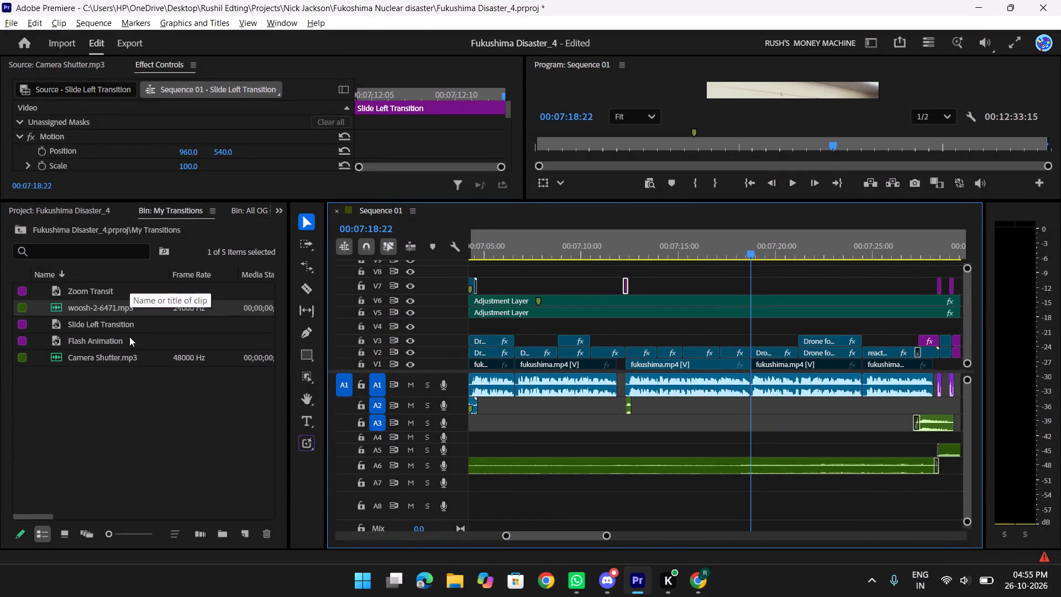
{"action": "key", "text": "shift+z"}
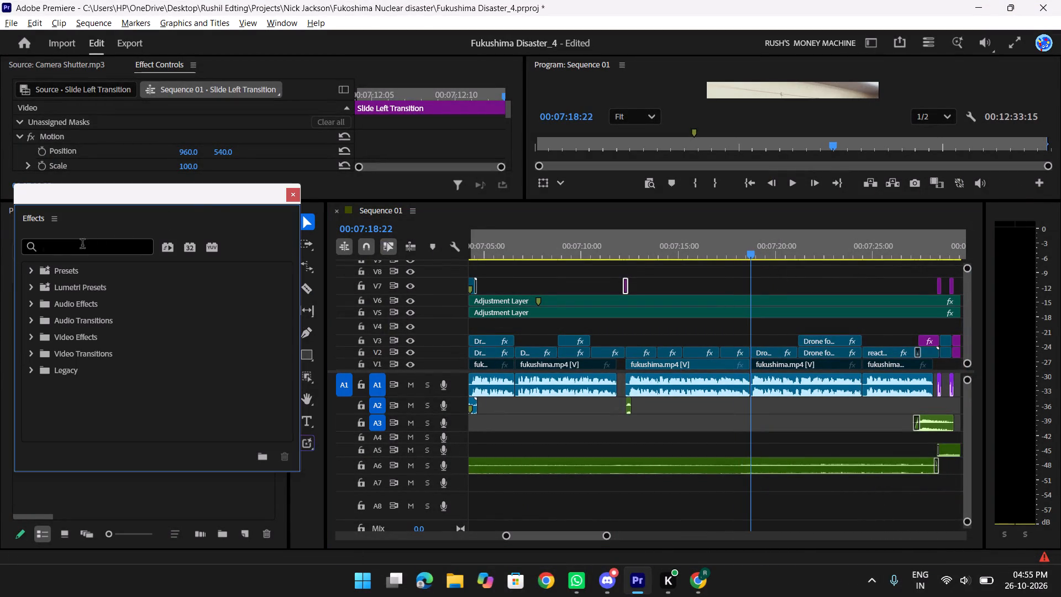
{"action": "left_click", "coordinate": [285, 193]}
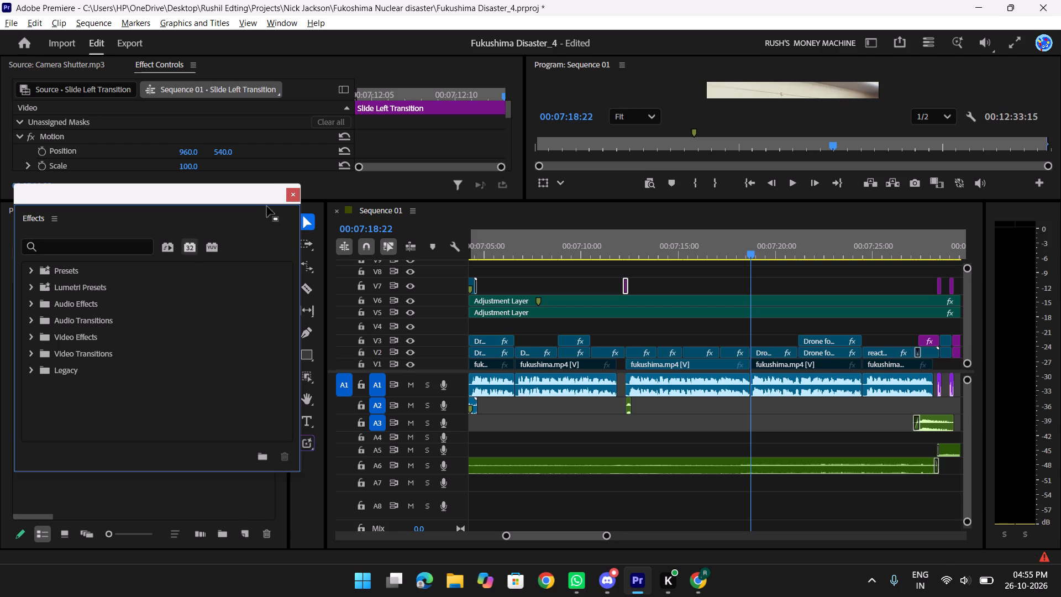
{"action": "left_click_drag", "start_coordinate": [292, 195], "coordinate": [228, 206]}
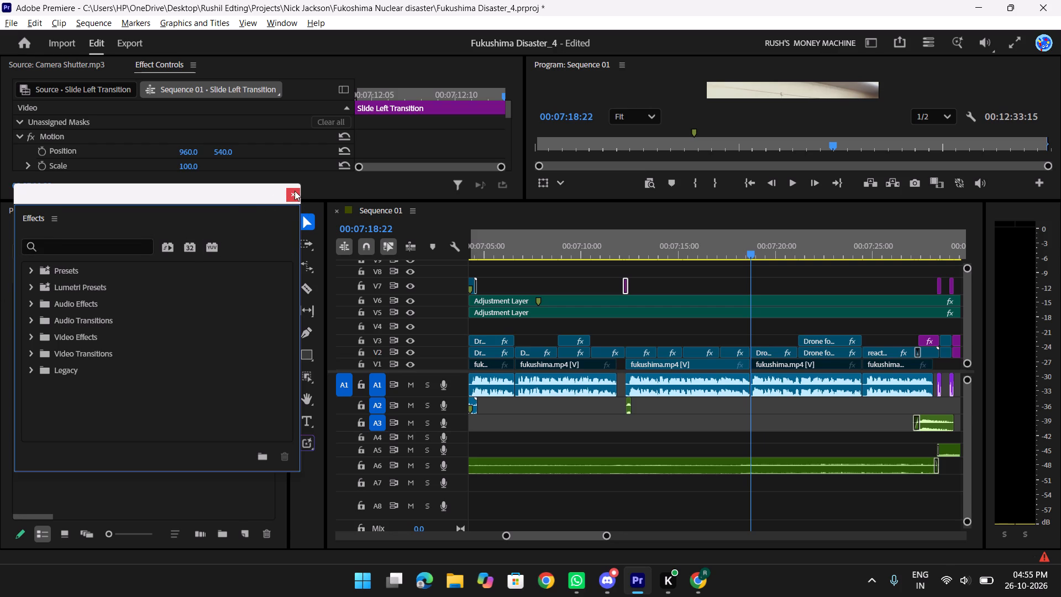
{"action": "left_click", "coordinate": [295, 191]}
Place the Zoom Transit clip from the My Transitions bin on V7 over the cut, starting at 00:07:17:14.
{"action": "left_click_drag", "start_coordinate": [125, 286], "coordinate": [627, 304]}
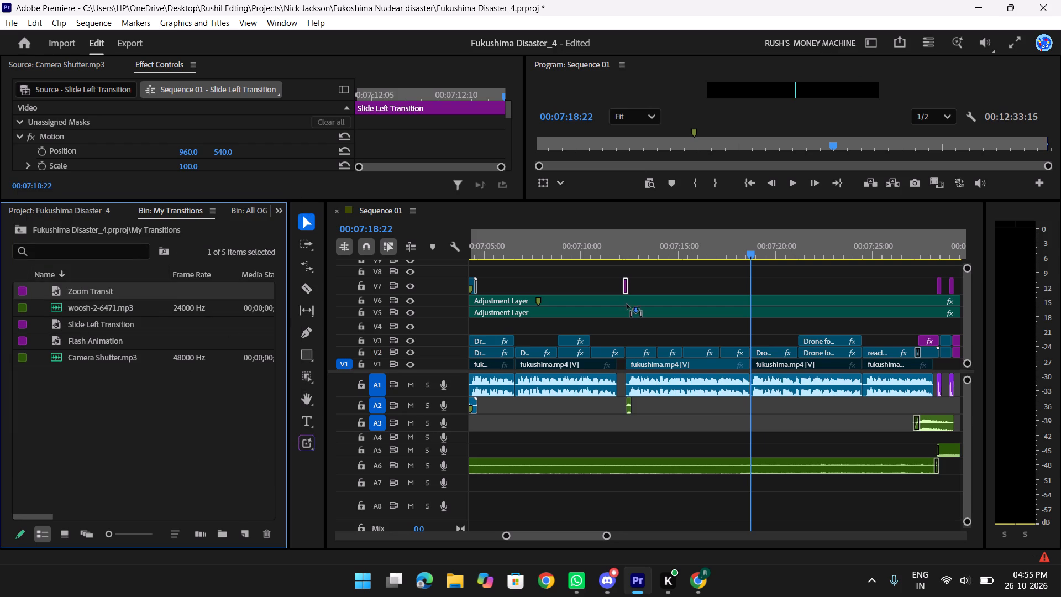
{"action": "left_click_drag", "start_coordinate": [627, 304], "coordinate": [733, 286]}
{"action": "left_click", "coordinate": [782, 287]}
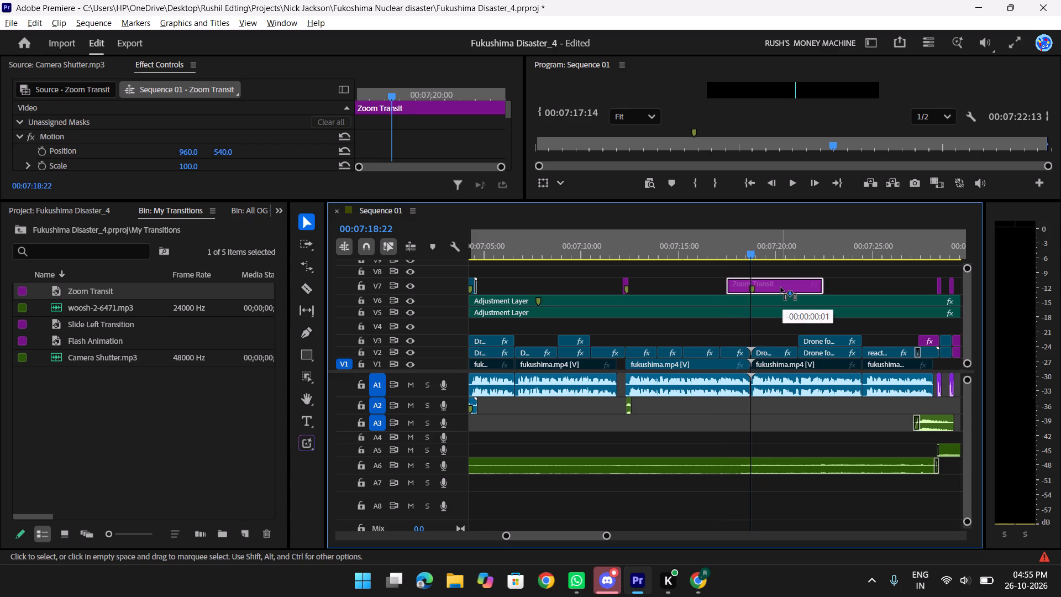
Split the Zoom Transit clip on V7 at 00:07:18:27 and at 00:07:18:17, either side of the cut.
{"action": "key", "text": "shift+Right"}
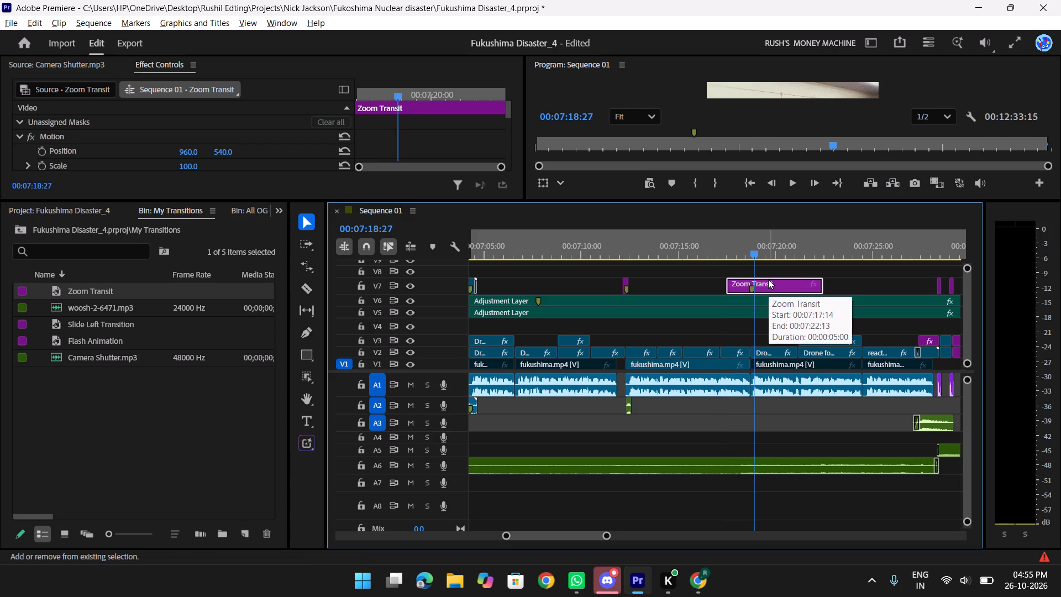
{"action": "key", "text": "w"}
{"action": "key", "text": "shift+Left"}
{"action": "key", "text": "shift+Left"}
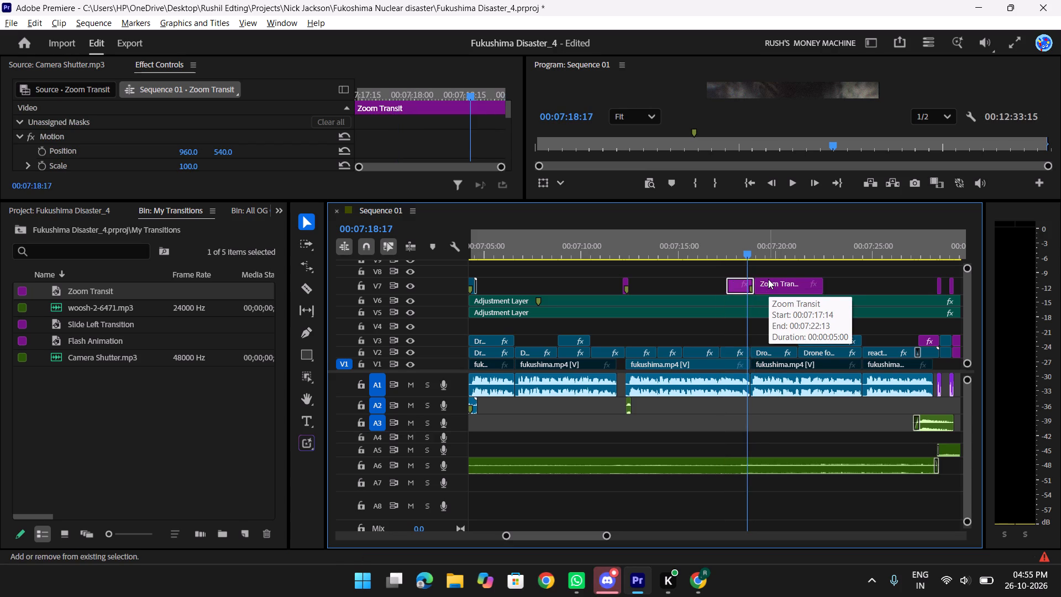
{"action": "key", "text": "shift+Right"}
{"action": "key", "text": "shift+Left"}
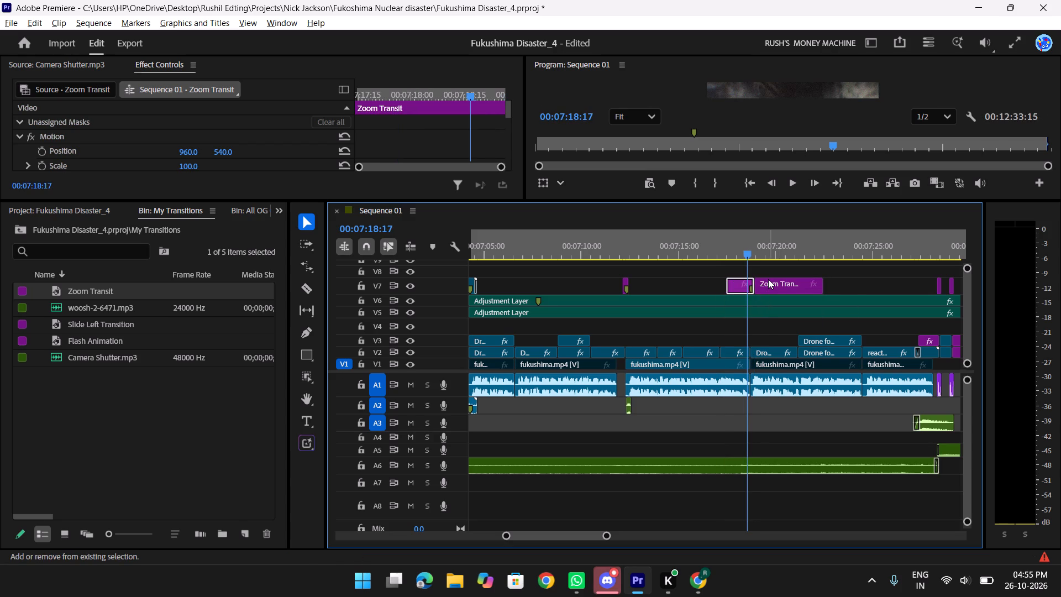
{"action": "scroll", "coordinate": [764, 232], "scroll_direction": "down", "scroll_amount": 1}
{"action": "key", "text": "w"}
Delete the outer pieces of the Zoom Transit clip, keeping only the part from 00:07:18:17 to 00:07:18:27.
{"action": "left_click", "coordinate": [765, 284]}
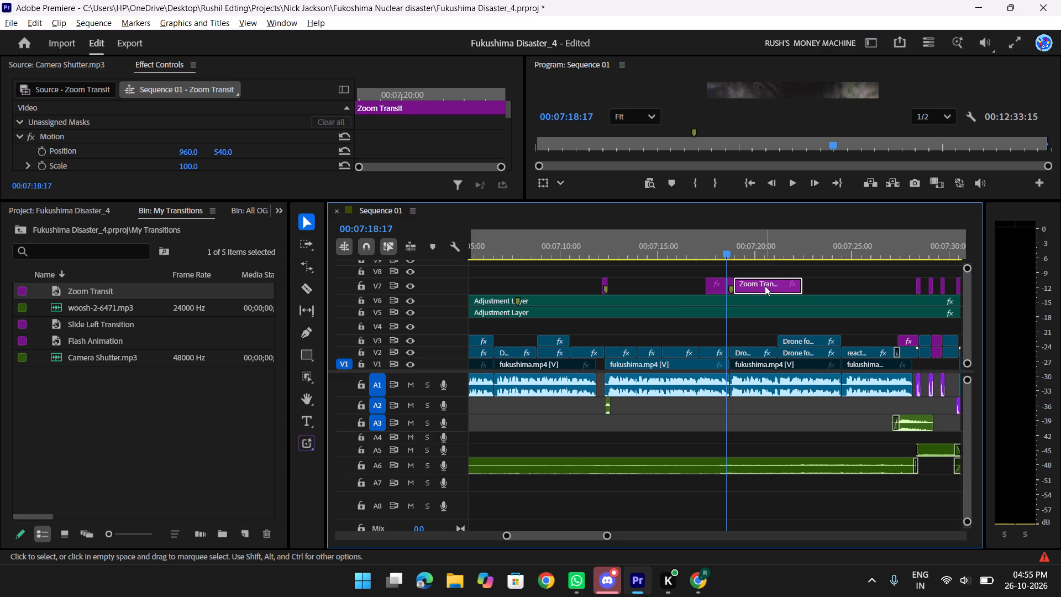
{"action": "key", "text": "Delete"}
{"action": "left_click", "coordinate": [716, 286]}
{"action": "key", "text": "Delete"}
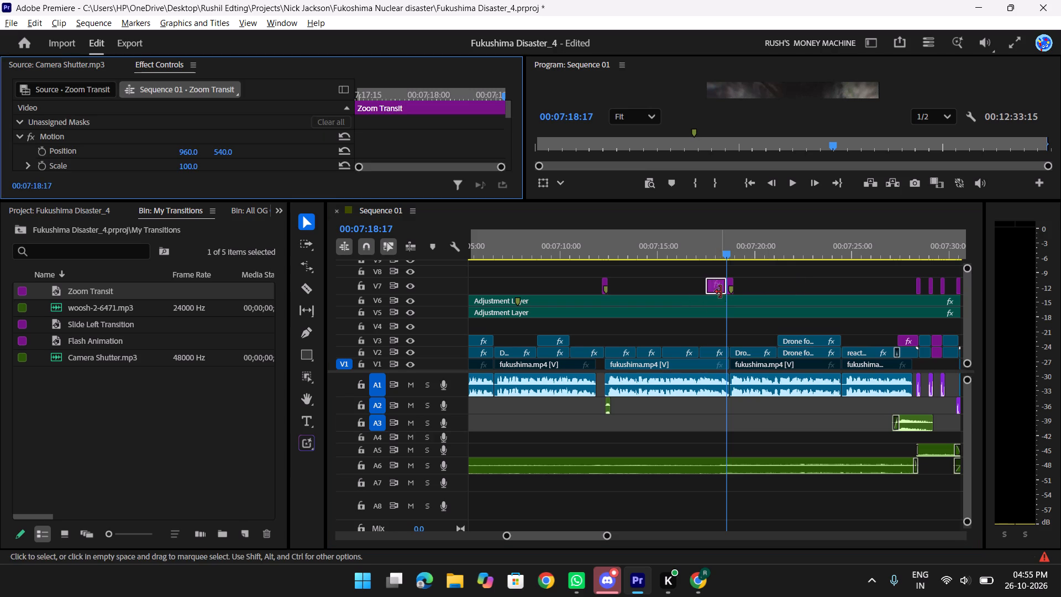
{"action": "key", "text": "Delete"}
{"action": "left_click", "coordinate": [709, 289]}
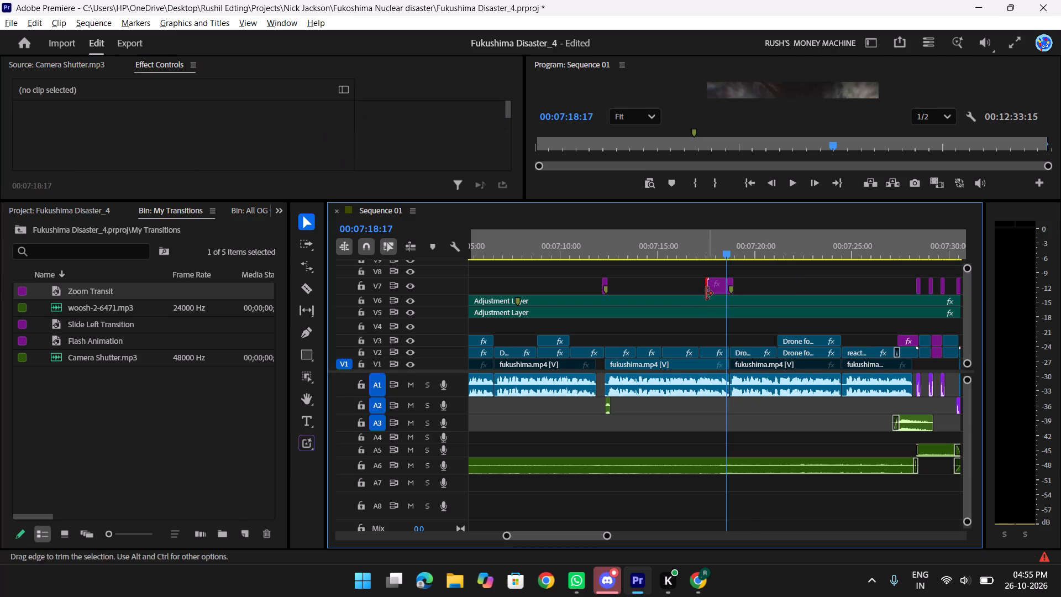
{"action": "left_click", "coordinate": [689, 290]}
{"action": "left_click", "coordinate": [710, 293]}
{"action": "left_click", "coordinate": [715, 292]}
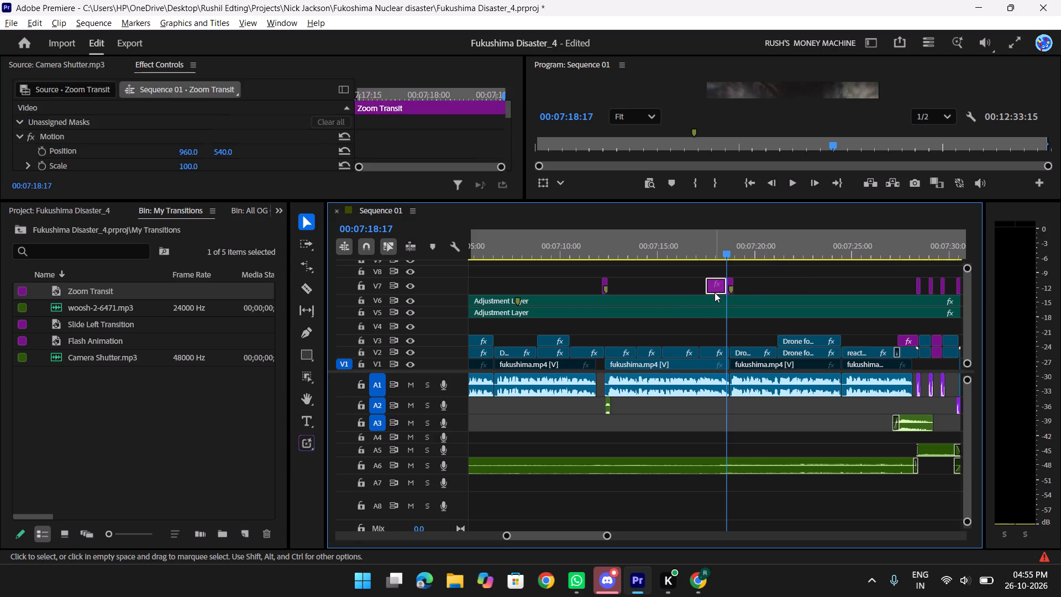
{"action": "key", "text": "Delete"}
Apply the Rush Zoom Transit preset to the trimmed Zoom Transit clip on V7.
{"action": "type", "text": "tttt"}
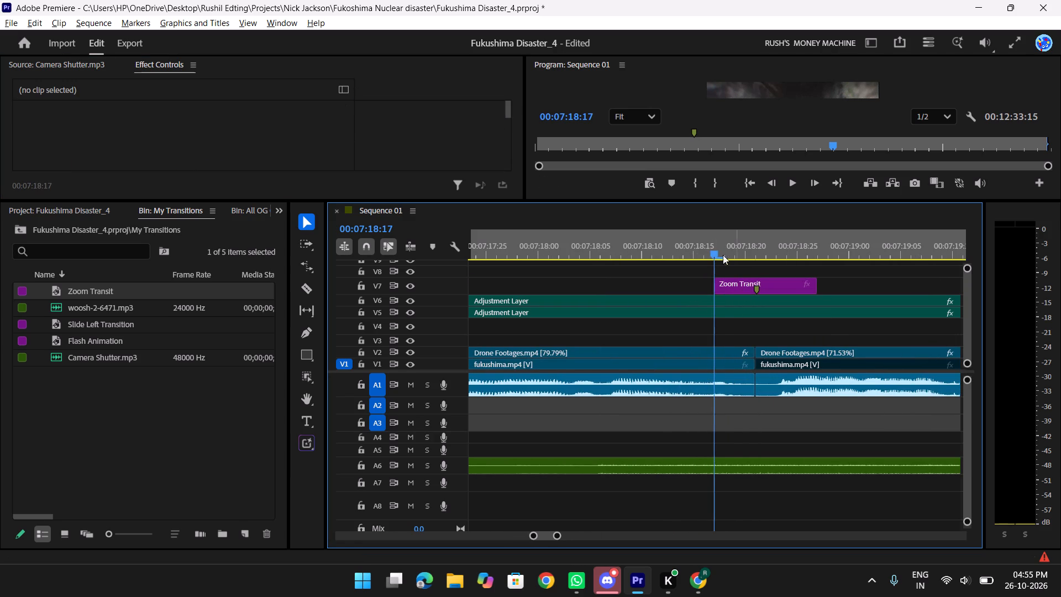
{"action": "left_click_drag", "start_coordinate": [713, 248], "coordinate": [750, 247]}
{"action": "key", "text": "shift+z"}
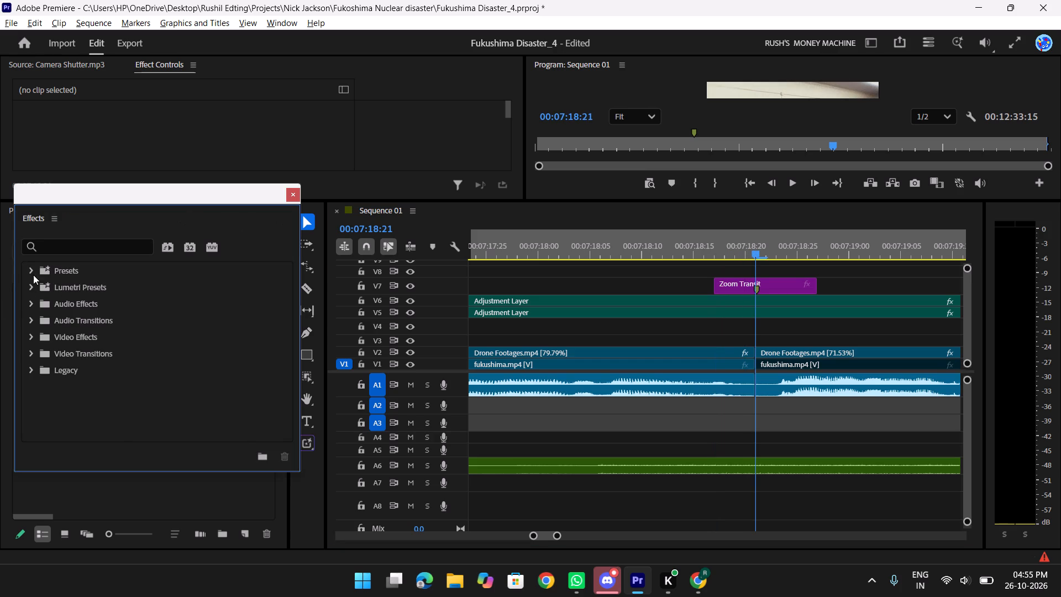
{"action": "left_click", "coordinate": [26, 271]}
{"action": "scroll", "coordinate": [125, 325], "scroll_direction": "down", "scroll_amount": 5}
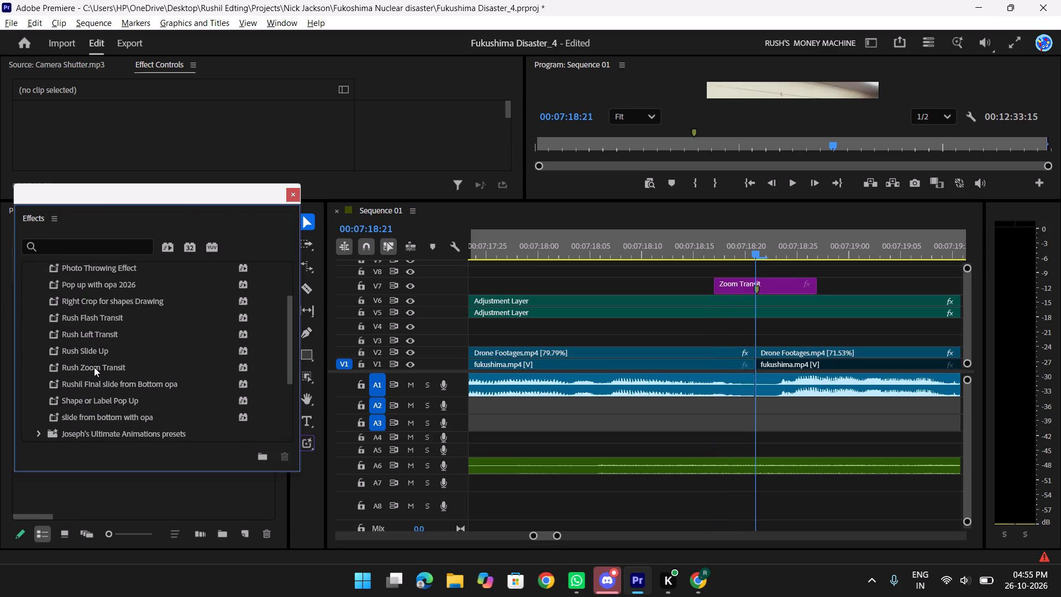
{"action": "left_click_drag", "start_coordinate": [94, 367], "coordinate": [739, 282]}
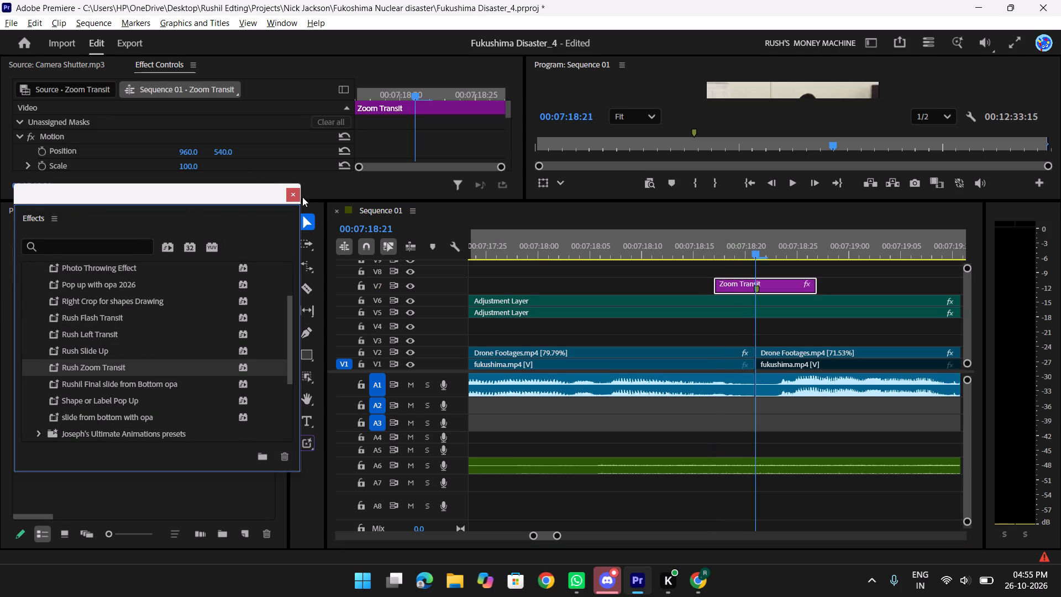
{"action": "left_click", "coordinate": [292, 193]}
Review the zoom transition over the Drone Footages.mp4 cut in full-screen playback.
{"action": "left_click_drag", "start_coordinate": [754, 249], "coordinate": [716, 248]}
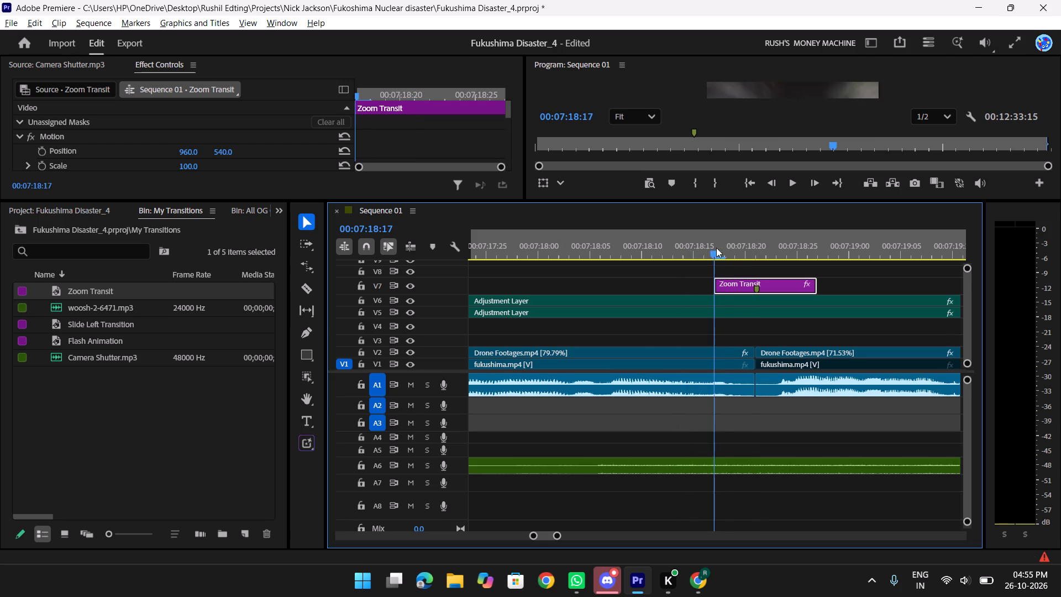
{"action": "left_click_drag", "start_coordinate": [716, 248], "coordinate": [694, 257]}
{"action": "type", "text": "f"}
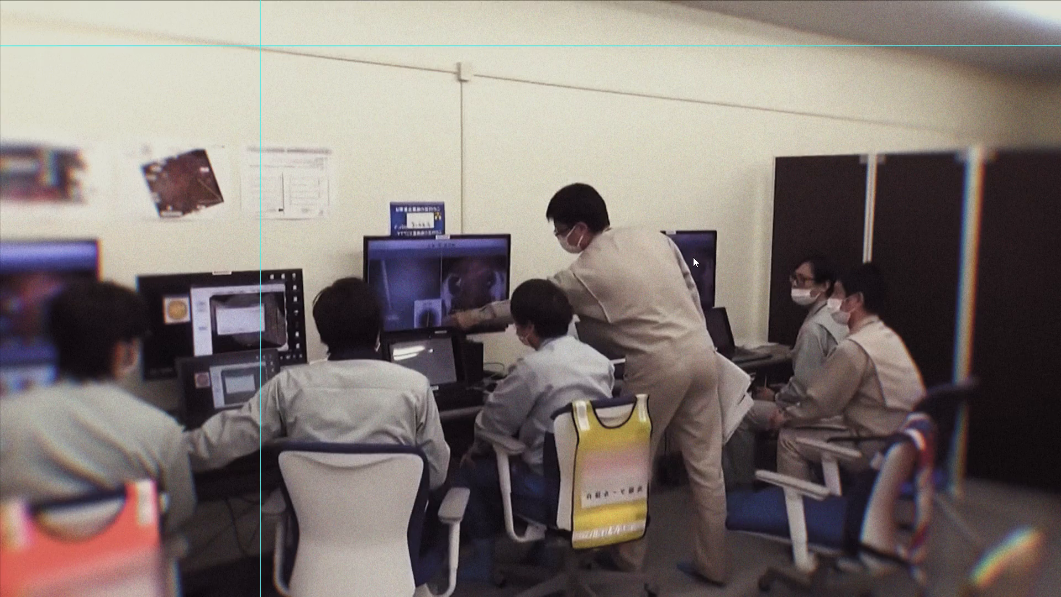
{"action": "key", "text": "space"}
{"action": "key", "text": "space"}
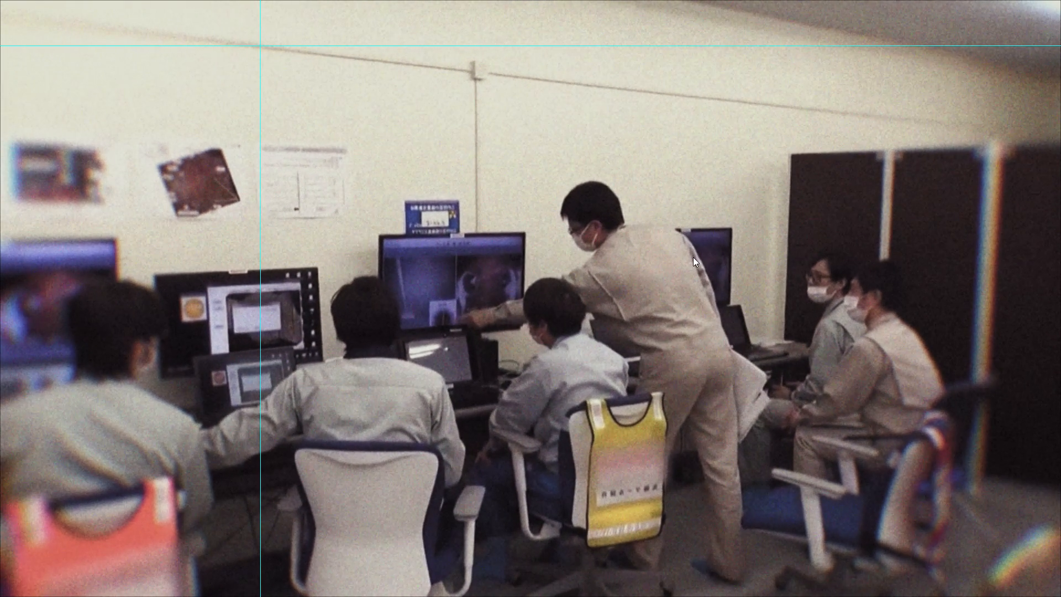
{"action": "key", "text": "f"}
Add woosh-2-6471.mp3 to A2, starting at the Drone Footages.mp4 cut at 00:07:18:21.
{"action": "type", "text": "yy"}
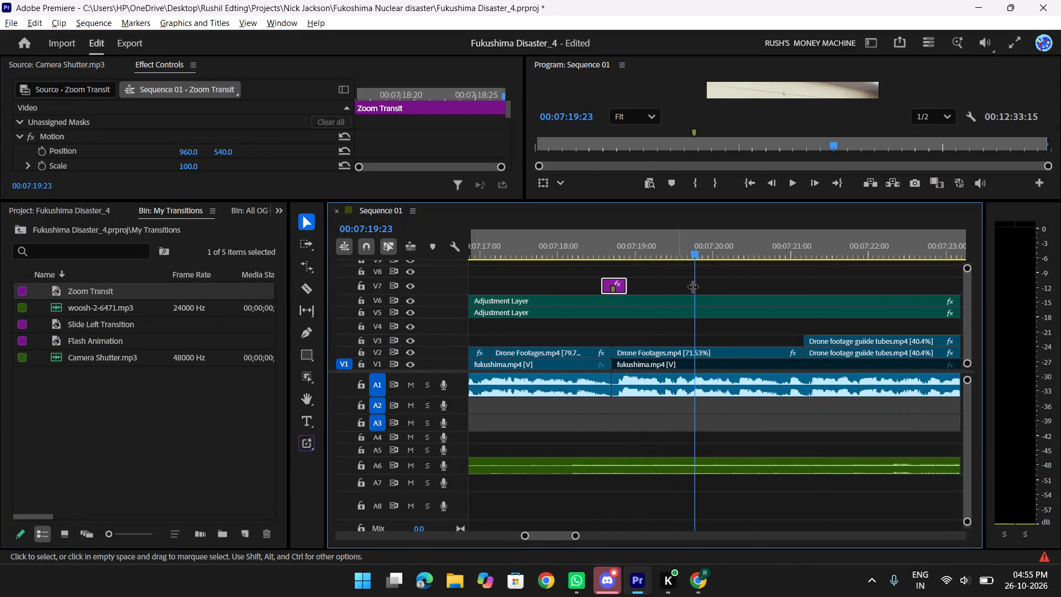
{"action": "left_click_drag", "start_coordinate": [695, 256], "coordinate": [605, 256]}
{"action": "left_click_drag", "start_coordinate": [98, 306], "coordinate": [142, 313]}
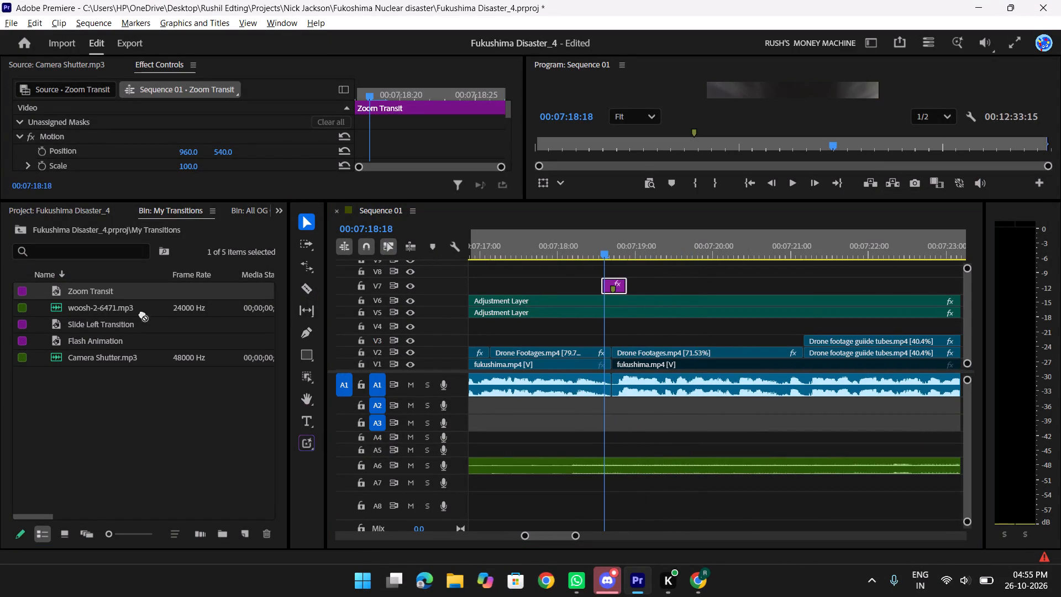
{"action": "left_click_drag", "start_coordinate": [142, 313], "coordinate": [614, 405]}
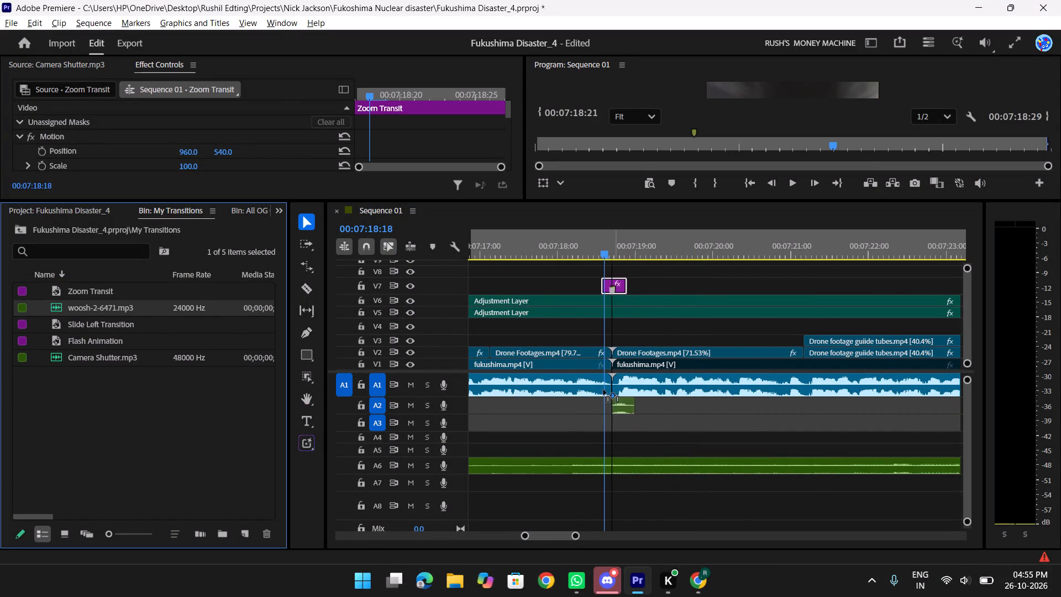
Review the zoom transition together with its whoosh sound in repeated full-screen playback from just before 00:07:18:17.
{"action": "left_click_drag", "start_coordinate": [595, 249], "coordinate": [590, 259]}
{"action": "type", "text": "f"}
{"action": "key", "text": "space"}
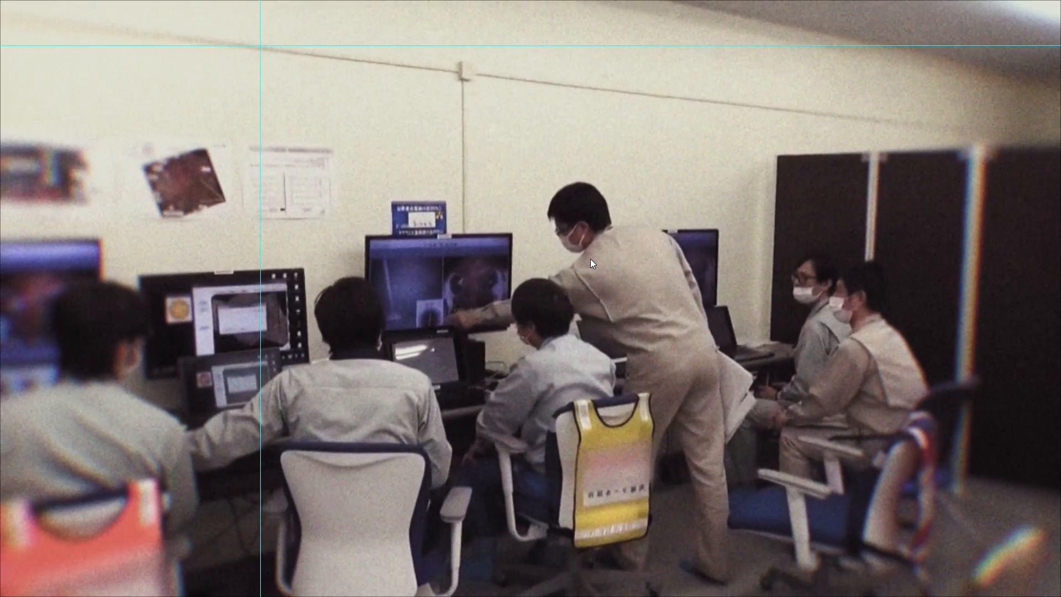
{"action": "key", "text": "space"}
{"action": "key", "text": "space"}
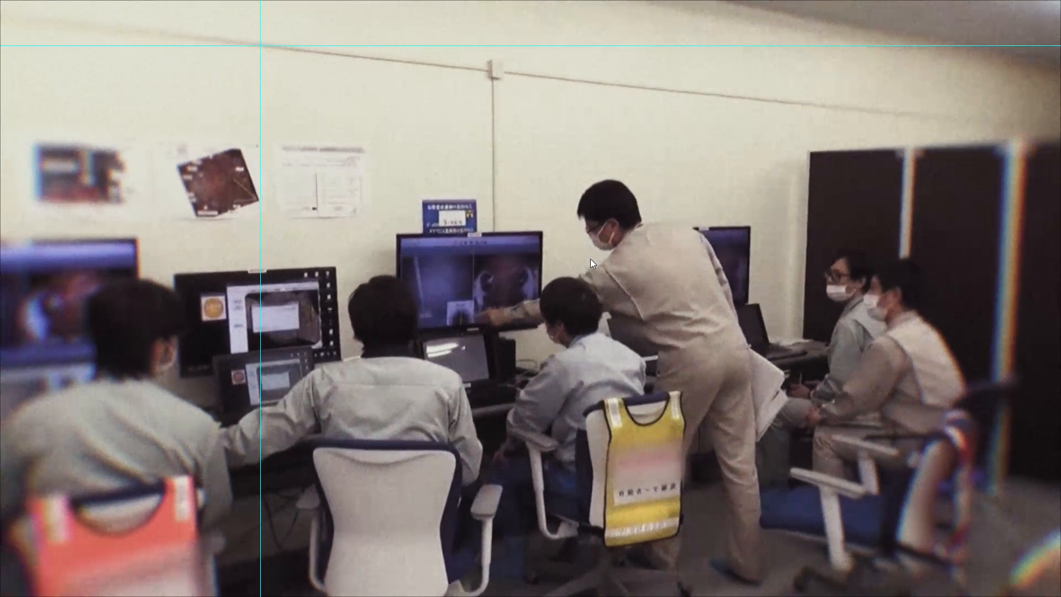
{"action": "key", "text": "space"}
{"action": "type", "text": "f"}
{"action": "left_click_drag", "start_coordinate": [665, 245], "coordinate": [580, 243]}
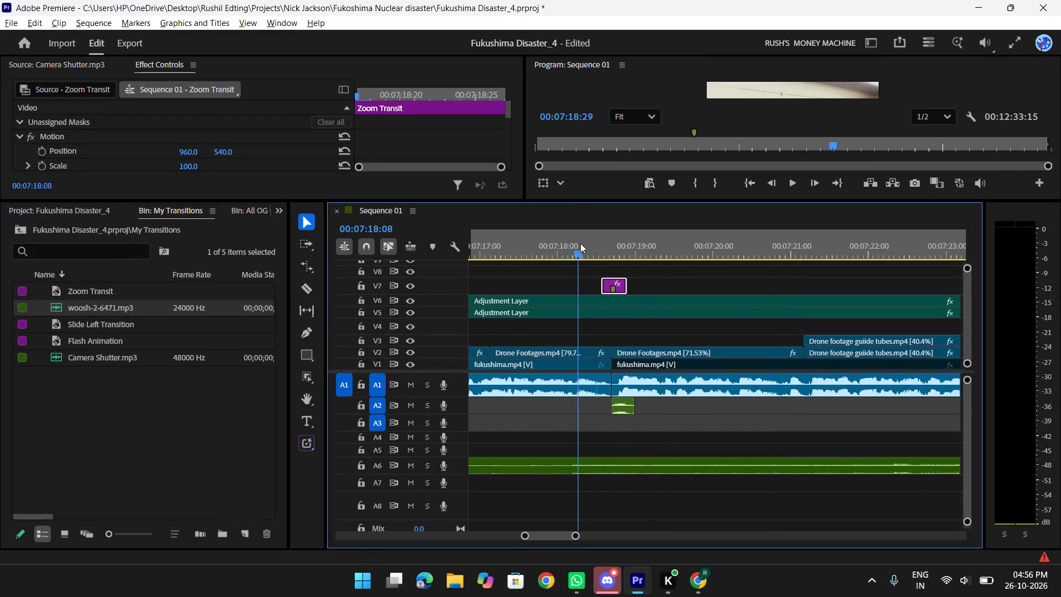
{"action": "left_click_drag", "start_coordinate": [580, 243], "coordinate": [569, 243]}
{"action": "type", "text": "f"}
{"action": "key", "text": "space"}
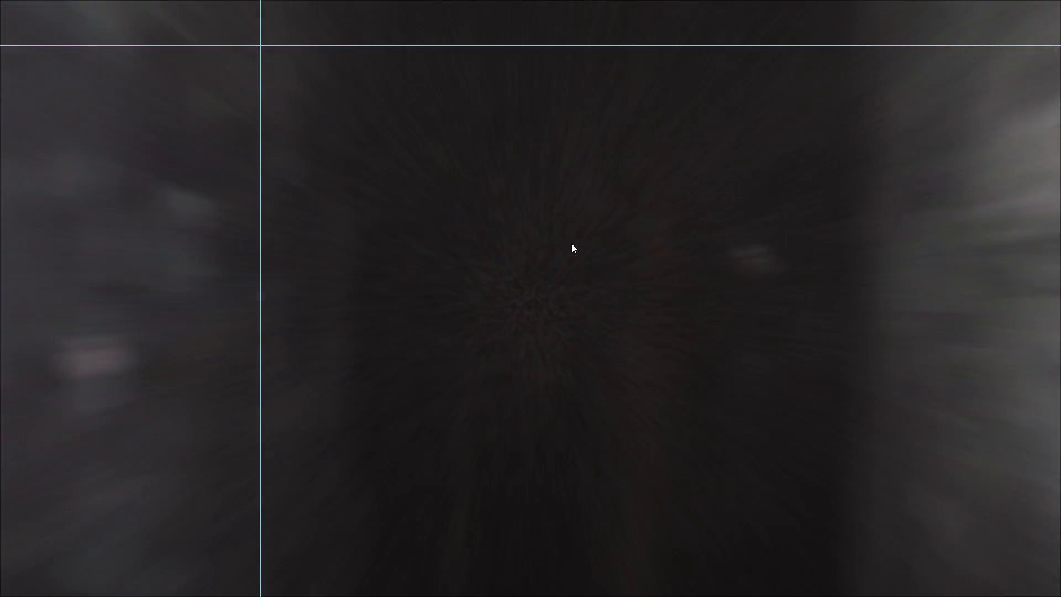
{"action": "key", "text": "space"}
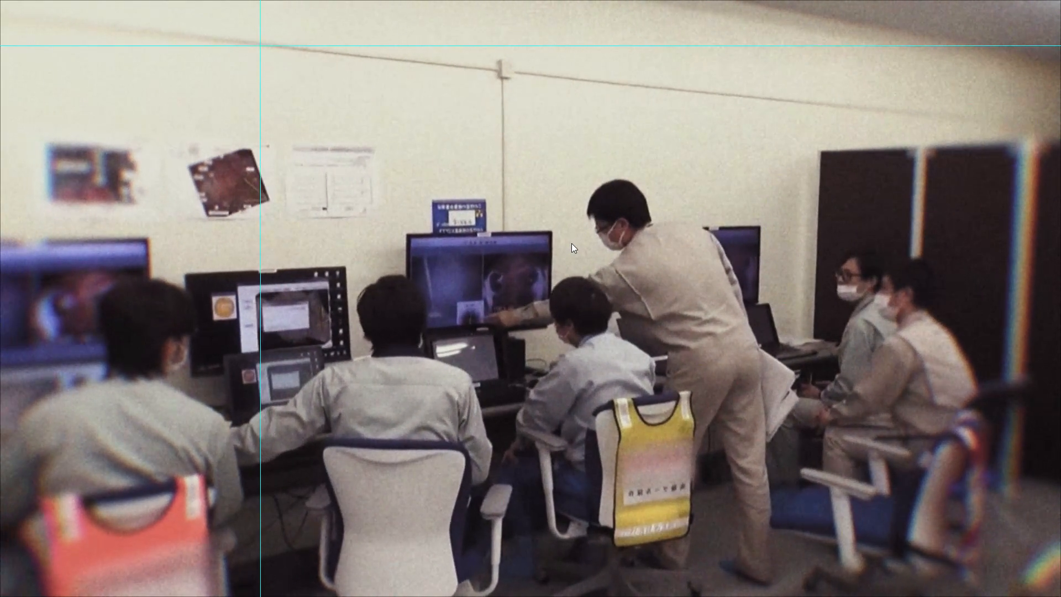
Save the project.
{"action": "key", "text": "ctrl+s"}
{"action": "key", "text": "ctrl+s"}
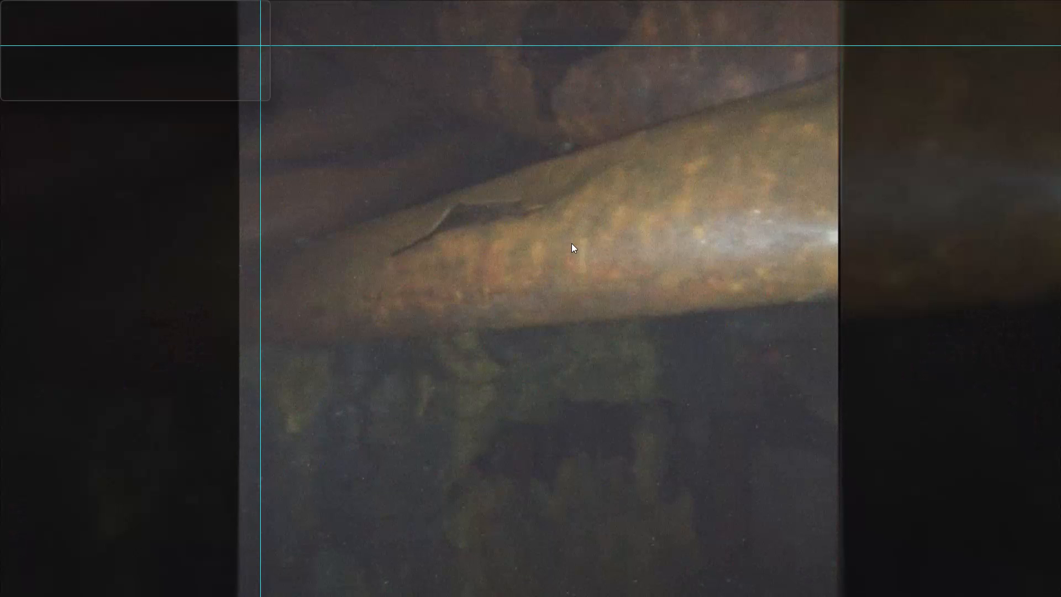
Solo audio track A2 and save the project.
{"action": "key", "text": "f"}
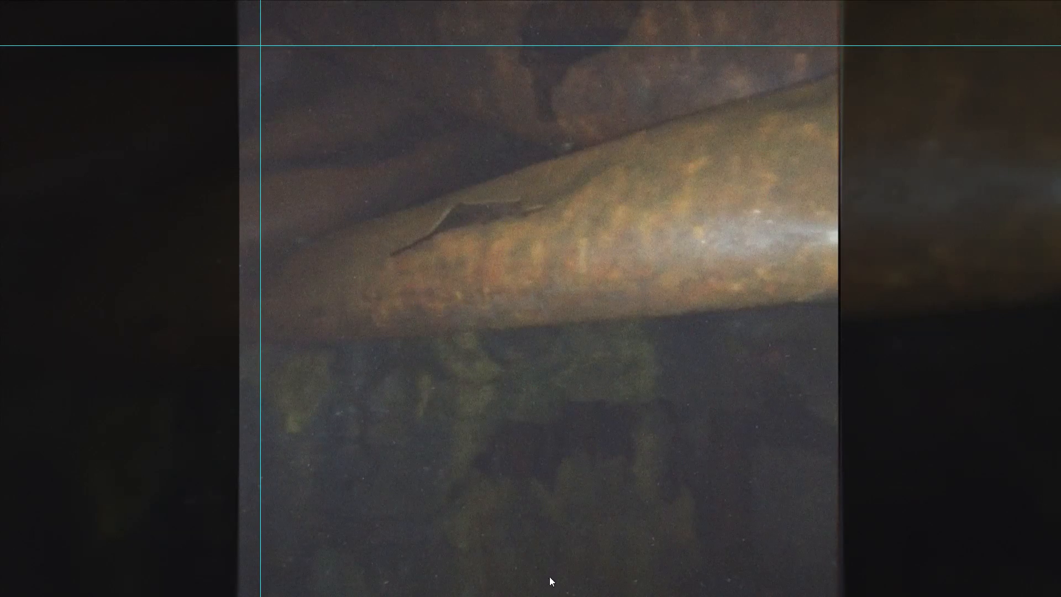
{"action": "left_click", "coordinate": [428, 411]}
{"action": "key", "text": "f"}
{"action": "key", "text": "ctrl+s"}
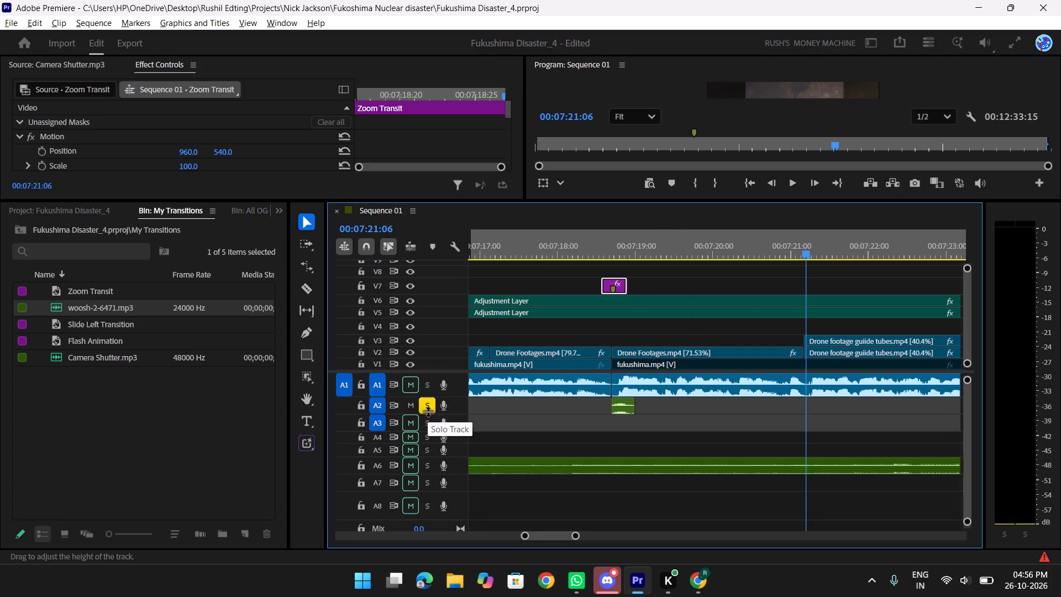
Play and scrub the soloed whoosh on A2 from 00:07:18:12 to 00:07:18:26 to check its timing against the zoom transition.
{"action": "left_click_drag", "start_coordinate": [790, 234], "coordinate": [591, 242]}
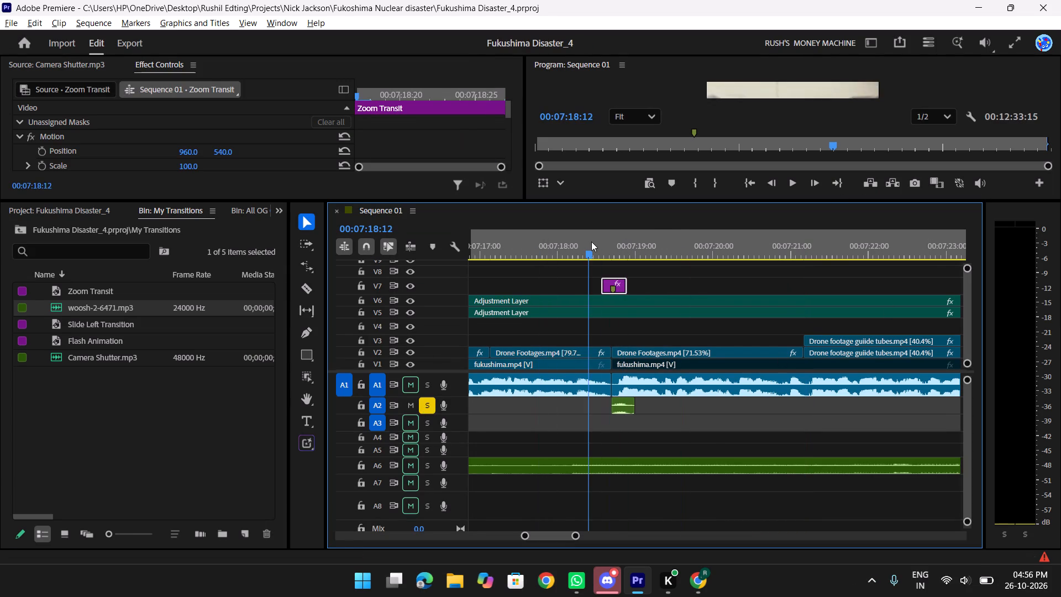
{"action": "left_click_drag", "start_coordinate": [591, 242], "coordinate": [592, 242]}
{"action": "key", "text": "space"}
{"action": "key", "text": "space"}
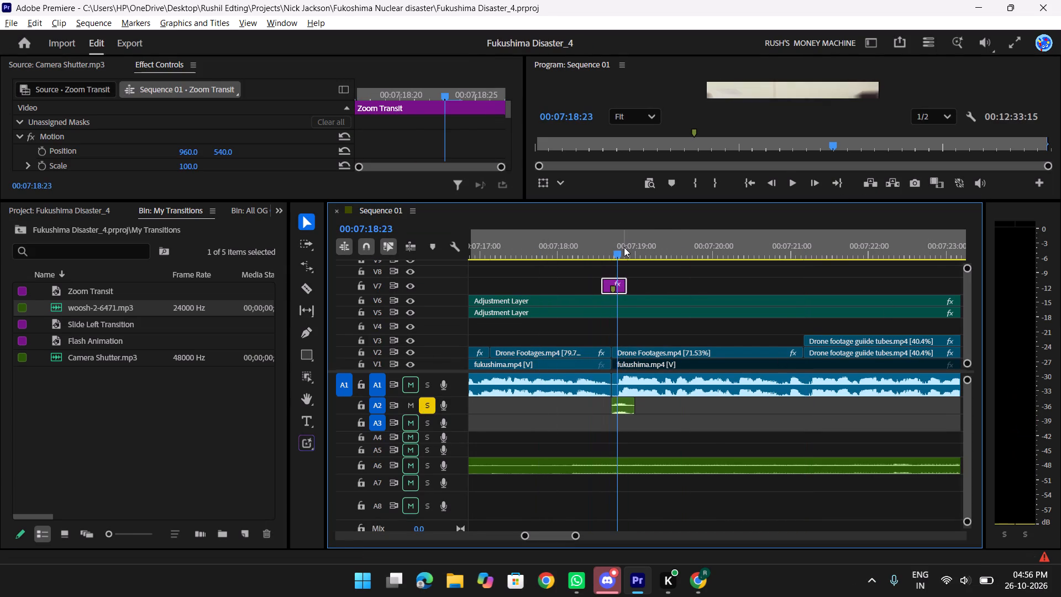
{"action": "left_click_drag", "start_coordinate": [607, 248], "coordinate": [625, 248]}
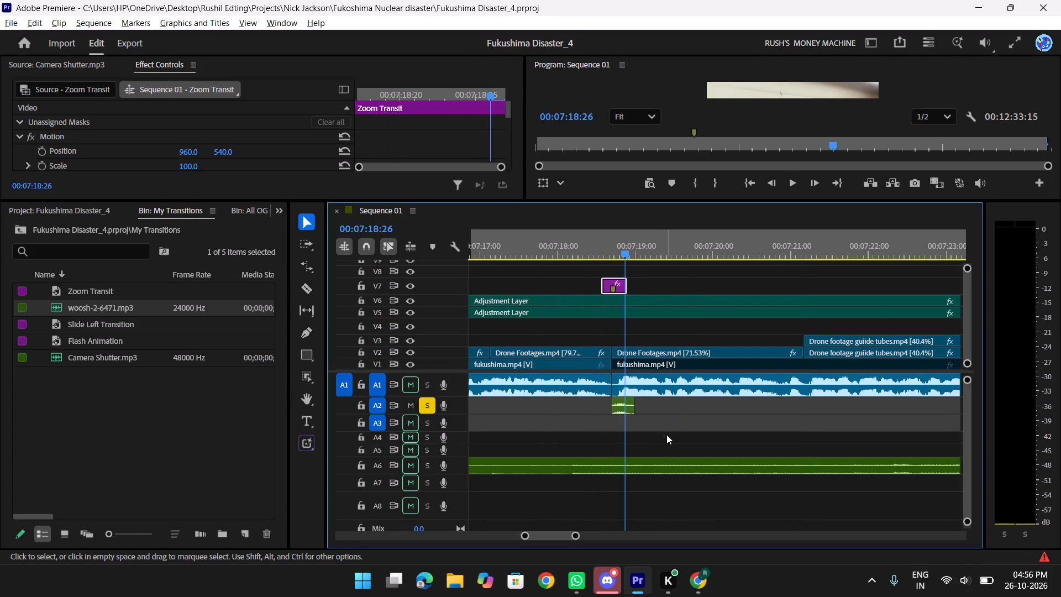
Turn off solo on audio track A2.
{"action": "left_click_drag", "start_coordinate": [665, 431], "coordinate": [551, 406]}
{"action": "left_click", "coordinate": [618, 411]}
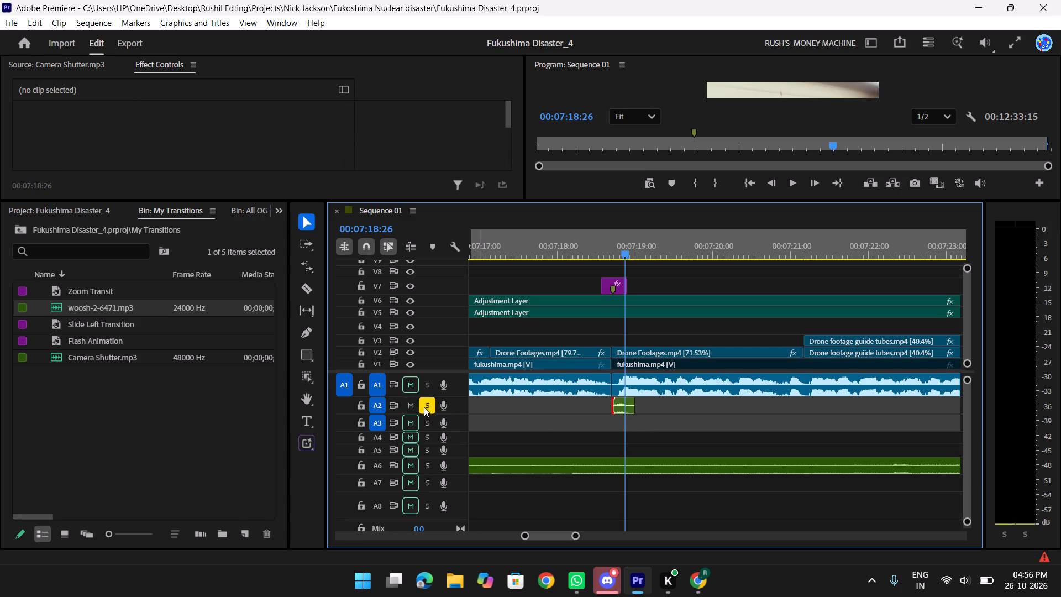
{"action": "left_click", "coordinate": [424, 407]}
Move the whoosh on A2 earlier so it starts with the zoom transition clip on V7.
{"action": "left_click_drag", "start_coordinate": [624, 411], "coordinate": [602, 410]}
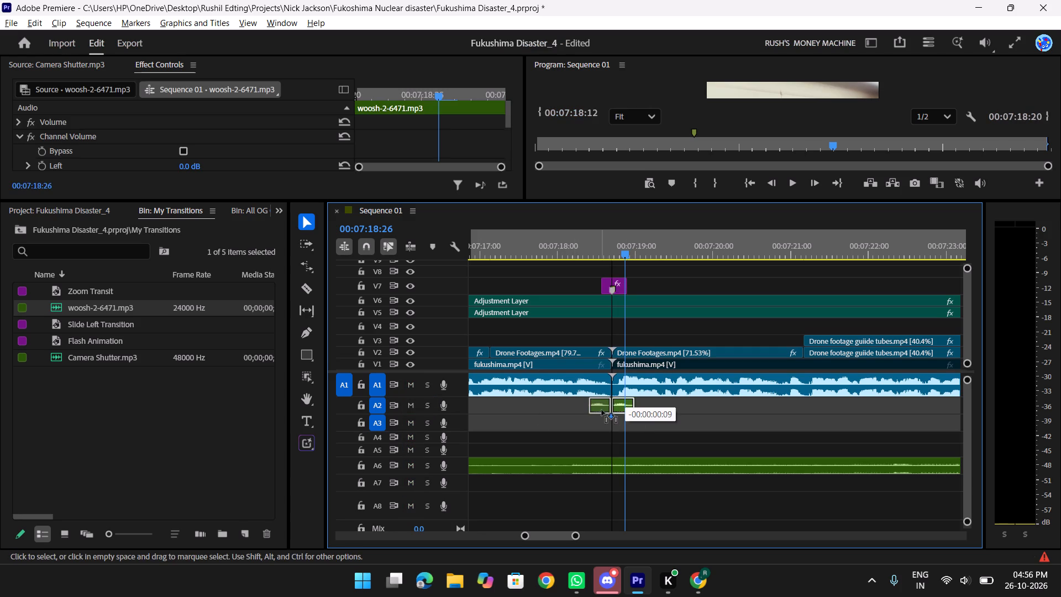
{"action": "left_click_drag", "start_coordinate": [602, 410], "coordinate": [613, 411]}
Scrub and play the zoom transition from about 00:07:18:12 to check the whoosh's new timing.
{"action": "left_click_drag", "start_coordinate": [629, 243], "coordinate": [596, 249]}
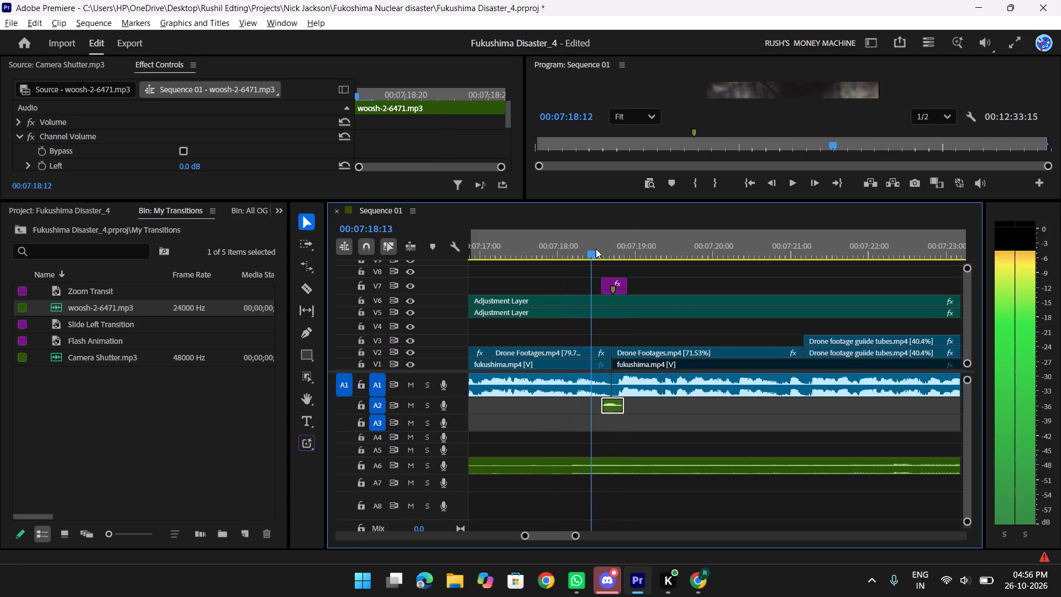
{"action": "left_click_drag", "start_coordinate": [596, 249], "coordinate": [606, 253]}
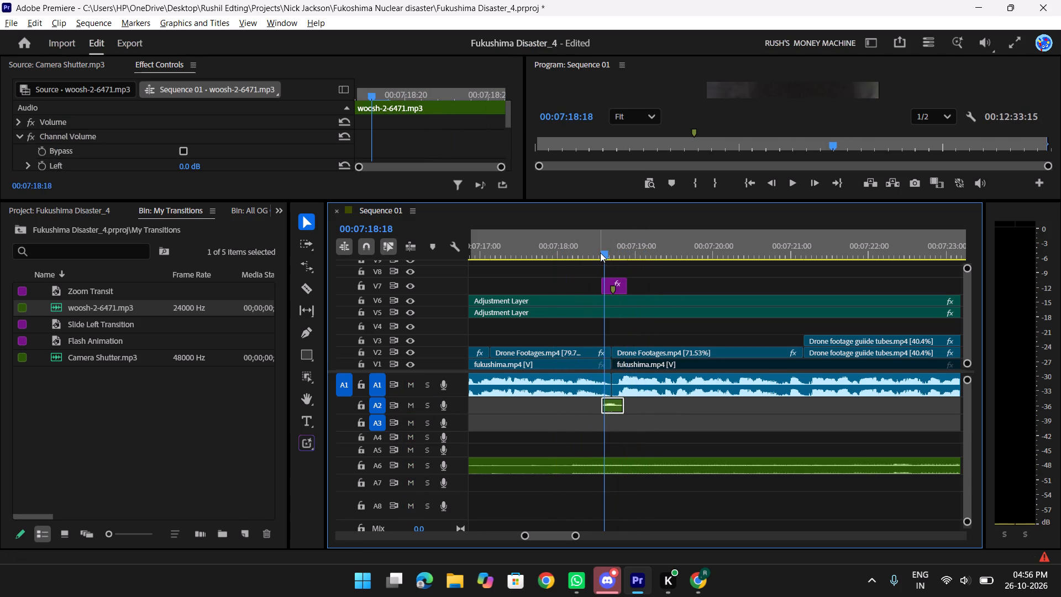
{"action": "key", "text": "space"}
{"action": "scroll", "coordinate": [605, 254], "scroll_direction": "down", "scroll_amount": 3}
{"action": "key", "text": "space"}
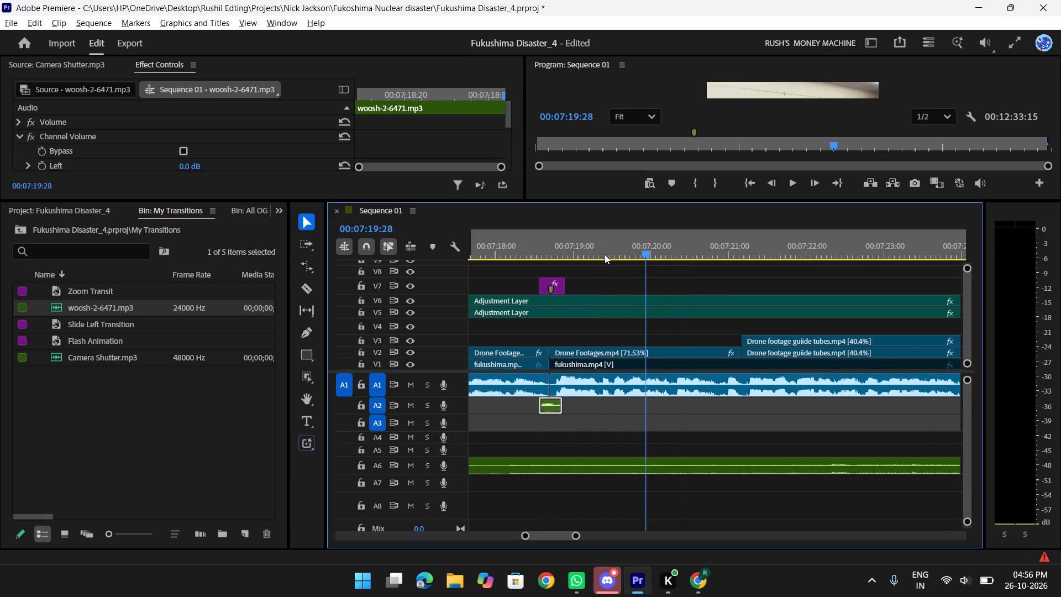
Play the sequence from about 00:07:18 to 00:07:31 to review the transitions and sounds in context.
{"action": "type", "text": "yy"}
{"action": "left_click_drag", "start_coordinate": [696, 247], "coordinate": [663, 247]}
{"action": "key", "text": "space"}
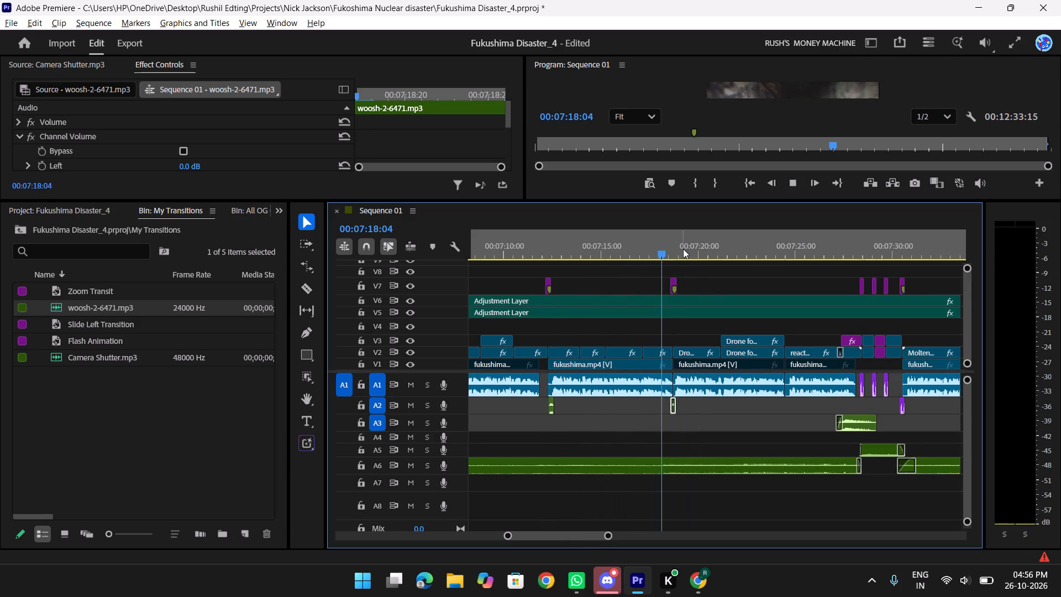
{"action": "scroll", "coordinate": [683, 249], "scroll_direction": "down", "scroll_amount": 4}
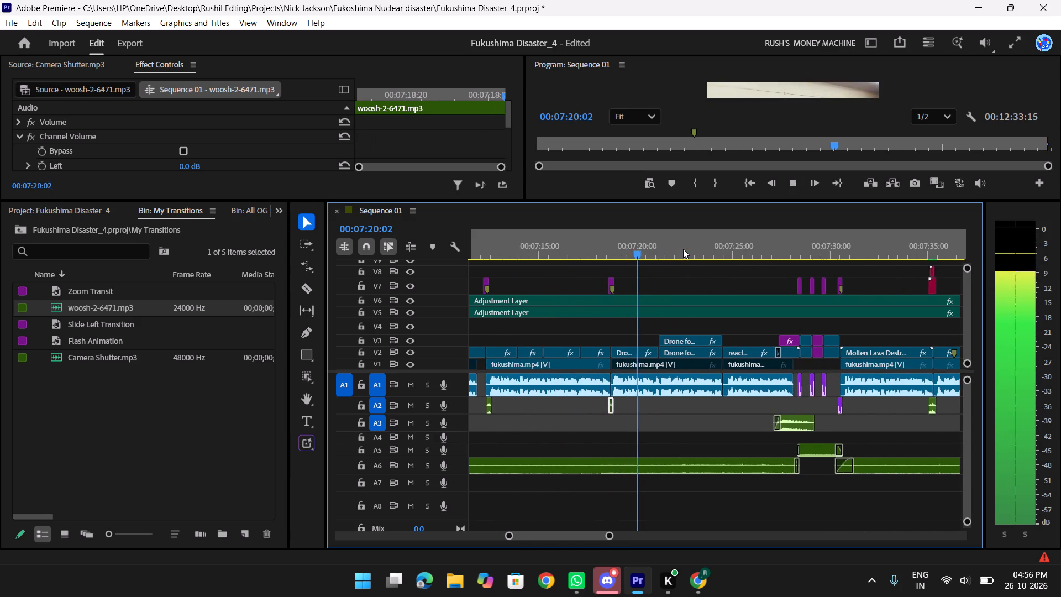
{"action": "scroll", "coordinate": [683, 249], "scroll_direction": "down", "scroll_amount": 2}
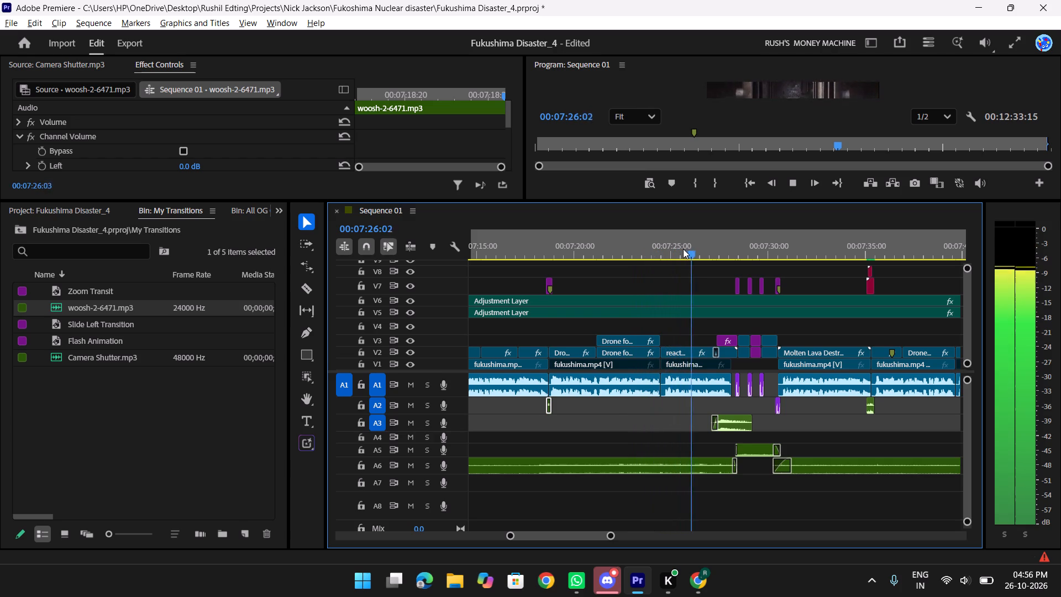
{"action": "key", "text": "space"}
{"action": "key", "text": "space"}
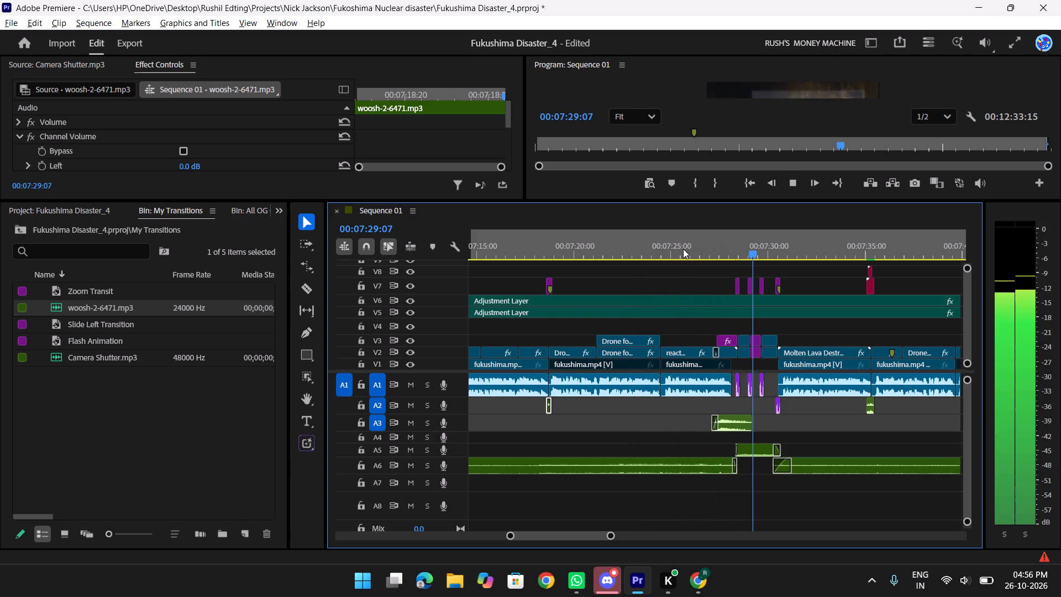
{"action": "key", "text": "space"}
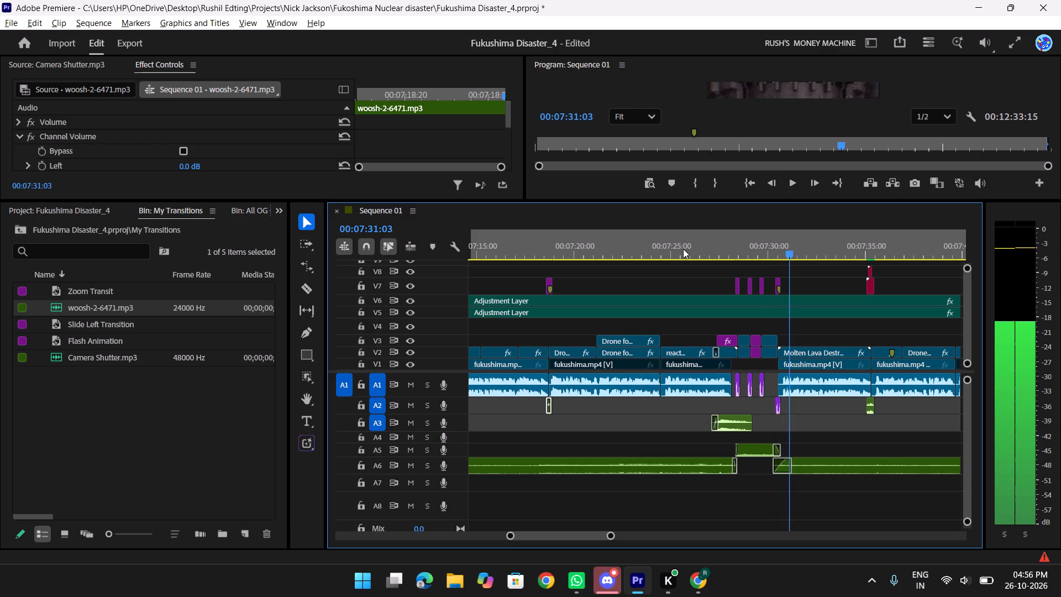
Examine the reactor ani.mp4 section leading into the flash transitions, replaying it from about 00:07:26 to 00:07:28.
{"action": "type", "text": "t"}
{"action": "key", "text": "t"}
{"action": "key", "text": "t"}
{"action": "scroll", "coordinate": [665, 301], "scroll_direction": "up", "scroll_amount": 16}
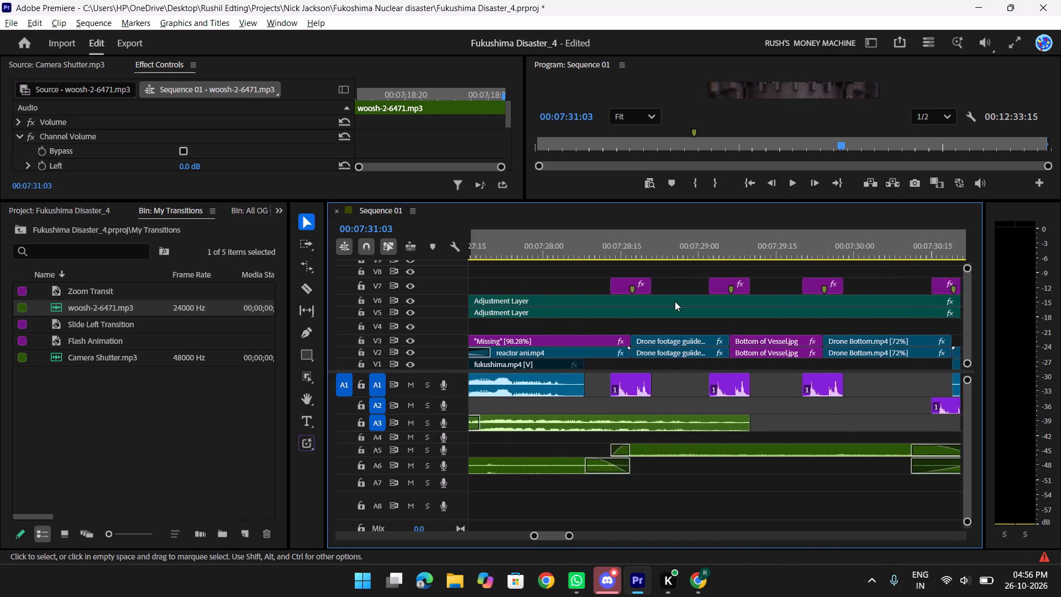
{"action": "scroll", "coordinate": [675, 301], "scroll_direction": "up", "scroll_amount": 15}
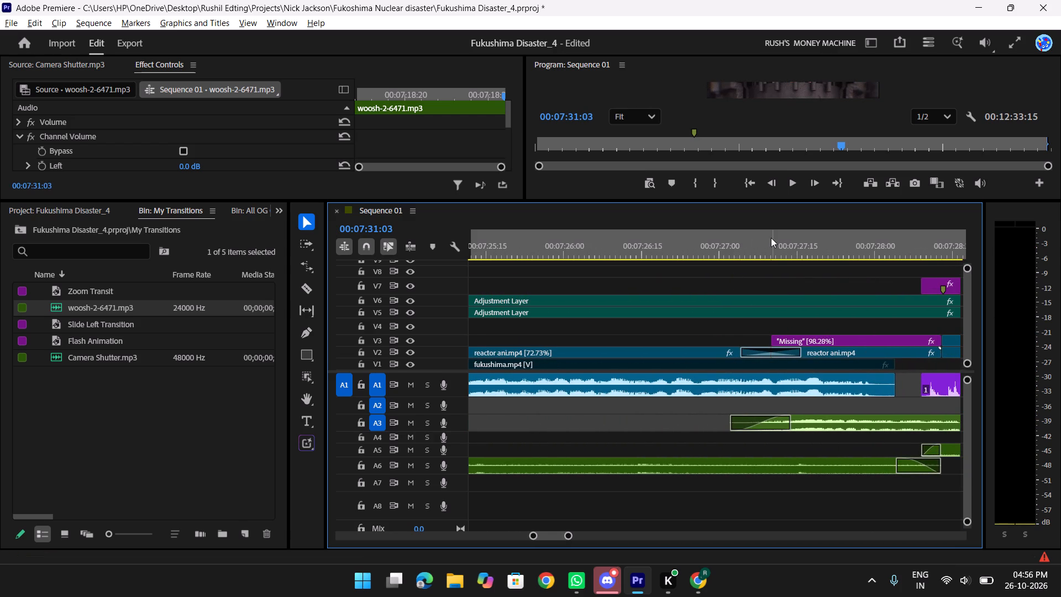
{"action": "left_click_drag", "start_coordinate": [765, 250], "coordinate": [574, 256]}
{"action": "key", "text": "space"}
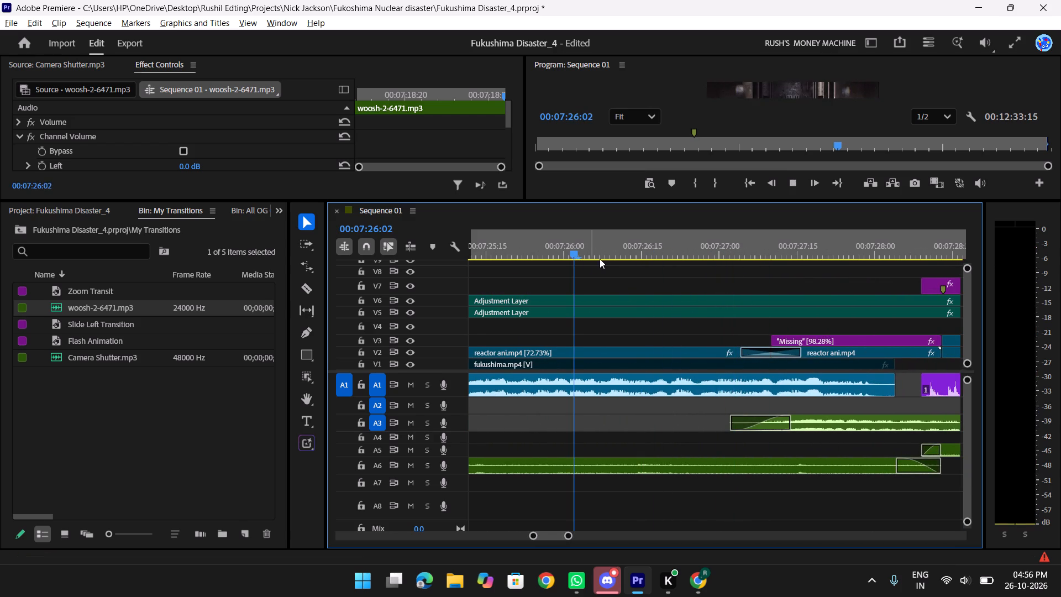
{"action": "scroll", "coordinate": [604, 259], "scroll_direction": "down", "scroll_amount": 3}
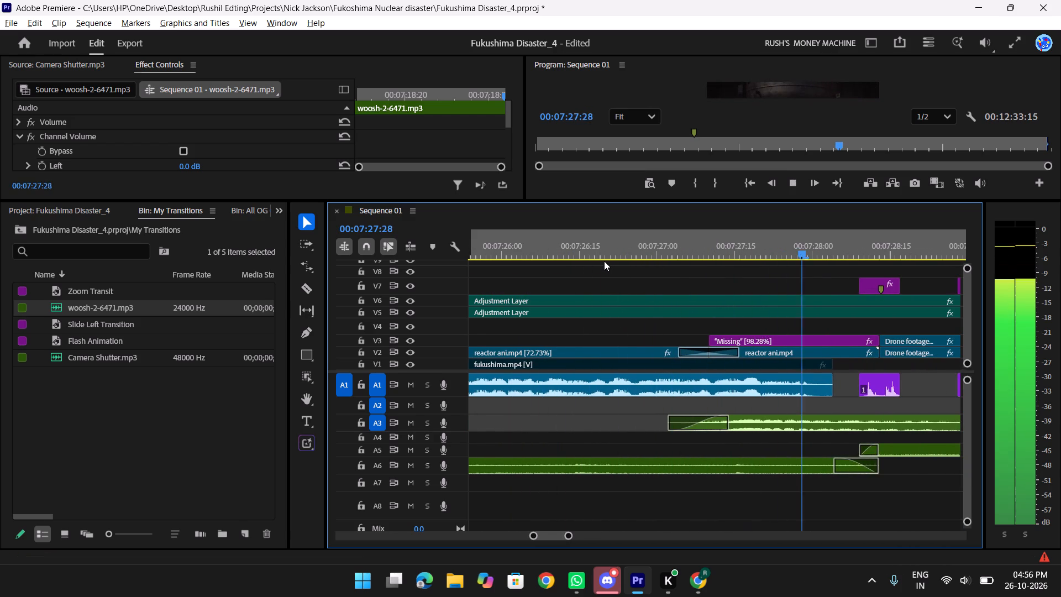
{"action": "key", "text": "space"}
{"action": "scroll", "coordinate": [604, 261], "scroll_direction": "down", "scroll_amount": 3}
{"action": "scroll", "coordinate": [605, 277], "scroll_direction": "up", "scroll_amount": 2}
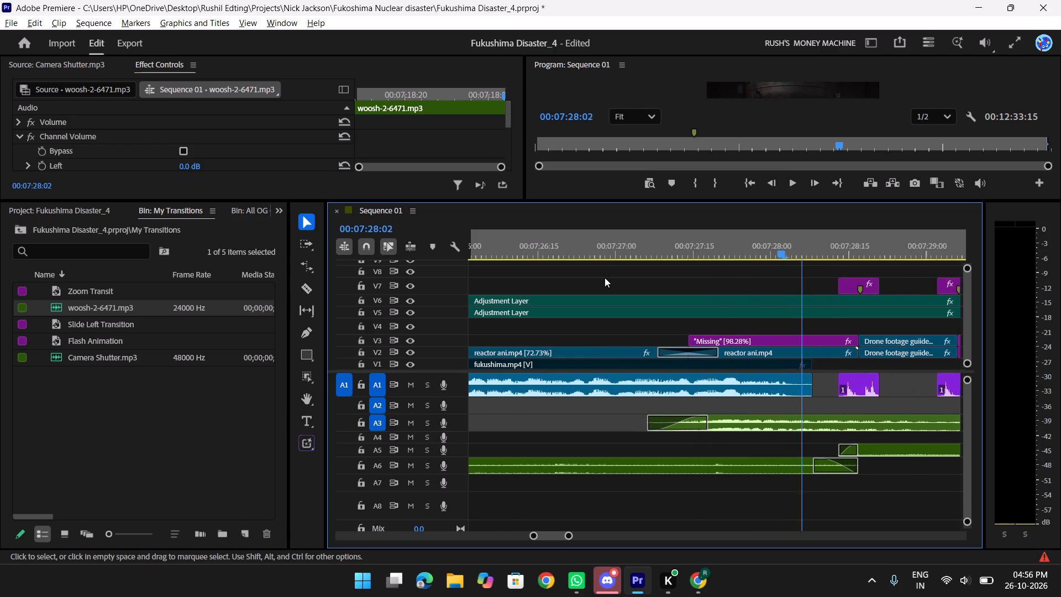
{"action": "scroll", "coordinate": [605, 277], "scroll_direction": "up", "scroll_amount": 2}
{"action": "scroll", "coordinate": [605, 277], "scroll_direction": "down", "scroll_amount": 4}
{"action": "scroll", "coordinate": [605, 277], "scroll_direction": "up", "scroll_amount": 10}
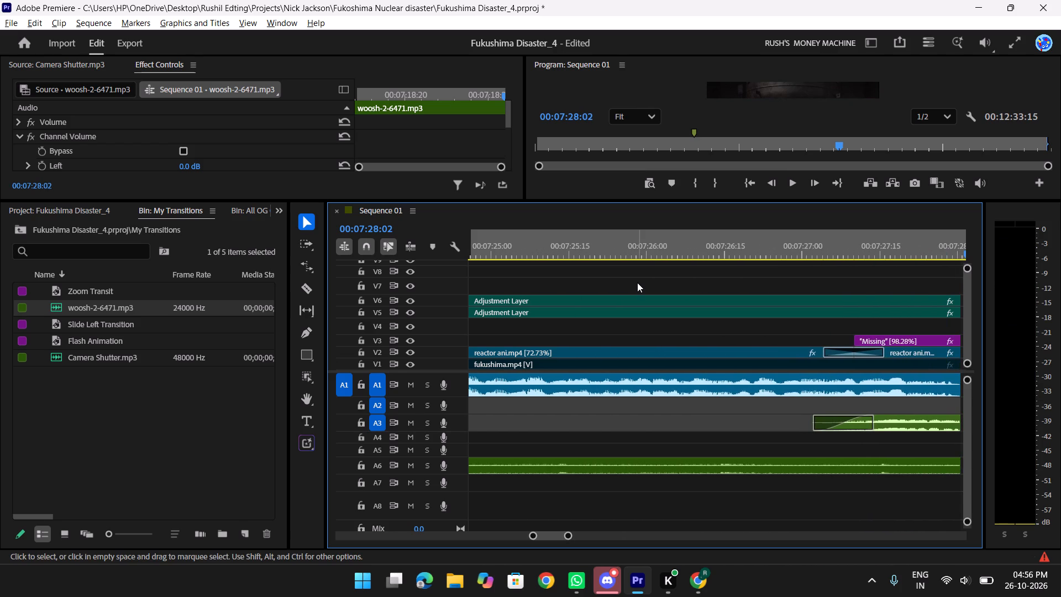
Replay the quick cuts with the four V7 transitions from about 00:07:28 to 00:07:31 to check their sound timing.
{"action": "type", "text": "yy"}
{"action": "scroll", "coordinate": [744, 290], "scroll_direction": "down", "scroll_amount": 2}
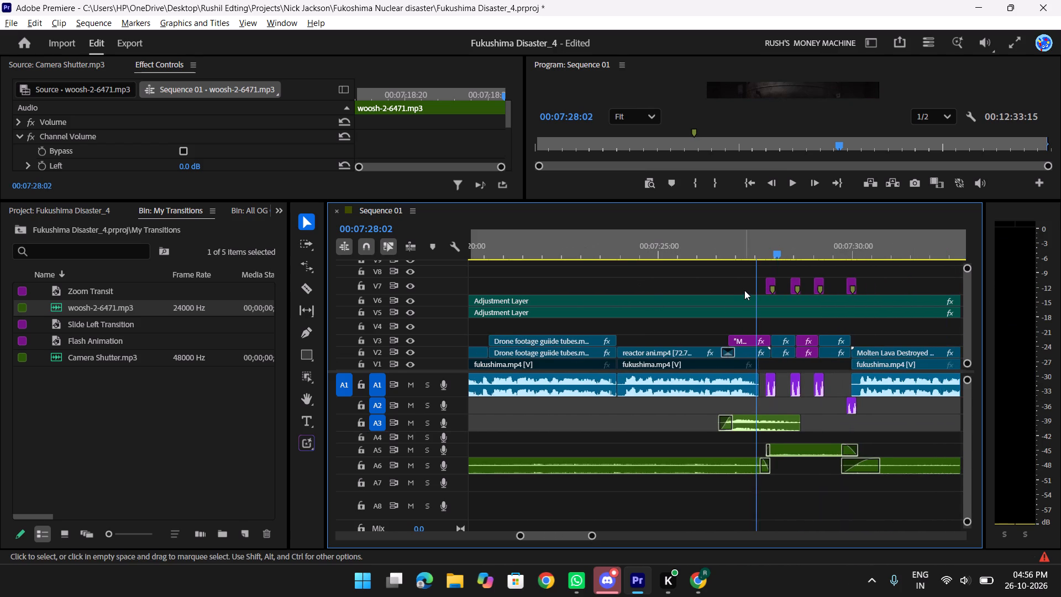
{"action": "scroll", "coordinate": [744, 290], "scroll_direction": "down", "scroll_amount": 1}
{"action": "key", "text": "space"}
{"action": "key", "text": "space"}
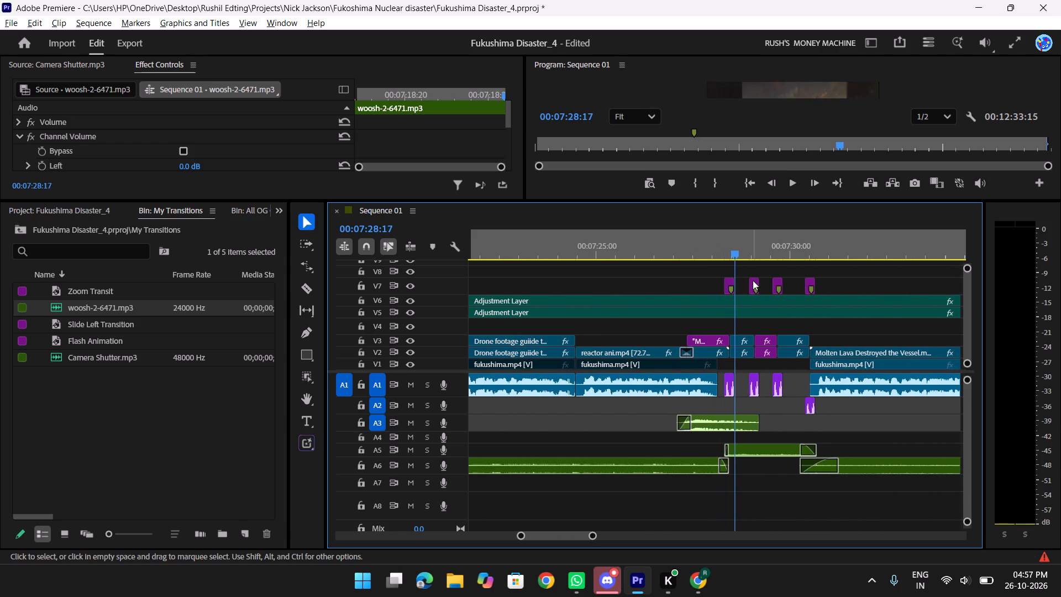
{"action": "left_click_drag", "start_coordinate": [728, 249], "coordinate": [705, 247]}
{"action": "key", "text": "space"}
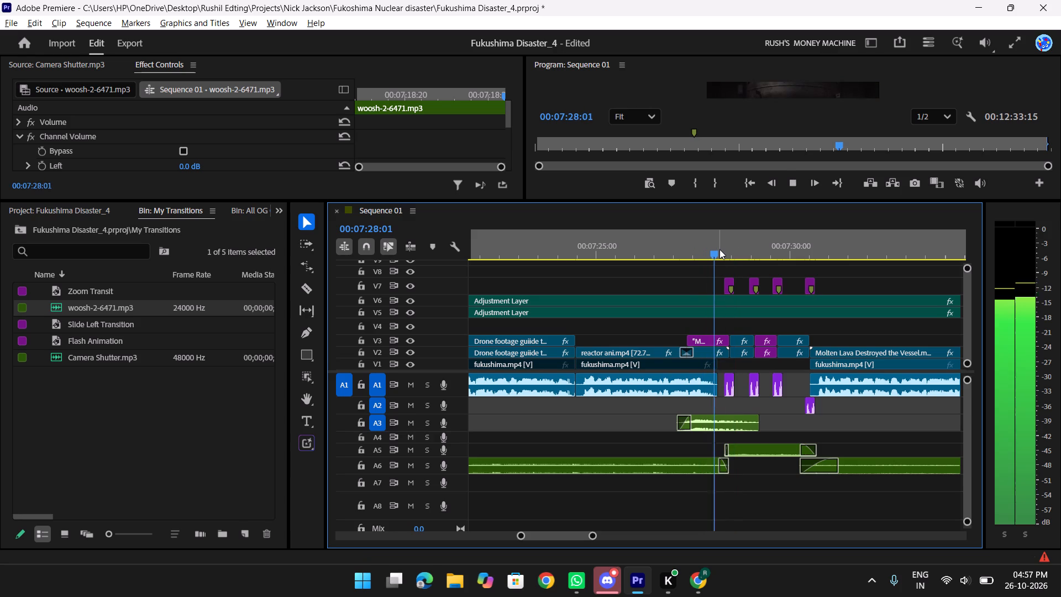
{"action": "key", "text": "space"}
{"action": "key", "text": "space"}
{"action": "key", "text": "space"}
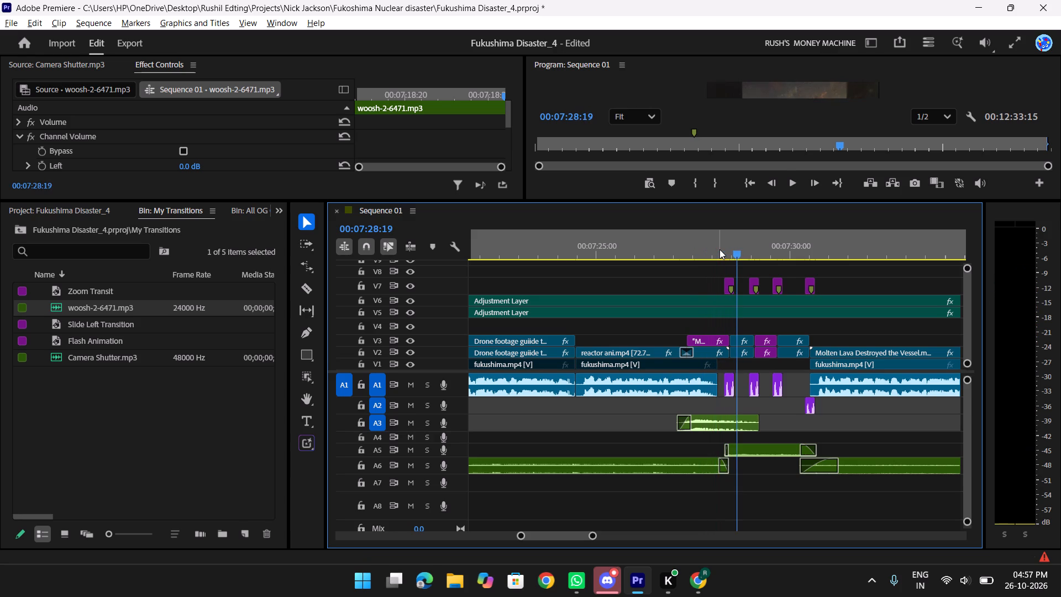
{"action": "scroll", "coordinate": [719, 249], "scroll_direction": "down", "scroll_amount": 3}
{"action": "key", "text": "space"}
{"action": "scroll", "coordinate": [719, 249], "scroll_direction": "down", "scroll_amount": 3}
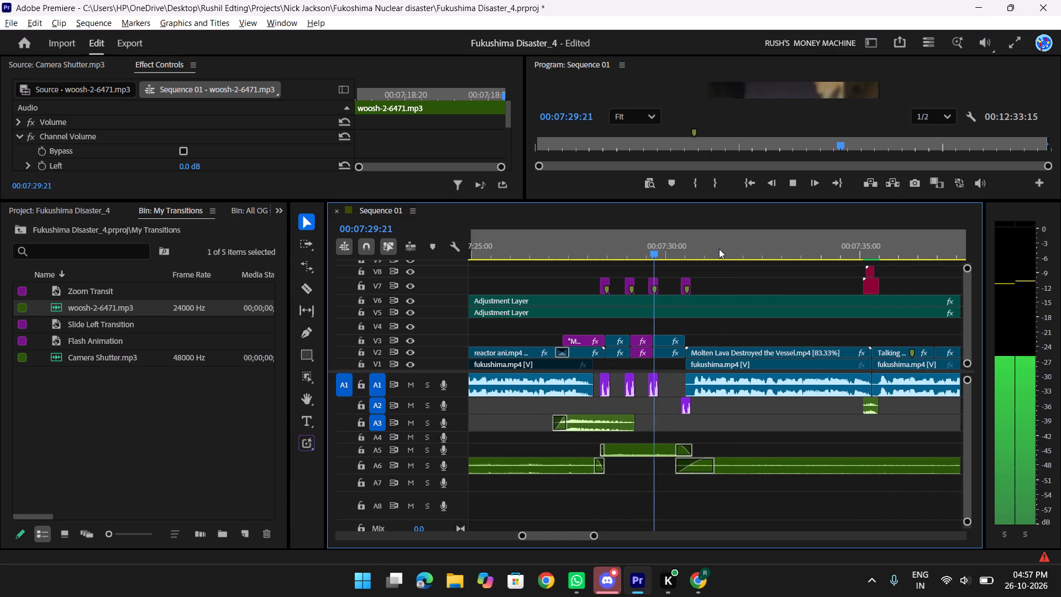
{"action": "key", "text": "space"}
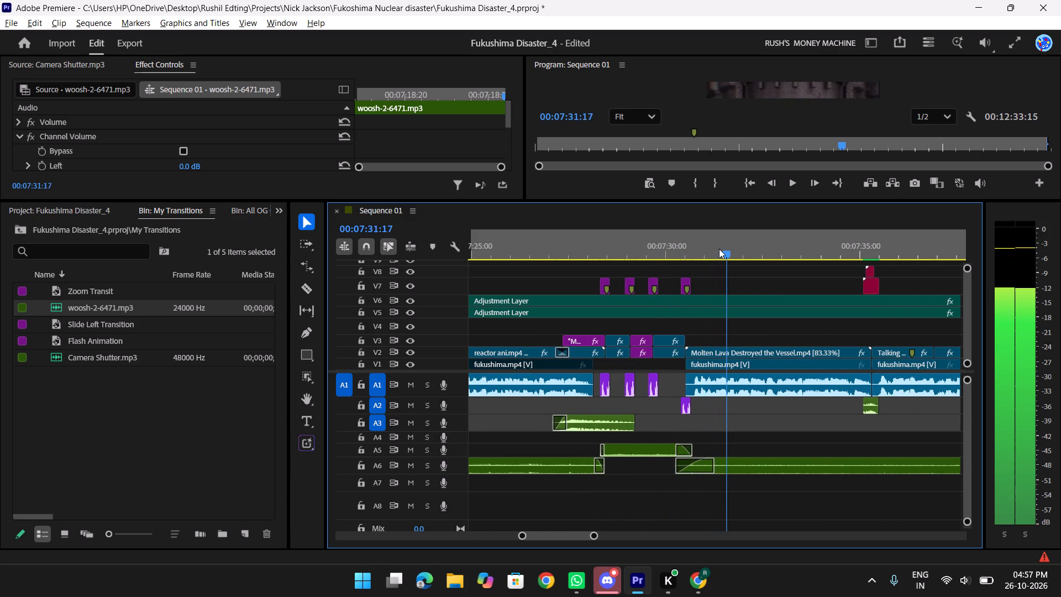
Play and scrub the Molten Lava clip section up to the Map - Digital transition near 00:07:35.
{"action": "left_click_drag", "start_coordinate": [733, 253], "coordinate": [680, 261]}
{"action": "key", "text": "space"}
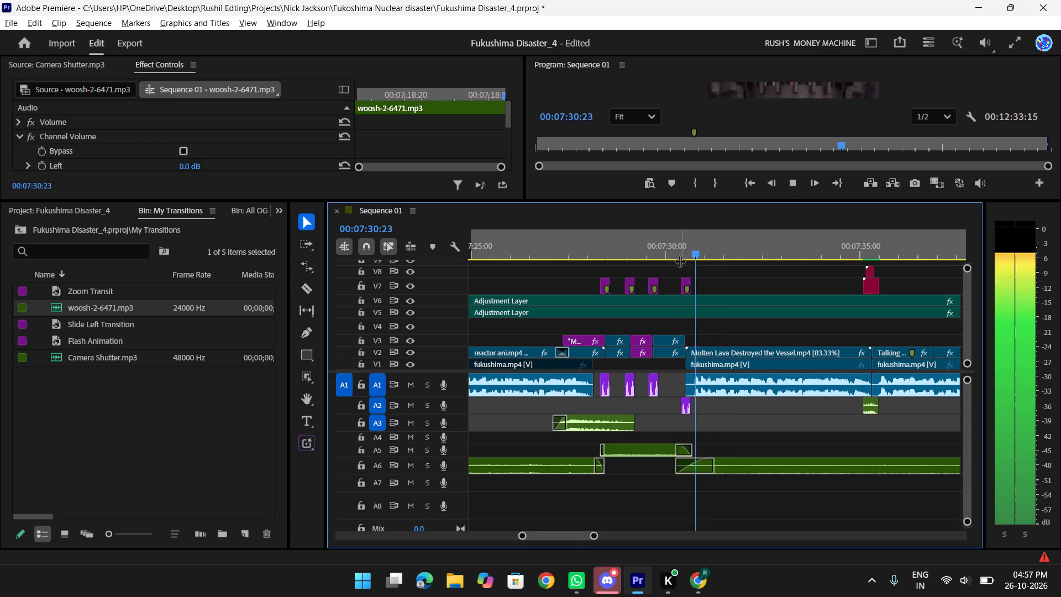
{"action": "scroll", "coordinate": [680, 261], "scroll_direction": "down", "scroll_amount": 4}
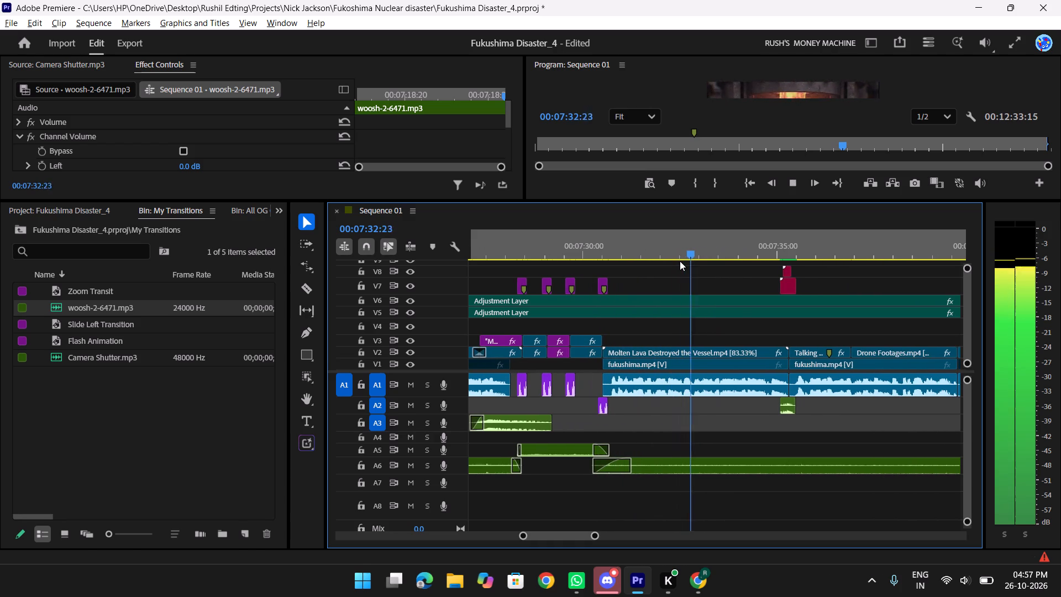
{"action": "scroll", "coordinate": [715, 263], "scroll_direction": "down", "scroll_amount": 4}
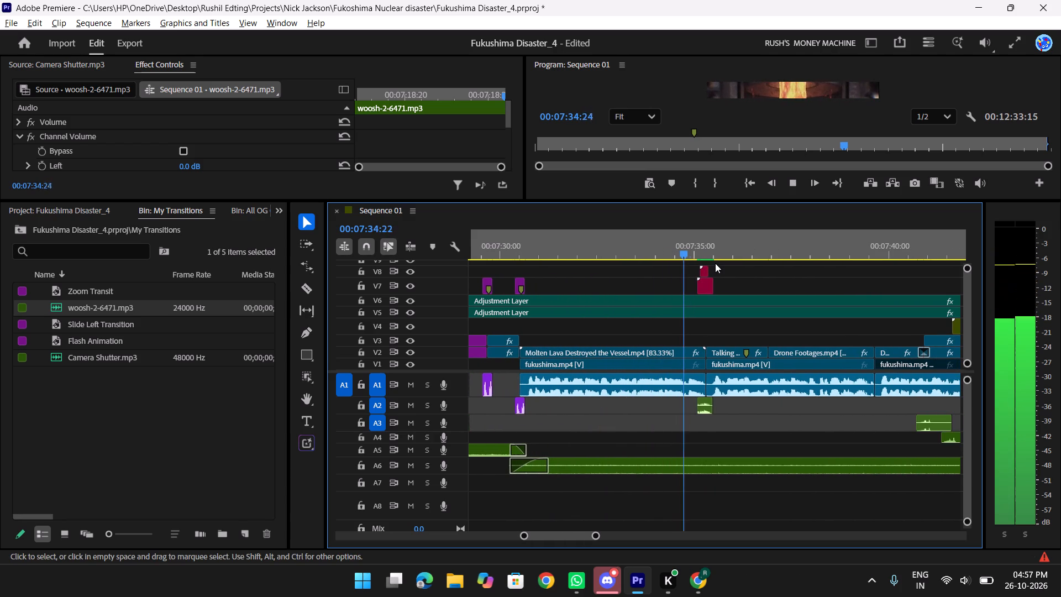
{"action": "key", "text": "space"}
{"action": "left_click_drag", "start_coordinate": [705, 247], "coordinate": [673, 254]}
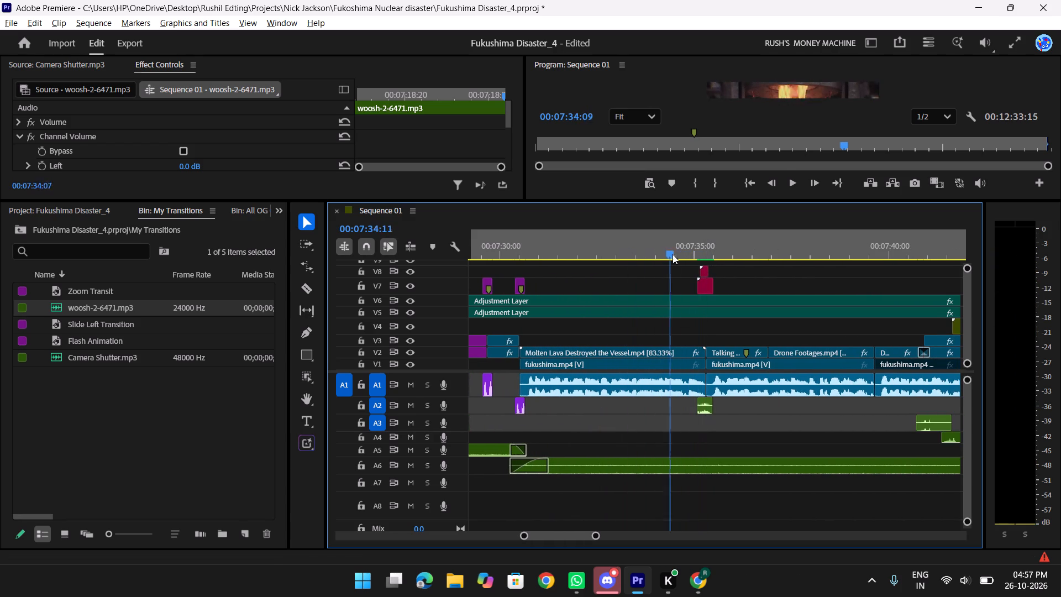
{"action": "left_click_drag", "start_coordinate": [673, 254], "coordinate": [451, 260]}
{"action": "scroll", "coordinate": [526, 276], "scroll_direction": "up", "scroll_amount": 3}
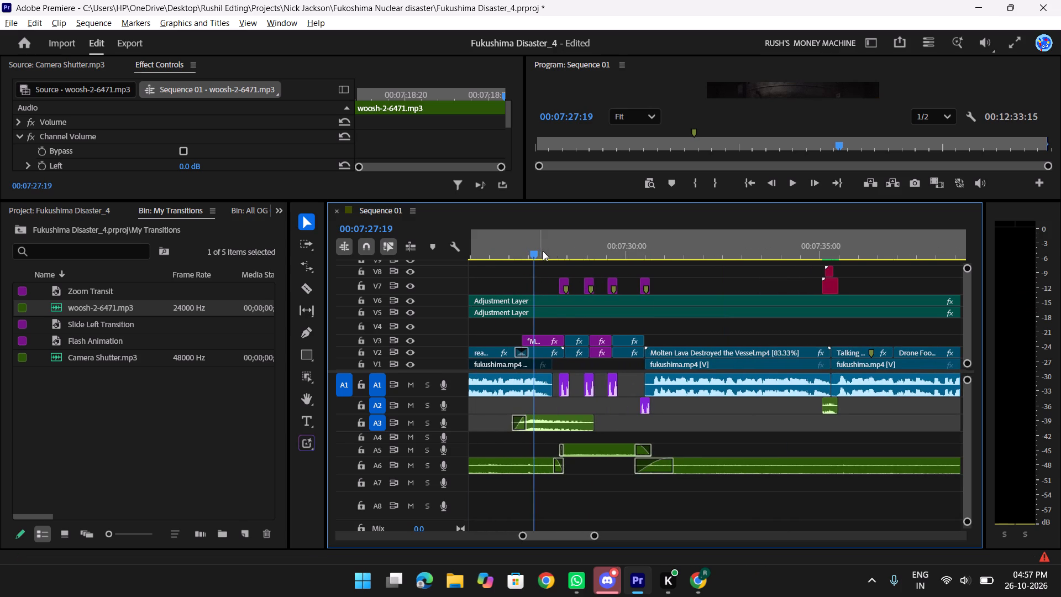
{"action": "left_click_drag", "start_coordinate": [551, 250], "coordinate": [607, 248]}
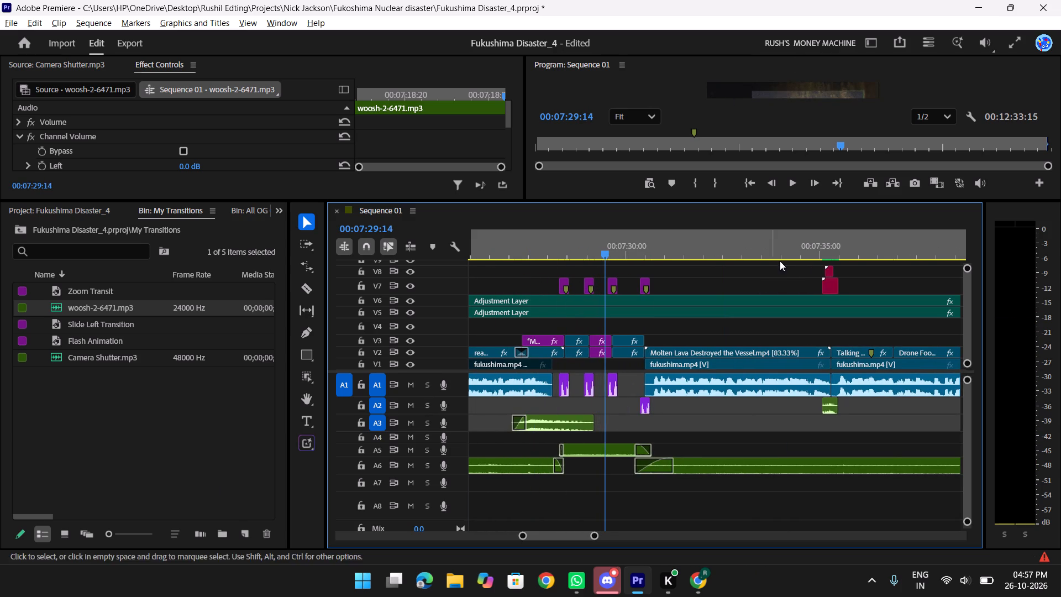
{"action": "left_click_drag", "start_coordinate": [792, 247], "coordinate": [821, 234]}
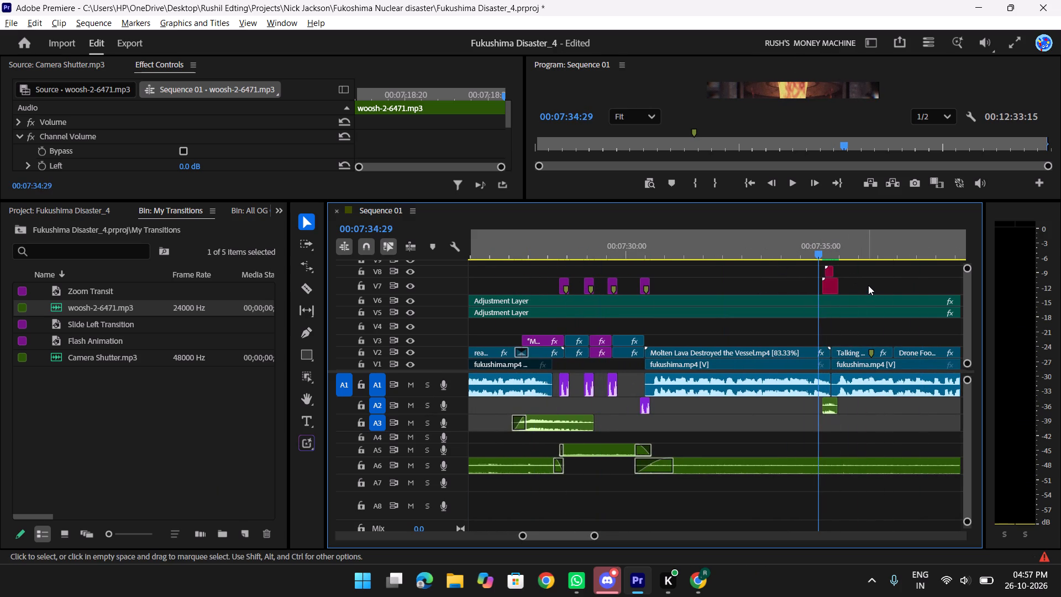
Move both Map - Digital graphics on V7 and V8 five frames later, with the V7 one starting at 00:07:35:07.
{"action": "type", "text": "ttt"}
{"action": "left_click_drag", "start_coordinate": [913, 279], "coordinate": [818, 281]}
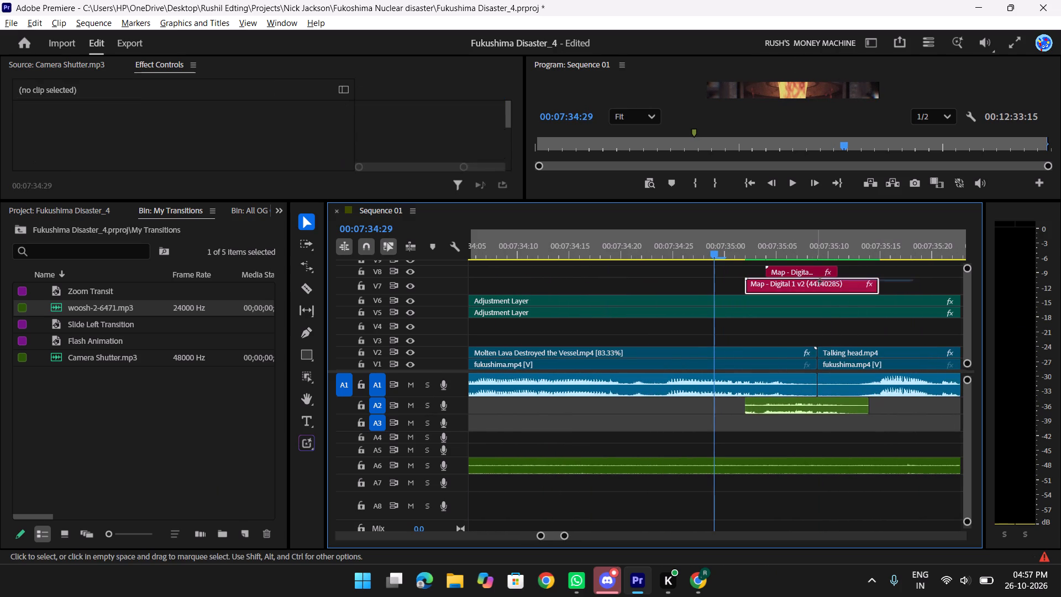
{"action": "left_click_drag", "start_coordinate": [824, 256], "coordinate": [816, 251]}
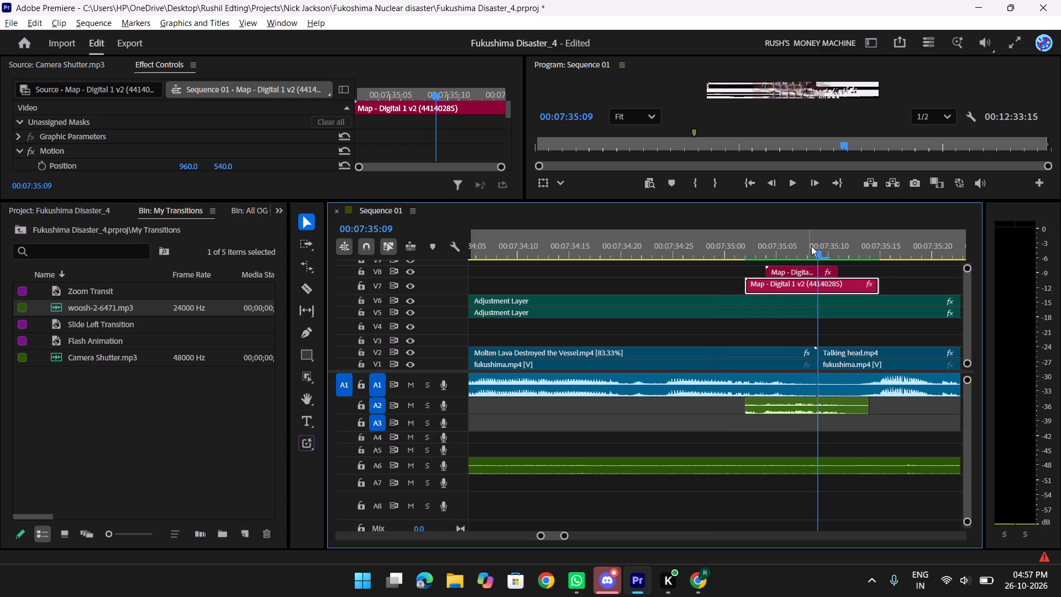
{"action": "key", "text": "Left"}
{"action": "key", "text": "Left"}
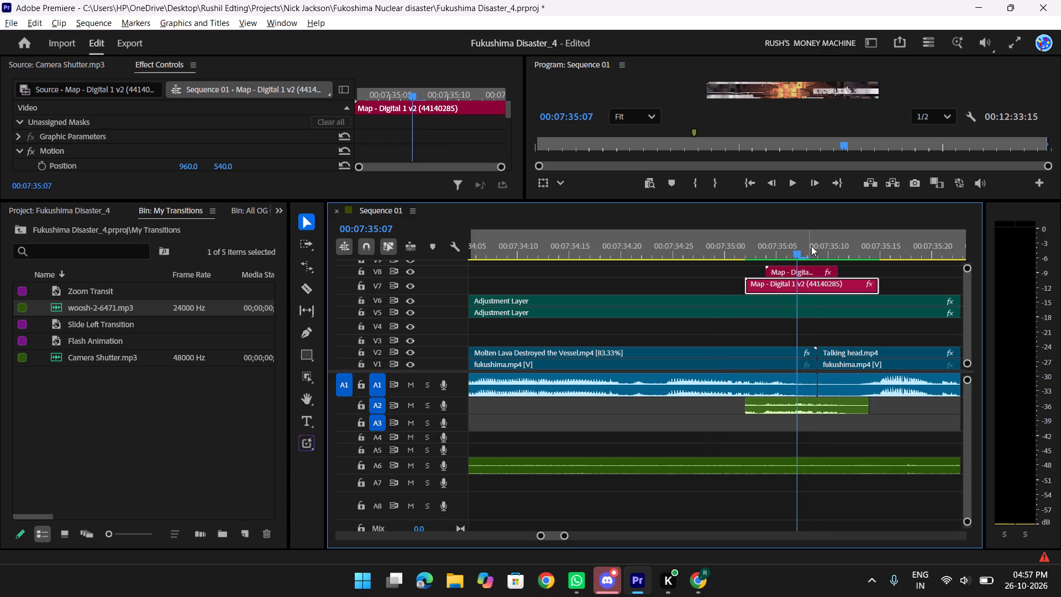
{"action": "key", "text": "Right"}
{"action": "key", "text": "Right"}
{"action": "key", "text": "Left"}
{"action": "key", "text": "Left"}
{"action": "left_click", "coordinate": [910, 280]}
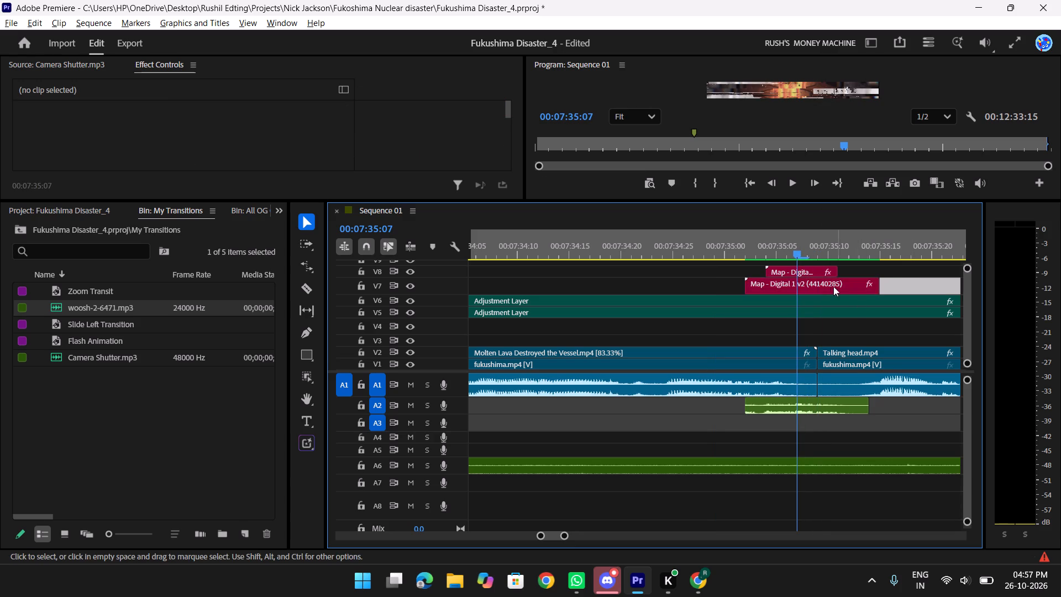
{"action": "left_click_drag", "start_coordinate": [908, 266], "coordinate": [750, 286]}
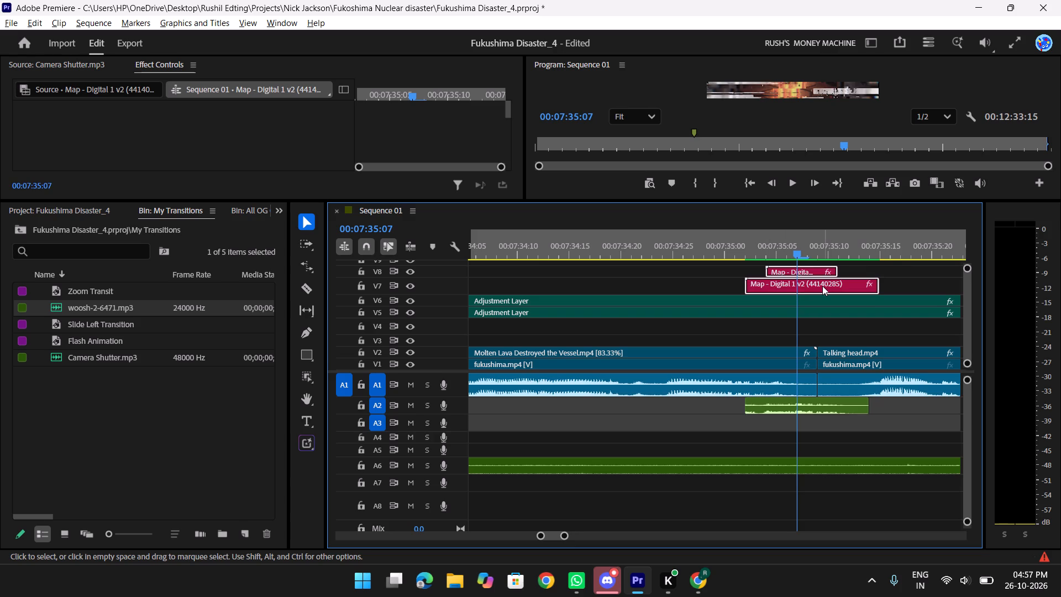
{"action": "left_click_drag", "start_coordinate": [822, 286], "coordinate": [876, 284]}
Move the Soft Glitchy Hiss 02.wav clip on A2 later so it starts at the cut to Talking head.mp4.
{"action": "left_click_drag", "start_coordinate": [817, 433], "coordinate": [803, 413]}
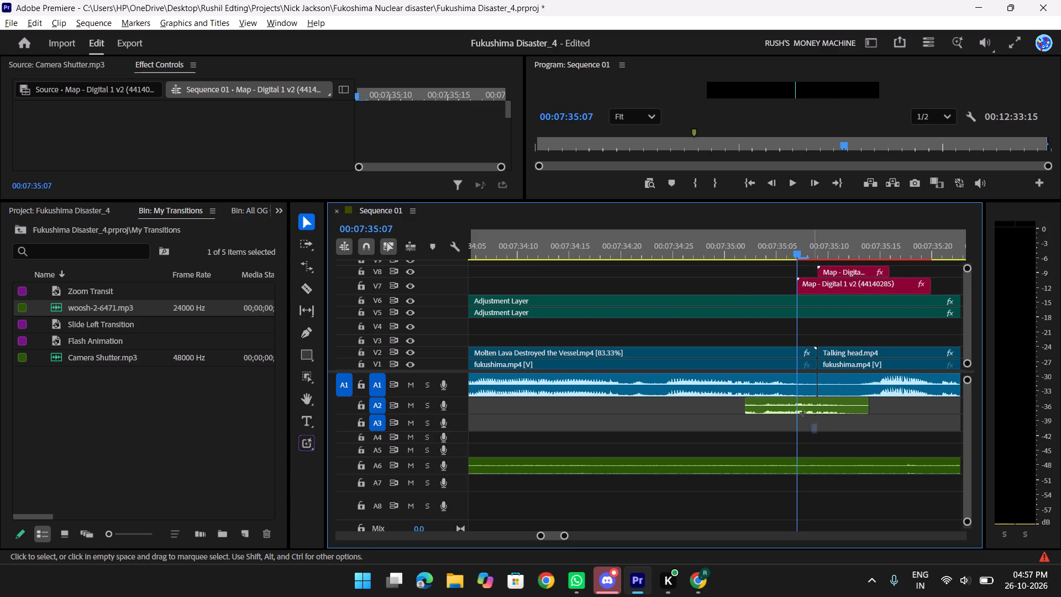
{"action": "left_click_drag", "start_coordinate": [803, 413], "coordinate": [801, 411]}
{"action": "left_click_drag", "start_coordinate": [806, 409], "coordinate": [878, 401]}
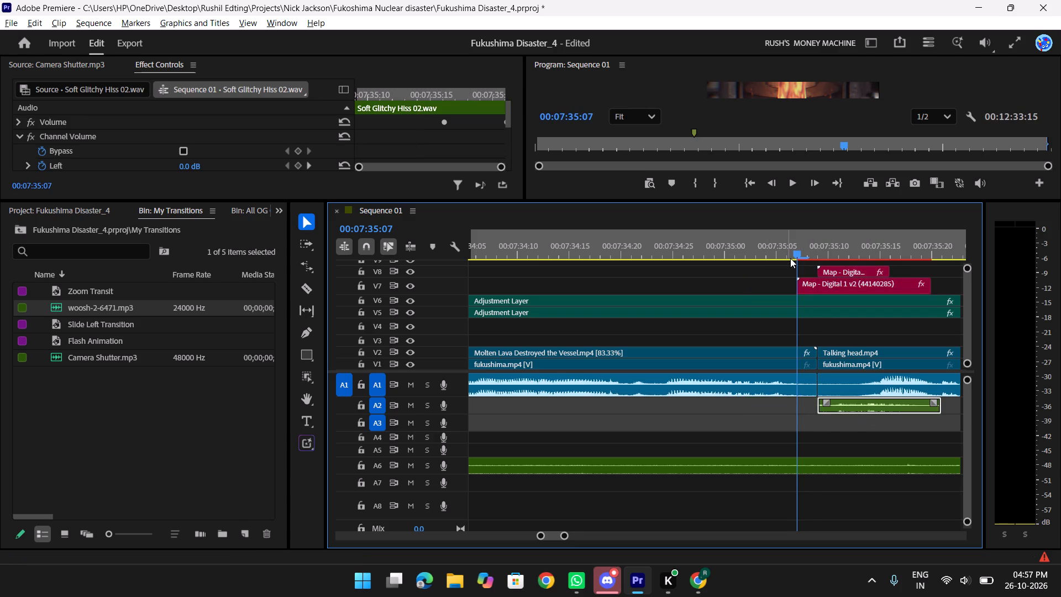
Play the retimed glitch transition and its hiss sound from 00:07:35:07.
{"action": "key", "text": "space"}
{"action": "key", "text": "space"}
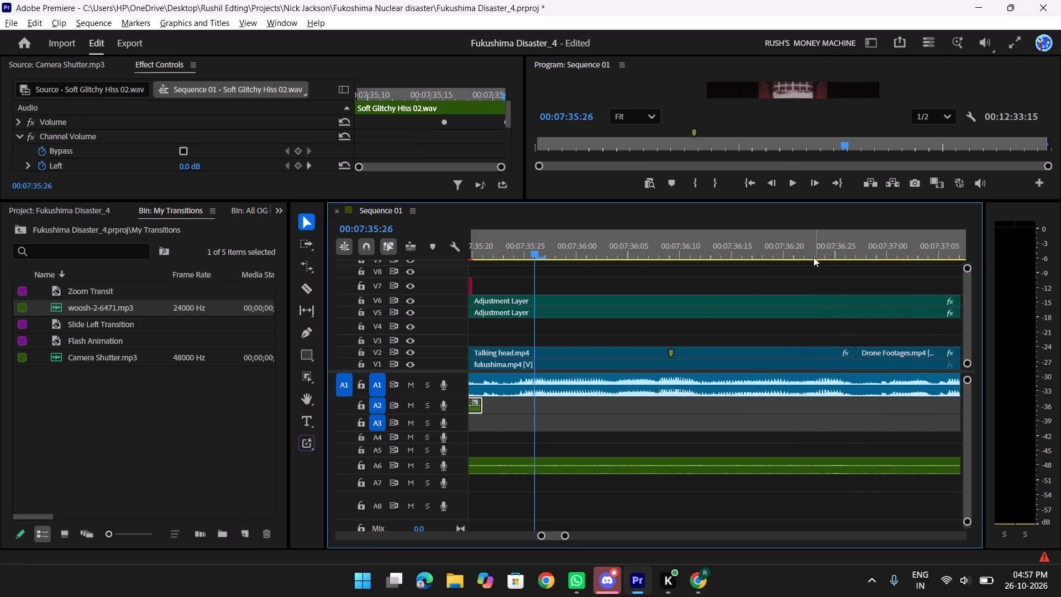
{"action": "type", "text": "yyyy"}
Switch to the Chrome window with the how-to page on Premiere transitions.
{"action": "key", "text": "alt+Tab"}
{"action": "key", "text": "alt+Tab"}
{"action": "key", "text": "alt+Tab"}
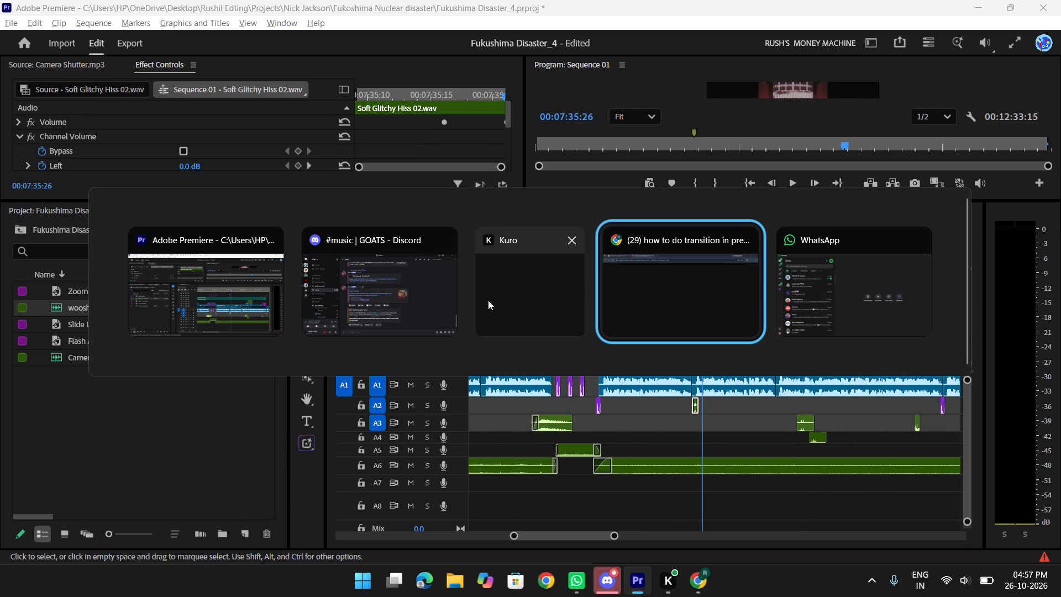
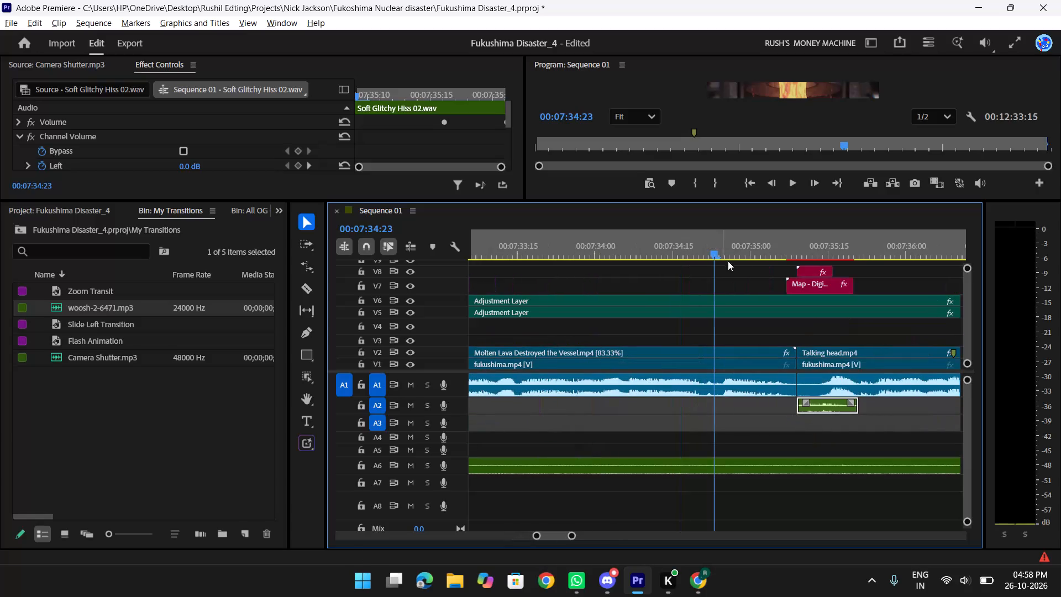
Play the sequence from the glitch transition near 00:07:35 to about 00:07:41 to check the cuts.
{"action": "left_click_drag", "start_coordinate": [721, 248], "coordinate": [765, 247], "text": "alt"}
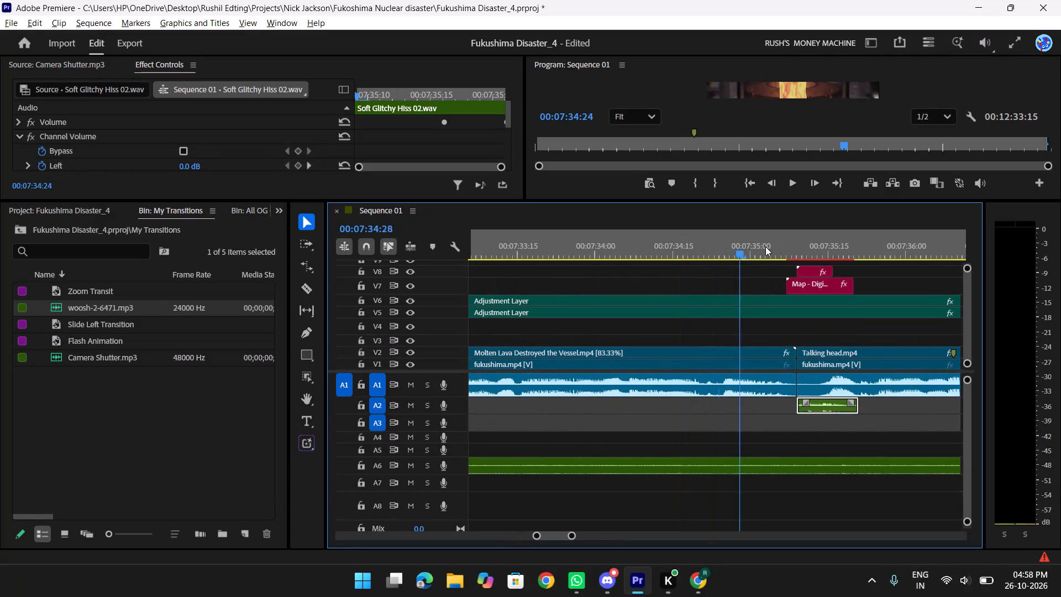
{"action": "left_click_drag", "start_coordinate": [765, 247], "coordinate": [826, 247], "text": "alt"}
{"action": "key", "text": "space"}
{"action": "scroll", "coordinate": [828, 247], "scroll_direction": "down", "scroll_amount": 10, "text": "alt"}
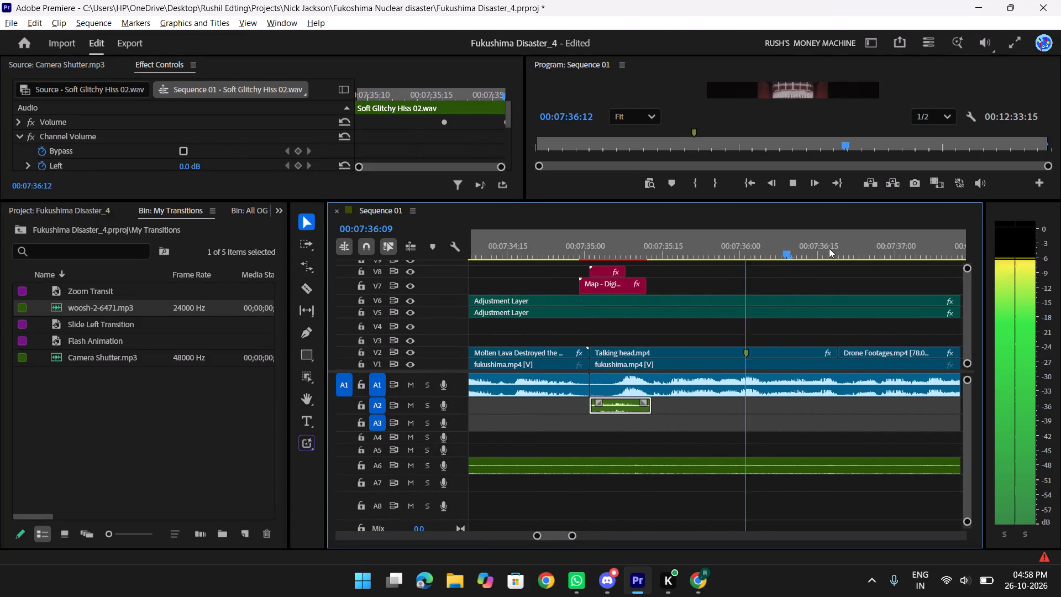
{"action": "scroll", "coordinate": [829, 248], "scroll_direction": "down", "scroll_amount": 18, "text": "alt"}
{"action": "key", "text": "space"}
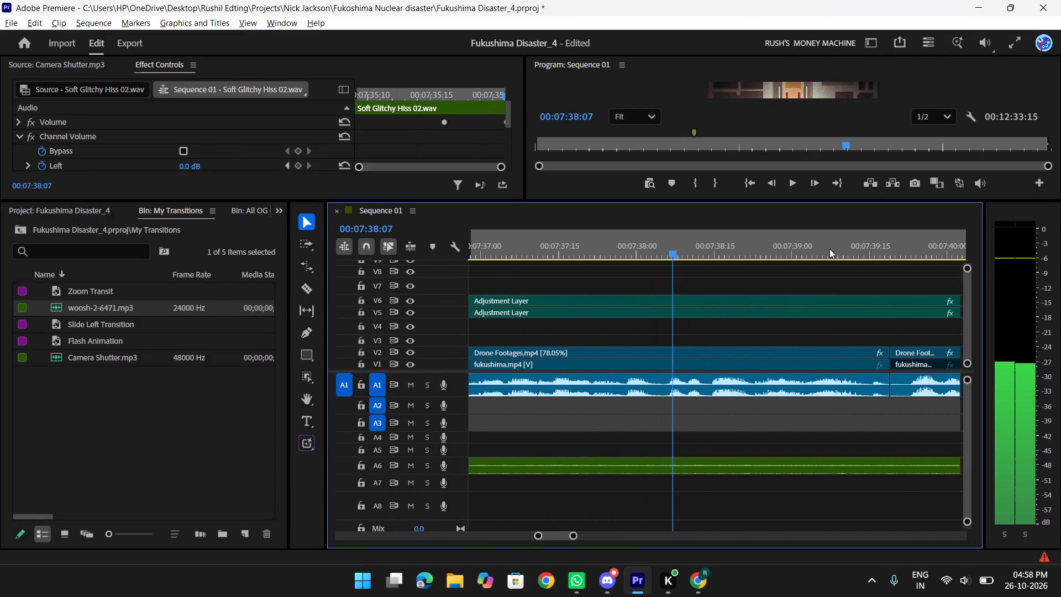
{"action": "type", "text": "yyy"}
{"action": "left_click_drag", "start_coordinate": [706, 253], "coordinate": [734, 252], "text": "alt"}
{"action": "key", "text": "space"}
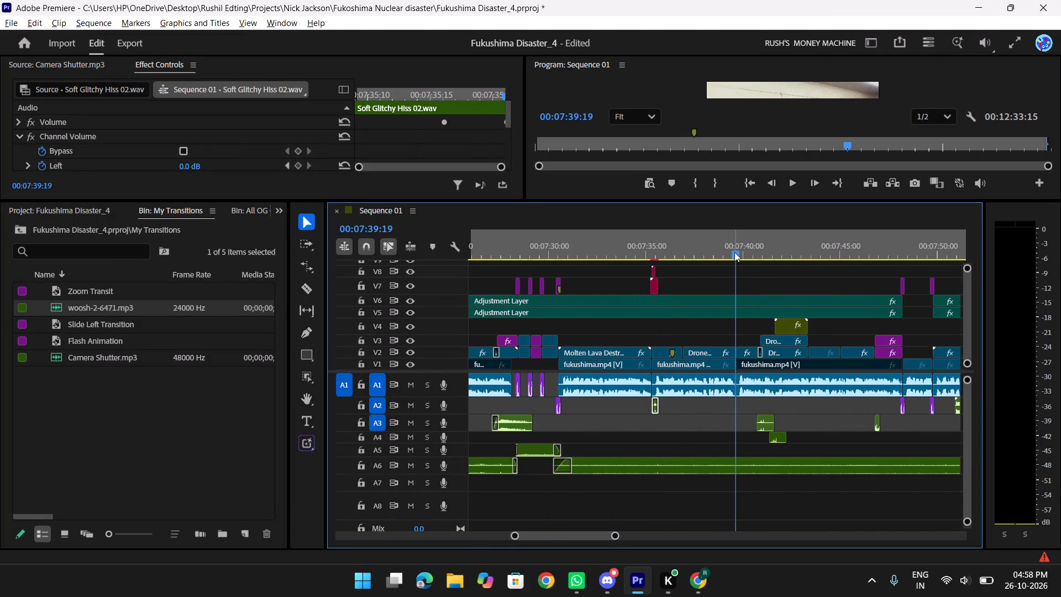
{"action": "scroll", "coordinate": [734, 252], "scroll_direction": "down", "scroll_amount": 2, "text": "alt"}
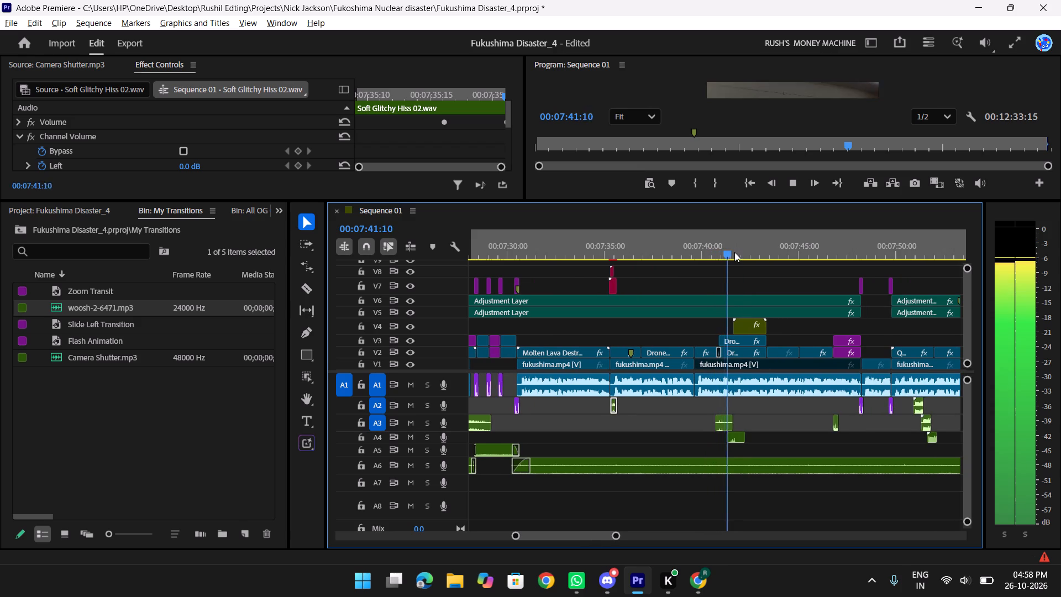
{"action": "key", "text": "space"}
Review the vessel section from about 00:07:39 to 00:07:48, partly full-screen, checking its transitions and sound effects.
{"action": "left_click_drag", "start_coordinate": [740, 251], "coordinate": [681, 252], "text": "alt"}
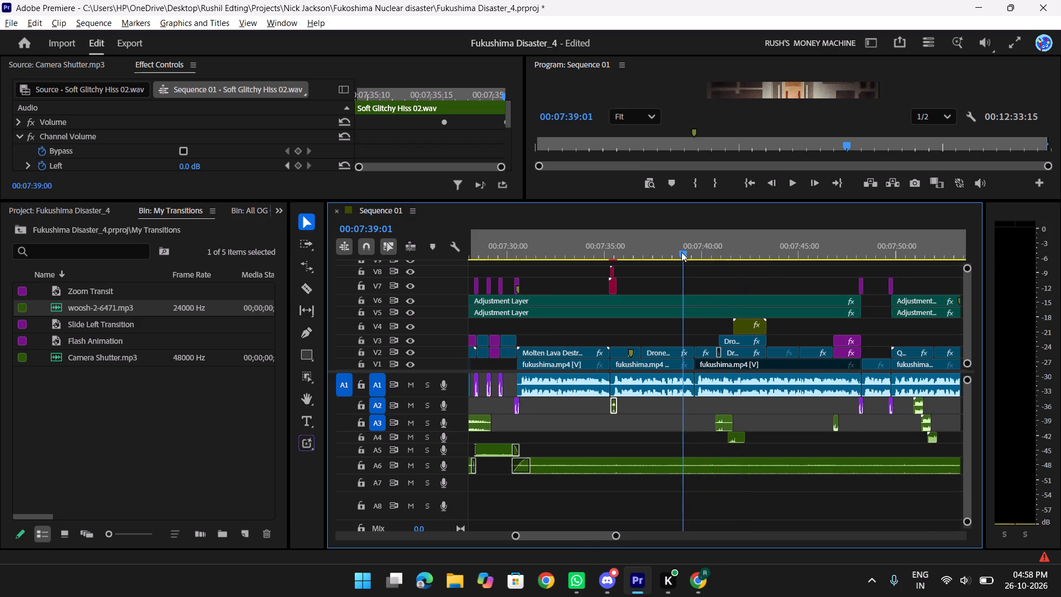
{"action": "type", "text": "f"}
{"action": "key", "text": "space"}
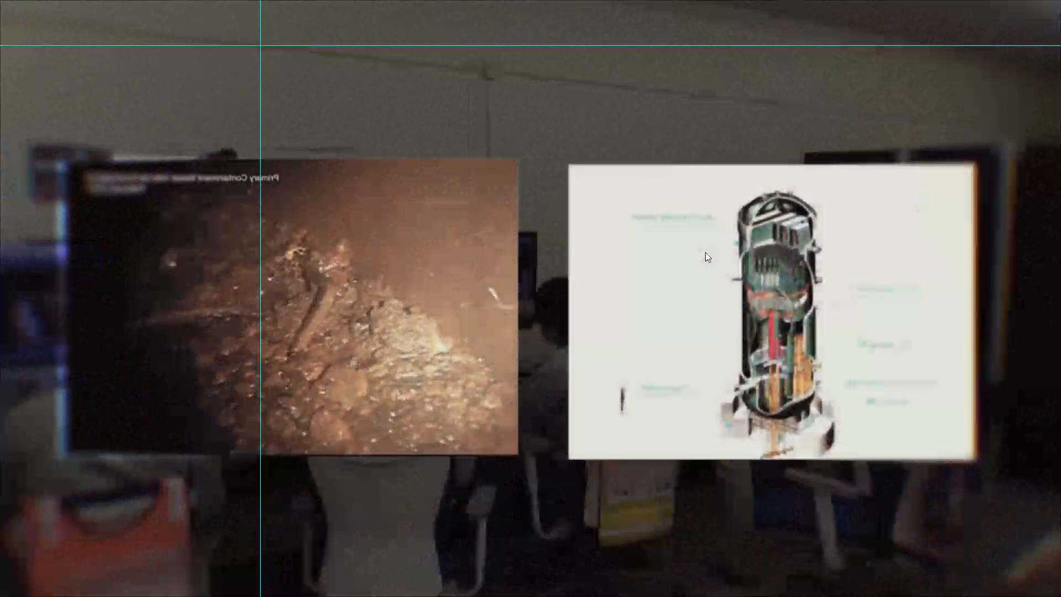
{"action": "key", "text": "space"}
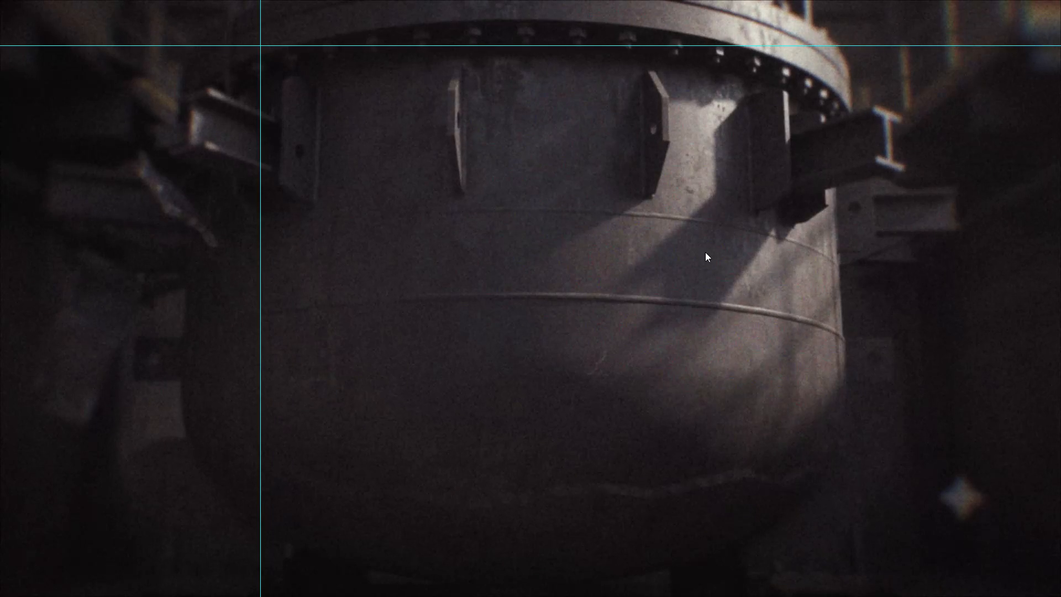
{"action": "key", "text": "space"}
{"action": "key", "text": "f"}
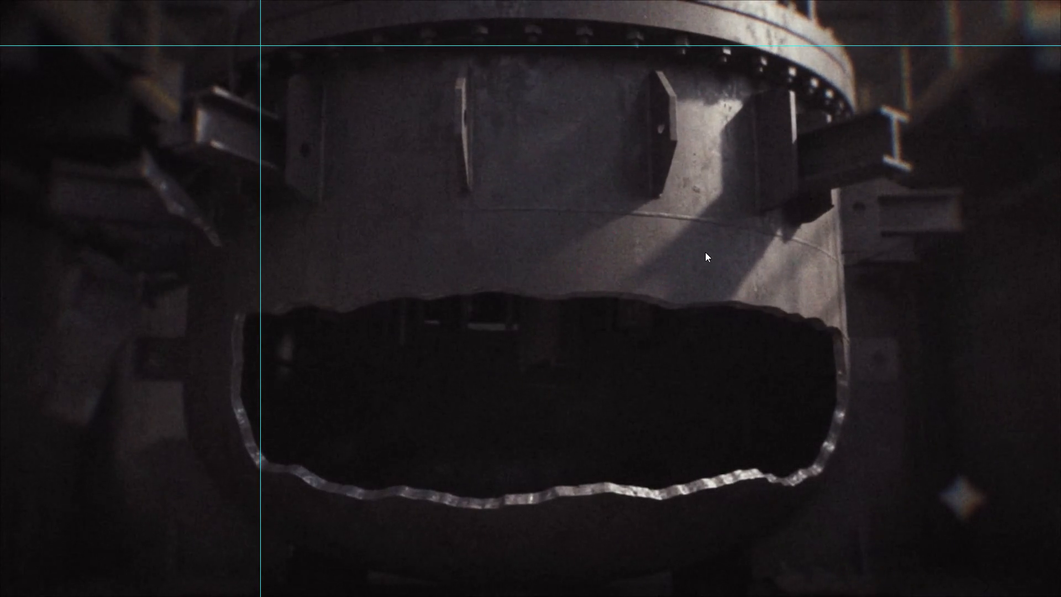
{"action": "key", "text": "space"}
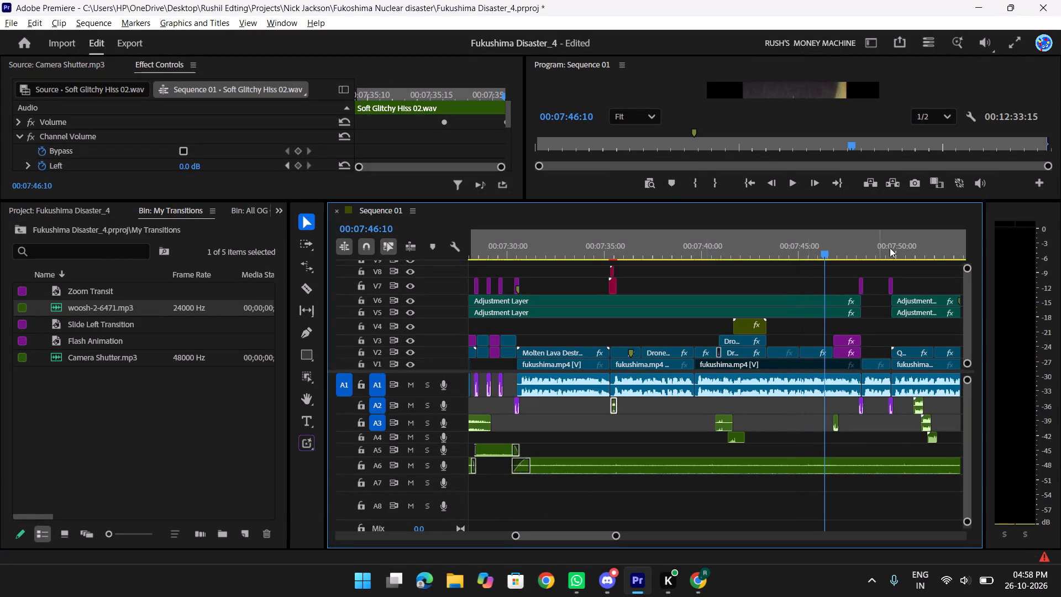
{"action": "left_click_drag", "start_coordinate": [818, 243], "coordinate": [754, 243], "text": "alt"}
{"action": "key", "text": "space"}
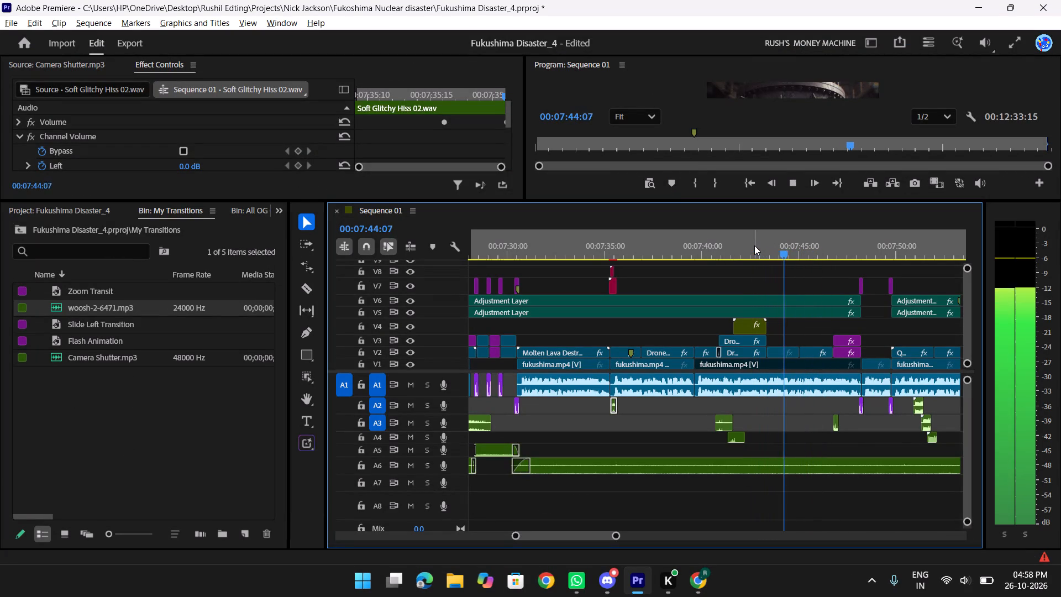
{"action": "key", "text": "space"}
{"action": "key", "text": "space"}
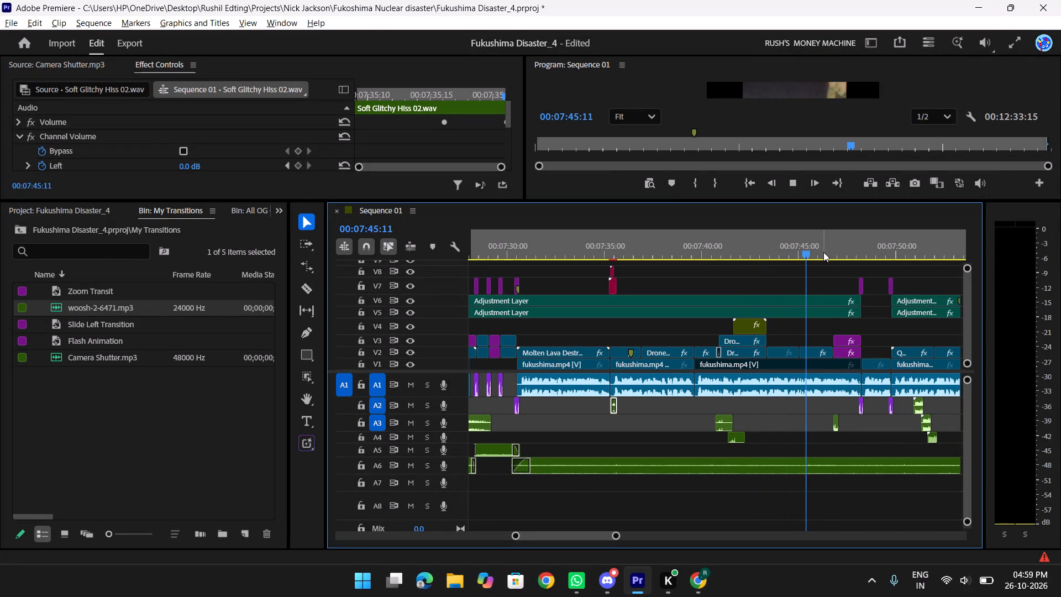
{"action": "scroll", "coordinate": [823, 252], "scroll_direction": "down", "scroll_amount": 3, "text": "alt"}
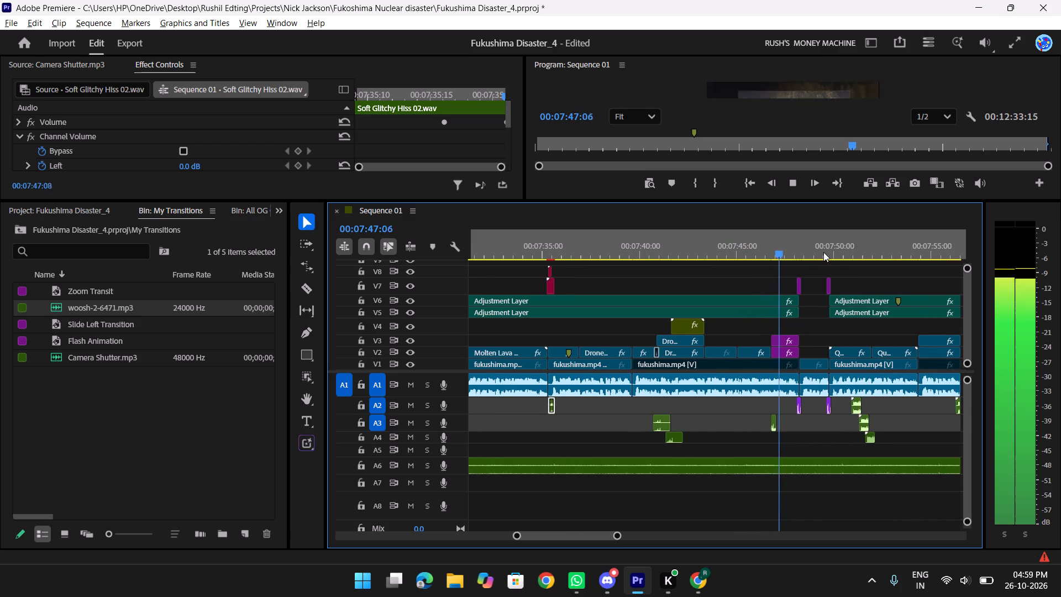
{"action": "key", "text": "space"}
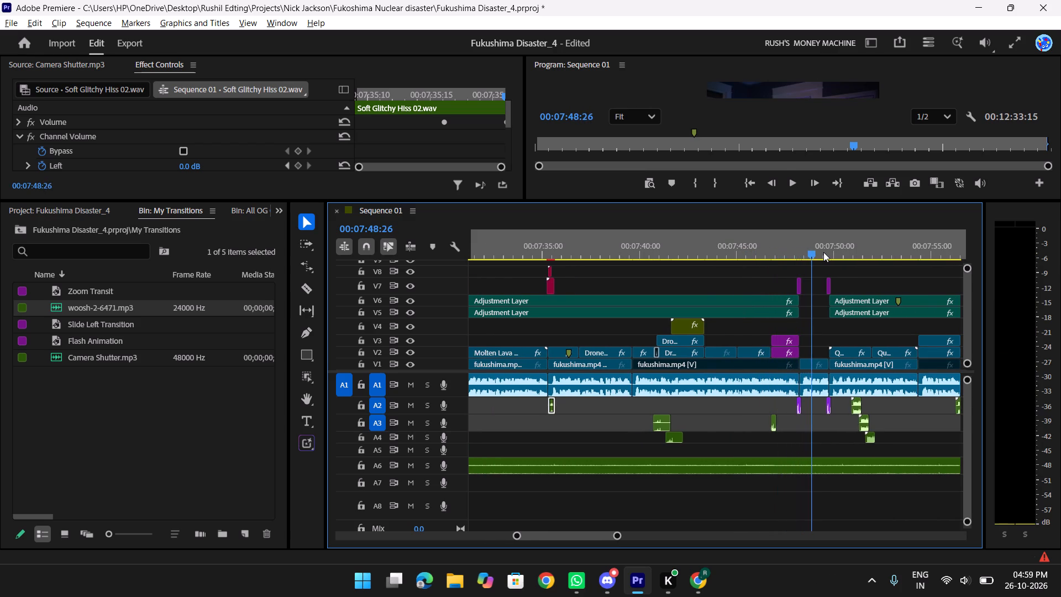
Delete the transition adjustment layer on V7 and its sound effect on A2 at the 00:07:48:08 cut.
{"action": "type", "text": "tt"}
{"action": "left_click_drag", "start_coordinate": [702, 245], "coordinate": [669, 245], "text": "alt"}
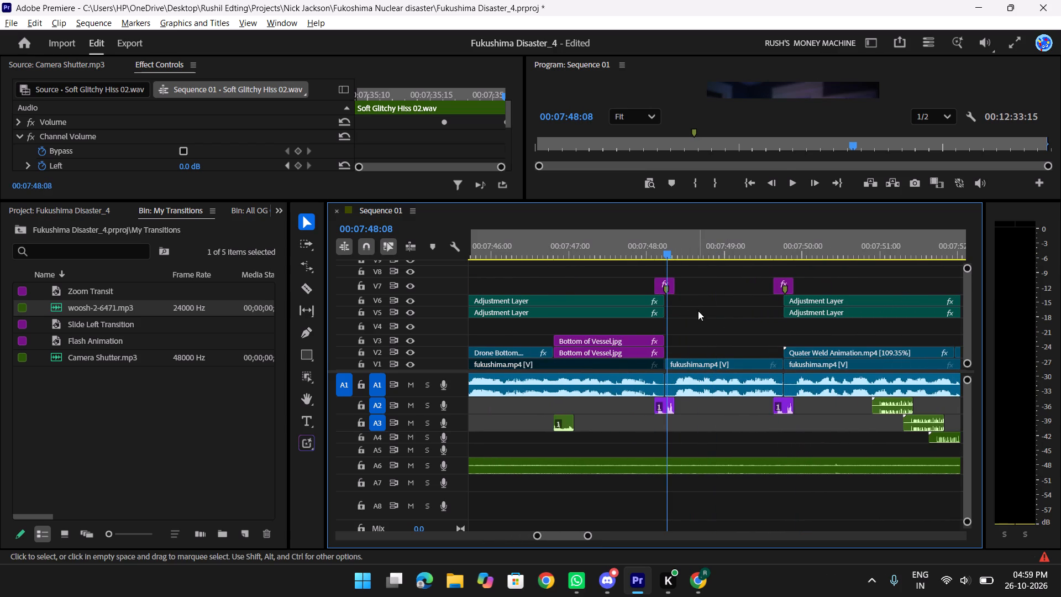
{"action": "left_click_drag", "start_coordinate": [698, 311], "coordinate": [649, 274], "text": "alt"}
{"action": "left_click_drag", "start_coordinate": [705, 270], "coordinate": [642, 286], "text": "alt"}
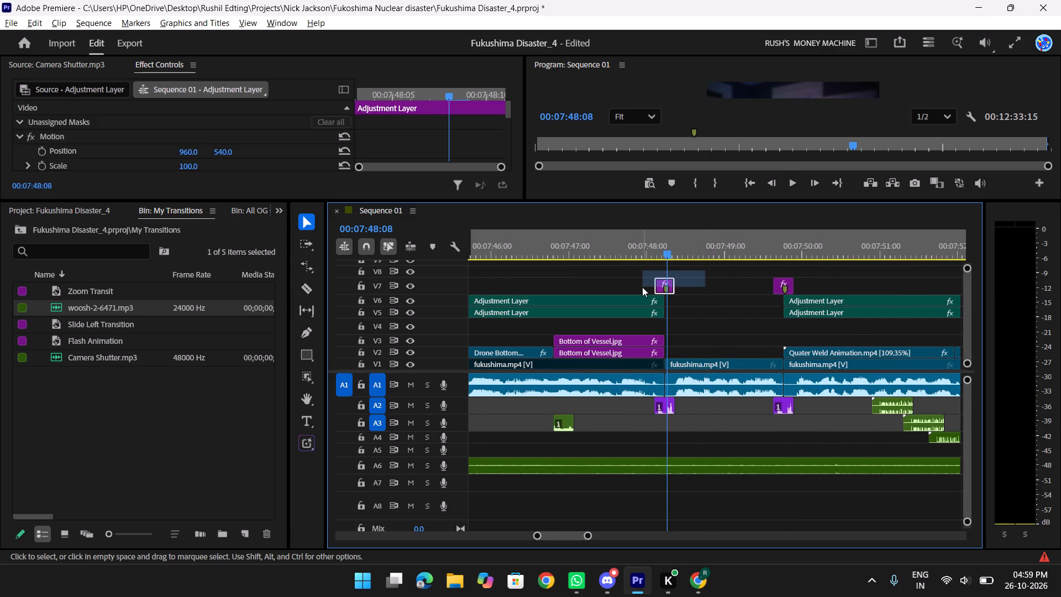
{"action": "key", "text": "Delete"}
{"action": "left_click_drag", "start_coordinate": [692, 427], "coordinate": [642, 408], "text": "alt"}
{"action": "key", "text": "Delete"}
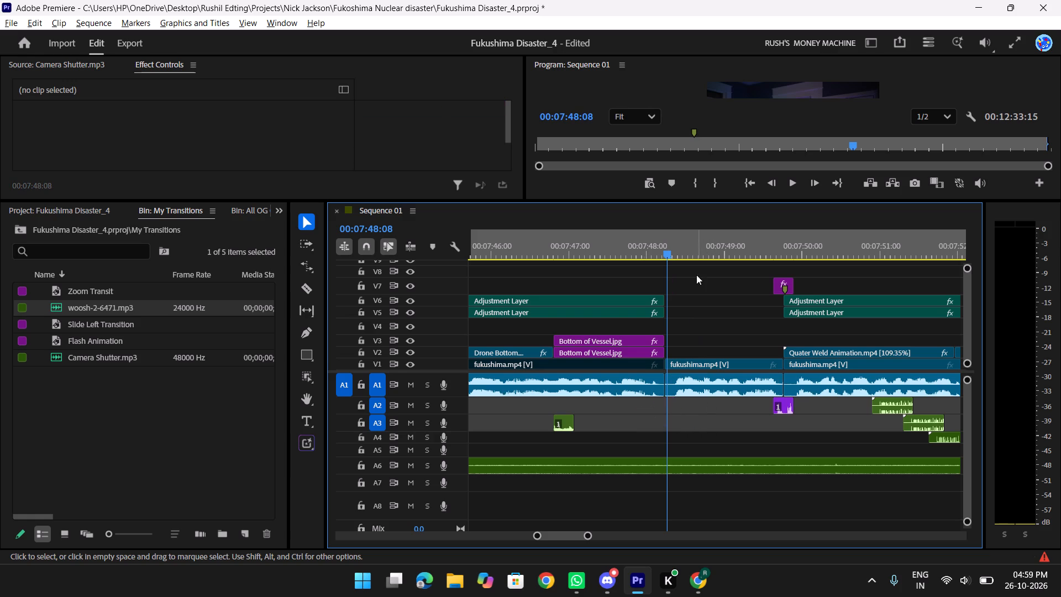
Review the cut at 00:07:48 full-screen and play onward to the glitch transition at about 00:08:02.
{"action": "left_click_drag", "start_coordinate": [655, 248], "coordinate": [635, 248], "text": "alt"}
{"action": "type", "text": "f"}
{"action": "key", "text": "space"}
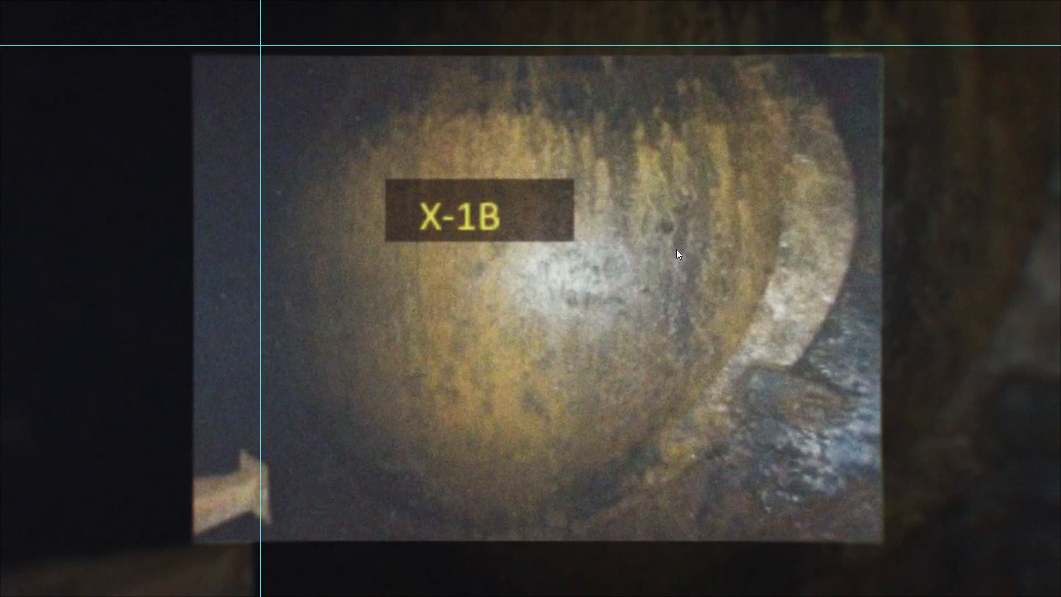
{"action": "key", "text": "space"}
{"action": "key", "text": "f"}
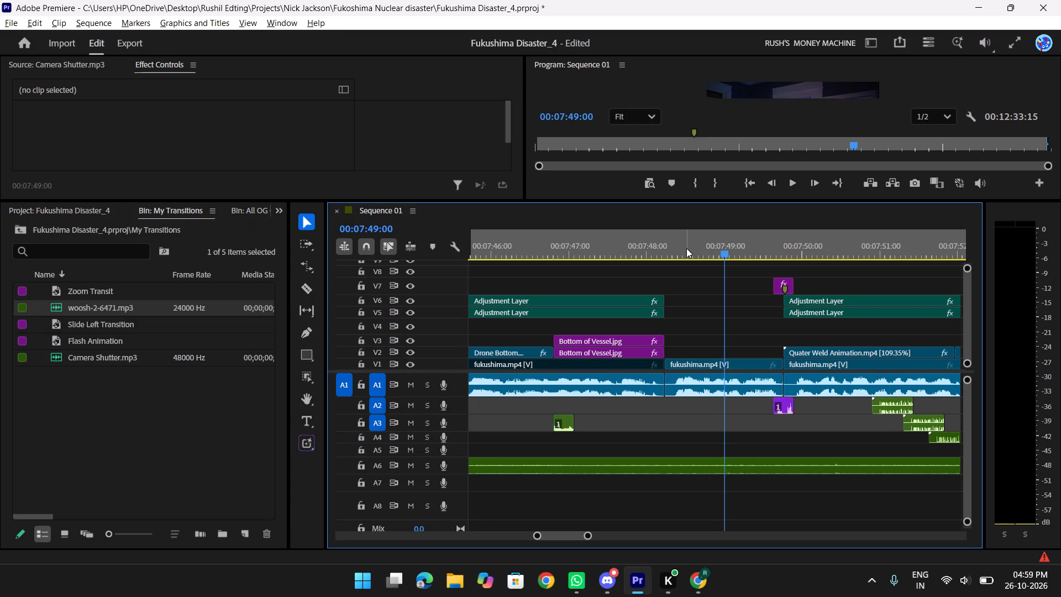
{"action": "left_click_drag", "start_coordinate": [708, 248], "coordinate": [644, 248], "text": "alt"}
{"action": "key", "text": "space"}
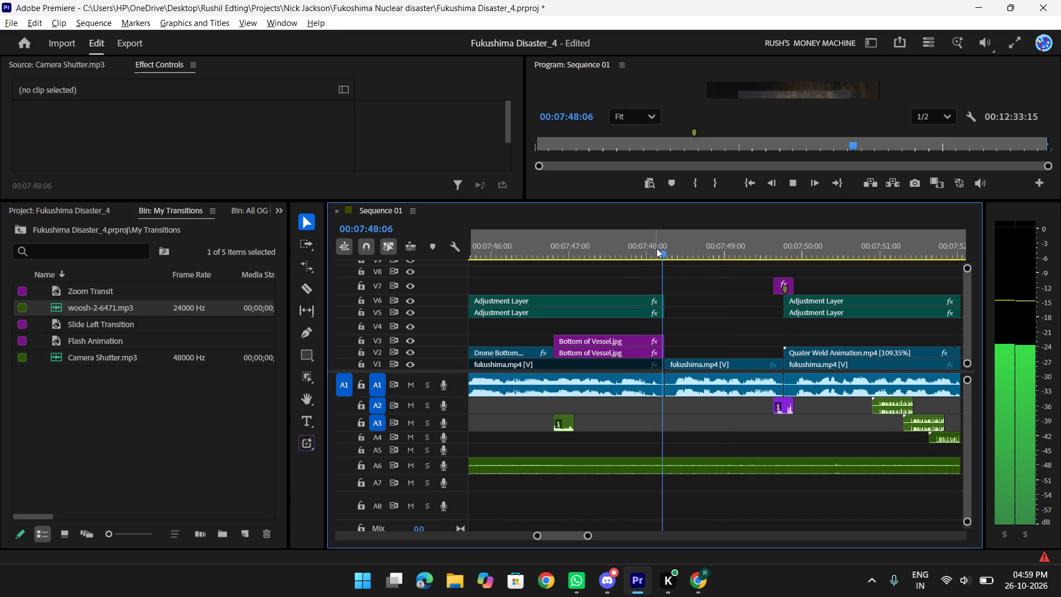
{"action": "key", "text": "f"}
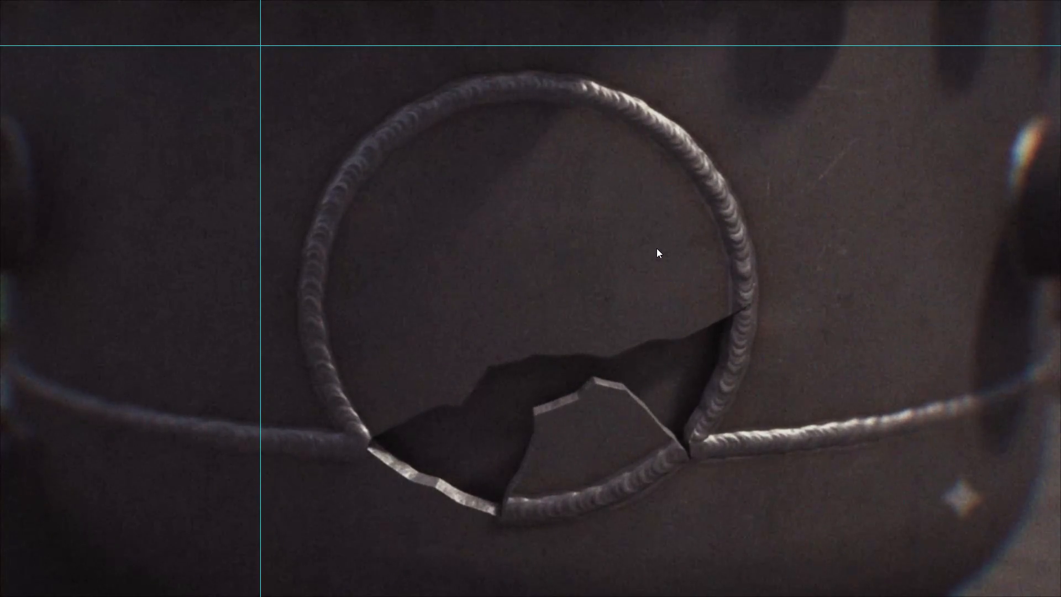
{"action": "type", "text": "f yy"}
{"action": "key", "text": "y"}
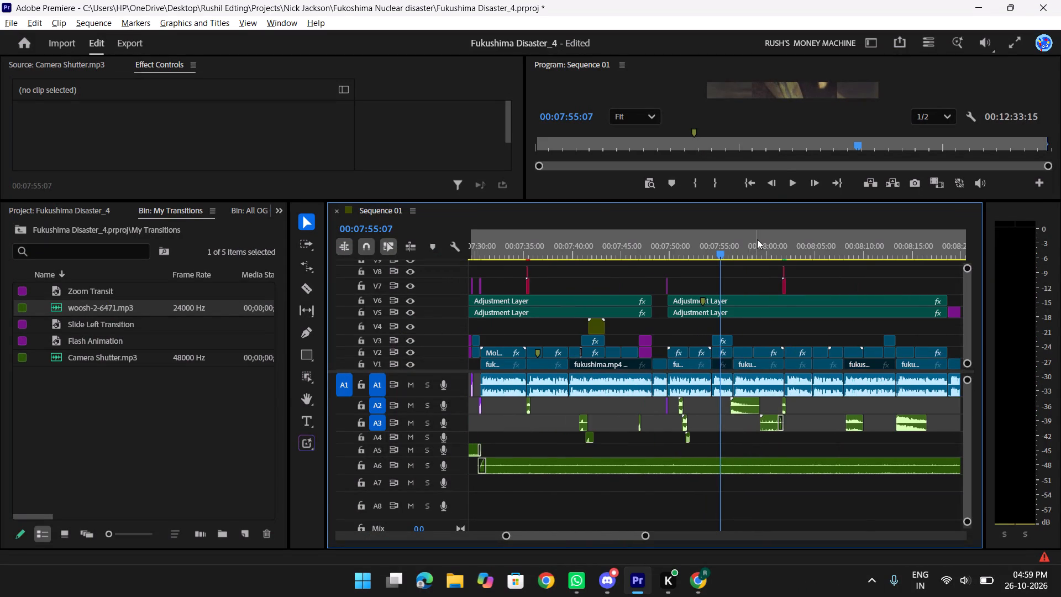
{"action": "left_click_drag", "start_coordinate": [725, 250], "coordinate": [738, 251], "text": "alt"}
{"action": "key", "text": "space"}
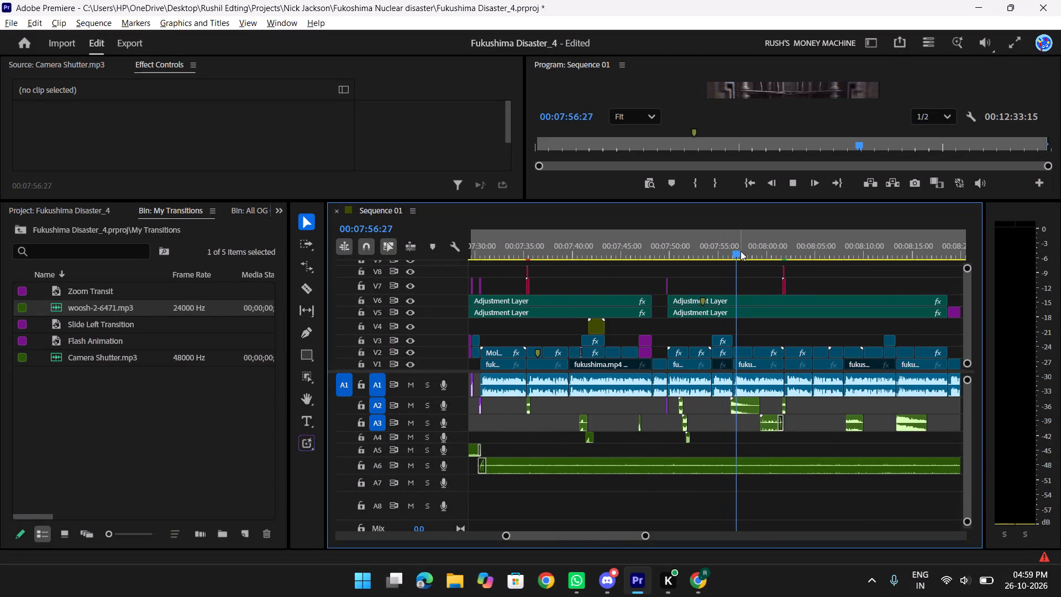
{"action": "key", "text": "space"}
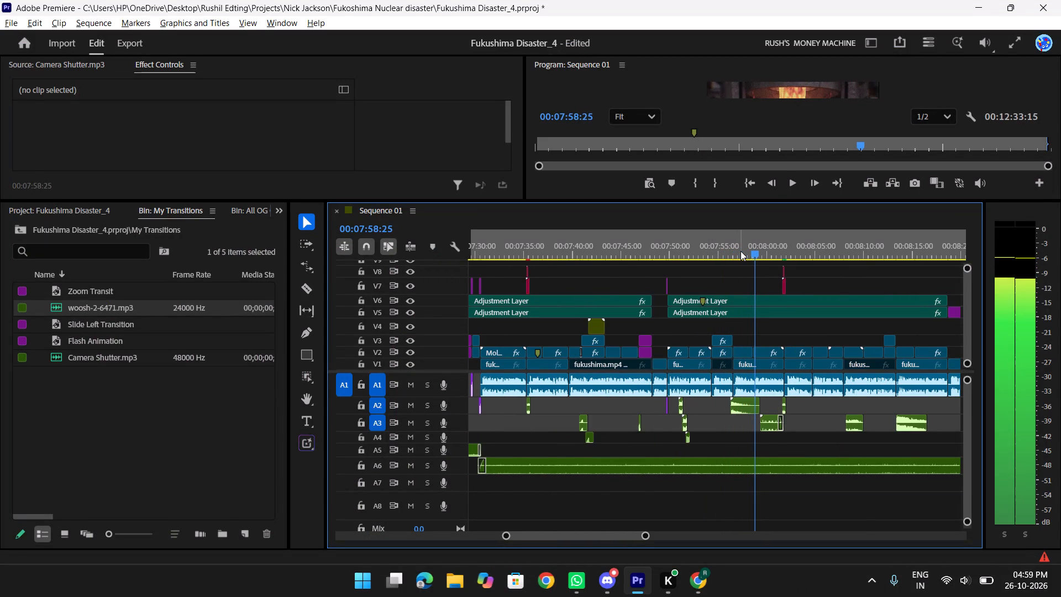
{"action": "key", "text": "space"}
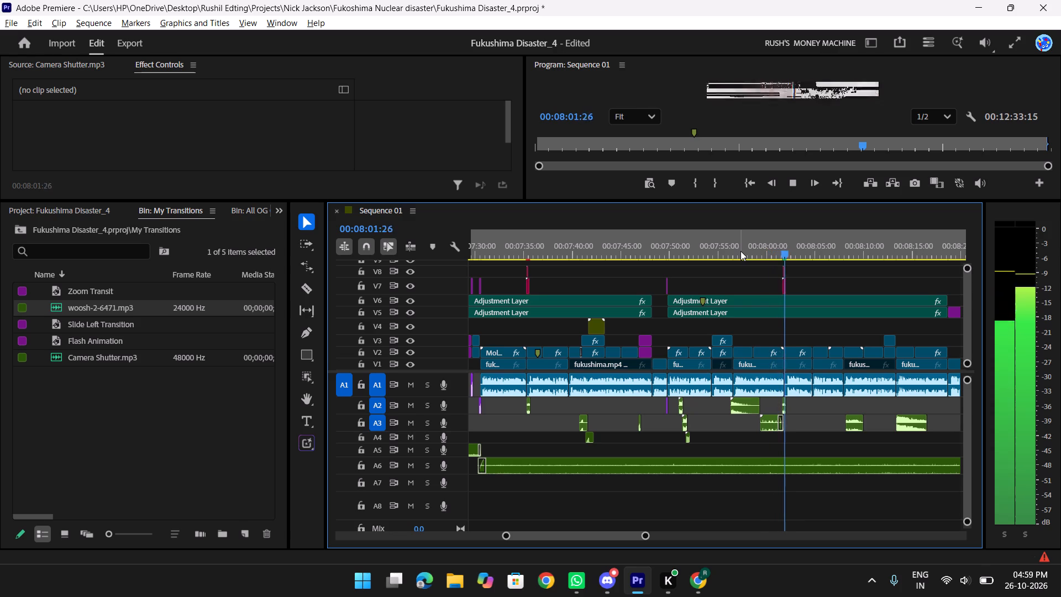
{"action": "key", "text": "space"}
Move both Map - Digital graphics on V7 and V8 five frames later, with the V7 one starting at 00:08:01:23.
{"action": "type", "text": "ttt"}
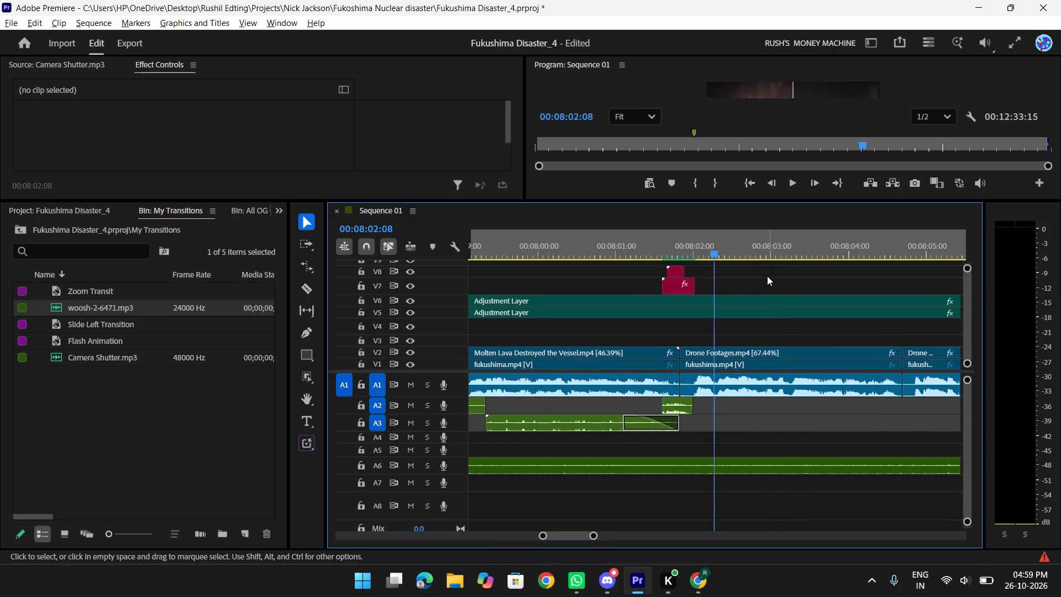
{"action": "key", "text": "t"}
{"action": "left_click_drag", "start_coordinate": [694, 255], "coordinate": [647, 257], "text": "alt"}
{"action": "key", "text": "shift+Left"}
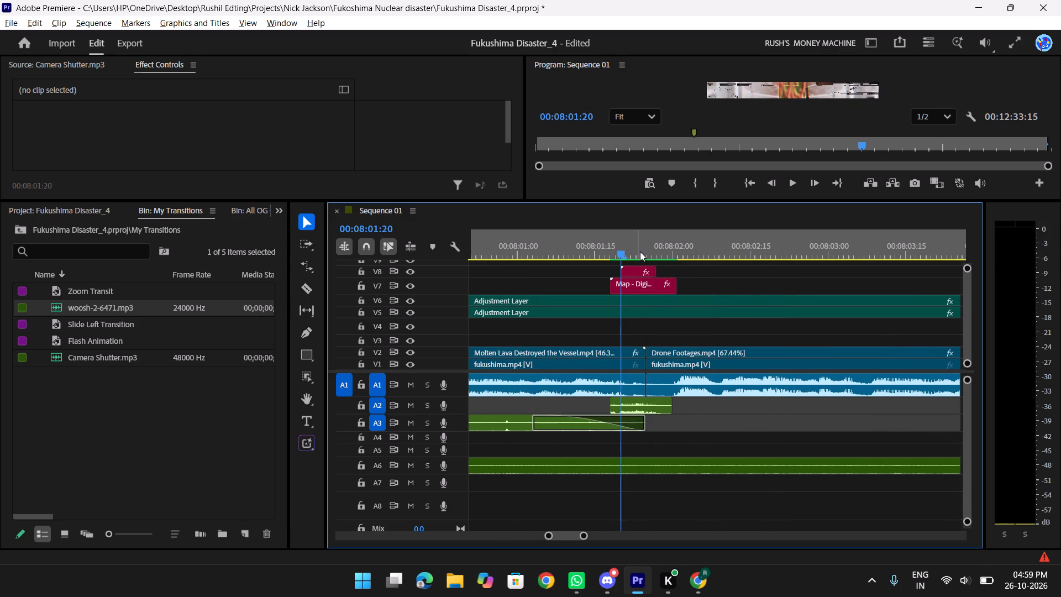
{"action": "key", "text": "Right"}
{"action": "key", "text": "shift+Right"}
{"action": "key", "text": "Left"}
{"action": "key", "text": "Left"}
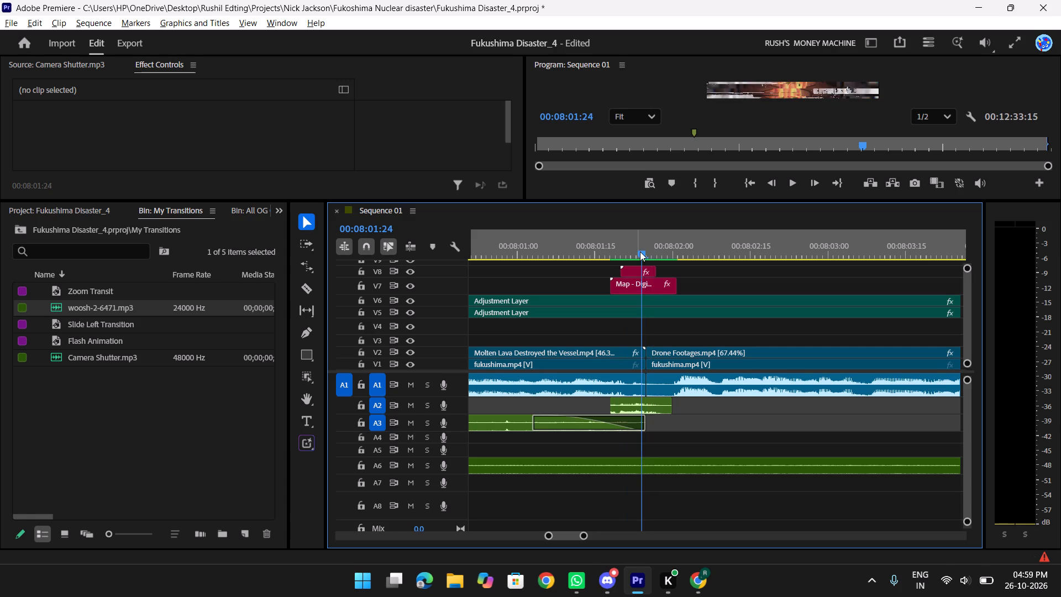
{"action": "key", "text": "Right"}
{"action": "key", "text": "Left"}
{"action": "key", "text": "Left"}
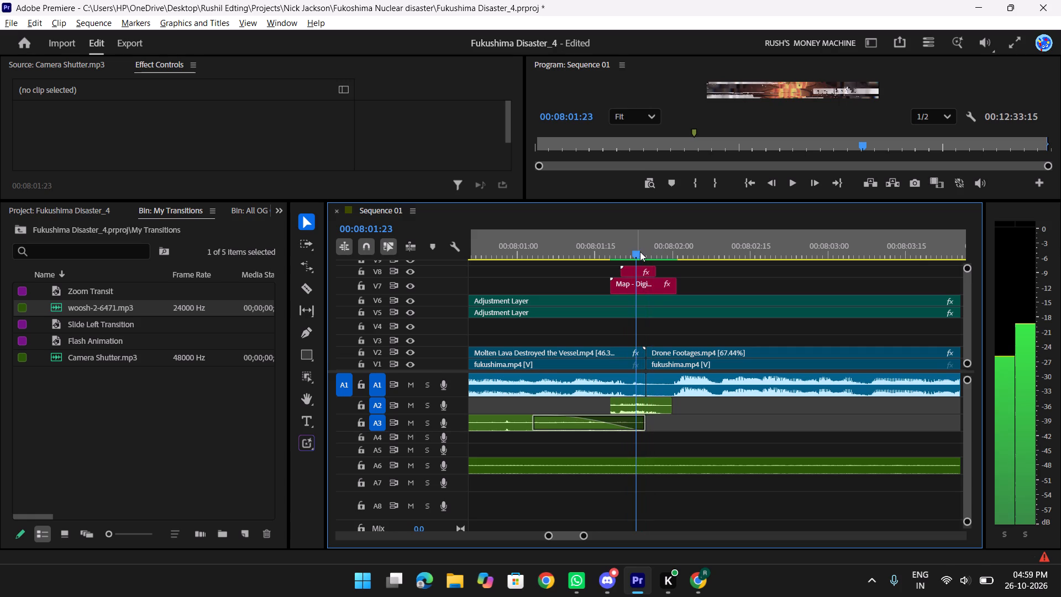
{"action": "left_click_drag", "start_coordinate": [717, 284], "coordinate": [538, 267]}
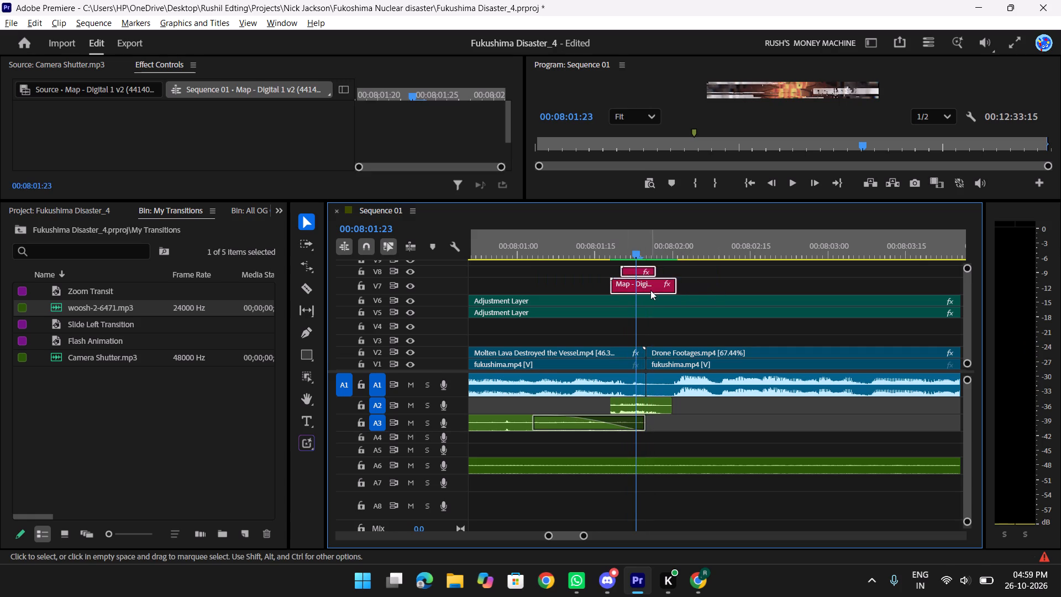
{"action": "left_click_drag", "start_coordinate": [653, 289], "coordinate": [675, 288]}
{"action": "left_click", "coordinate": [705, 434]}
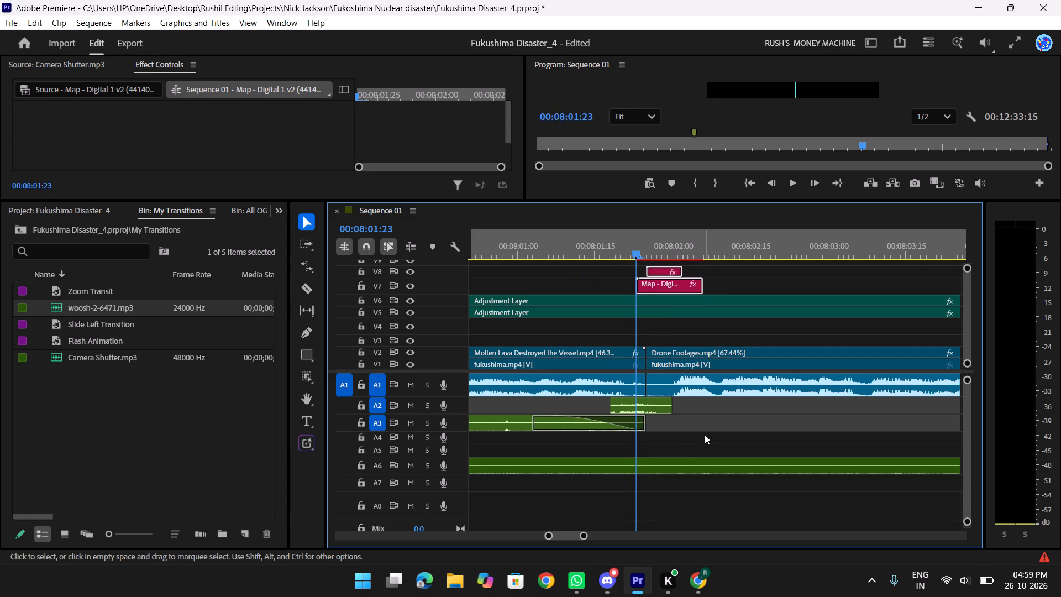
Move the Soft Glitchy Hiss 02.wav clip on A2 later so it starts at the cut to Drone Footages.mp4.
{"action": "left_click", "coordinate": [650, 407]}
{"action": "left_click_drag", "start_coordinate": [649, 409], "coordinate": [711, 407]}
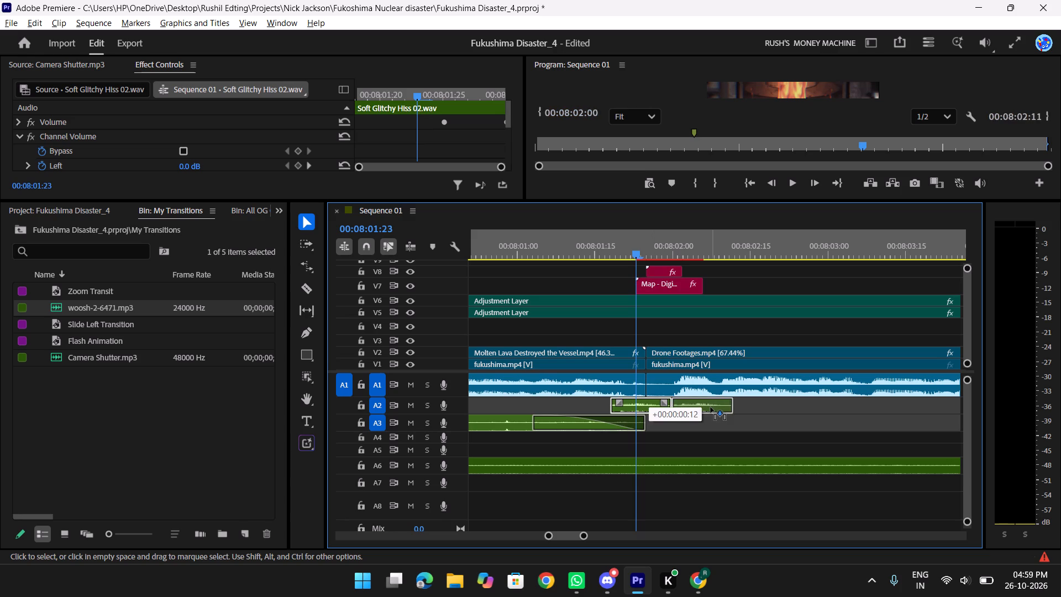
{"action": "left_click_drag", "start_coordinate": [711, 407], "coordinate": [692, 407]}
Play the retimed glitch transition and its hiss sound from 00:08:01:17.
{"action": "left_click_drag", "start_coordinate": [637, 252], "coordinate": [609, 253]}
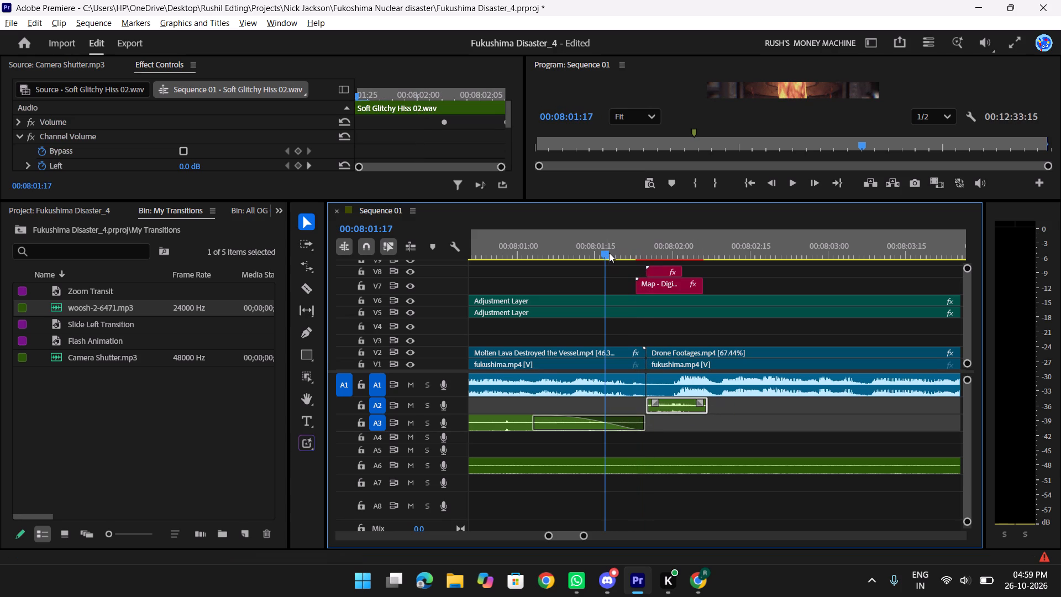
{"action": "key", "text": "space"}
{"action": "scroll", "coordinate": [609, 253], "scroll_direction": "down", "scroll_amount": 6}
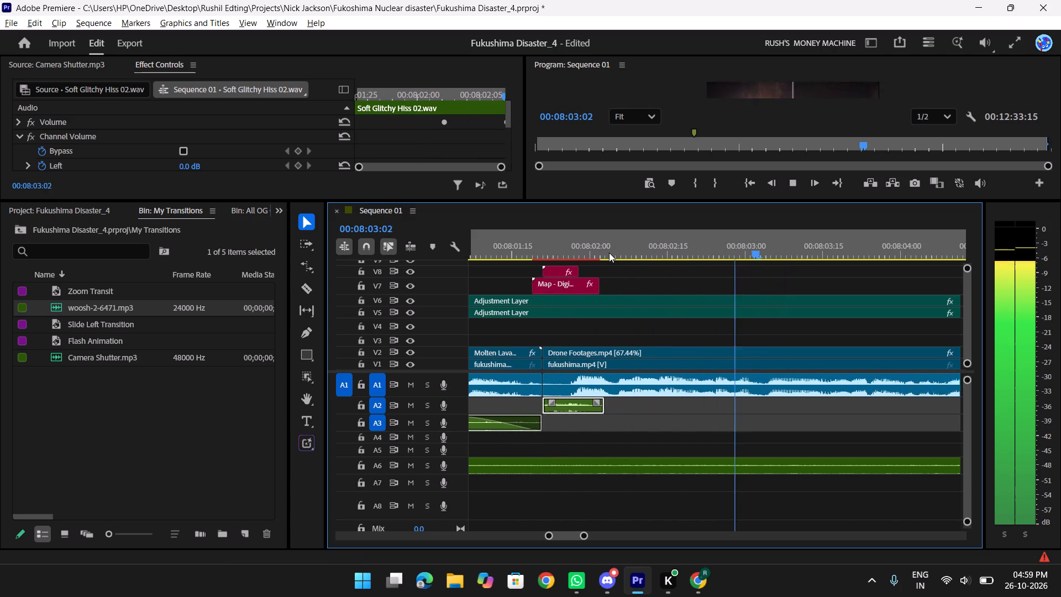
{"action": "scroll", "coordinate": [609, 253], "scroll_direction": "down", "scroll_amount": 1}
{"action": "key", "text": "space"}
Review the cuts from about 00:08:04 to 00:08:11, replaying the section full-screen from 00:08:06:08.
{"action": "type", "text": "yy"}
{"action": "left_click_drag", "start_coordinate": [722, 247], "coordinate": [771, 246]}
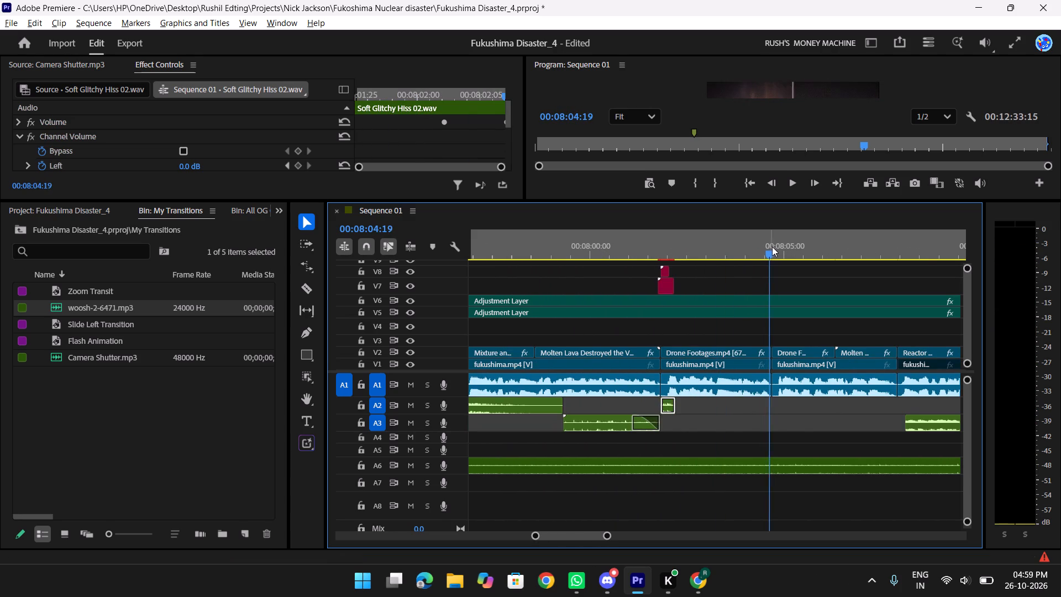
{"action": "scroll", "coordinate": [773, 247], "scroll_direction": "down", "scroll_amount": 5}
{"action": "key", "text": "space"}
{"action": "scroll", "coordinate": [773, 247], "scroll_direction": "down", "scroll_amount": 4}
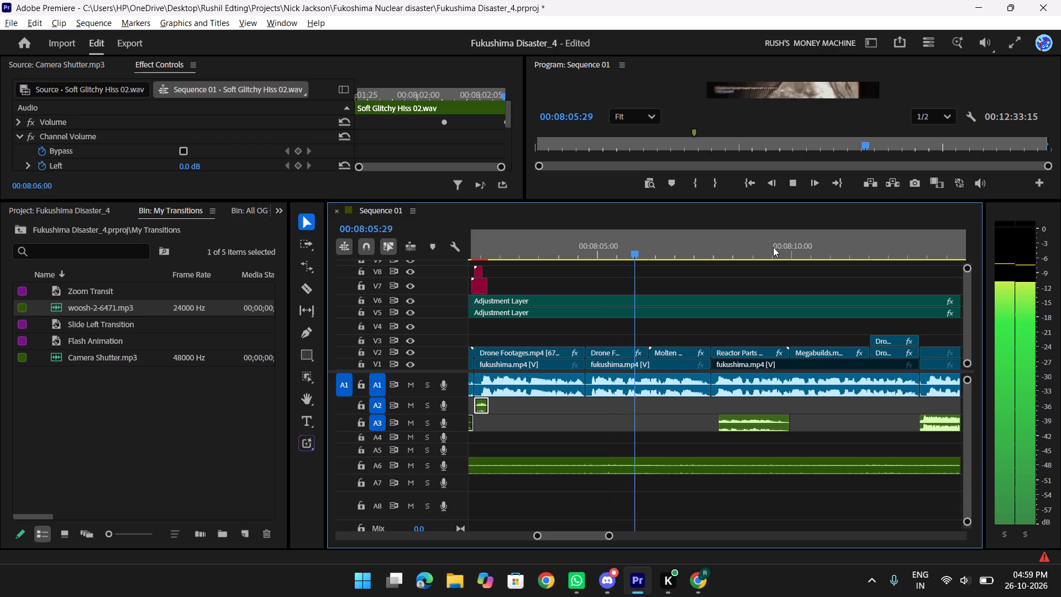
{"action": "key", "text": "space"}
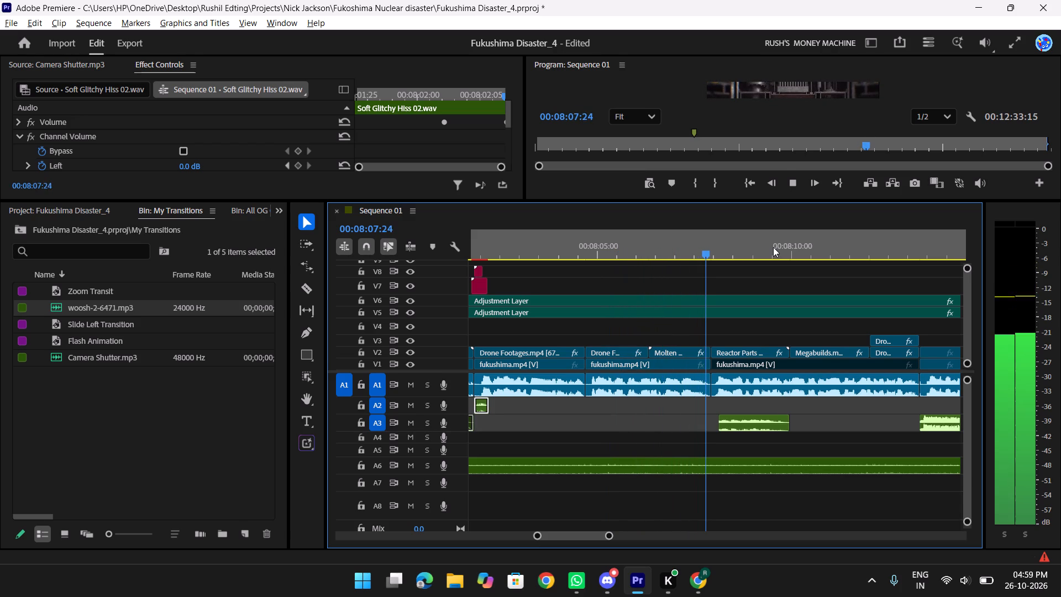
{"action": "key", "text": "space"}
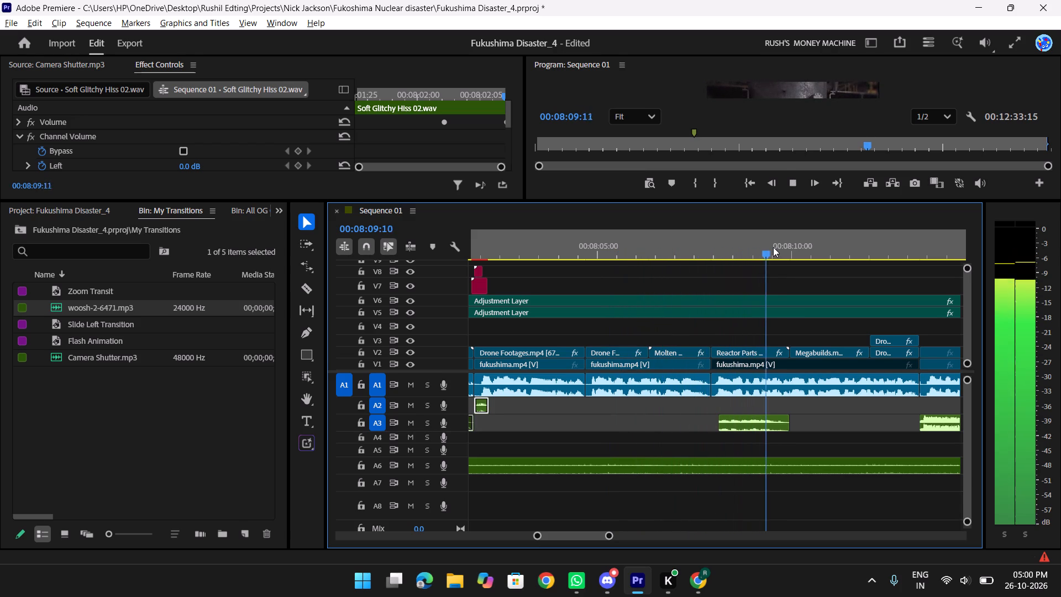
{"action": "key", "text": "space"}
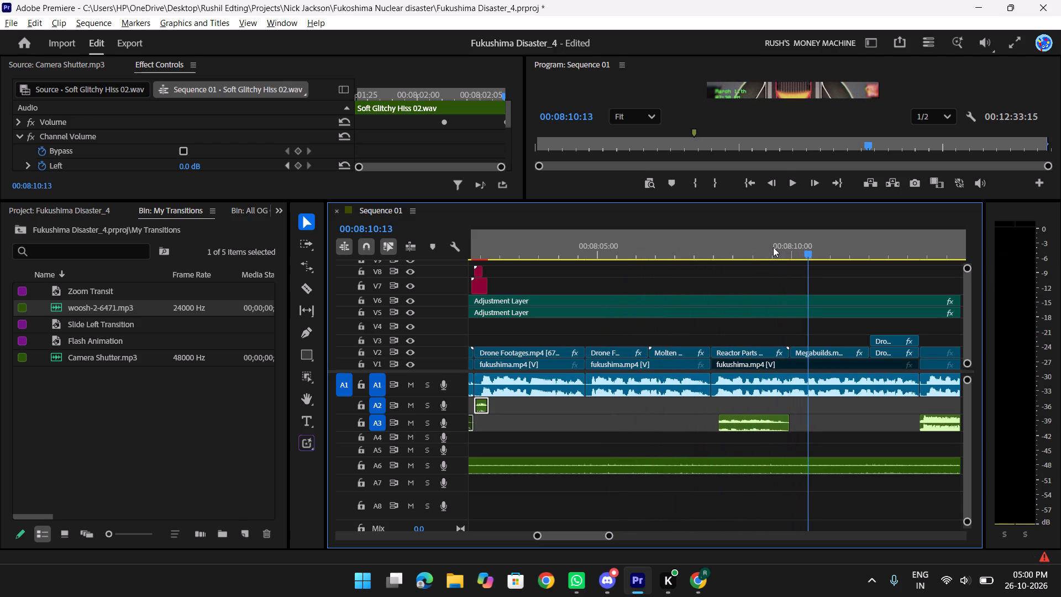
{"action": "left_click_drag", "start_coordinate": [811, 249], "coordinate": [649, 252]}
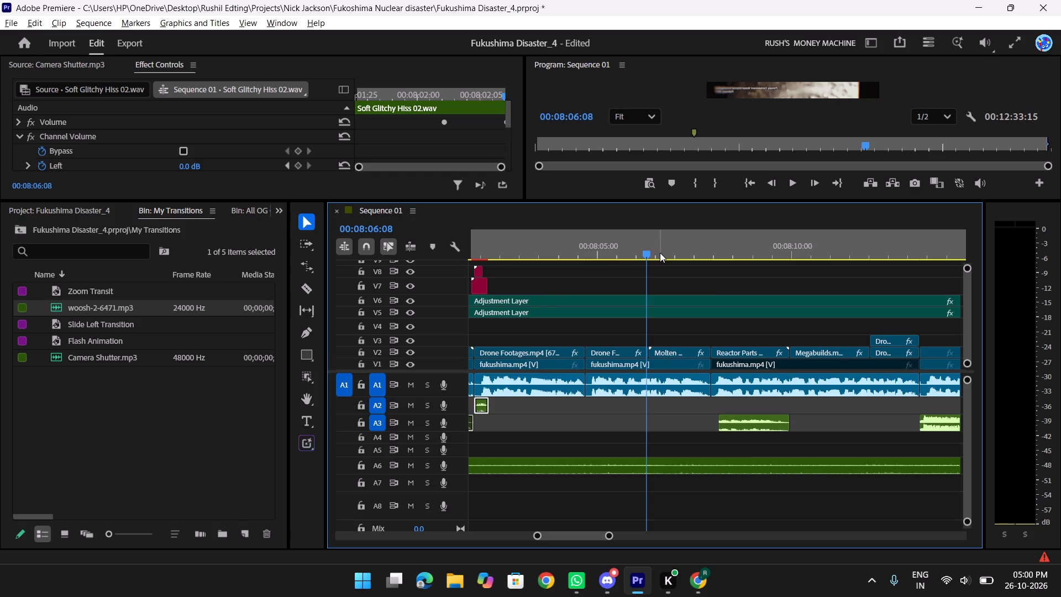
{"action": "type", "text": "f"}
{"action": "key", "text": "space"}
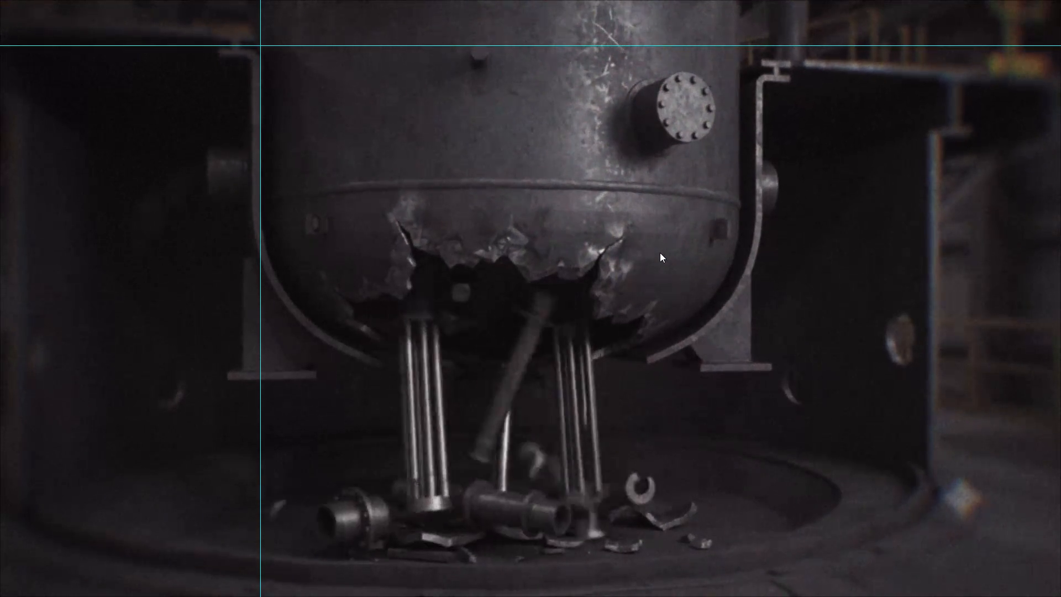
{"action": "type", "text": "f"}
{"action": "key", "text": "space"}
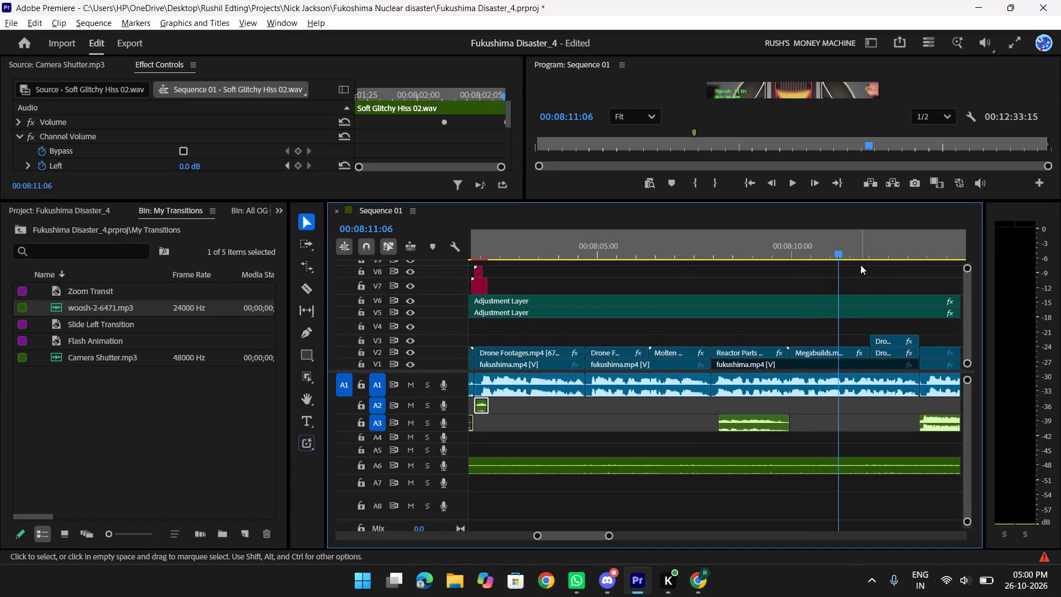
Play the edit onward from 00:08:11:06 through the Hole Widen ani.mp4 shot to about 00:08:18.
{"action": "scroll", "coordinate": [860, 265], "scroll_direction": "down", "scroll_amount": 4}
{"action": "key", "text": "space"}
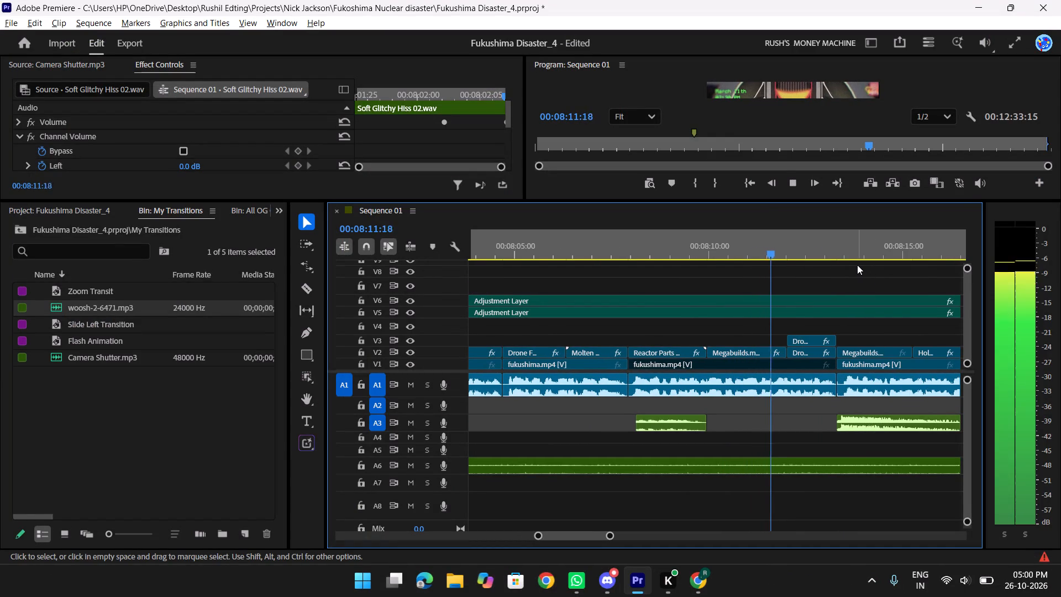
{"action": "key", "text": "space"}
{"action": "scroll", "coordinate": [857, 265], "scroll_direction": "down", "scroll_amount": 3}
{"action": "key", "text": "space"}
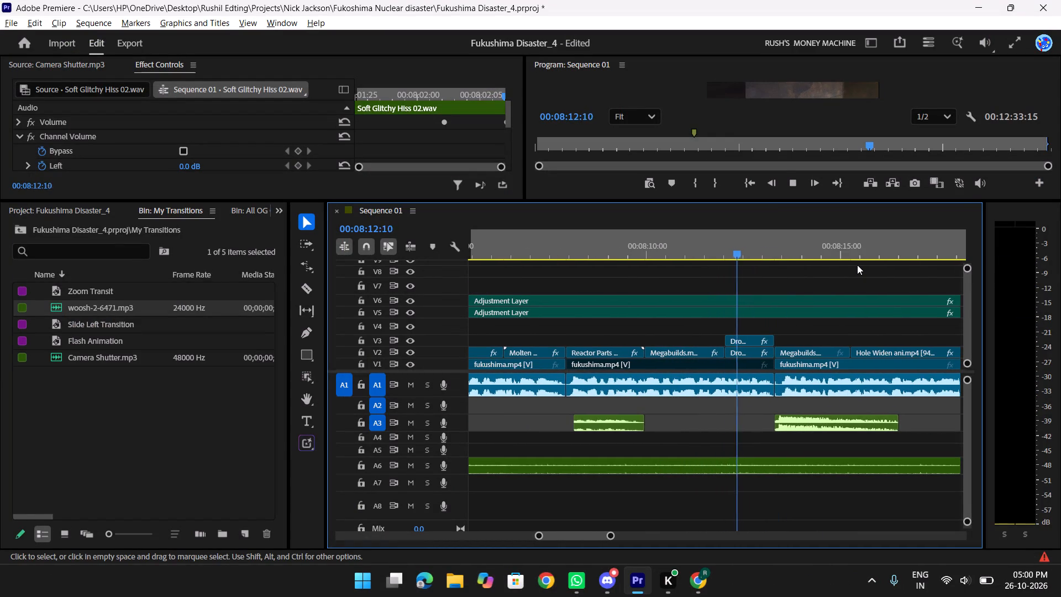
{"action": "scroll", "coordinate": [857, 265], "scroll_direction": "down", "scroll_amount": 3}
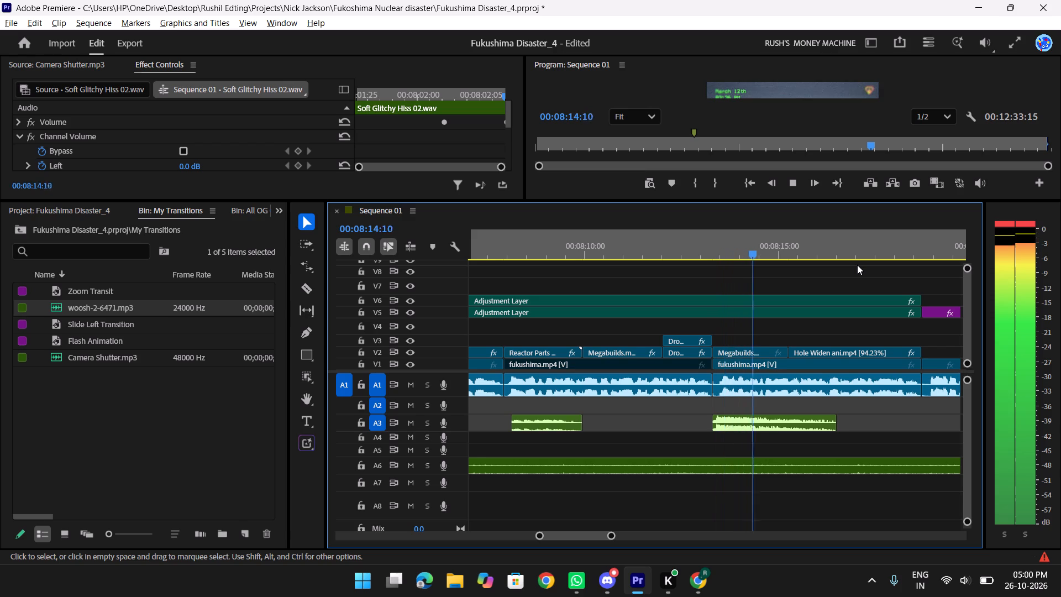
{"action": "scroll", "coordinate": [857, 265], "scroll_direction": "down", "scroll_amount": 3}
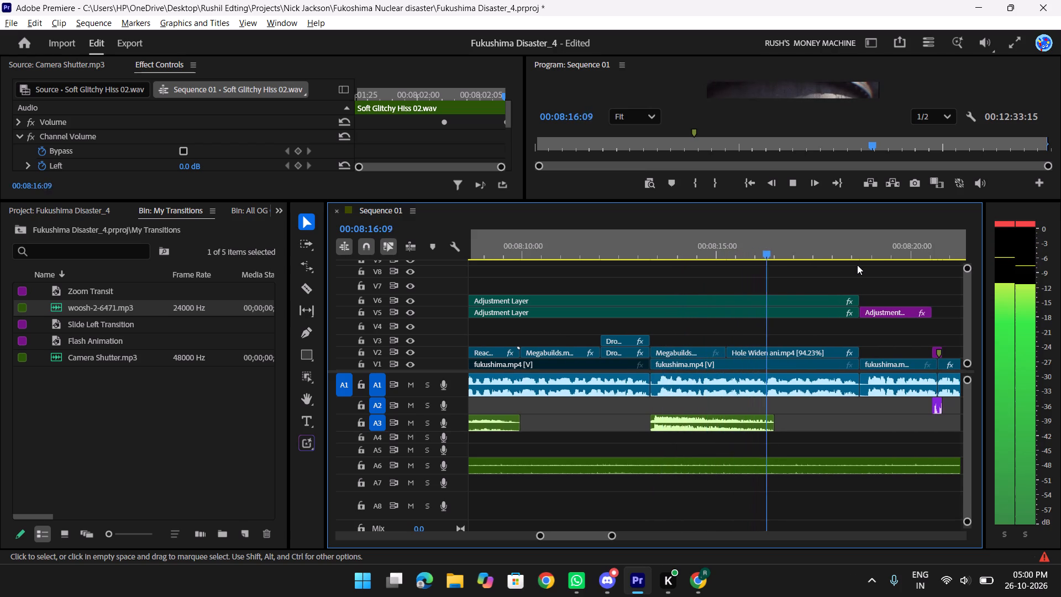
{"action": "scroll", "coordinate": [857, 265], "scroll_direction": "down", "scroll_amount": 3}
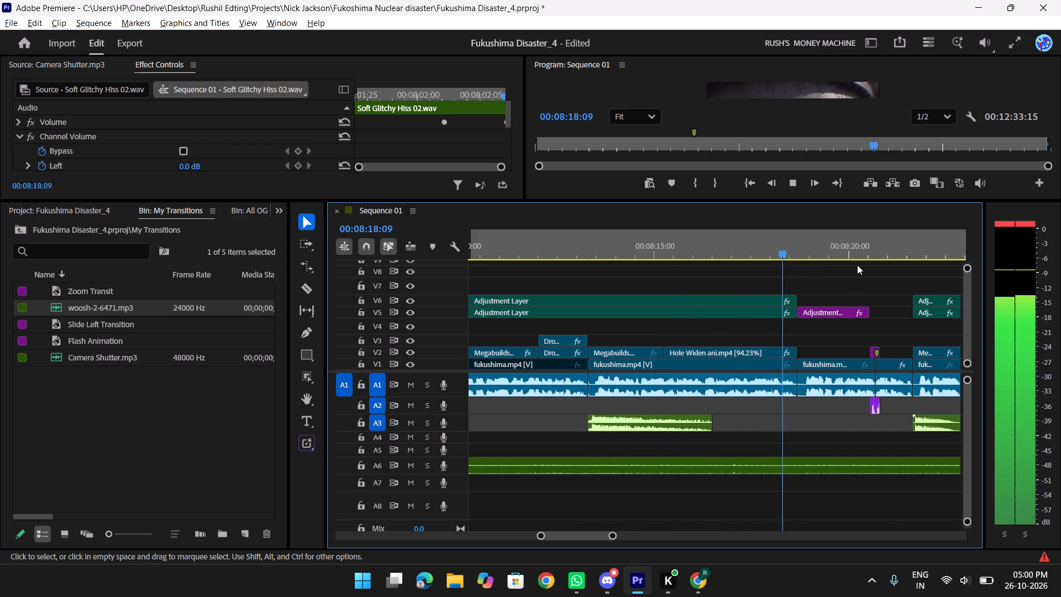
{"action": "key", "text": "space"}
Replay the section full-screen from about 00:08:12 and continue through the talking-head shot to about 00:08:21.
{"action": "left_click_drag", "start_coordinate": [799, 243], "coordinate": [564, 243]}
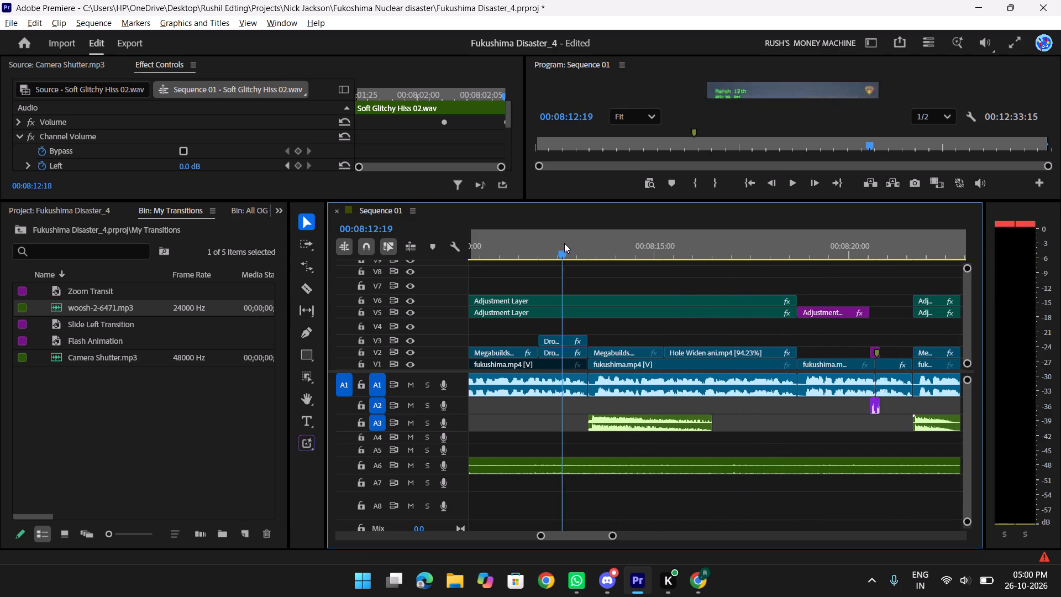
{"action": "left_click_drag", "start_coordinate": [564, 243], "coordinate": [555, 243]}
{"action": "key", "text": "f"}
{"action": "key", "text": "space"}
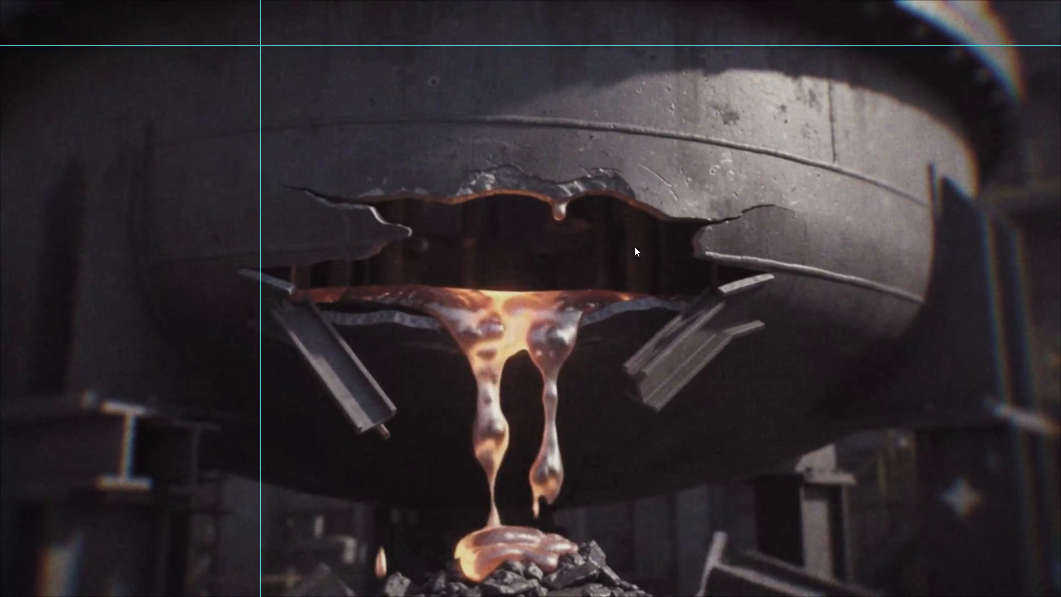
{"action": "key", "text": "f"}
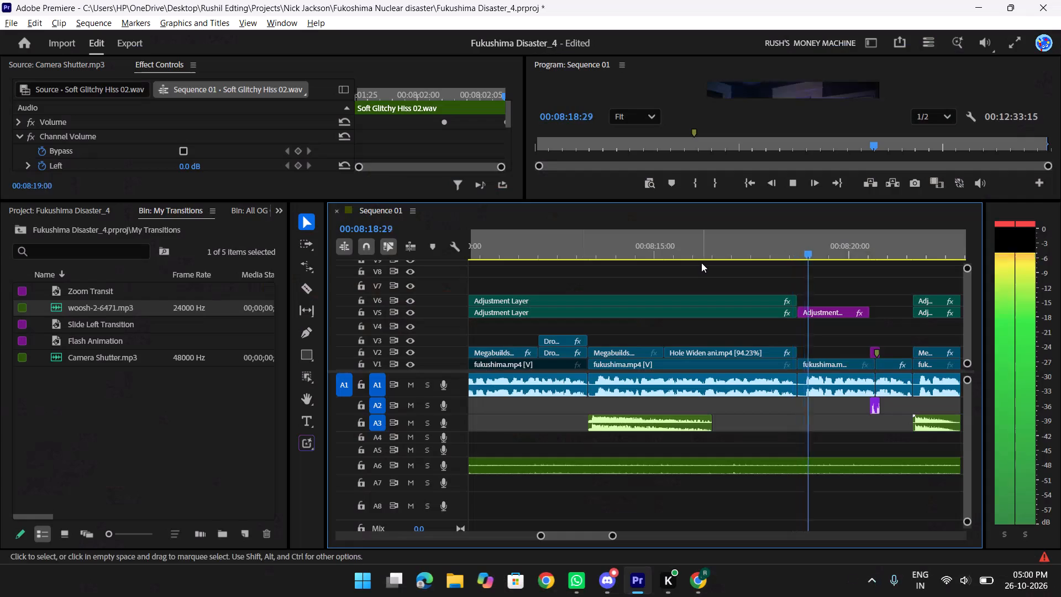
{"action": "key", "text": "space"}
{"action": "scroll", "coordinate": [701, 263], "scroll_direction": "down", "scroll_amount": 8}
{"action": "key", "text": "space"}
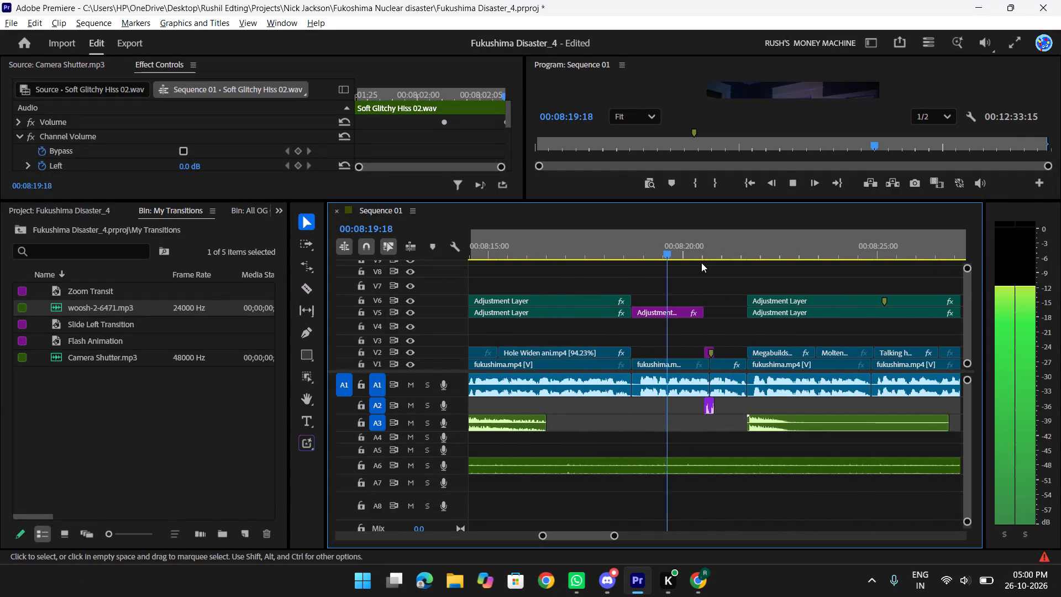
{"action": "type", "text": "f"}
{"action": "type", "text": "f"}
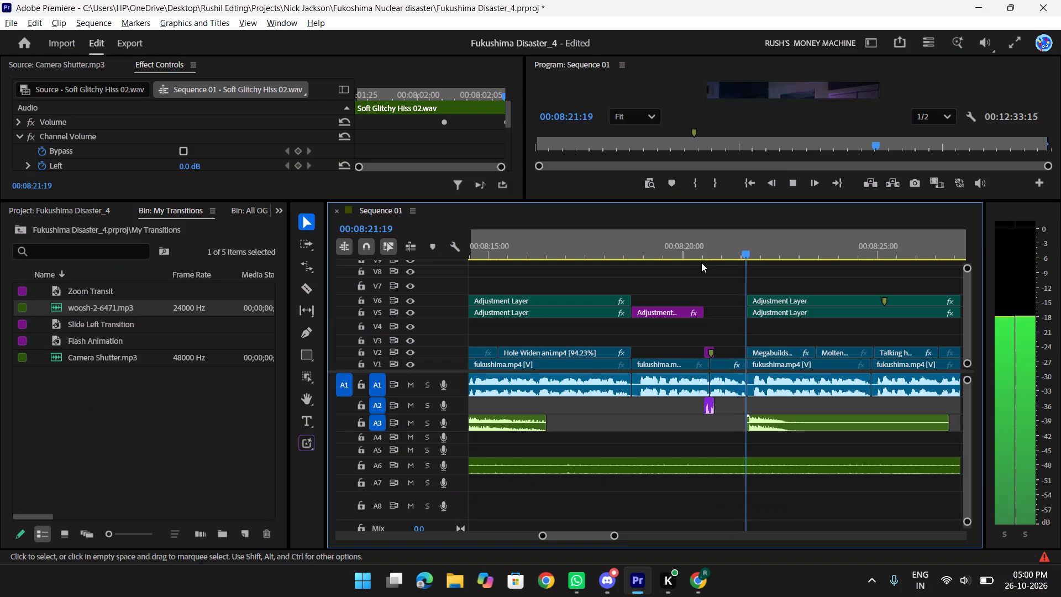
{"action": "key", "text": "space"}
Delete the short transition clip on V2 and its sound effect on A2 at the talking-head cut near 00:08:20:16.
{"action": "left_click_drag", "start_coordinate": [750, 250], "coordinate": [701, 250]}
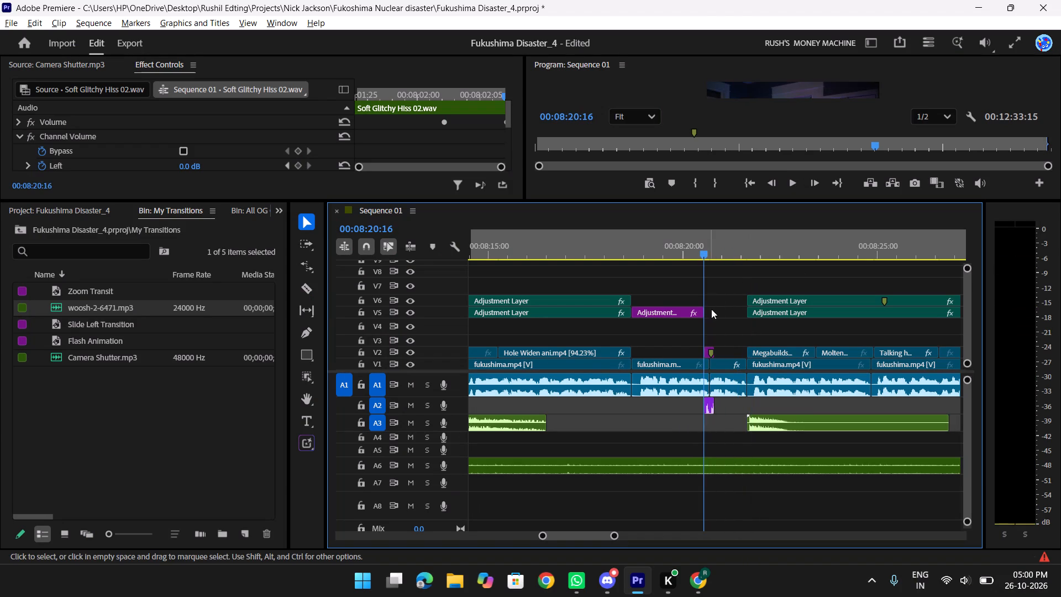
{"action": "left_click_drag", "start_coordinate": [727, 340], "coordinate": [704, 349]}
{"action": "key", "text": "Delete"}
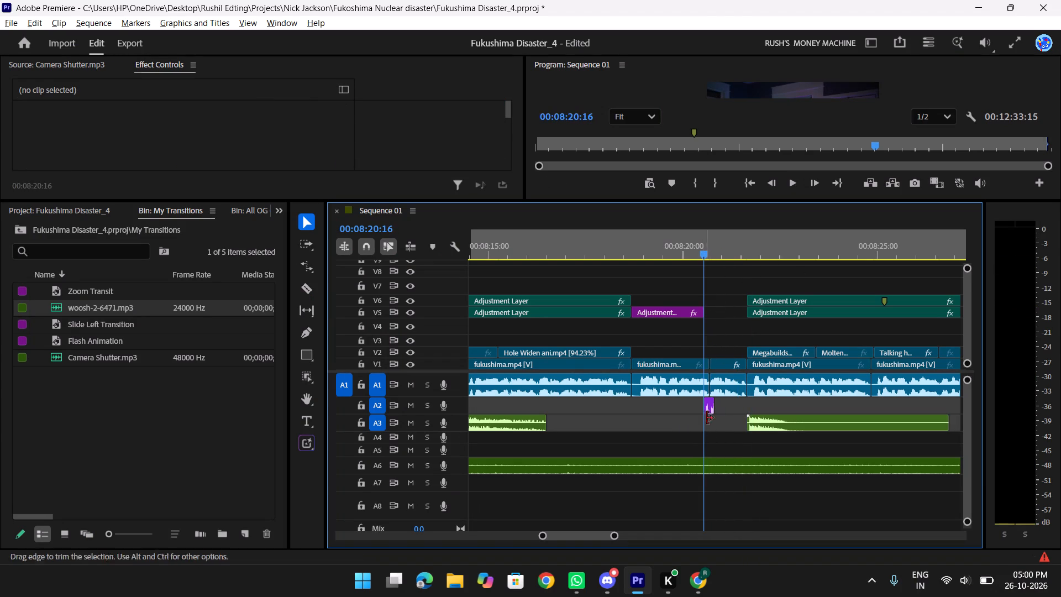
{"action": "left_click_drag", "start_coordinate": [710, 425], "coordinate": [695, 407]}
{"action": "key", "text": "Delete"}
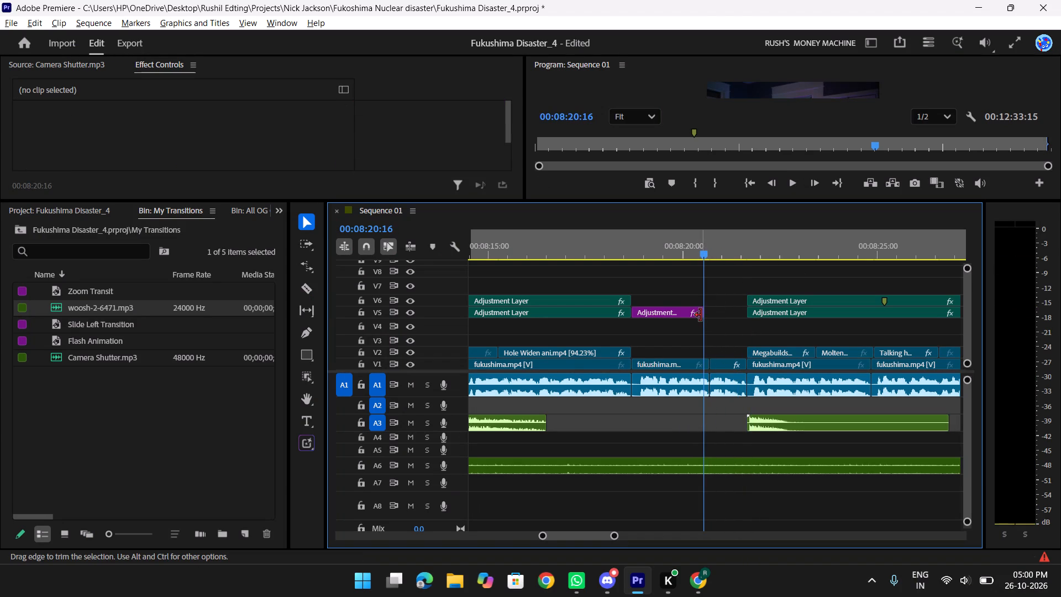
Extend the purple Adjustment Layer on V5 to the next adjustment layer and move its last Transform Scale keyframe to the new end.
{"action": "left_click_drag", "start_coordinate": [701, 315], "coordinate": [752, 317]}
{"action": "left_click", "coordinate": [705, 316]}
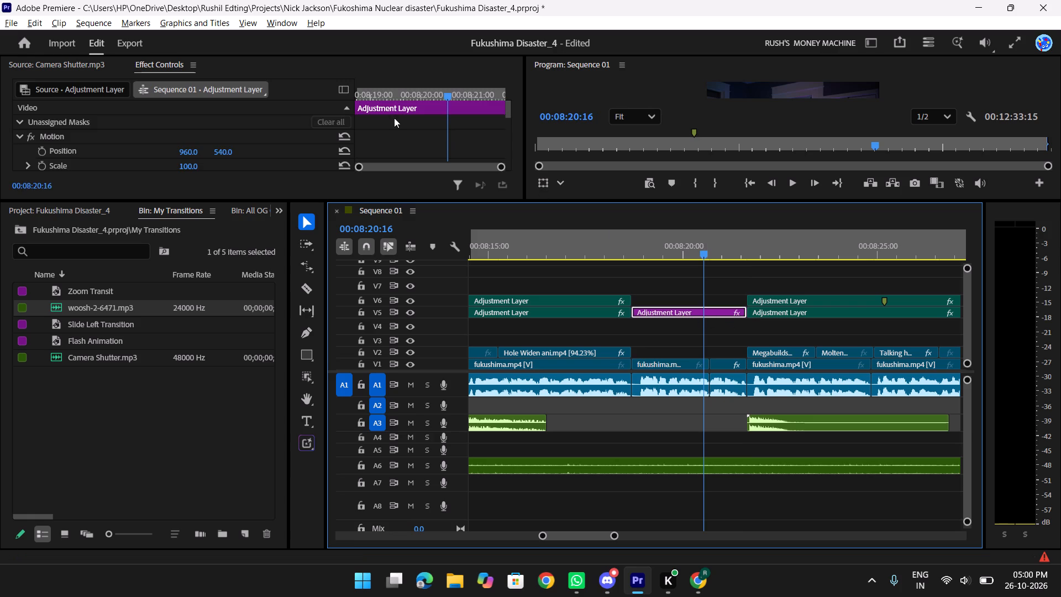
{"action": "scroll", "coordinate": [338, 85], "scroll_direction": "down", "scroll_amount": 20}
{"action": "scroll", "coordinate": [338, 85], "scroll_direction": "down", "scroll_amount": 6}
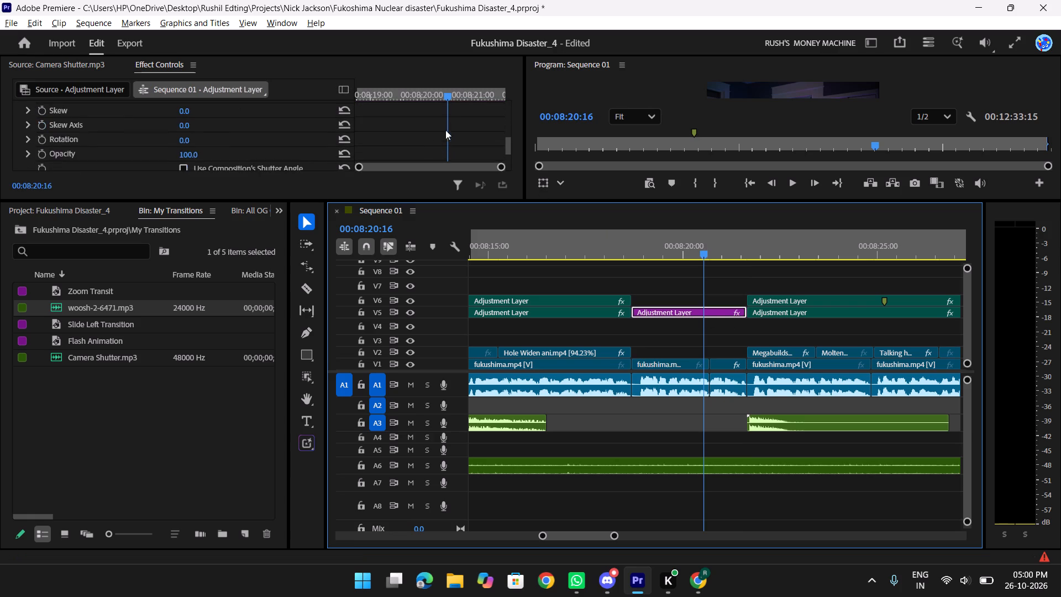
{"action": "scroll", "coordinate": [451, 122], "scroll_direction": "up", "scroll_amount": 4}
{"action": "left_click_drag", "start_coordinate": [451, 124], "coordinate": [560, 129]}
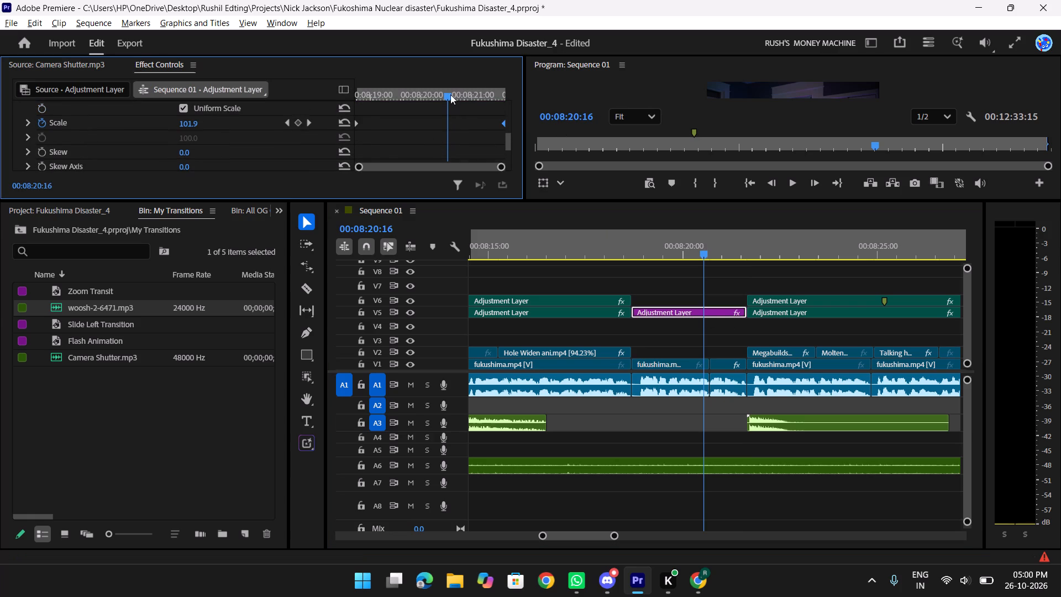
Play the extended zoom on the talking-head shot full-screen from 00:08:18:21.
{"action": "left_click_drag", "start_coordinate": [448, 94], "coordinate": [315, 103]}
{"action": "key", "text": "space"}
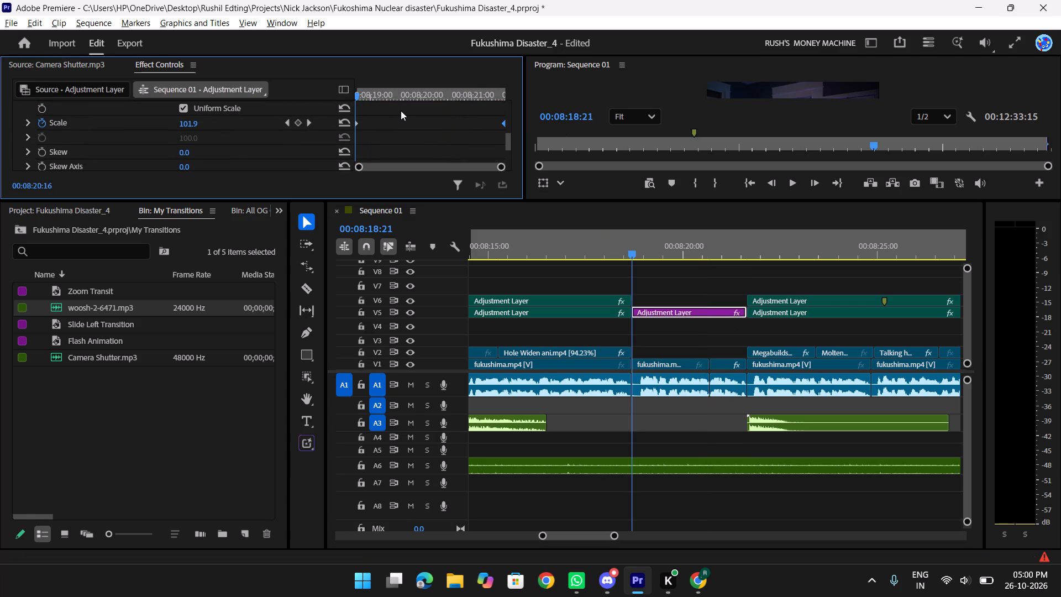
{"action": "key", "text": "f"}
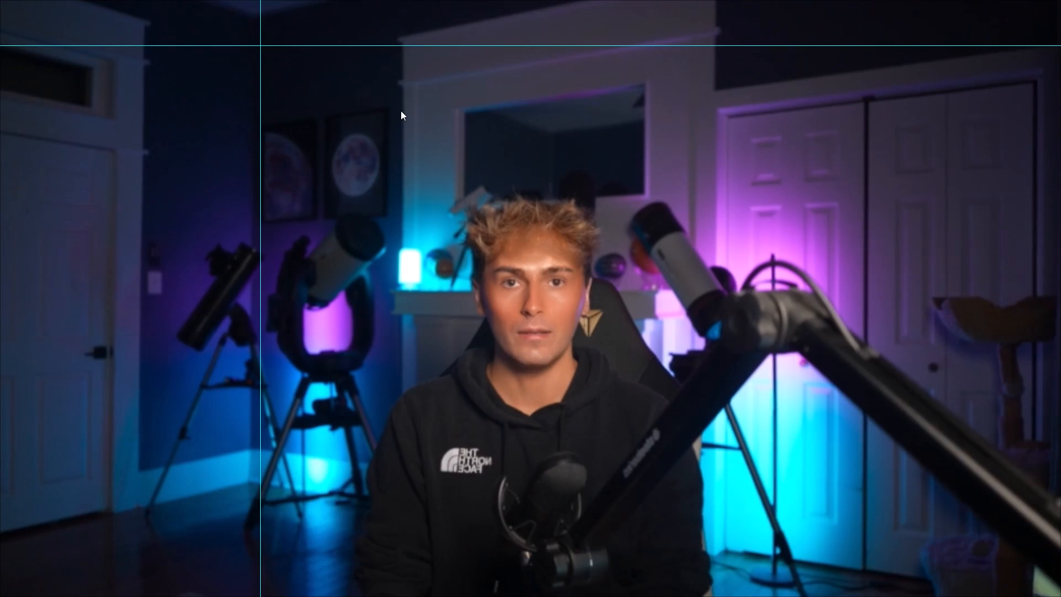
{"action": "key", "text": "space"}
{"action": "key", "text": "f"}
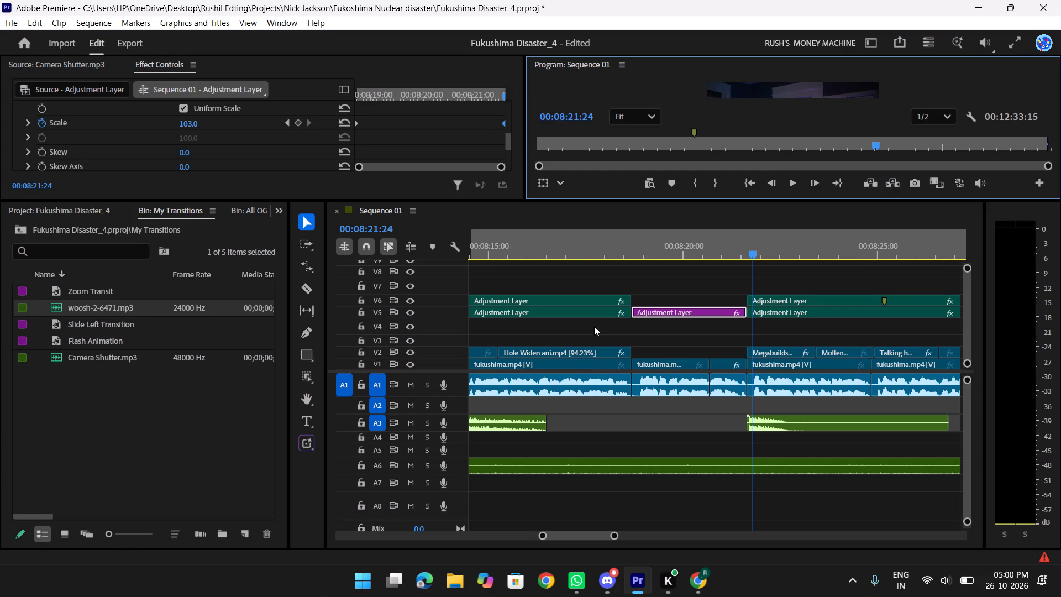
Set the Motion Scale of the short second talking-head fukushima.mp4 clip on V1, ending near 00:08:21:19, to 100.
{"action": "left_click", "coordinate": [728, 369]}
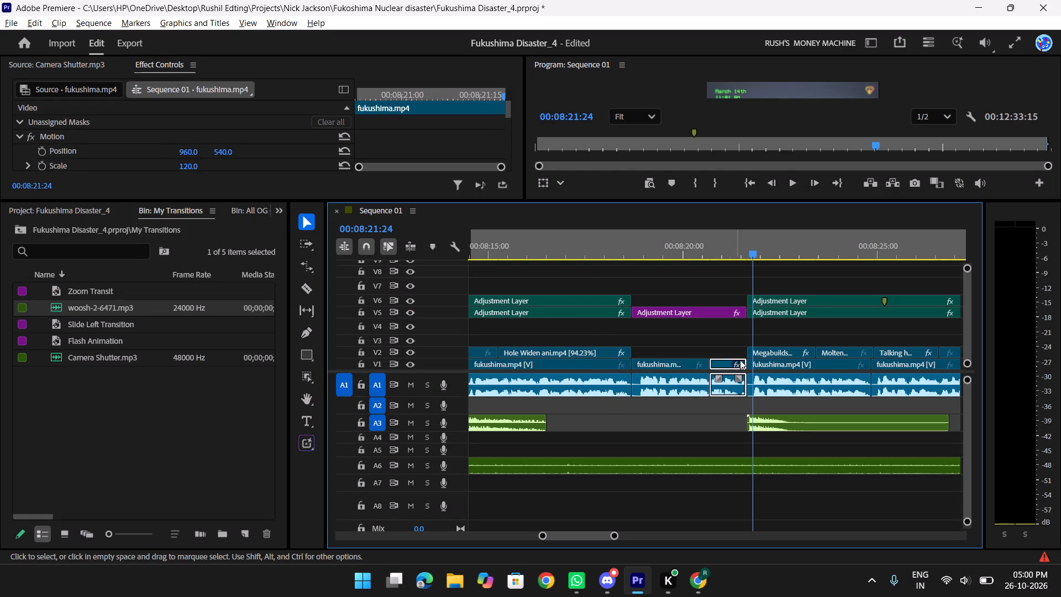
{"action": "right_click", "coordinate": [730, 376]}
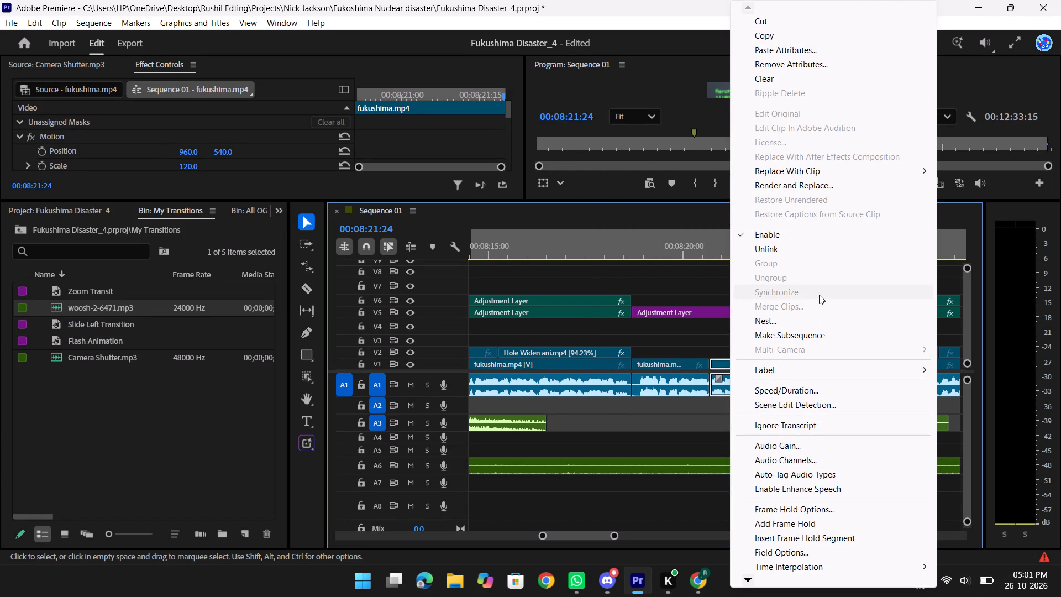
{"action": "left_click", "coordinate": [668, 343]}
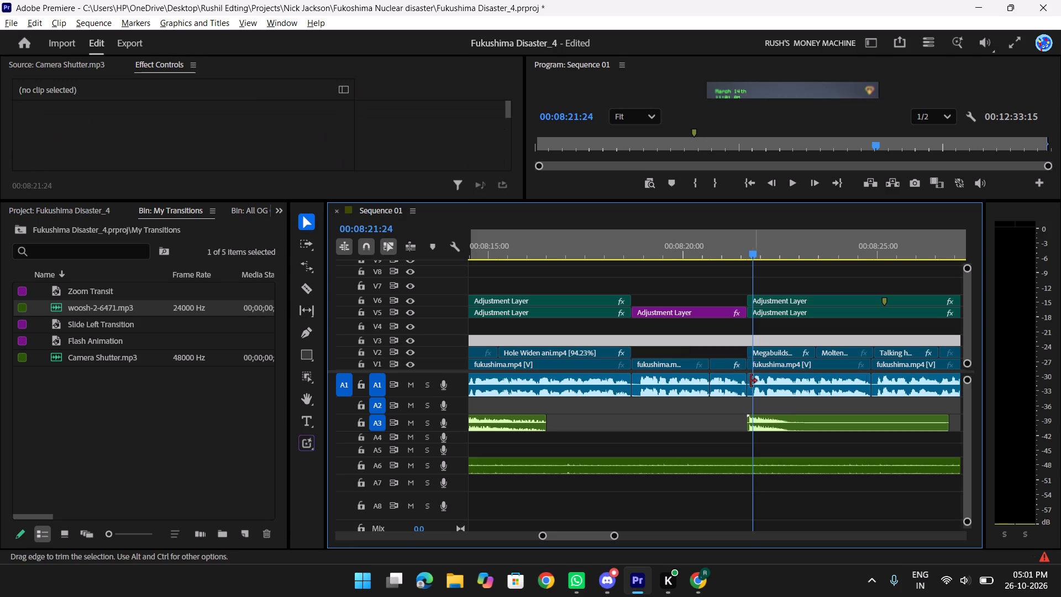
{"action": "left_click", "coordinate": [724, 368]}
{"action": "scroll", "coordinate": [219, 157], "scroll_direction": "down", "scroll_amount": 3}
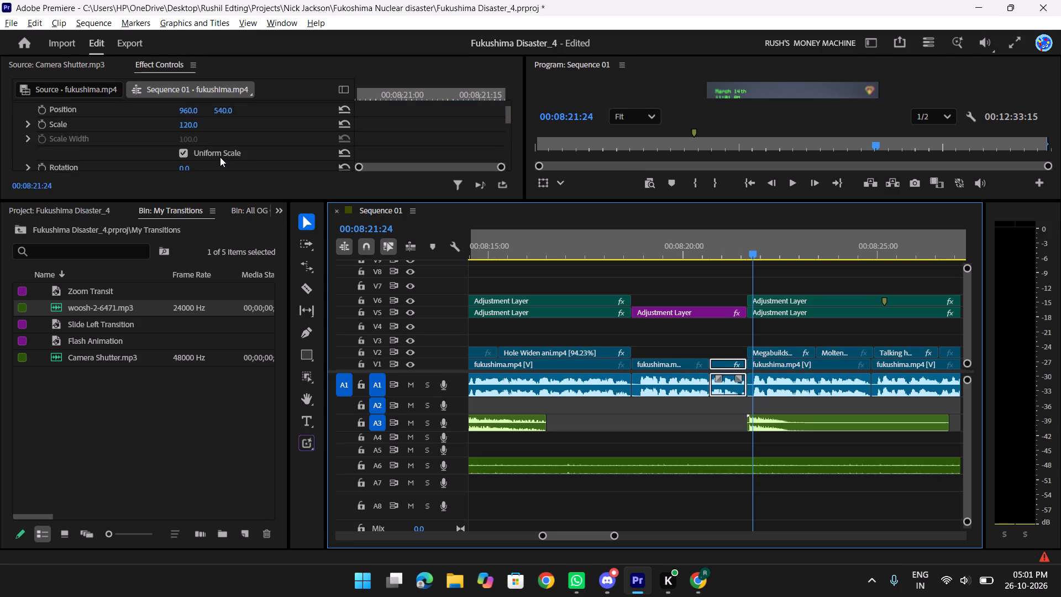
{"action": "scroll", "coordinate": [220, 157], "scroll_direction": "down", "scroll_amount": 3}
{"action": "scroll", "coordinate": [220, 158], "scroll_direction": "up", "scroll_amount": 5}
{"action": "left_click", "coordinate": [196, 155]}
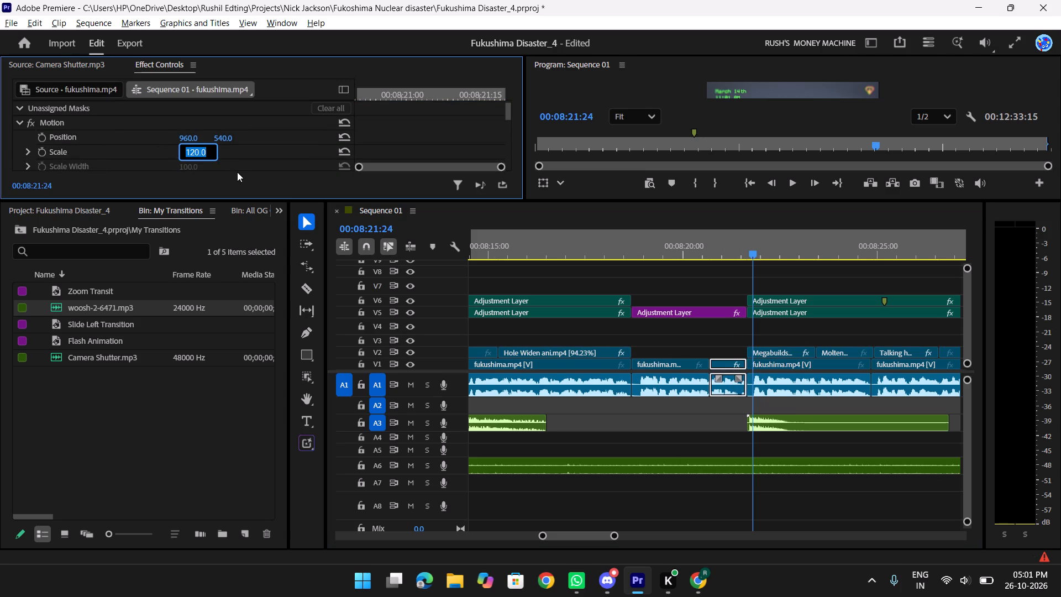
{"action": "type", "text": "00"}
{"action": "key", "text": "BackSpace"}
{"action": "key", "text": "BackSpace"}
{"action": "type", "text": "100"}
{"action": "key", "text": "Return"}
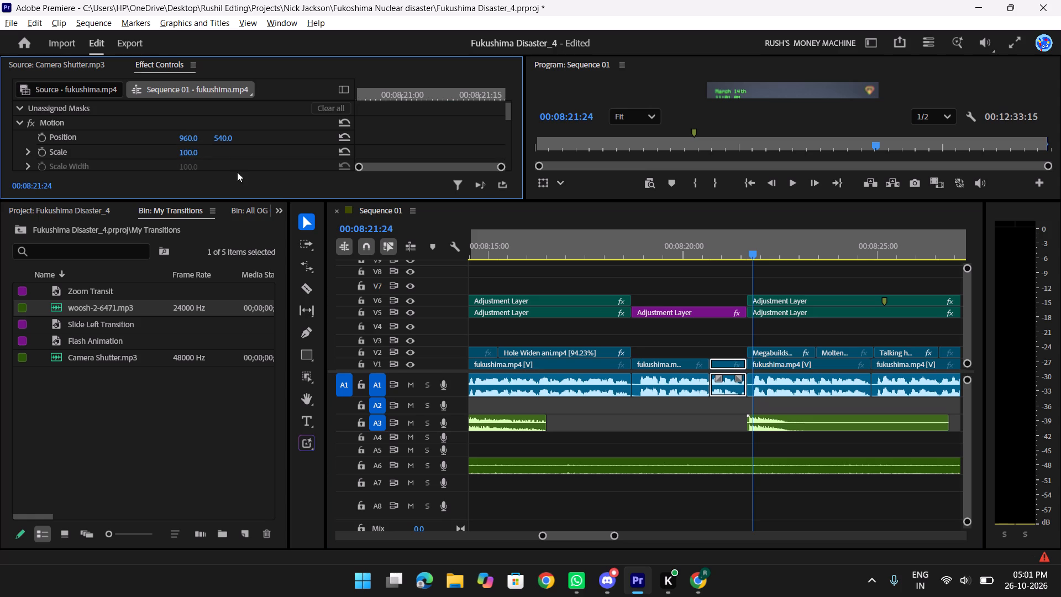
Play the talking-head zoom and the clips after it full-screen from 00:08:17:24.
{"action": "left_click_drag", "start_coordinate": [757, 237], "coordinate": [598, 246]}
{"action": "type", "text": "f"}
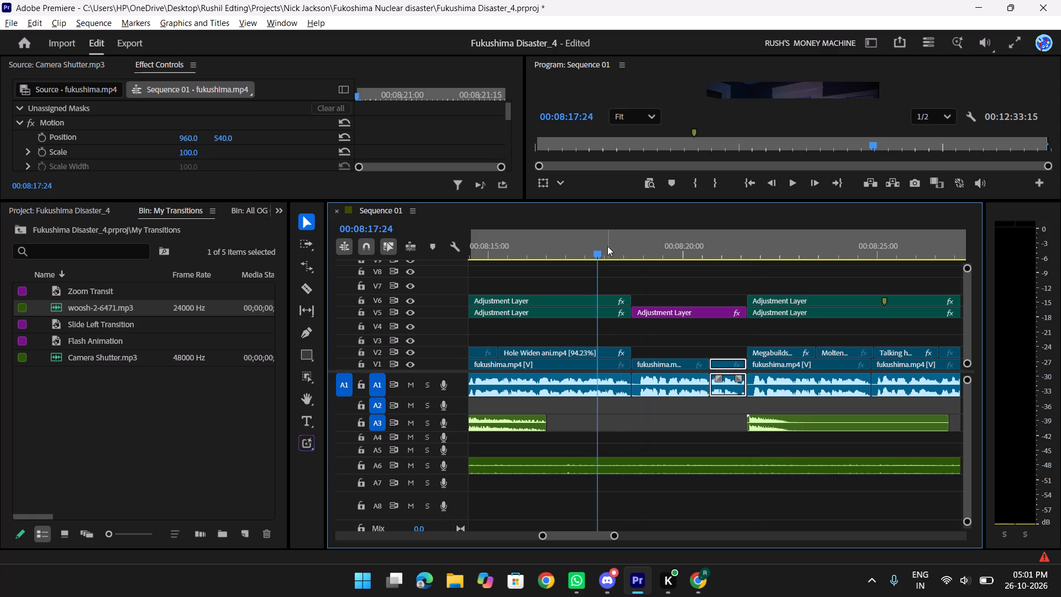
{"action": "key", "text": "space"}
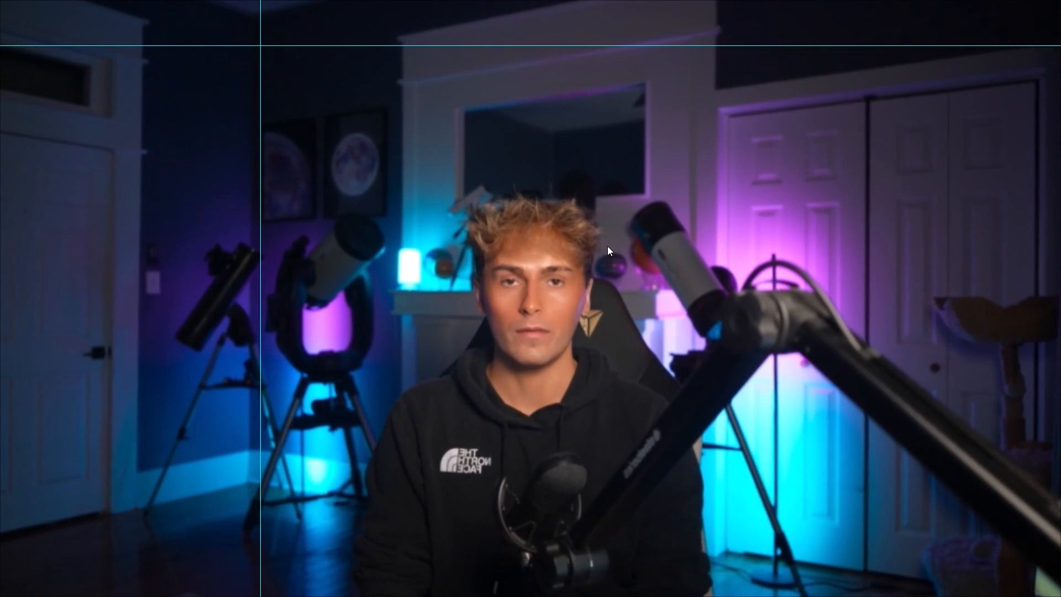
{"action": "key", "text": "space"}
{"action": "key", "text": "space"}
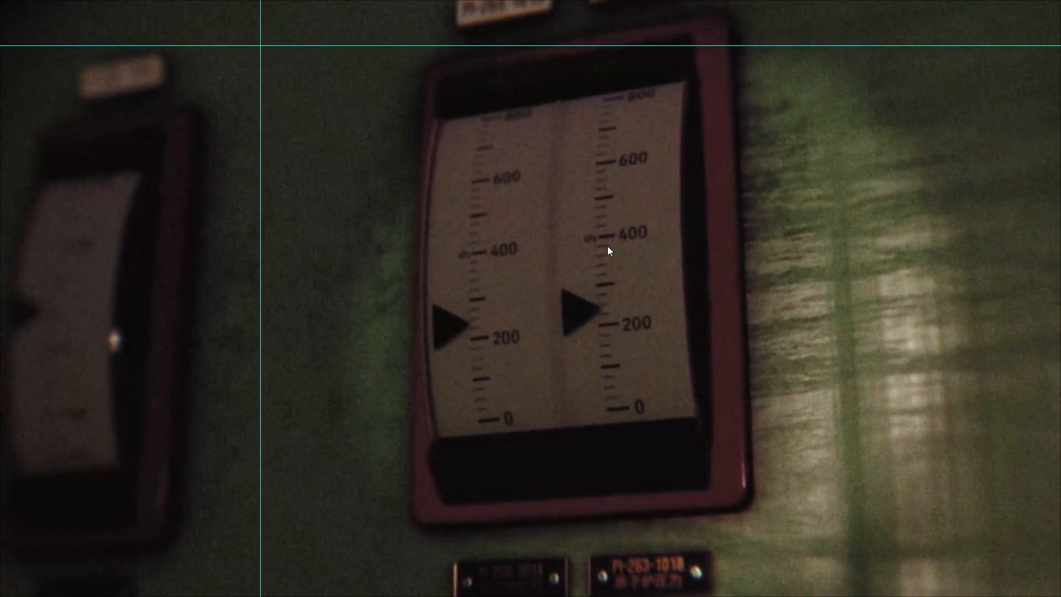
{"action": "key", "text": "f"}
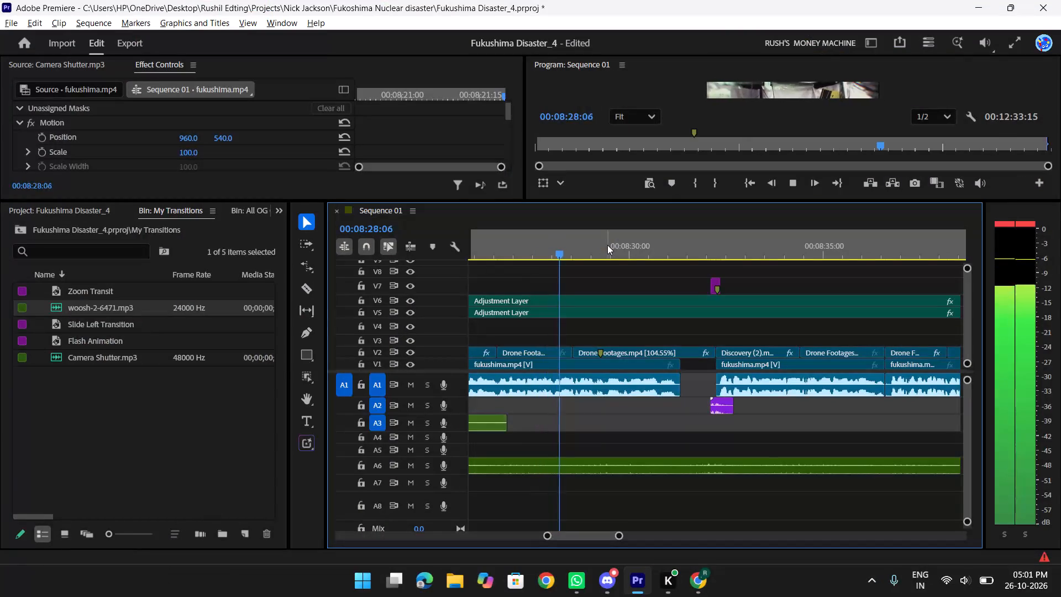
Review the cuts and transitions in playback from about 00:08:28 to 00:08:49, following along the timeline.
{"action": "scroll", "coordinate": [608, 245], "scroll_direction": "down", "scroll_amount": 2}
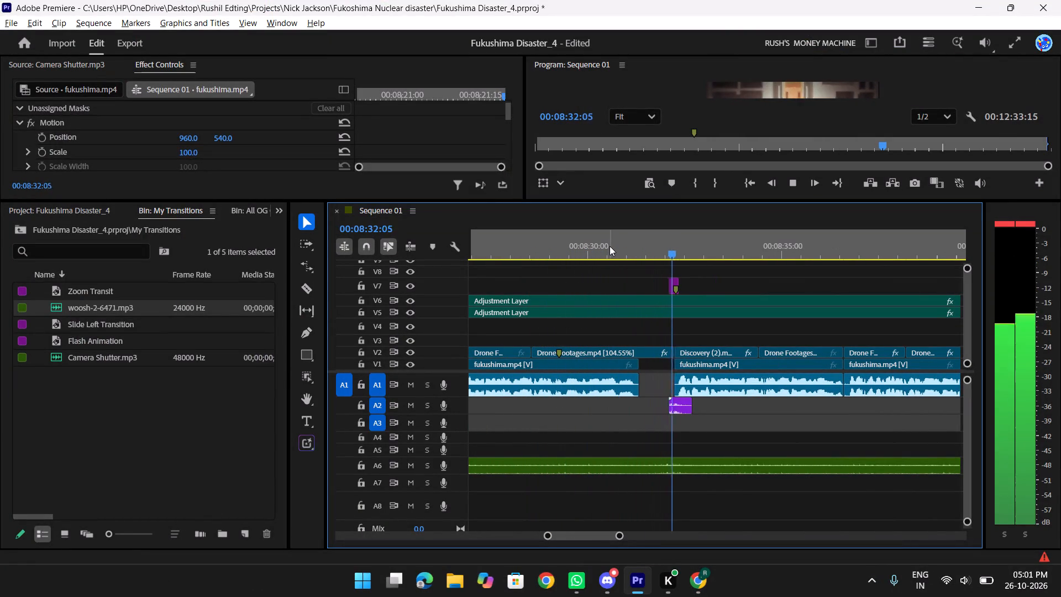
{"action": "key", "text": "space"}
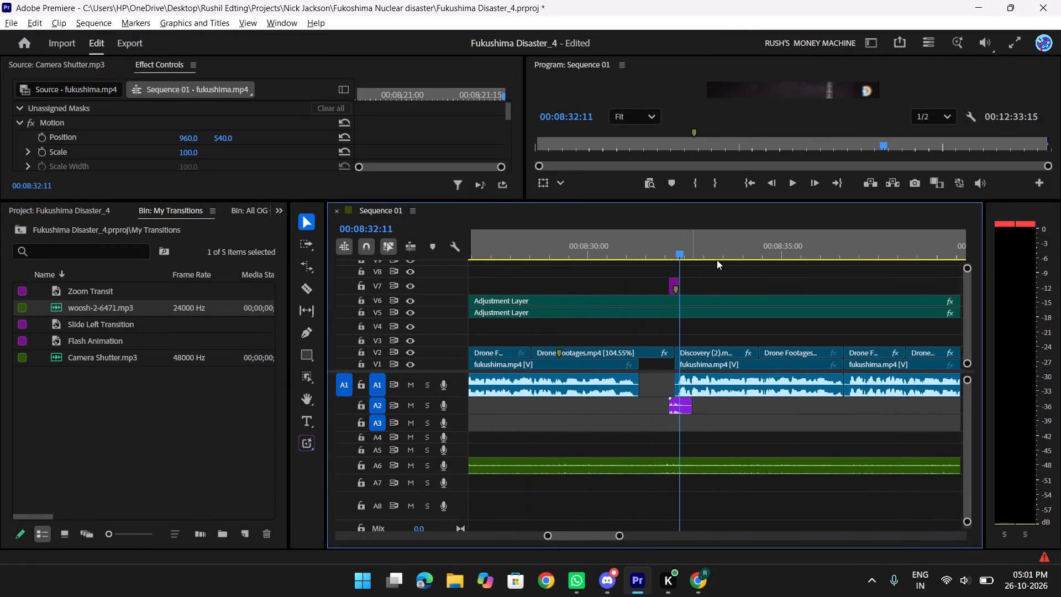
{"action": "key", "text": "space"}
{"action": "scroll", "coordinate": [717, 260], "scroll_direction": "down", "scroll_amount": 3}
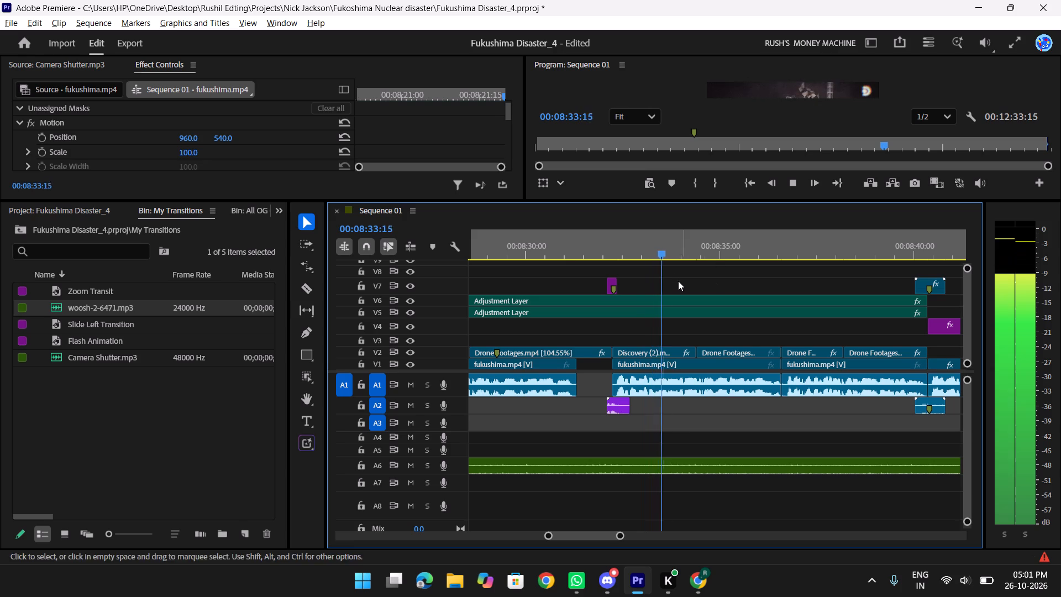
{"action": "left_click_drag", "start_coordinate": [682, 253], "coordinate": [635, 252]}
{"action": "key", "text": "space"}
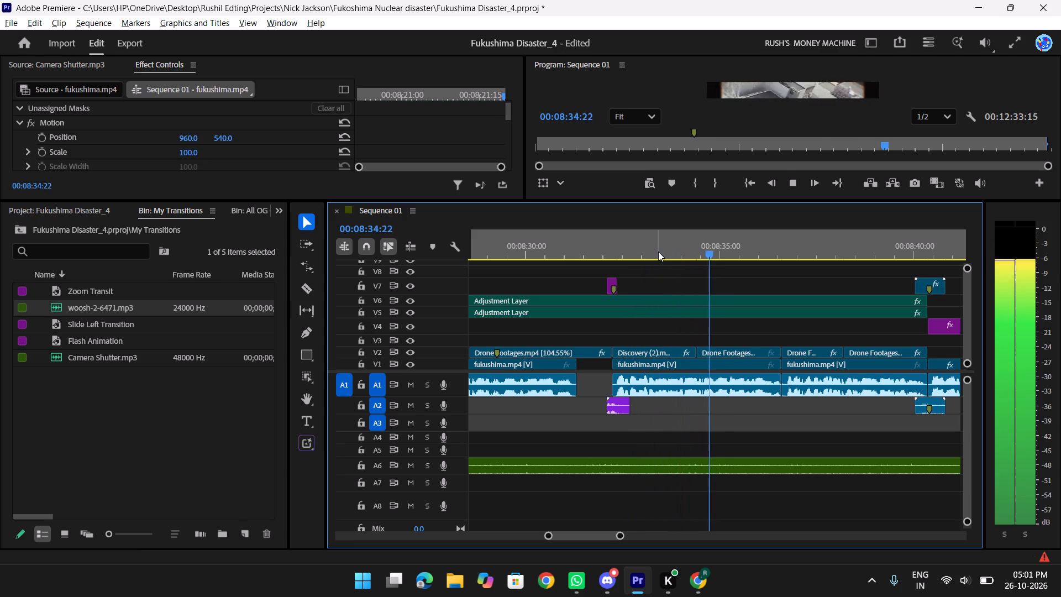
{"action": "scroll", "coordinate": [658, 252], "scroll_direction": "down", "scroll_amount": 3}
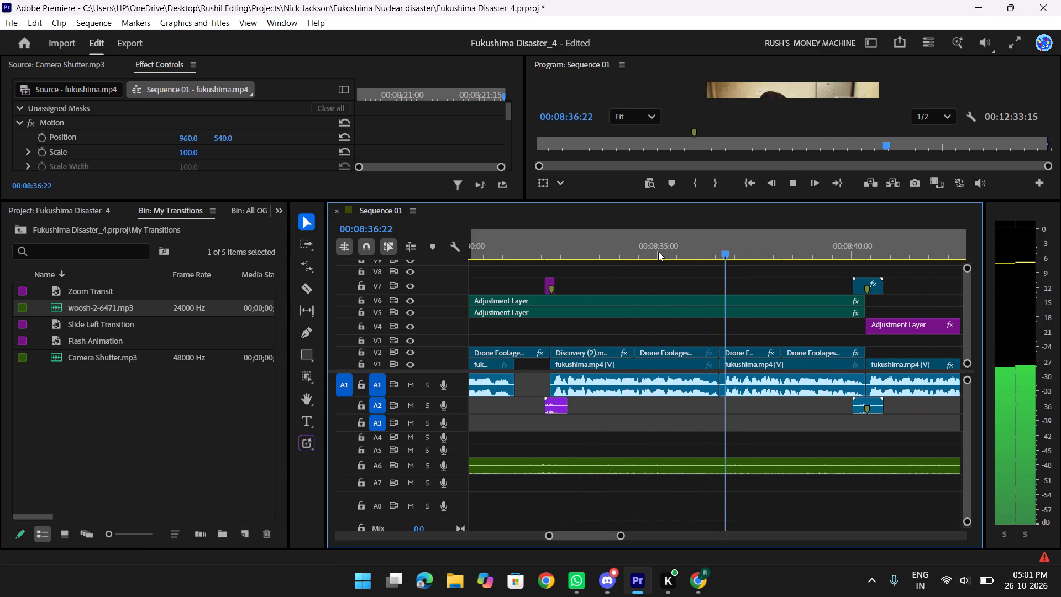
{"action": "scroll", "coordinate": [658, 252], "scroll_direction": "down", "scroll_amount": 6}
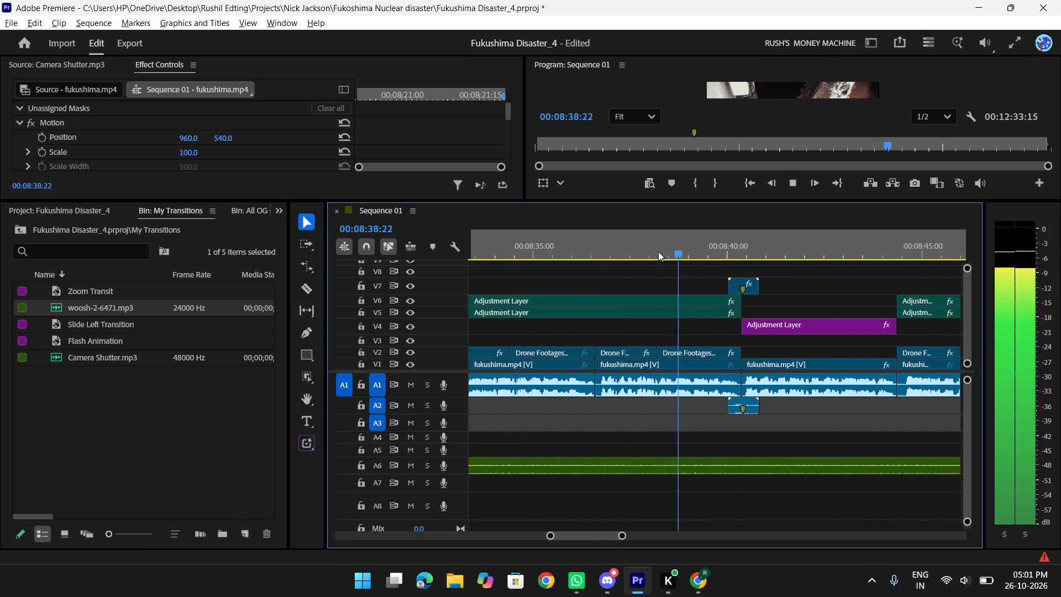
{"action": "key", "text": "space"}
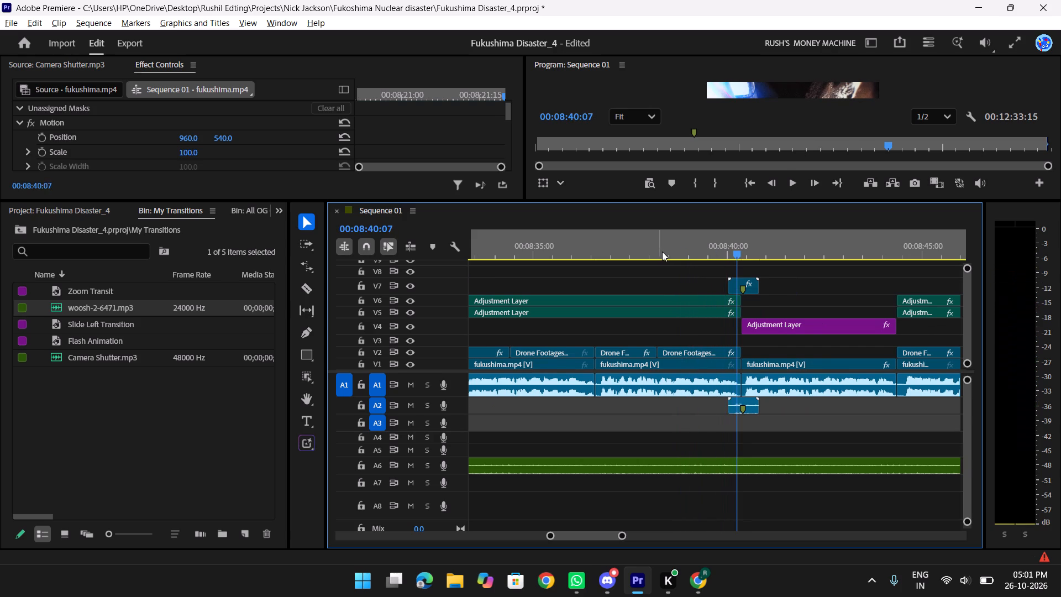
{"action": "key", "text": "space"}
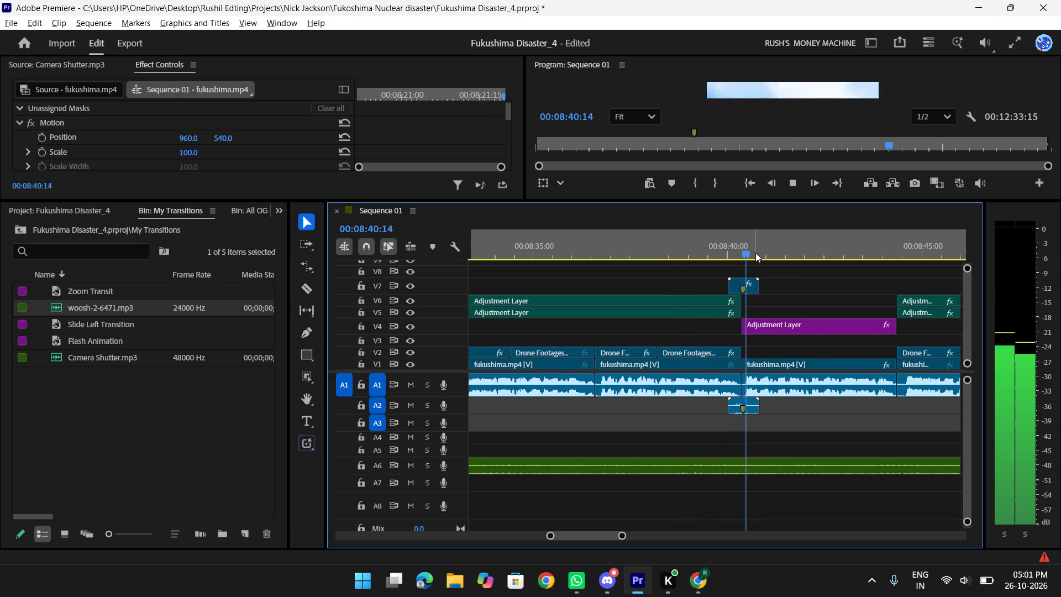
{"action": "scroll", "coordinate": [755, 253], "scroll_direction": "down", "scroll_amount": 6}
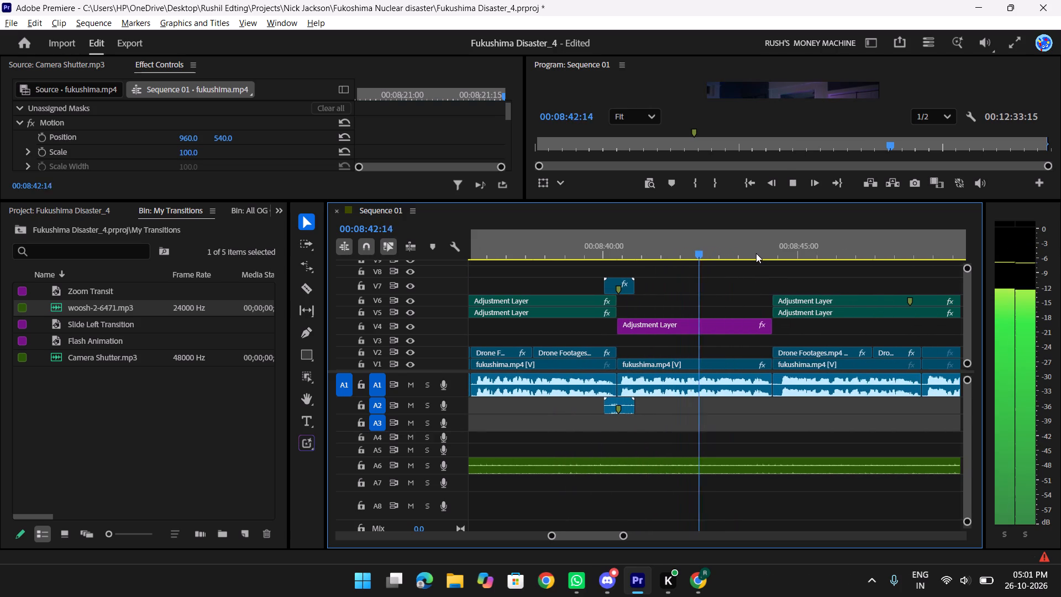
{"action": "scroll", "coordinate": [756, 253], "scroll_direction": "down", "scroll_amount": 4}
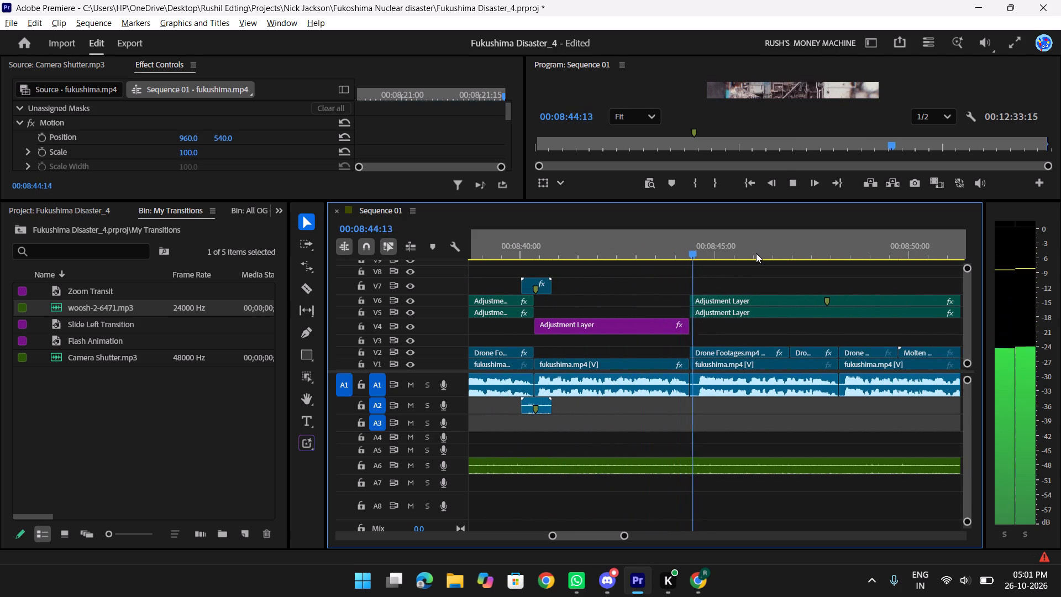
{"action": "key", "text": "space"}
{"action": "key", "text": "space"}
{"action": "type", "text": "yy"}
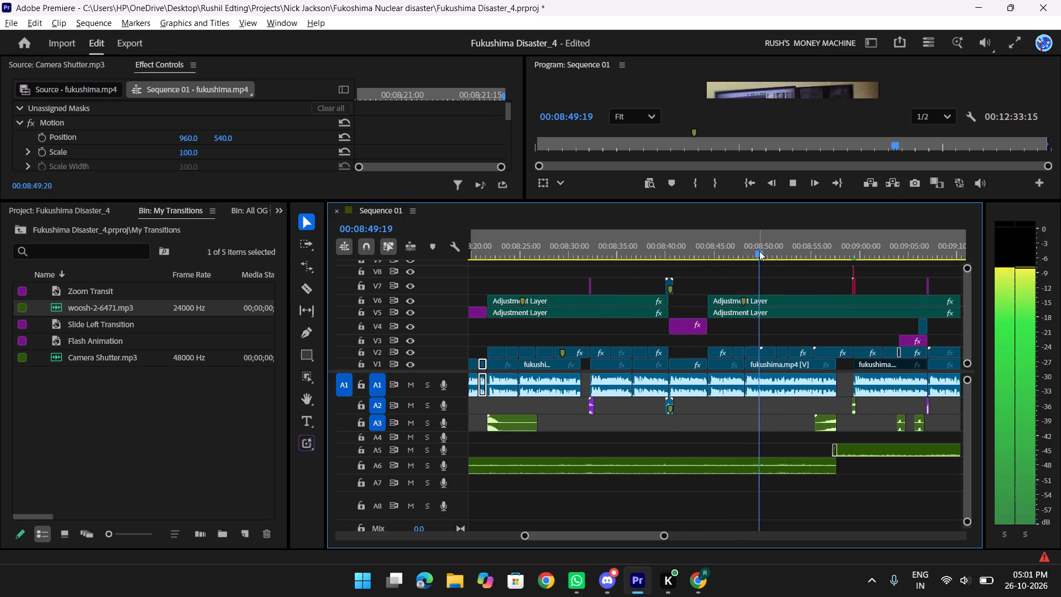
Replay the drone-footage cut near 00:08:48 and the Molten clip after it, both full-screen and in the timeline.
{"action": "left_click_drag", "start_coordinate": [761, 250], "coordinate": [771, 250]}
{"action": "type", "text": "tt"}
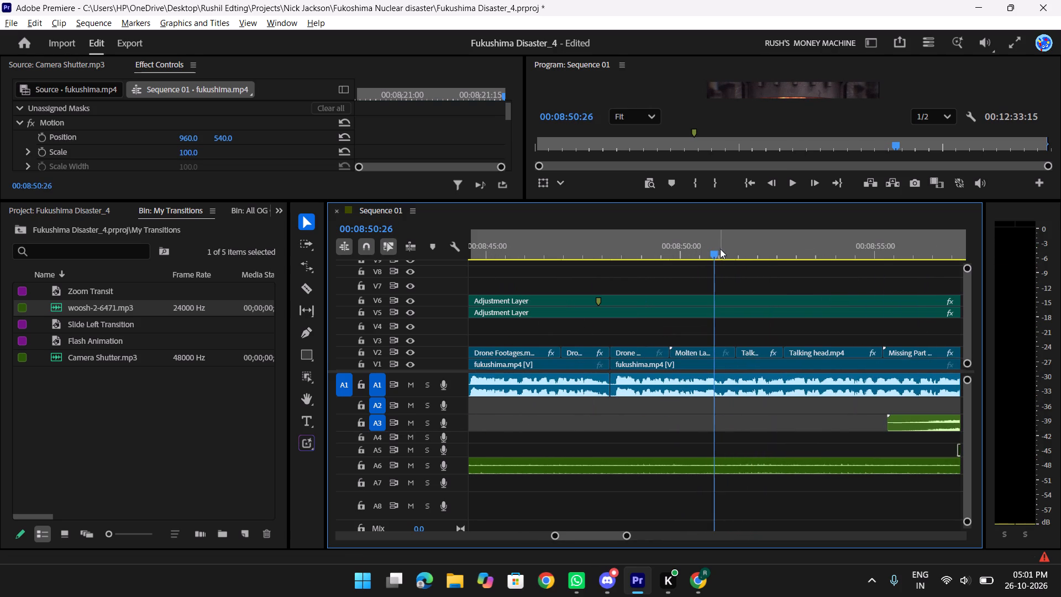
{"action": "left_click_drag", "start_coordinate": [706, 256], "coordinate": [619, 259]}
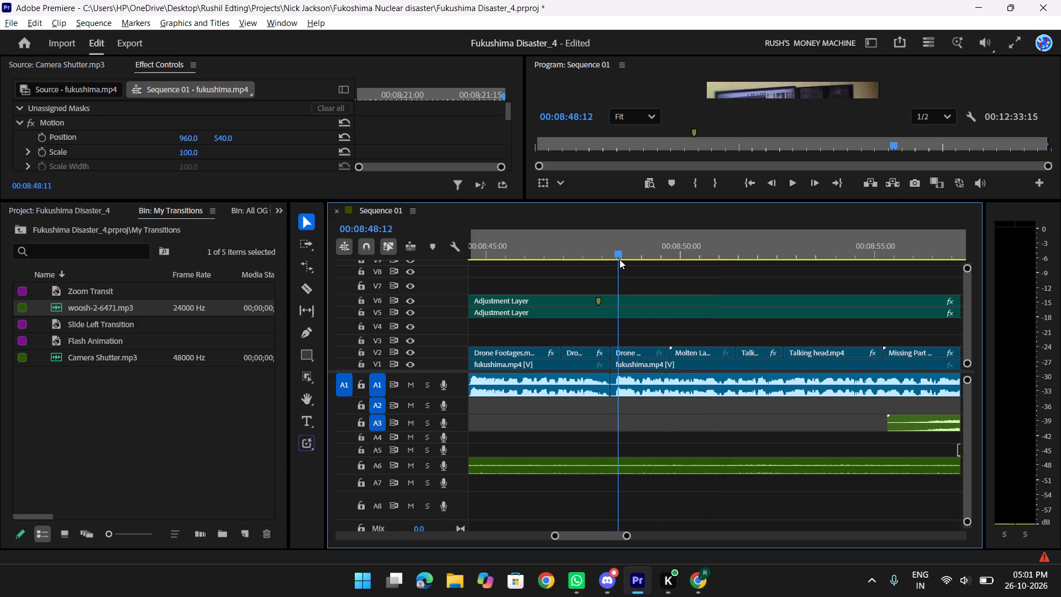
{"action": "left_click_drag", "start_coordinate": [619, 259], "coordinate": [579, 256]}
{"action": "type", "text": "f"}
{"action": "key", "text": "space"}
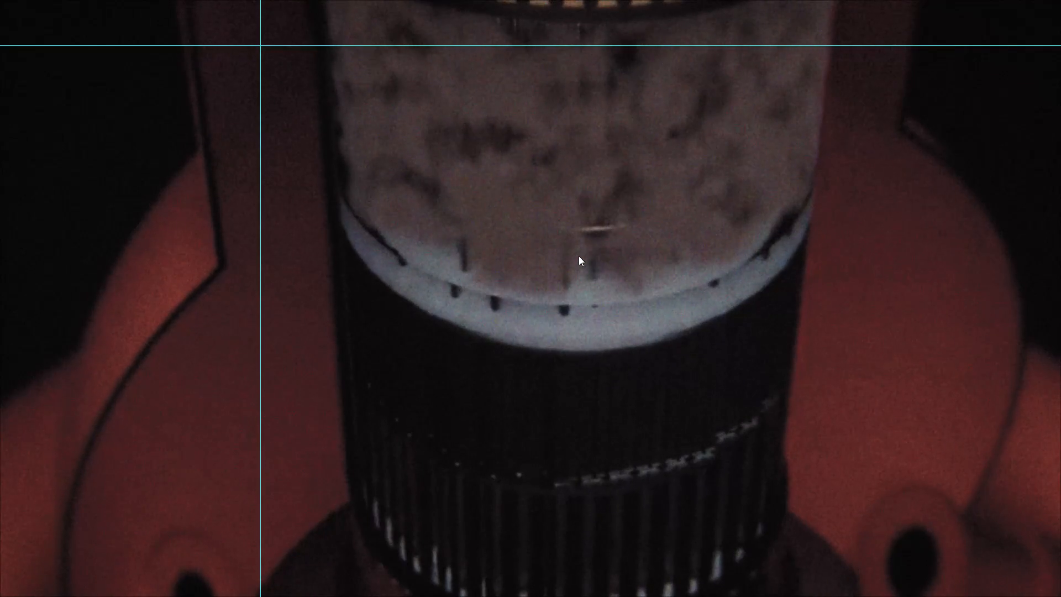
{"action": "key", "text": "f"}
{"action": "key", "text": "space"}
{"action": "left_click_drag", "start_coordinate": [776, 248], "coordinate": [615, 252]}
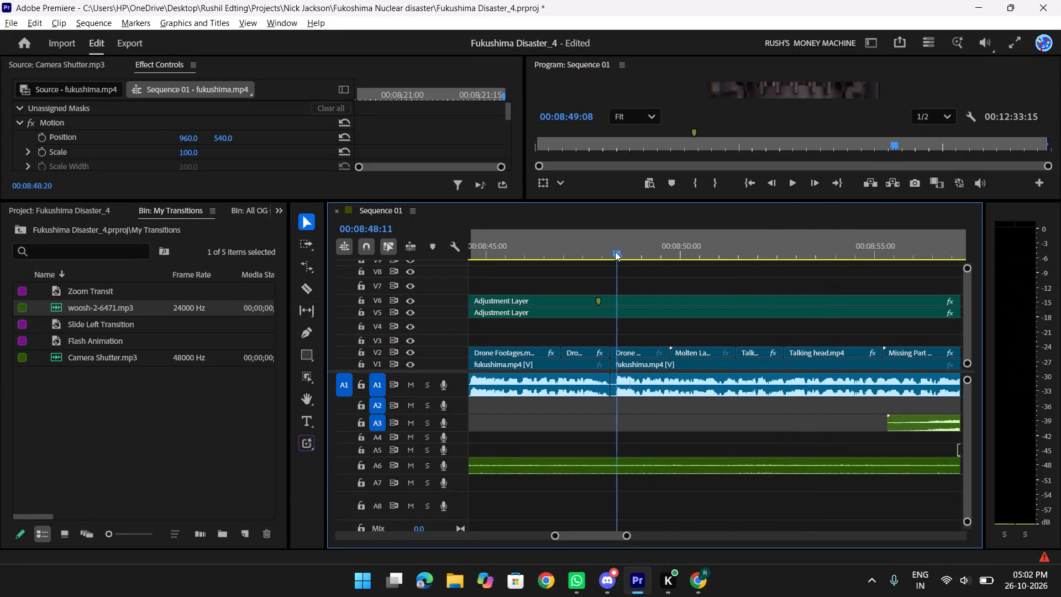
{"action": "left_click_drag", "start_coordinate": [615, 252], "coordinate": [592, 251]}
{"action": "key", "text": "space"}
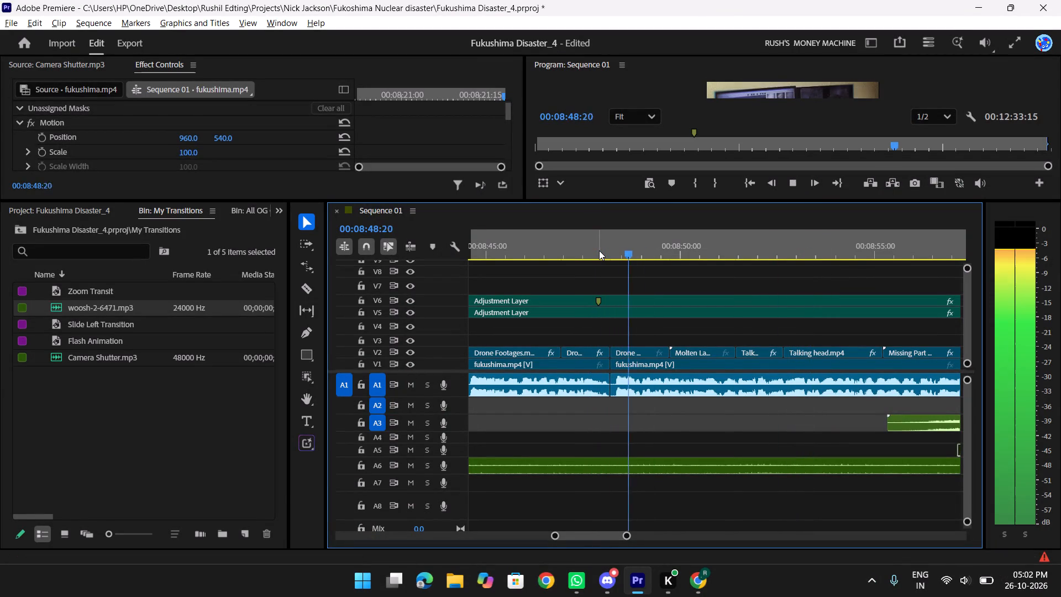
{"action": "key", "text": "space"}
{"action": "key", "text": "space"}
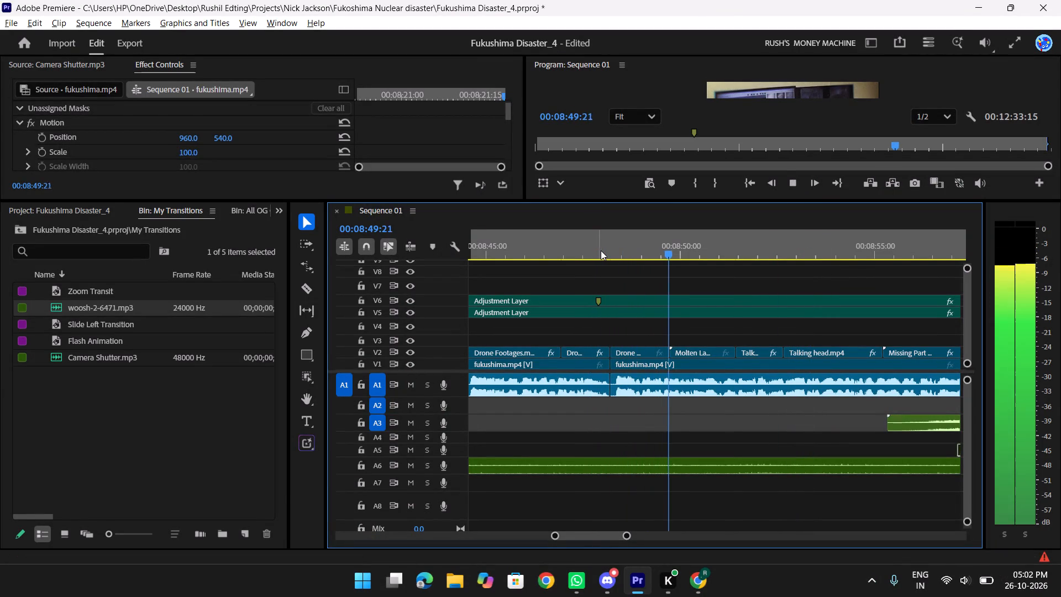
{"action": "key", "text": "space"}
{"action": "key", "text": "space"}
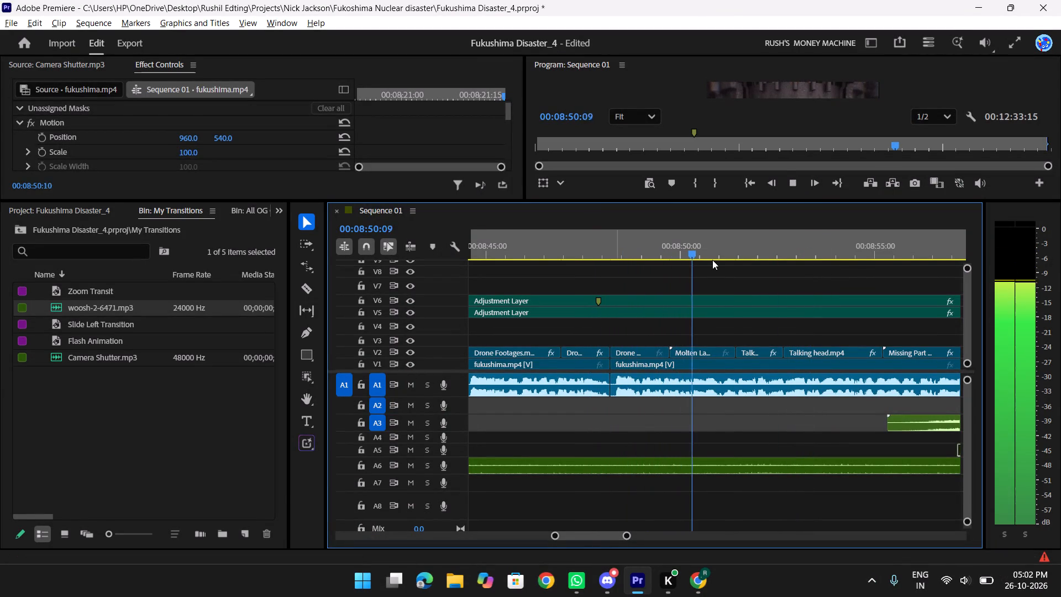
Review the Talking head.mp4 and Missing Part vessel.mp4 section on V2, replaying the vessel shot full-screen into the next talking head.
{"action": "scroll", "coordinate": [712, 260], "scroll_direction": "down", "scroll_amount": 4}
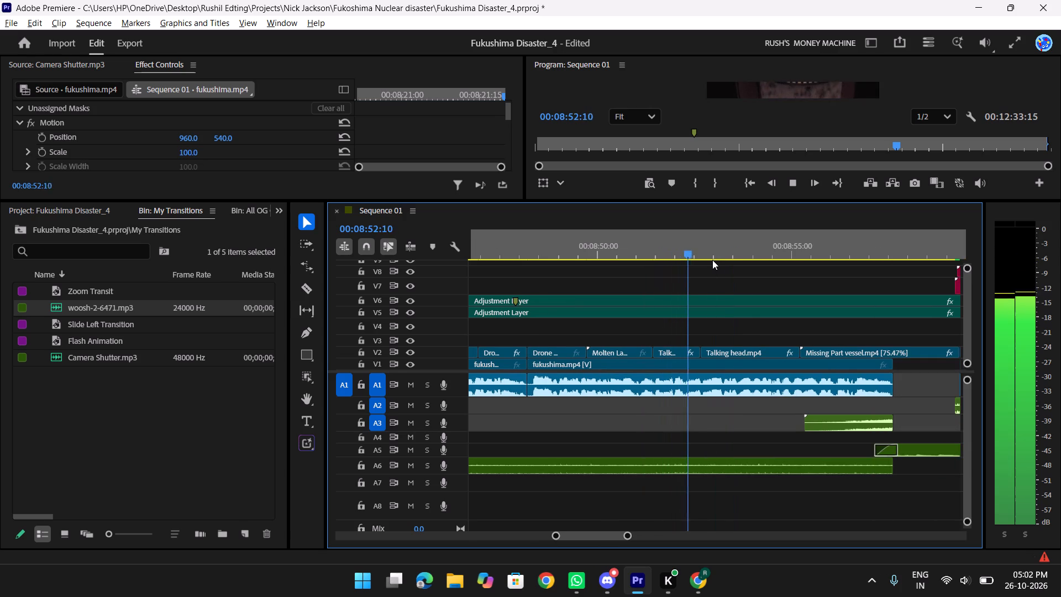
{"action": "scroll", "coordinate": [712, 260], "scroll_direction": "down", "scroll_amount": 3}
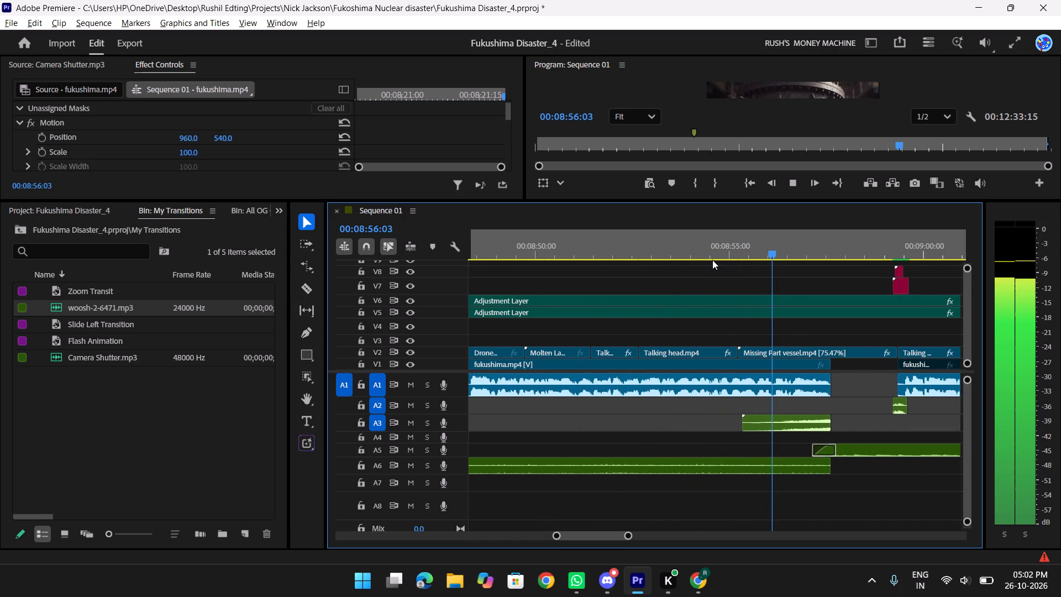
{"action": "key", "text": "space"}
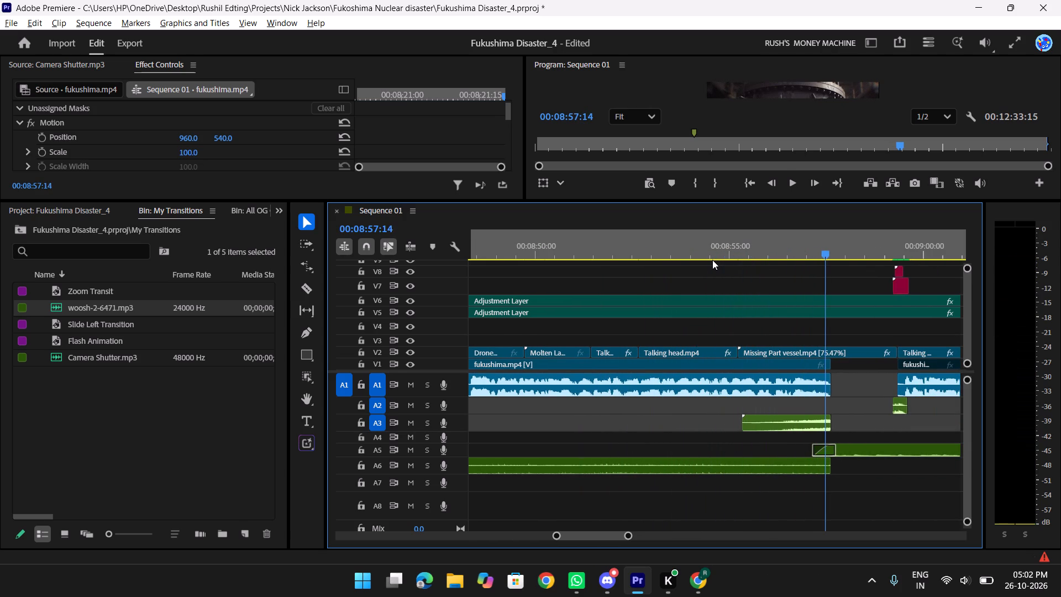
{"action": "key", "text": "space"}
{"action": "key", "text": "space"}
{"action": "left_click_drag", "start_coordinate": [839, 244], "coordinate": [774, 246]}
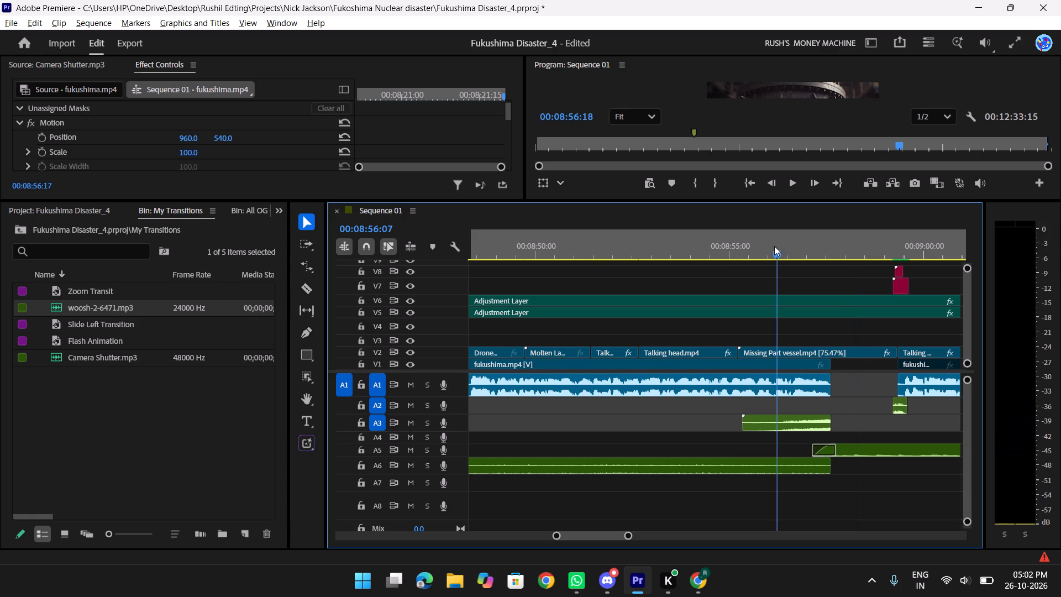
{"action": "left_click_drag", "start_coordinate": [774, 246], "coordinate": [728, 249]}
{"action": "type", "text": "f"}
{"action": "key", "text": "space"}
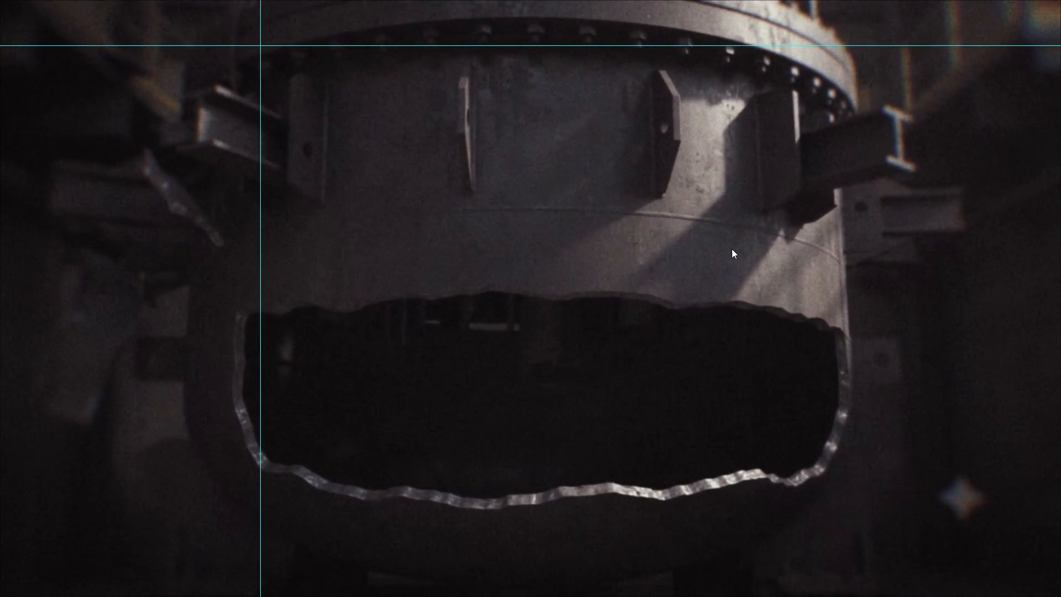
{"action": "key", "text": "f"}
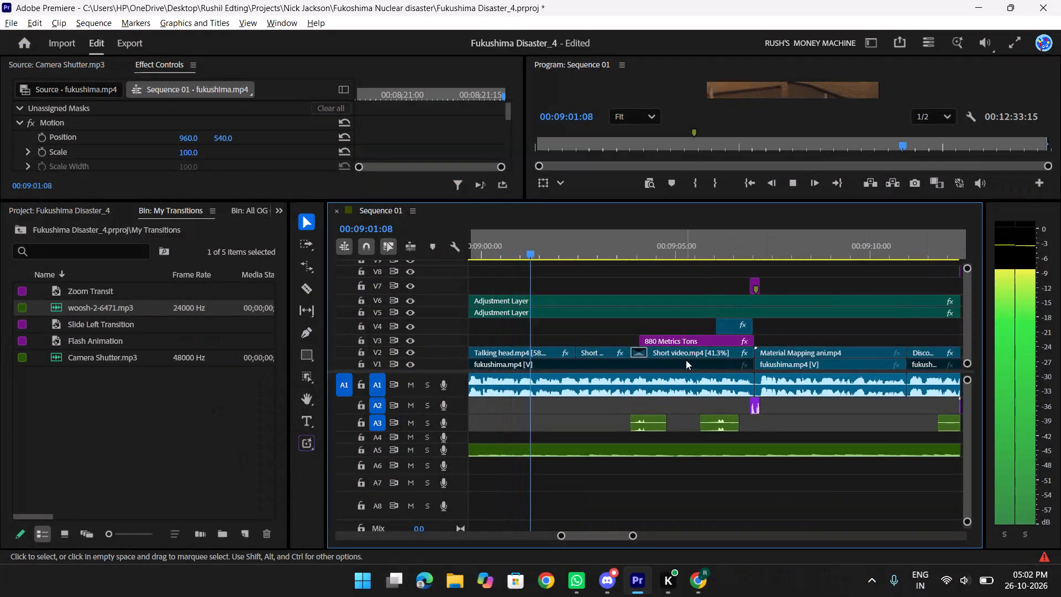
{"action": "scroll", "coordinate": [686, 360], "scroll_direction": "up", "scroll_amount": 15}
{"action": "key", "text": "space"}
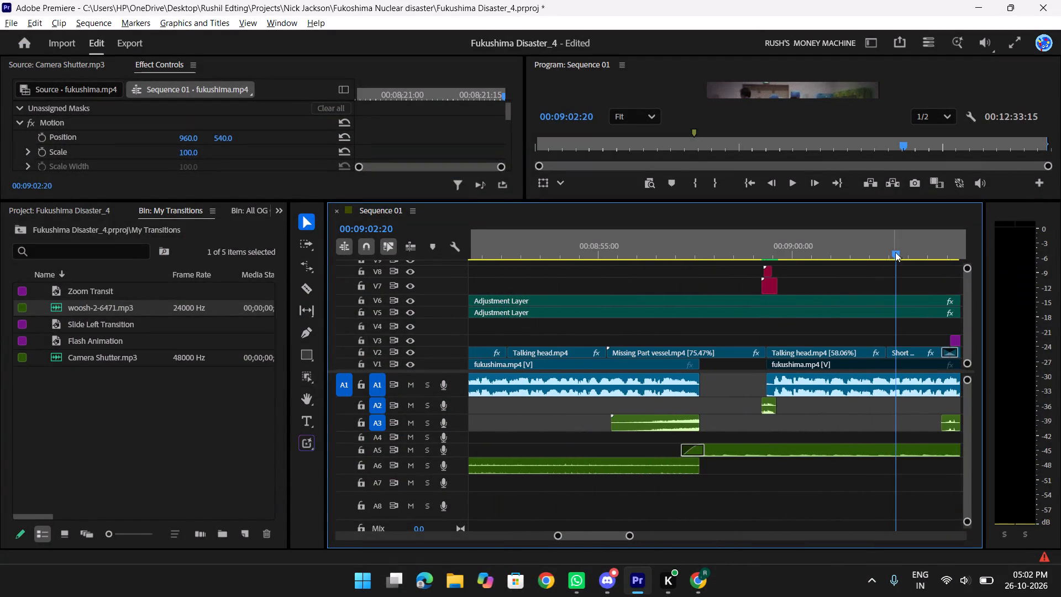
Move the two red Map - Digital transition clips on V7 and V8 together so the V7 clip starts at 00:08:59:08.
{"action": "left_click_drag", "start_coordinate": [890, 247], "coordinate": [759, 248]}
{"action": "key", "text": "t"}
{"action": "key", "text": "t"}
{"action": "left_click_drag", "start_coordinate": [855, 282], "coordinate": [669, 266]}
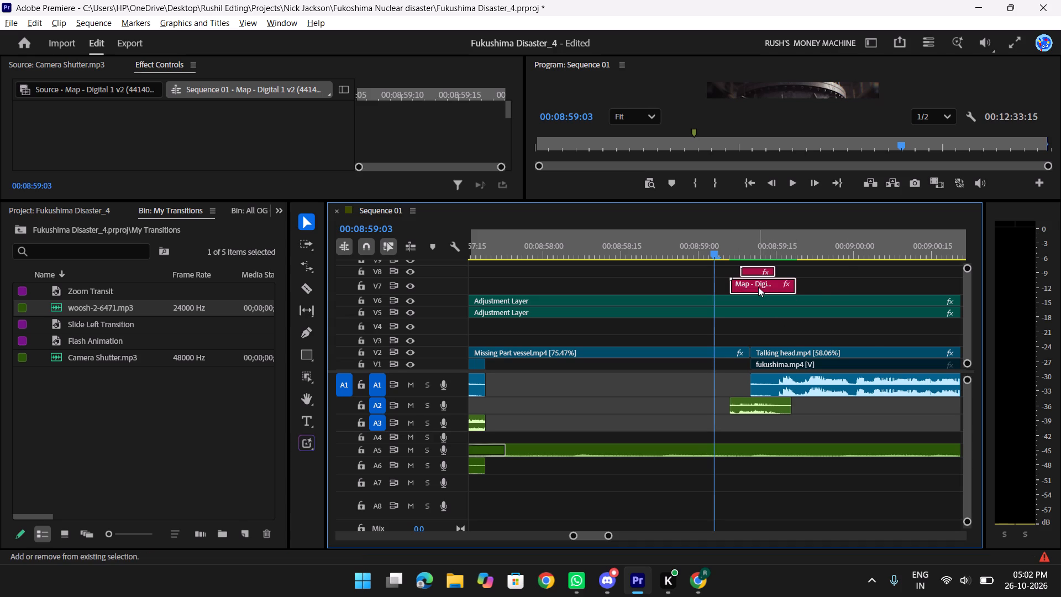
{"action": "key", "text": "shift+Right"}
{"action": "key", "text": "shift+Right"}
{"action": "key", "text": "shift+Right"}
{"action": "key", "text": "shift+Left"}
{"action": "key", "text": "shift+Left"}
{"action": "key", "text": "Right"}
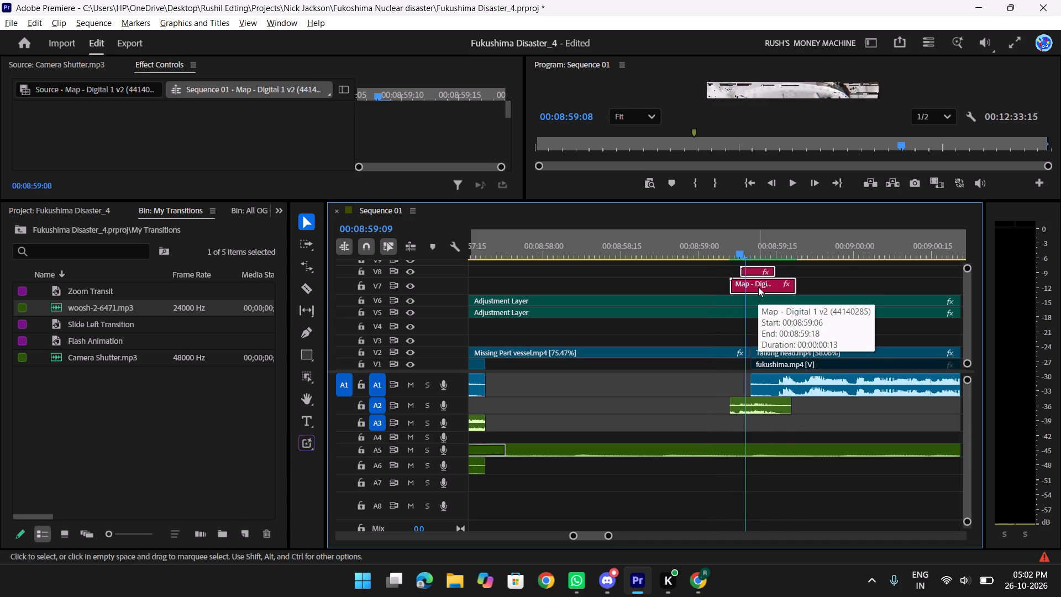
{"action": "key", "text": "Right"}
{"action": "key", "text": "Right"}
{"action": "key", "text": "Left"}
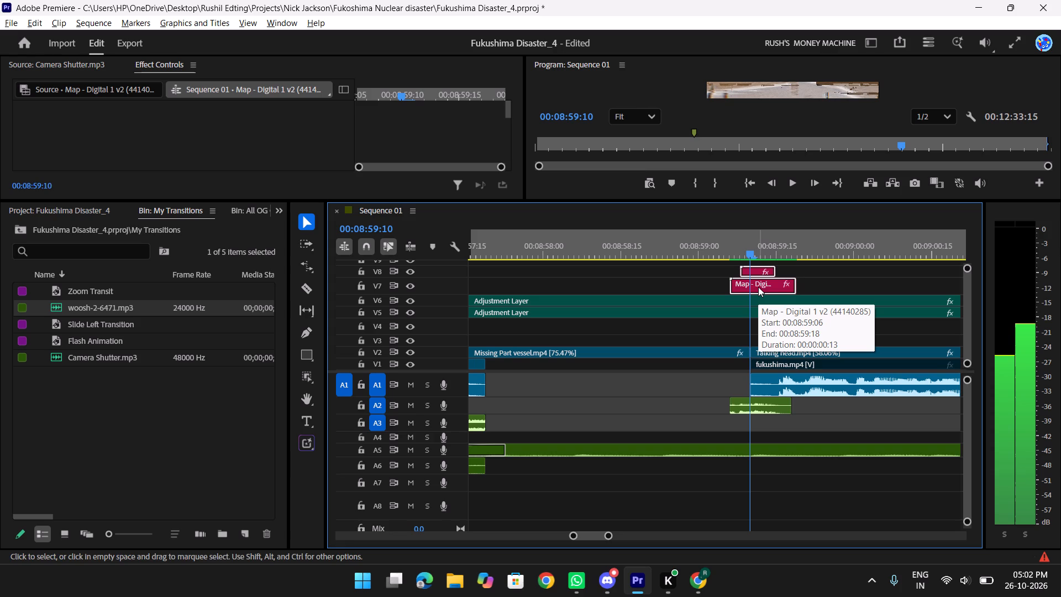
{"action": "key", "text": "Left"}
{"action": "key", "text": "Left"}
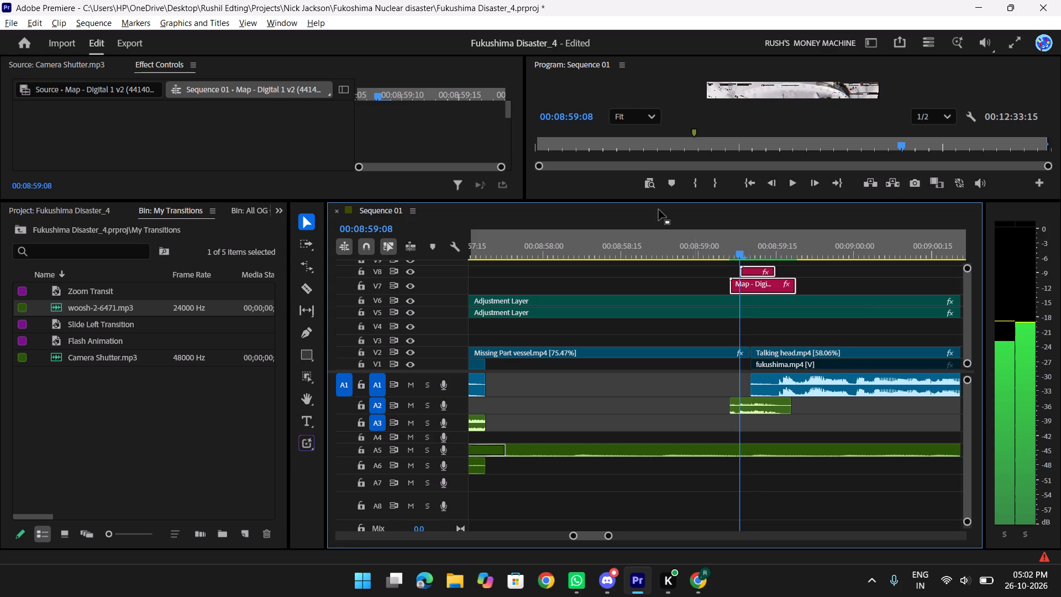
{"action": "left_click_drag", "start_coordinate": [754, 288], "coordinate": [766, 287]}
Move the Soft Glitchy Hiss 02.wav sound effect on A2 to start at the cut to Talking head.mp4.
{"action": "left_click_drag", "start_coordinate": [808, 430], "coordinate": [721, 407]}
{"action": "left_click_drag", "start_coordinate": [758, 409], "coordinate": [773, 409]}
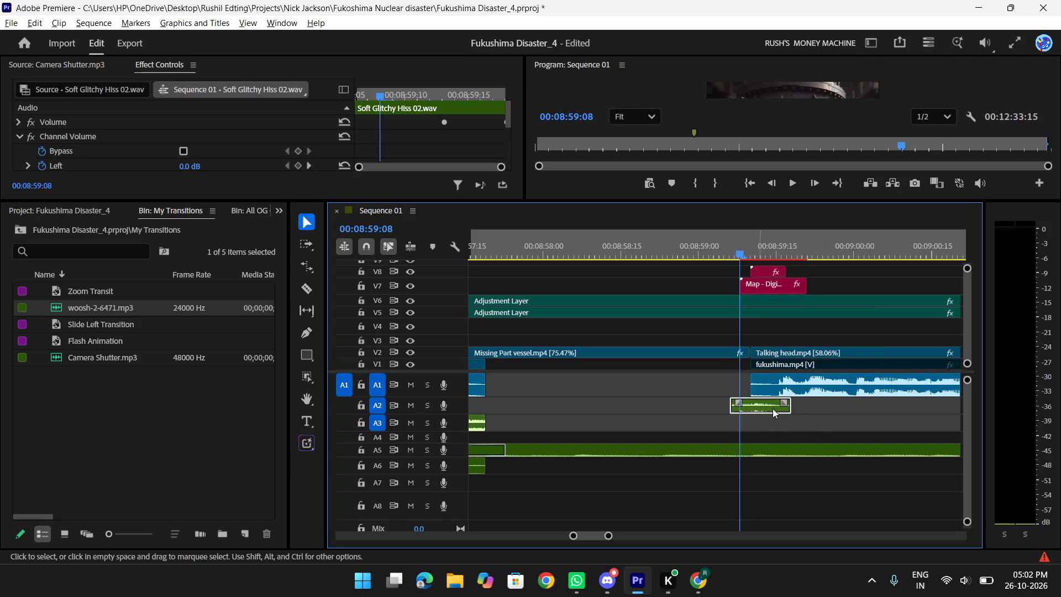
{"action": "left_click_drag", "start_coordinate": [773, 409], "coordinate": [779, 401]}
{"action": "left_click_drag", "start_coordinate": [712, 247], "coordinate": [763, 244]}
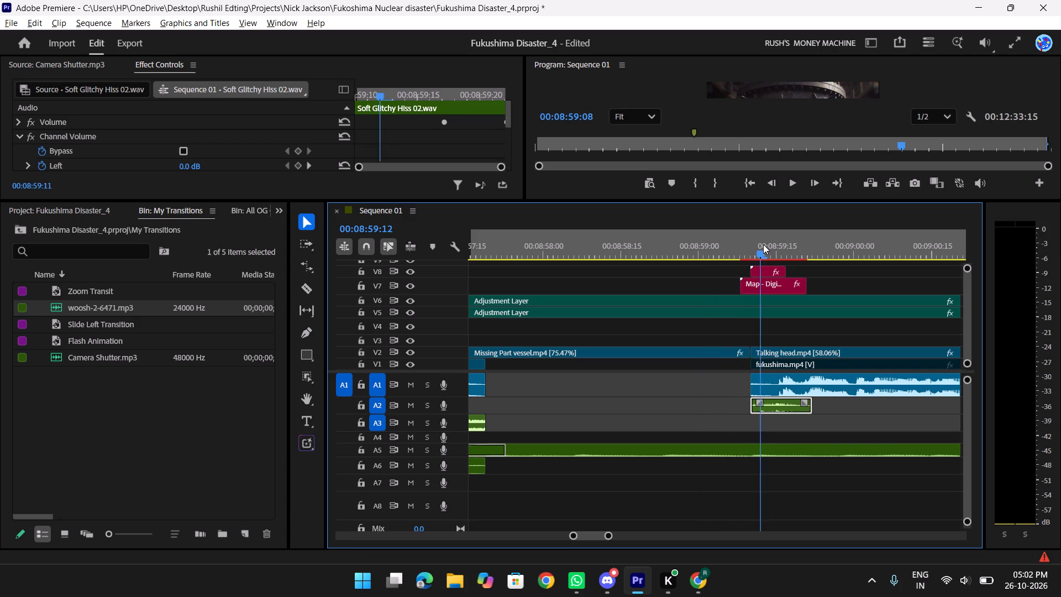
Review playback from the Talking head.mp4 clip after 00:08:59 through the 880 Metrics Tons title and Short video.mp4 section.
{"action": "left_click_drag", "start_coordinate": [763, 244], "coordinate": [854, 248]}
{"action": "key", "text": "space"}
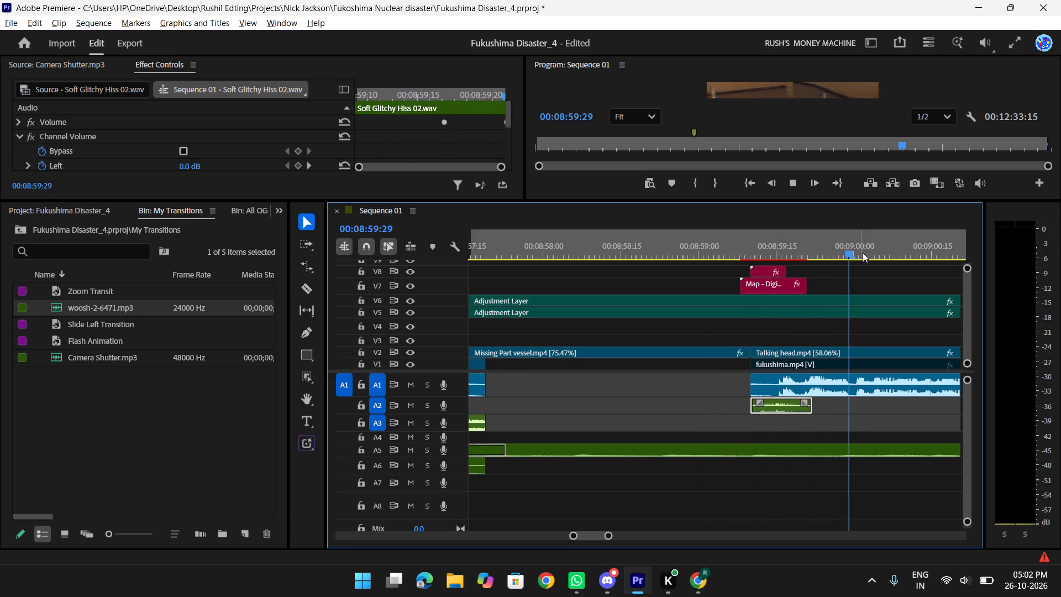
{"action": "scroll", "coordinate": [863, 253], "scroll_direction": "down", "scroll_amount": 12}
{"action": "key", "text": "space"}
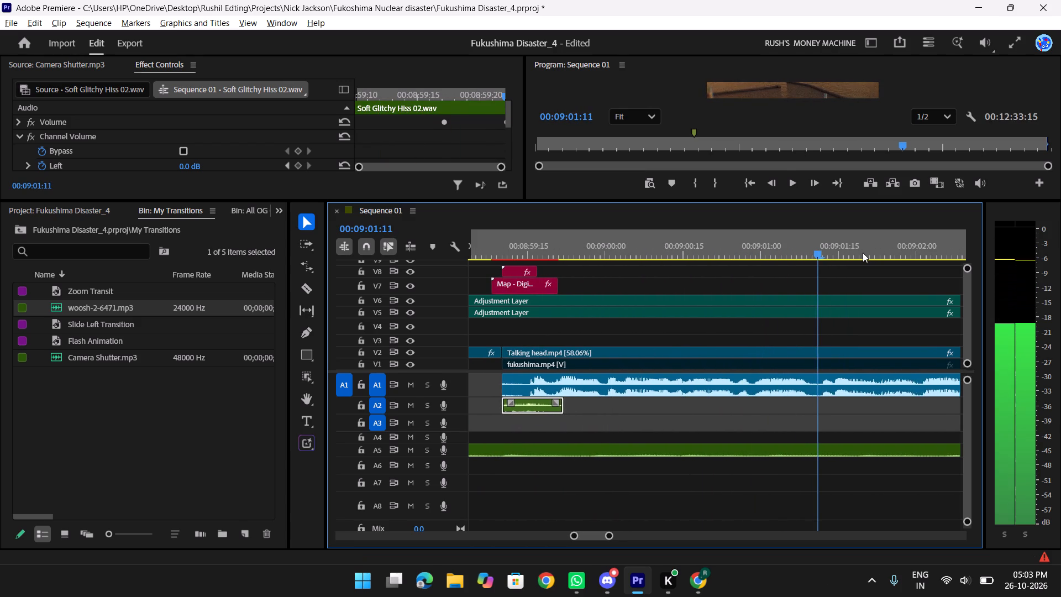
{"action": "type", "text": "yy"}
{"action": "key", "text": "space"}
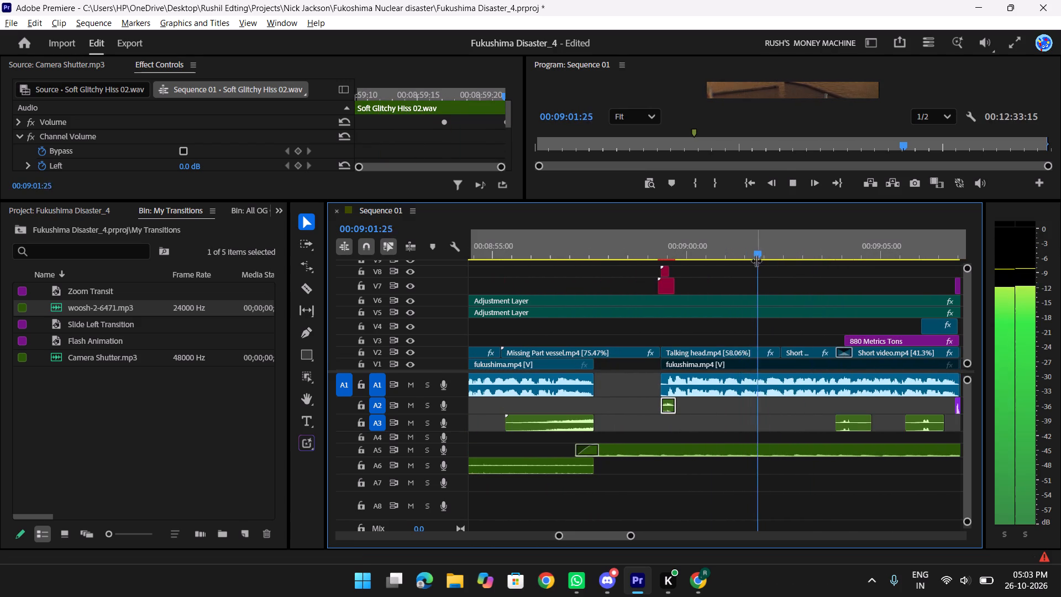
{"action": "key", "text": "space"}
{"action": "key", "text": "space"}
{"action": "scroll", "coordinate": [756, 260], "scroll_direction": "down", "scroll_amount": 2}
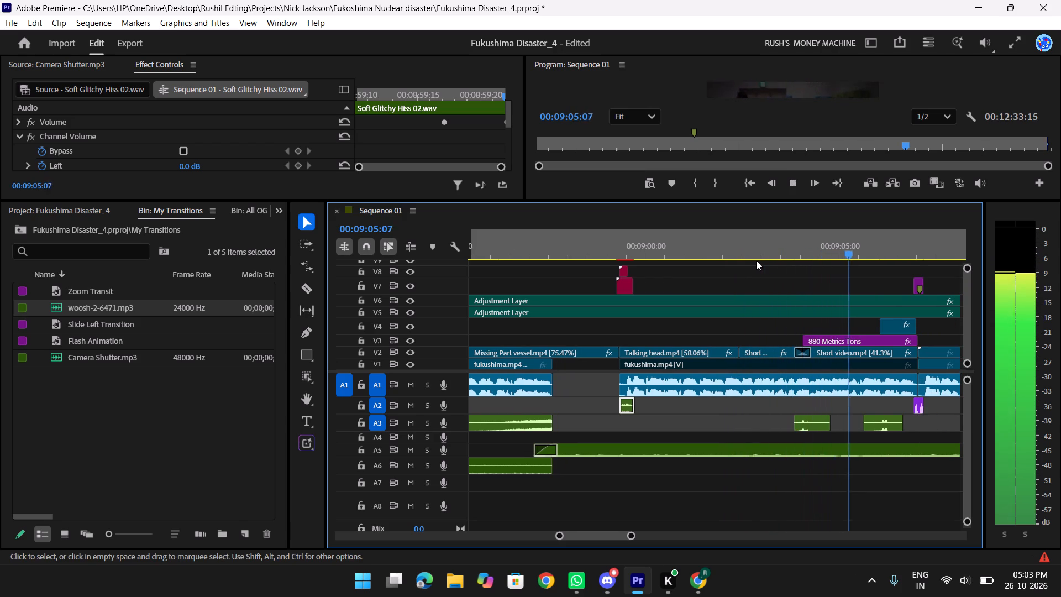
{"action": "key", "text": "space"}
{"action": "key", "text": "space"}
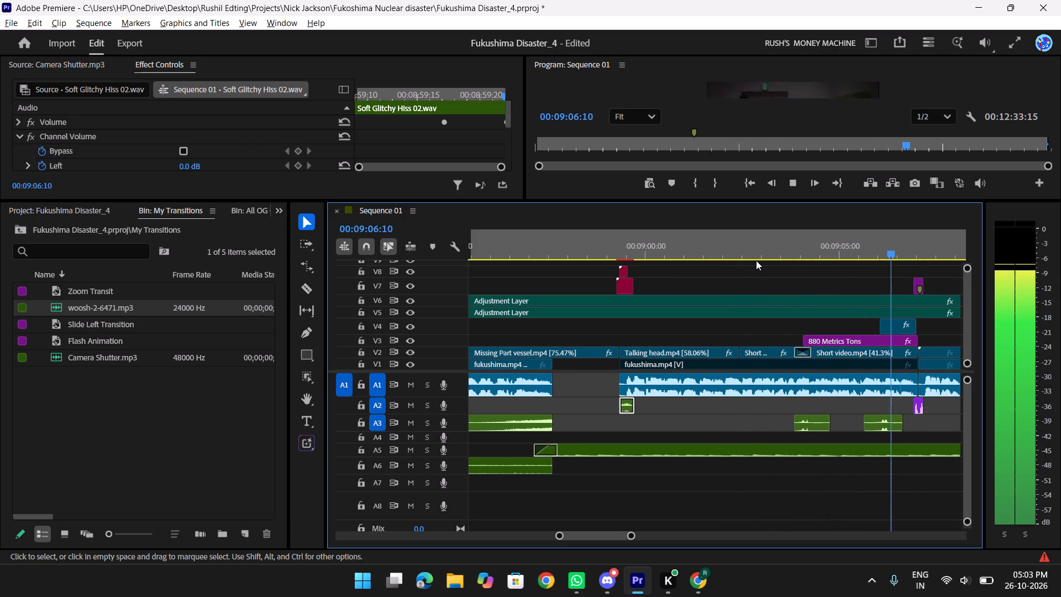
{"action": "key", "text": "space"}
{"action": "key", "text": "space"}
Review the Material Mapping ani.mp4, Discovery and 3d Animation clips up to Uniit 2.jpg, watching full-screen from 00:09:13:14.
{"action": "scroll", "coordinate": [756, 260], "scroll_direction": "down", "scroll_amount": 4}
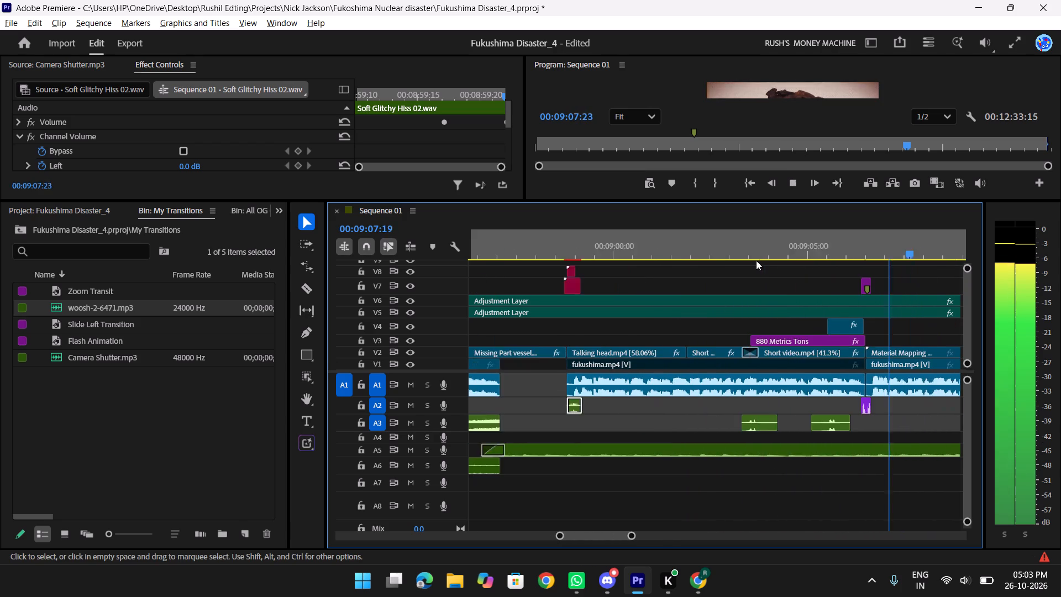
{"action": "scroll", "coordinate": [756, 260], "scroll_direction": "down", "scroll_amount": 12}
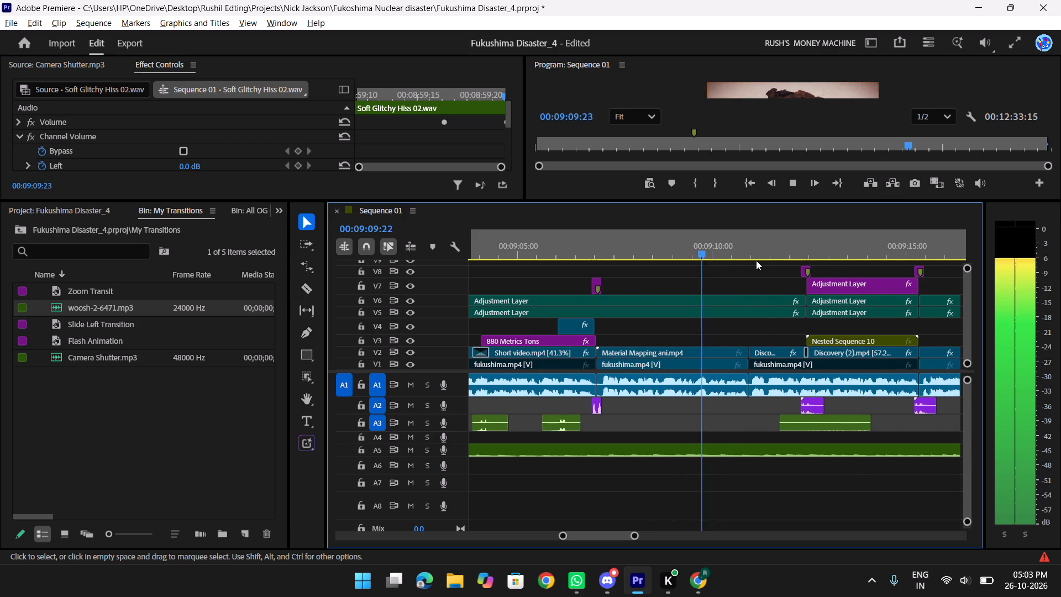
{"action": "scroll", "coordinate": [756, 260], "scroll_direction": "down", "scroll_amount": 4}
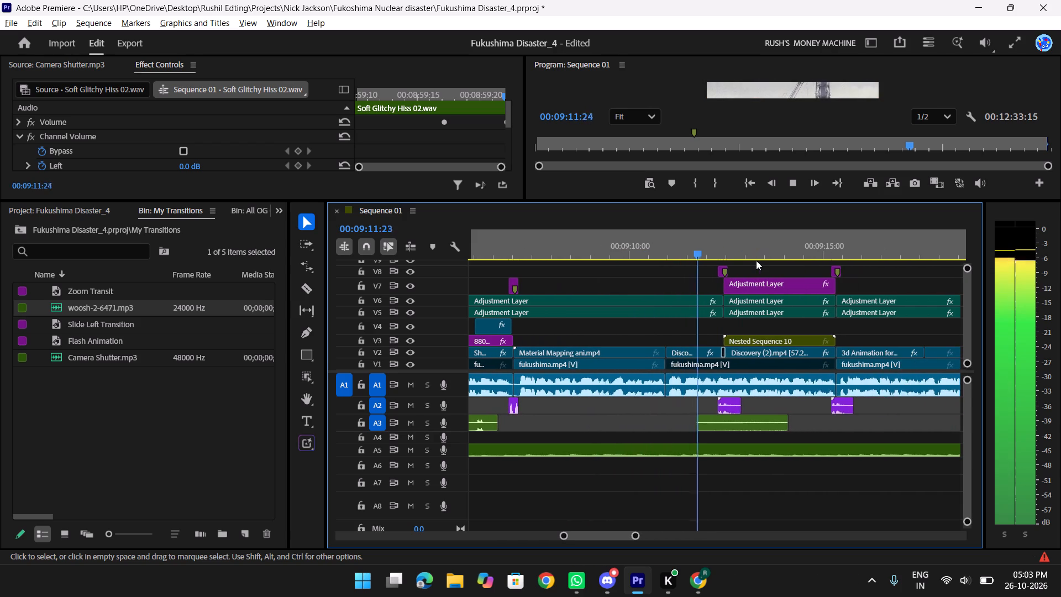
{"action": "key", "text": "space"}
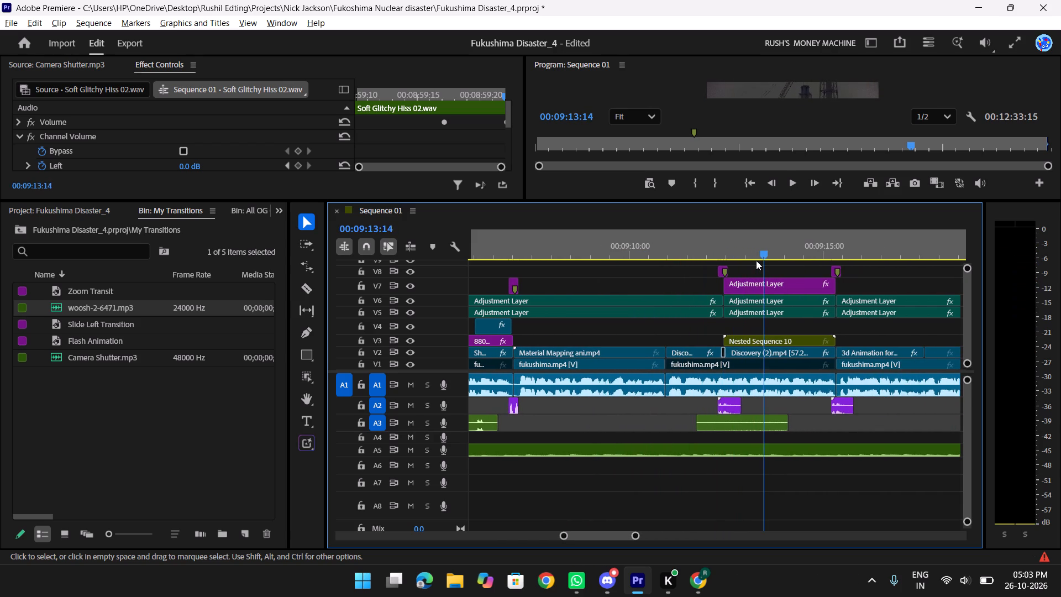
{"action": "type", "text": "f"}
{"action": "key", "text": "space"}
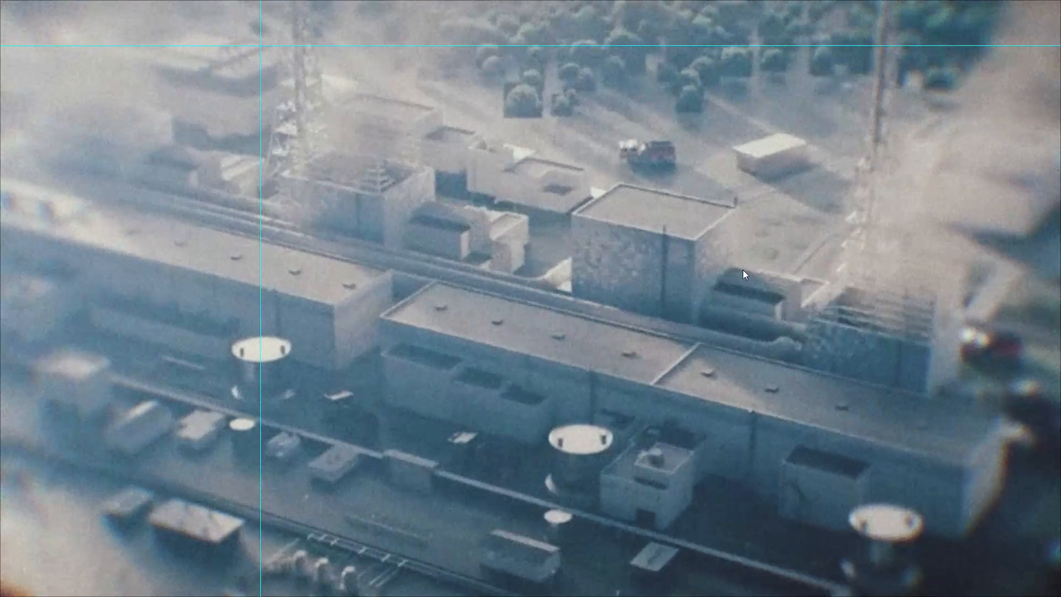
{"action": "key", "text": "space"}
{"action": "key", "text": "space"}
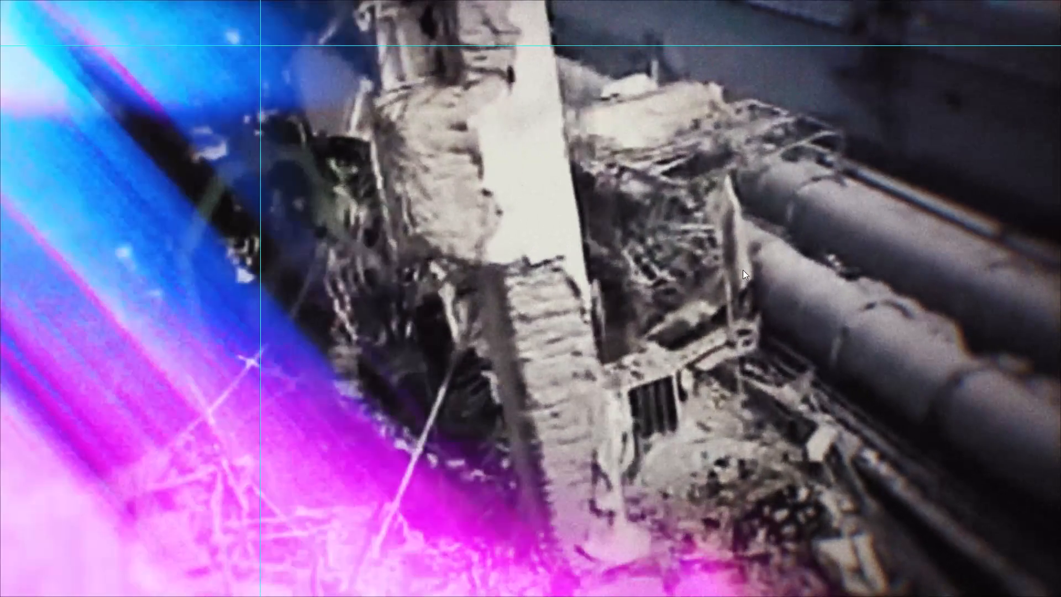
{"action": "key", "text": "space"}
{"action": "type", "text": "f"}
{"action": "key", "text": "space"}
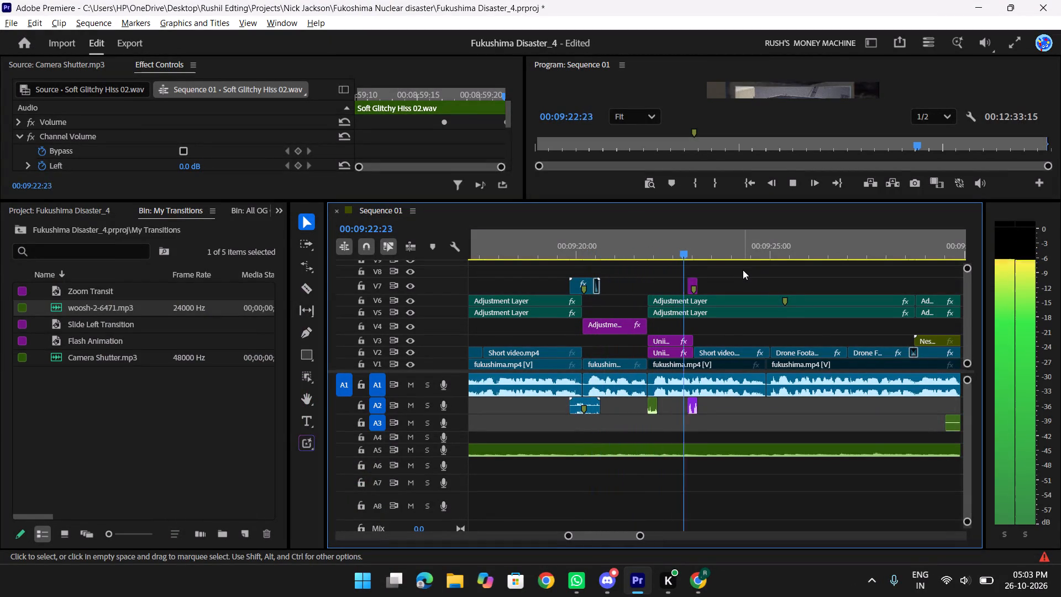
{"action": "key", "text": "space"}
Delete the purple transition clip on V7 and its sound effect on A2 at the cut from Uniit 2.jpg to Short video.mp4.
{"action": "left_click_drag", "start_coordinate": [695, 243], "coordinate": [632, 244]}
{"action": "key", "text": "f"}
{"action": "key", "text": "space"}
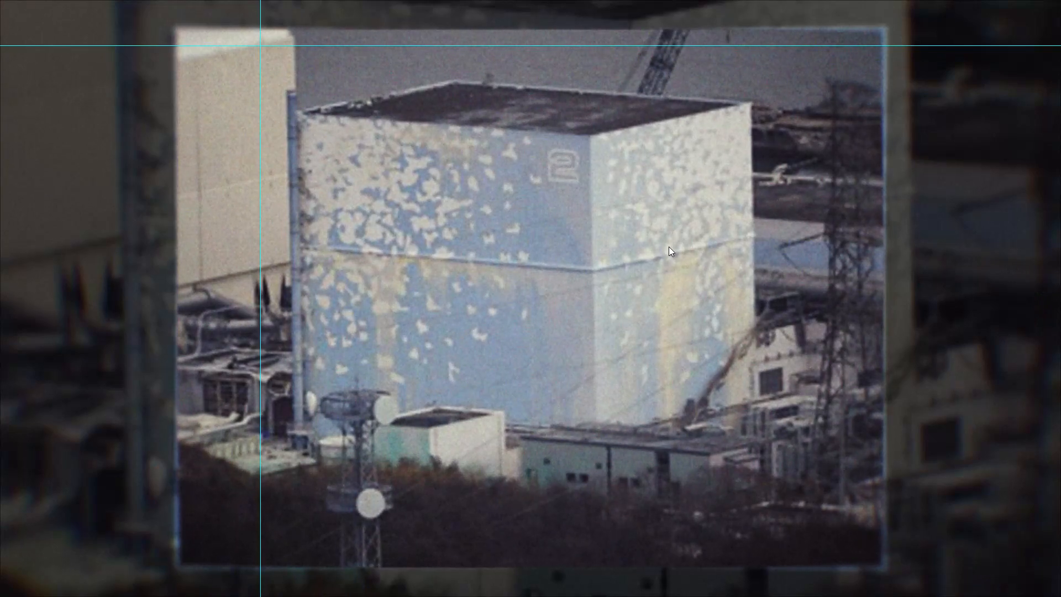
{"action": "key", "text": "space"}
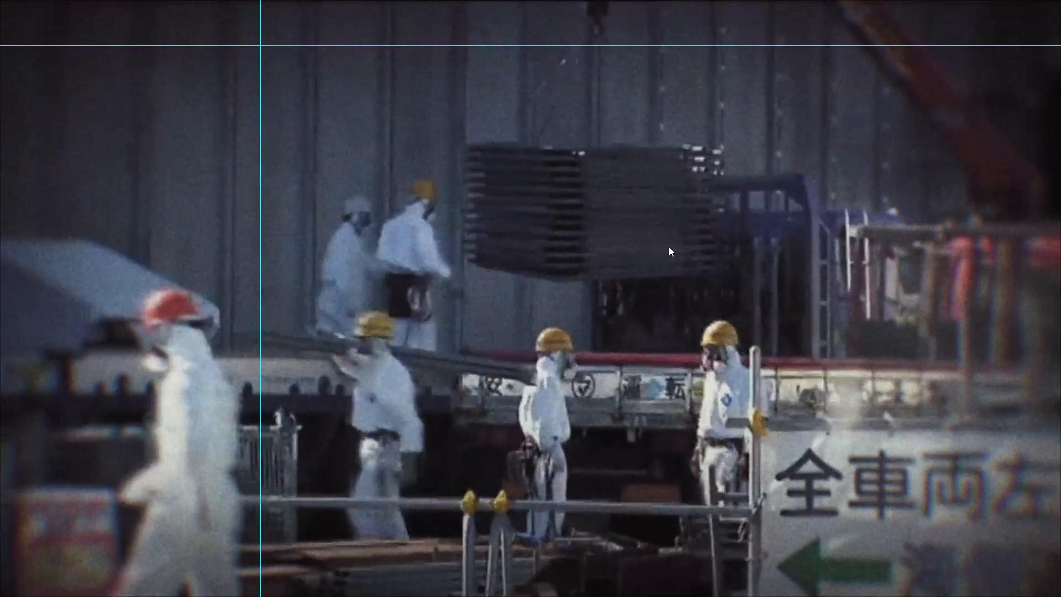
{"action": "type", "text": "f"}
{"action": "left_click_drag", "start_coordinate": [723, 272], "coordinate": [678, 281]}
{"action": "key", "text": "Delete"}
{"action": "left_click_drag", "start_coordinate": [700, 422], "coordinate": [671, 407]}
{"action": "key", "text": "Delete"}
Place the Slide Left Transition on V7 with its marker aligned to the cut between Uniit 2.jpg and Short video.mp4.
{"action": "left_click_drag", "start_coordinate": [739, 251], "coordinate": [689, 252]}
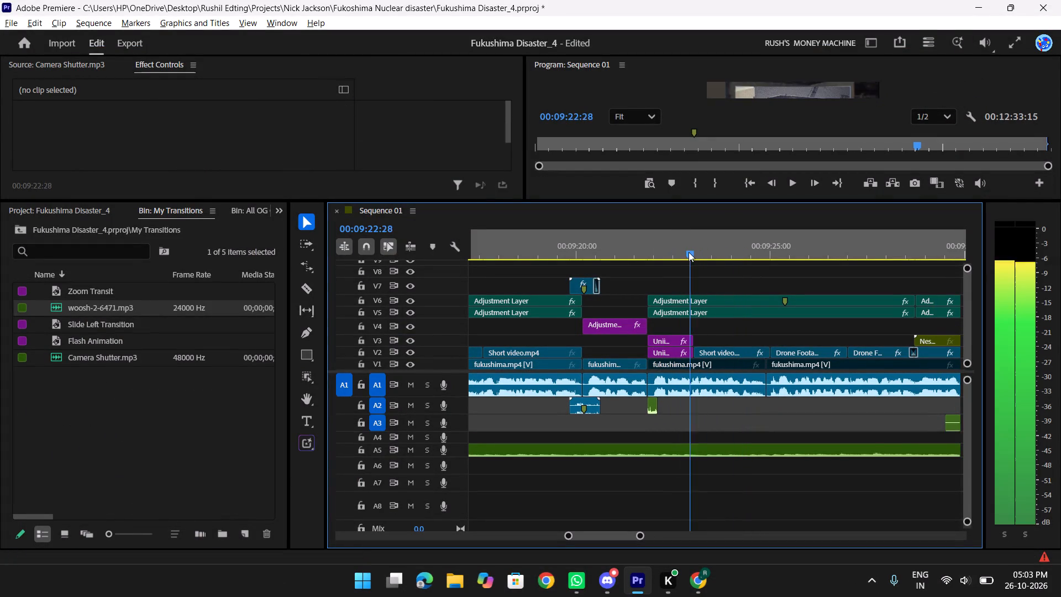
{"action": "left_click_drag", "start_coordinate": [689, 252], "coordinate": [688, 252]}
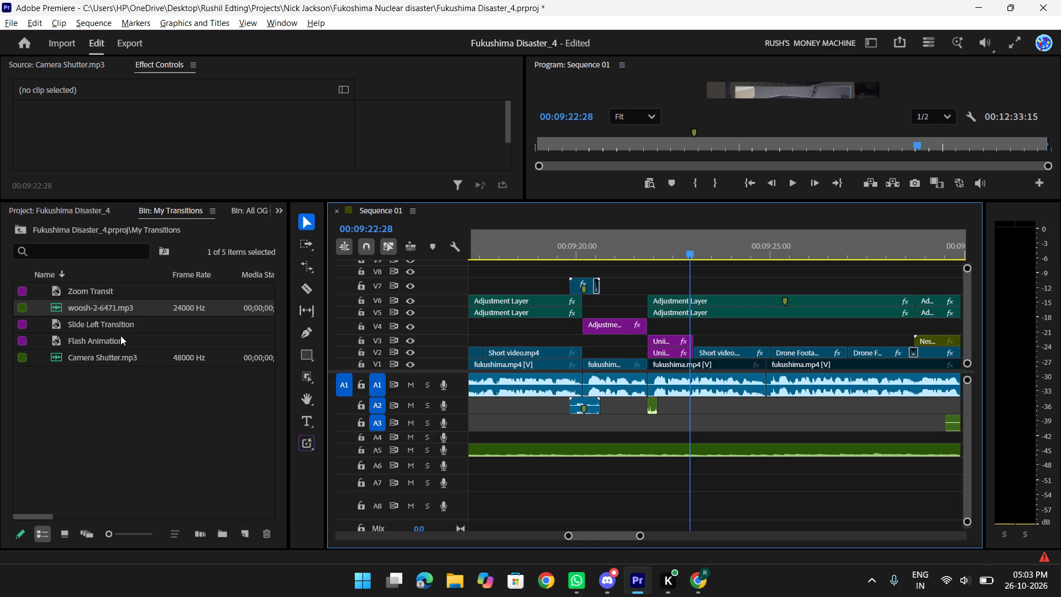
{"action": "left_click_drag", "start_coordinate": [109, 324], "coordinate": [715, 289]}
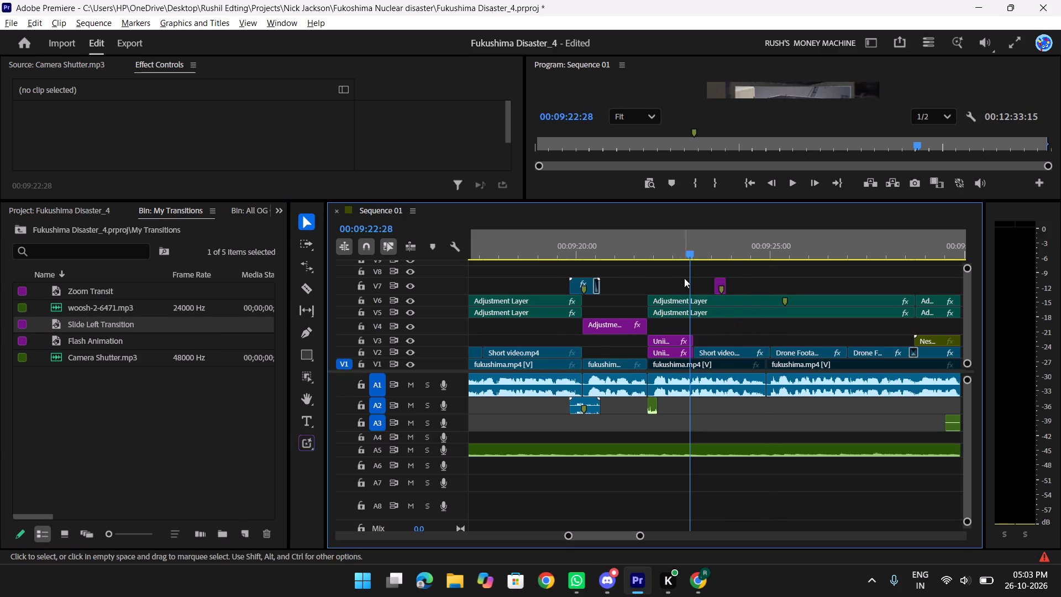
{"action": "left_click_drag", "start_coordinate": [722, 285], "coordinate": [685, 283]}
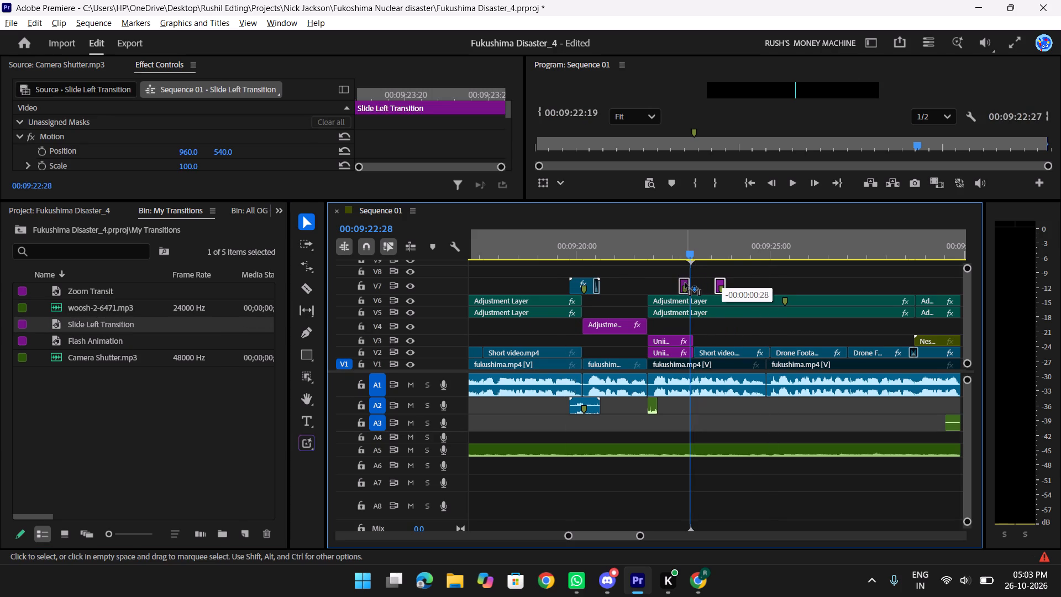
{"action": "left_click_drag", "start_coordinate": [685, 283], "coordinate": [688, 283]}
{"action": "type", "text": "ttt"}
{"action": "left_click_drag", "start_coordinate": [815, 281], "coordinate": [641, 282]}
{"action": "left_click_drag", "start_coordinate": [730, 286], "coordinate": [742, 285]}
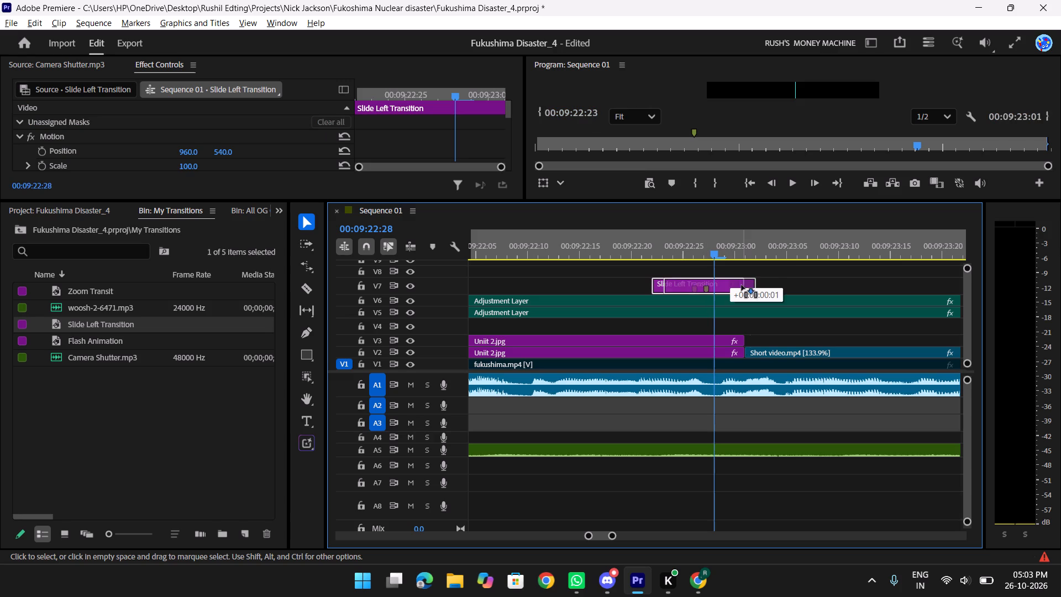
{"action": "left_click_drag", "start_coordinate": [742, 285], "coordinate": [776, 284]}
{"action": "left_click", "coordinate": [778, 411]}
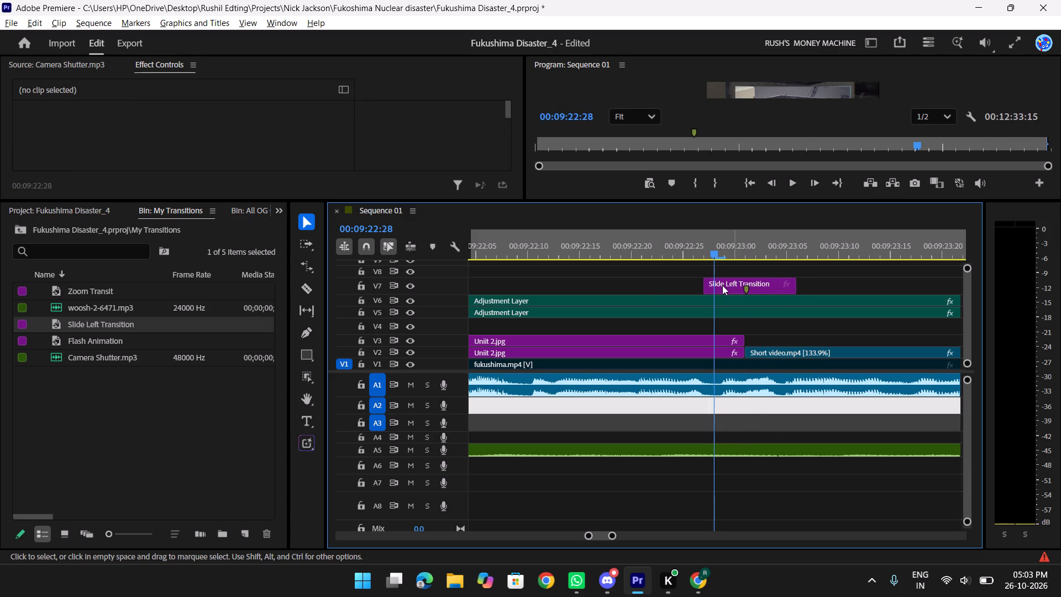
Apply the Rush Left Transit preset to the Slide Left Transition clip on V7.
{"action": "left_click", "coordinate": [722, 285]}
{"action": "key", "text": "shift+z"}
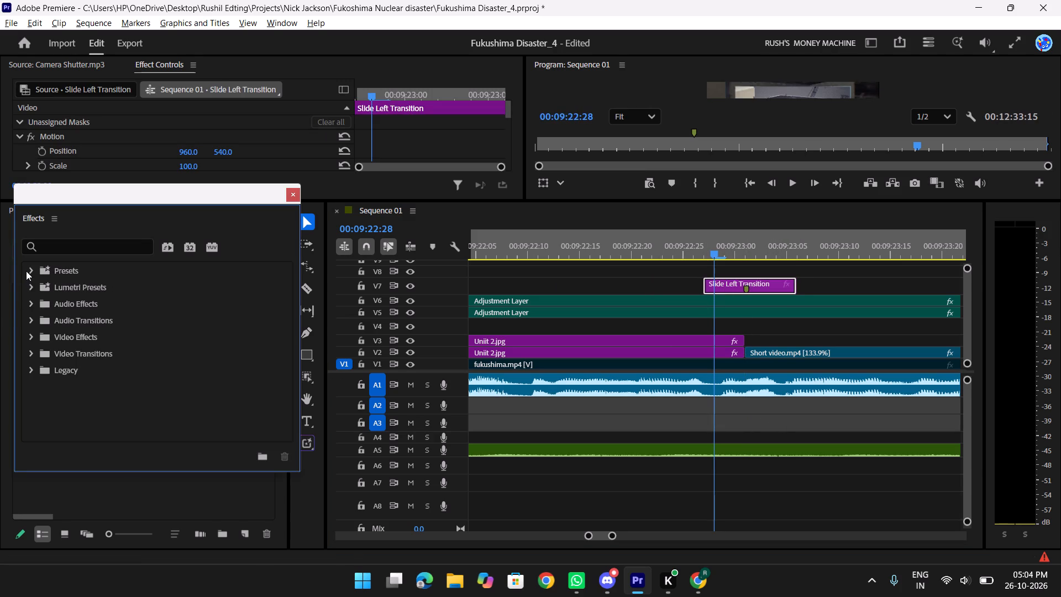
{"action": "left_click", "coordinate": [26, 271]}
{"action": "scroll", "coordinate": [117, 365], "scroll_direction": "down", "scroll_amount": 2}
{"action": "left_click_drag", "start_coordinate": [88, 373], "coordinate": [316, 354]}
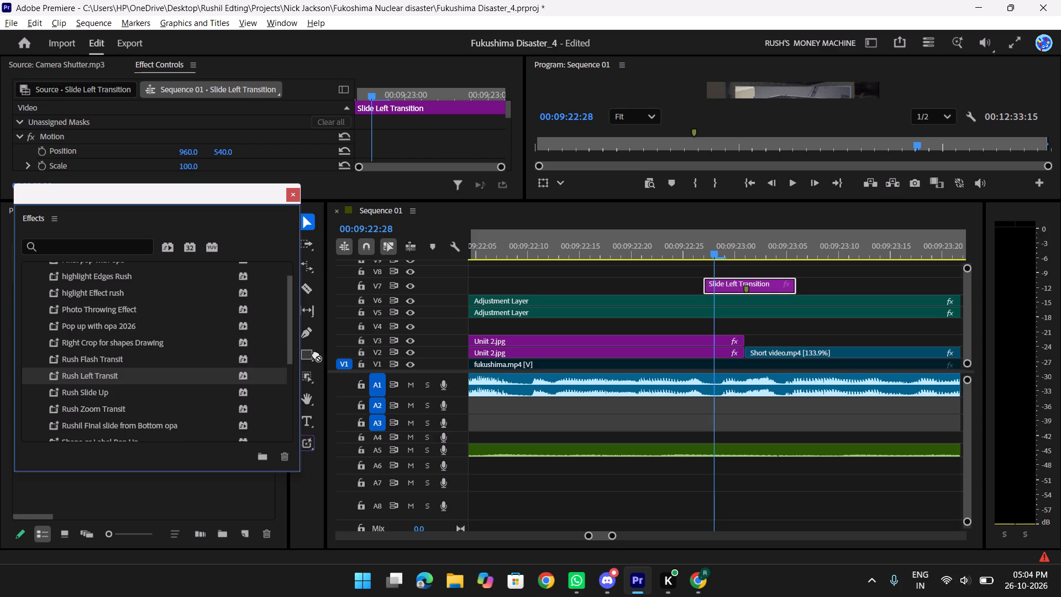
{"action": "left_click_drag", "start_coordinate": [316, 354], "coordinate": [760, 286]}
{"action": "scroll", "coordinate": [147, 362], "scroll_direction": "down", "scroll_amount": 4}
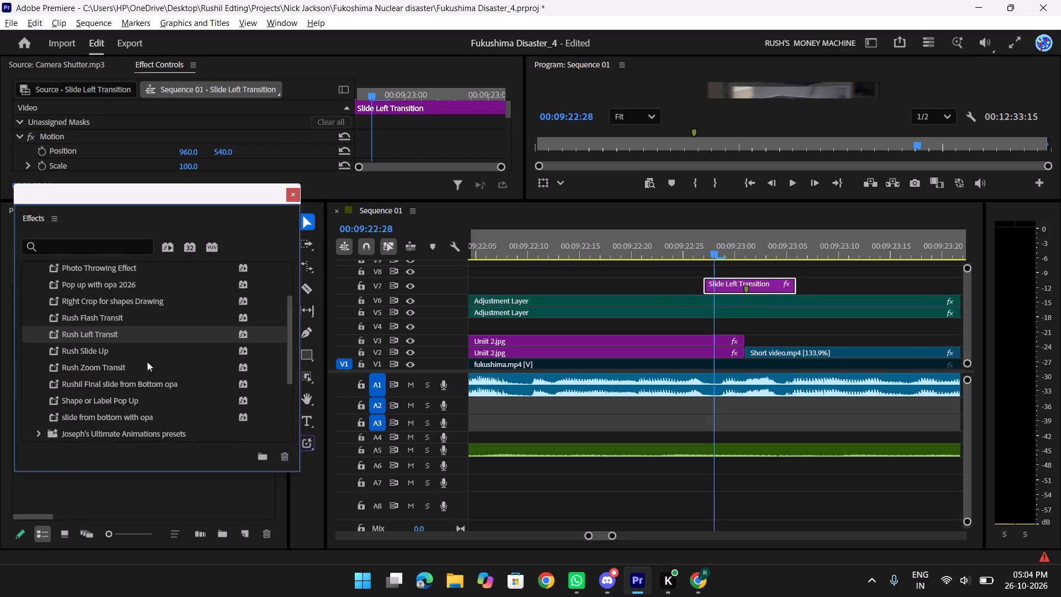
{"action": "left_click", "coordinate": [296, 195]}
Place the woosh-2-6471.mp3 sound effect on A2 starting at the cut to Short video.mp4.
{"action": "left_click_drag", "start_coordinate": [87, 353], "coordinate": [97, 356]}
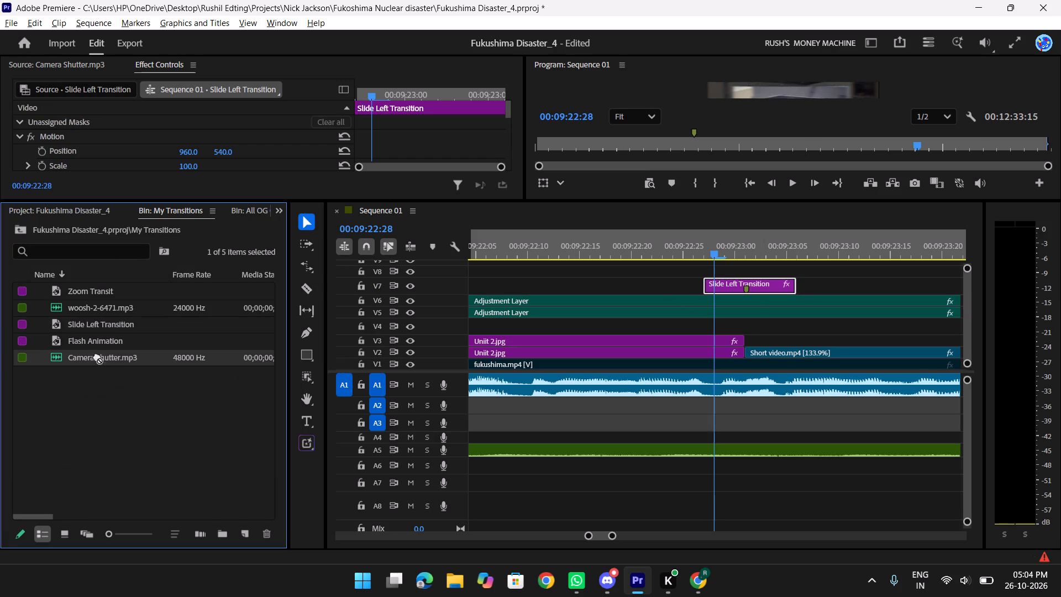
{"action": "left_click_drag", "start_coordinate": [97, 356], "coordinate": [113, 354]}
{"action": "left_click_drag", "start_coordinate": [108, 312], "coordinate": [733, 401]}
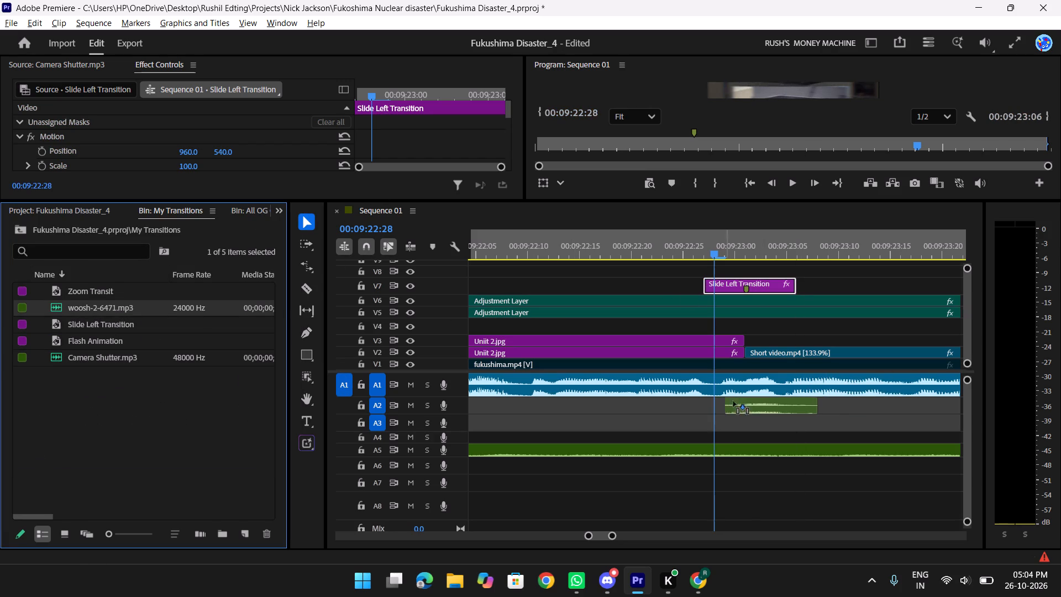
{"action": "left_click_drag", "start_coordinate": [733, 401], "coordinate": [743, 399]}
Replay the Uniit 2.jpg to Short video.mp4 transition full-screen, first from just before the cut and again from 00:09:20:17.
{"action": "left_click_drag", "start_coordinate": [736, 253], "coordinate": [711, 252]}
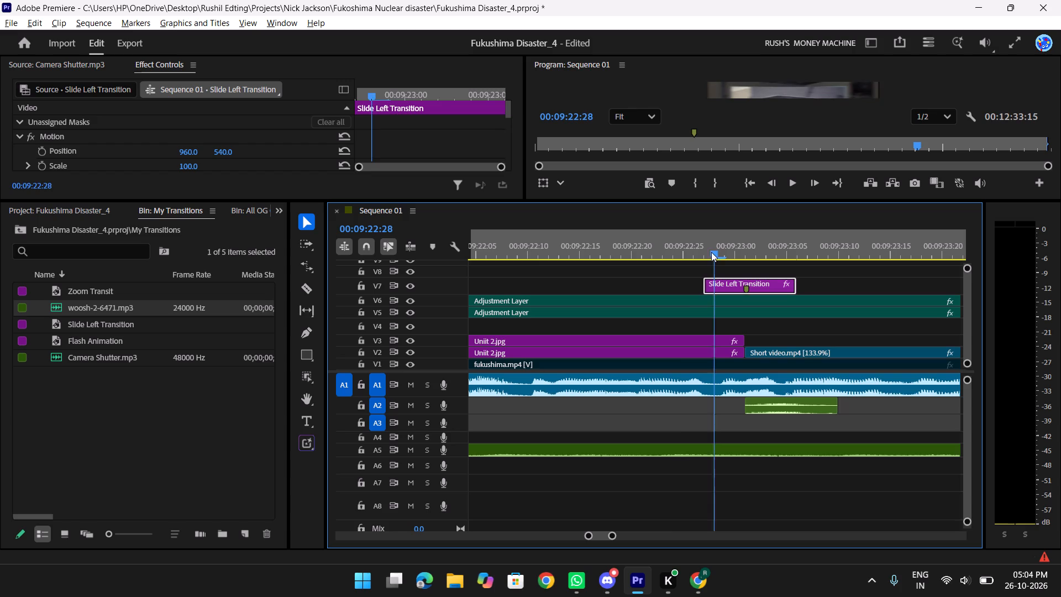
{"action": "left_click_drag", "start_coordinate": [711, 252], "coordinate": [669, 254]}
{"action": "type", "text": "f"}
{"action": "key", "text": "space"}
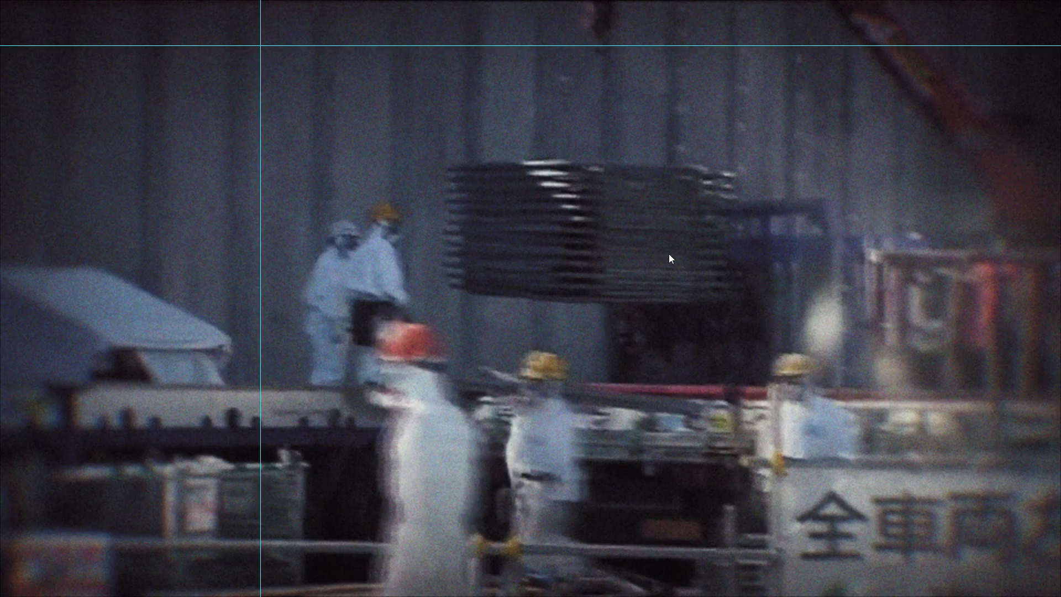
{"action": "key", "text": "space"}
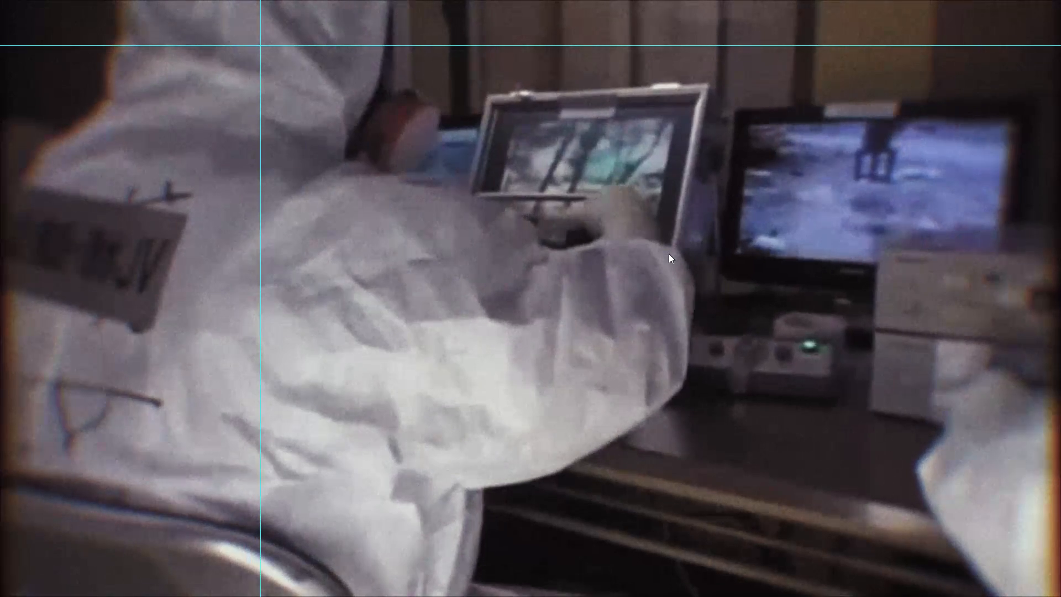
{"action": "type", "text": "fy"}
{"action": "type", "text": "yyy"}
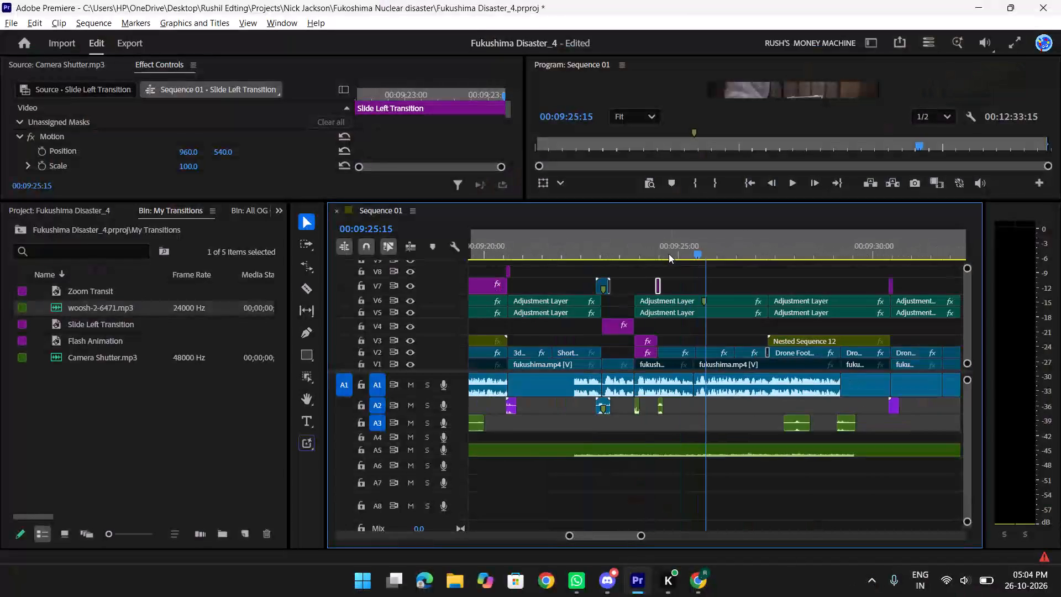
{"action": "left_click_drag", "start_coordinate": [693, 250], "coordinate": [612, 254]}
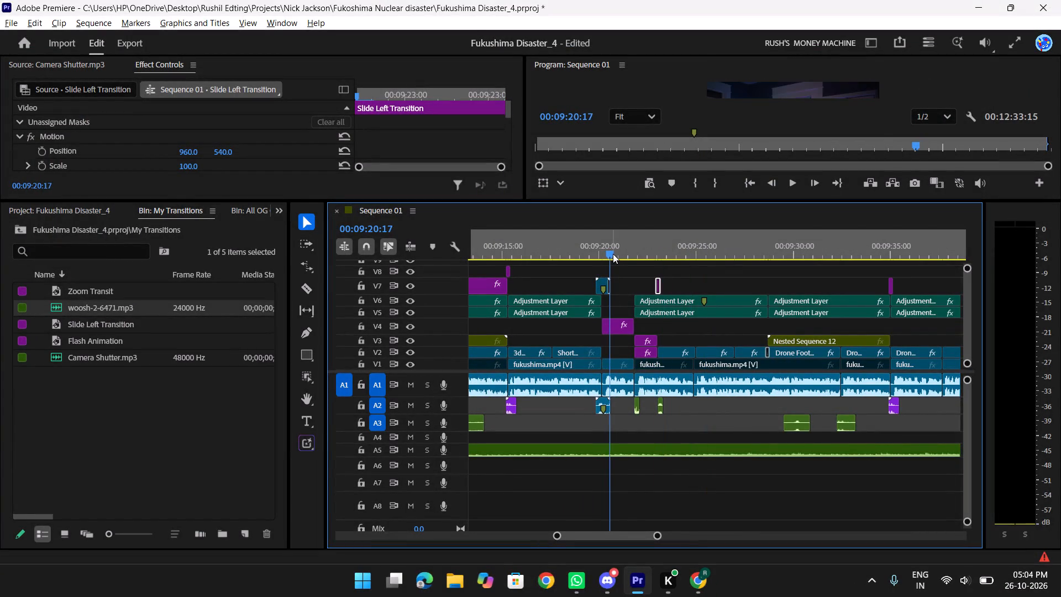
{"action": "type", "text": "f"}
{"action": "key", "text": "space"}
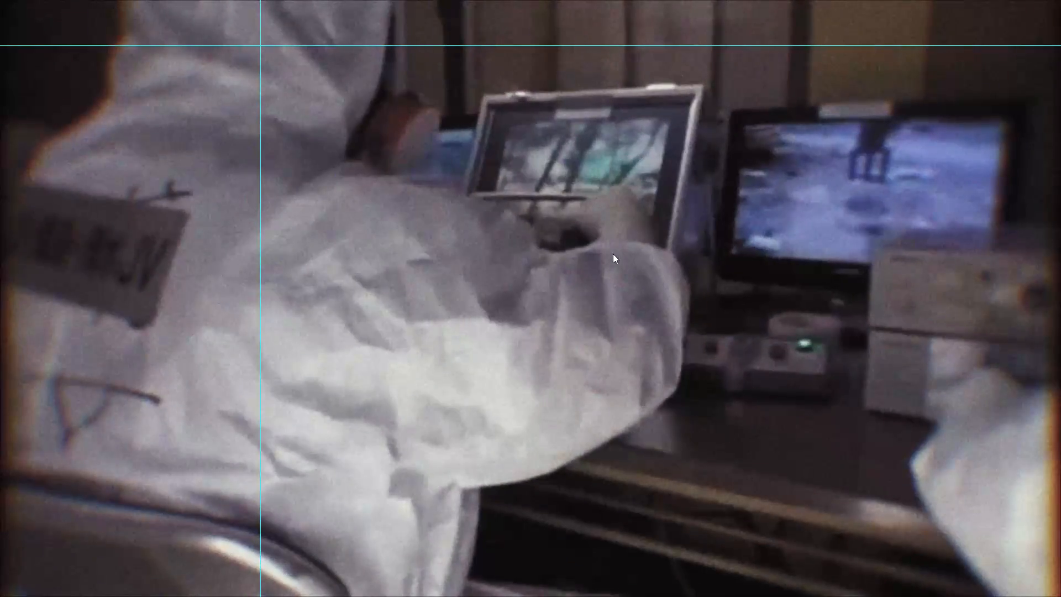
{"action": "key", "text": "f"}
Review the following clips into Nested Sequence 12, watching the highlighted text section full-screen from 00:09:29:06.
{"action": "scroll", "coordinate": [613, 254], "scroll_direction": "down", "scroll_amount": 3}
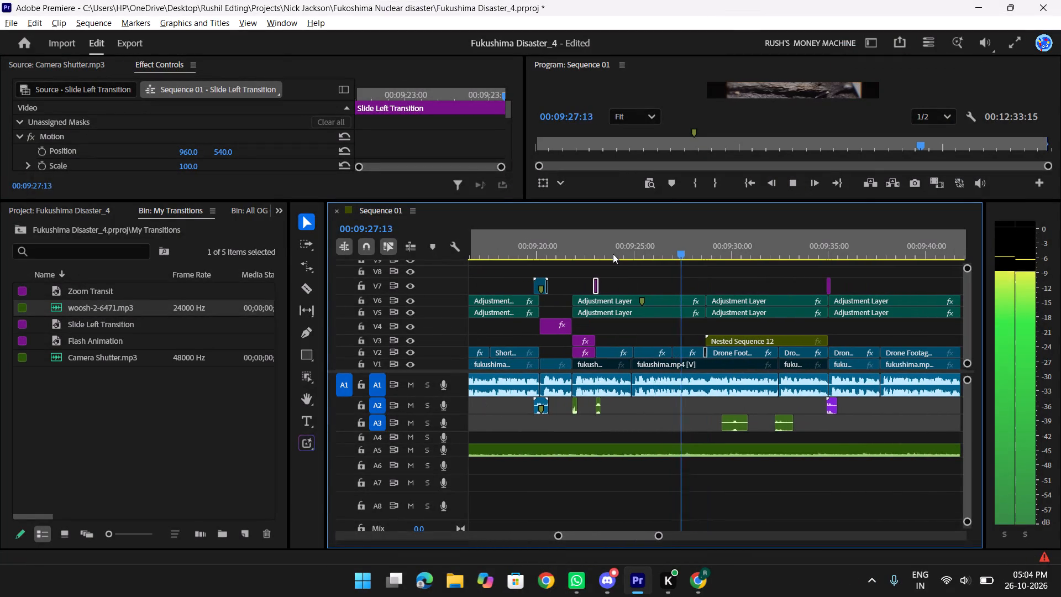
{"action": "key", "text": "space"}
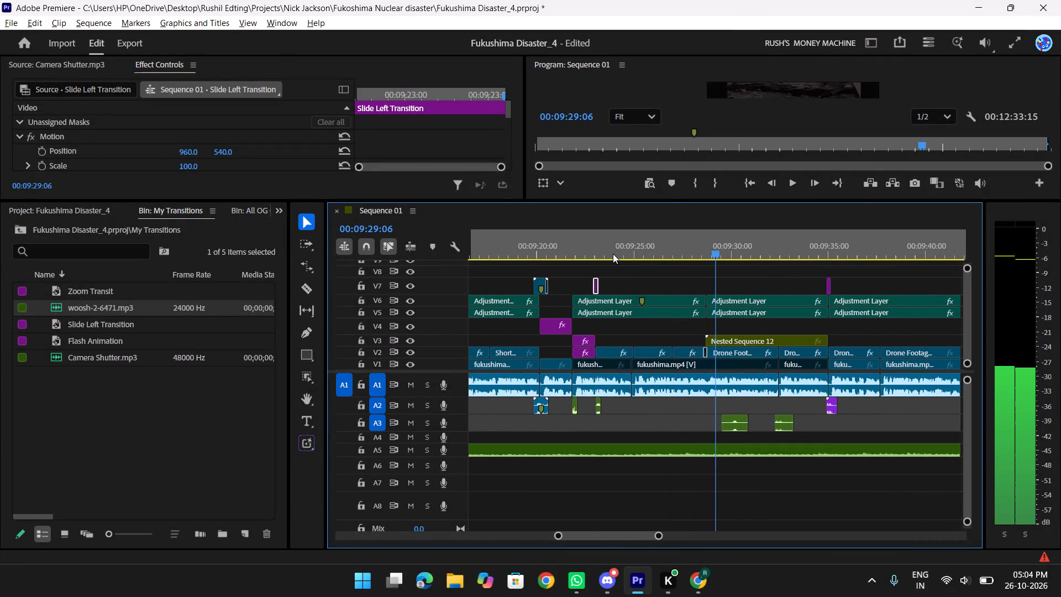
{"action": "type", "text": "f"}
{"action": "key", "text": "space"}
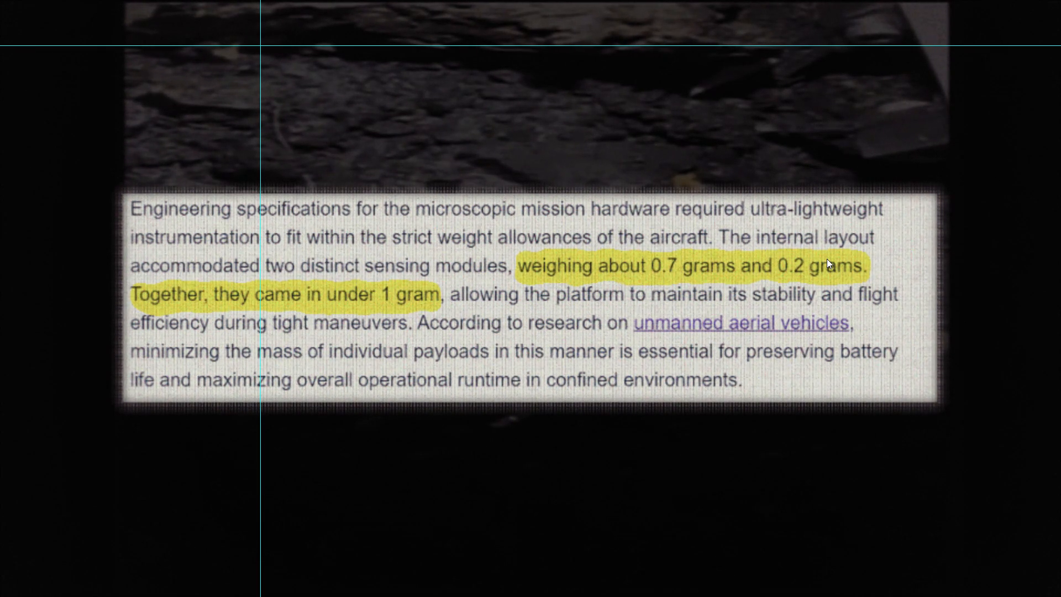
{"action": "key", "text": "space"}
{"action": "key", "text": "f"}
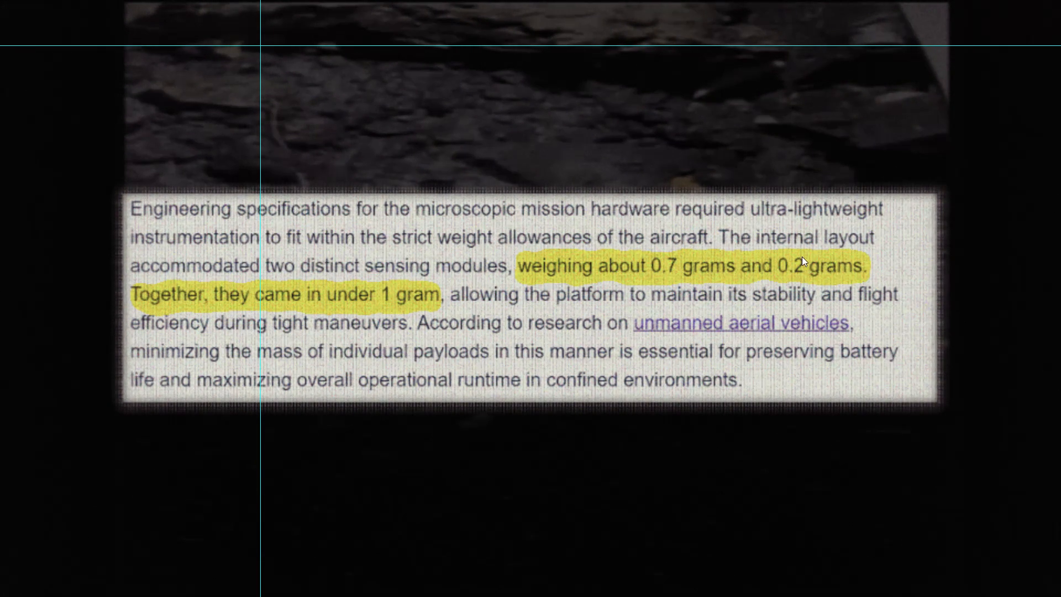
Replay the cut into Nested Sequence 12 from 00:09:27:19 to judge its transition.
{"action": "left_click_drag", "start_coordinate": [817, 253], "coordinate": [691, 253]}
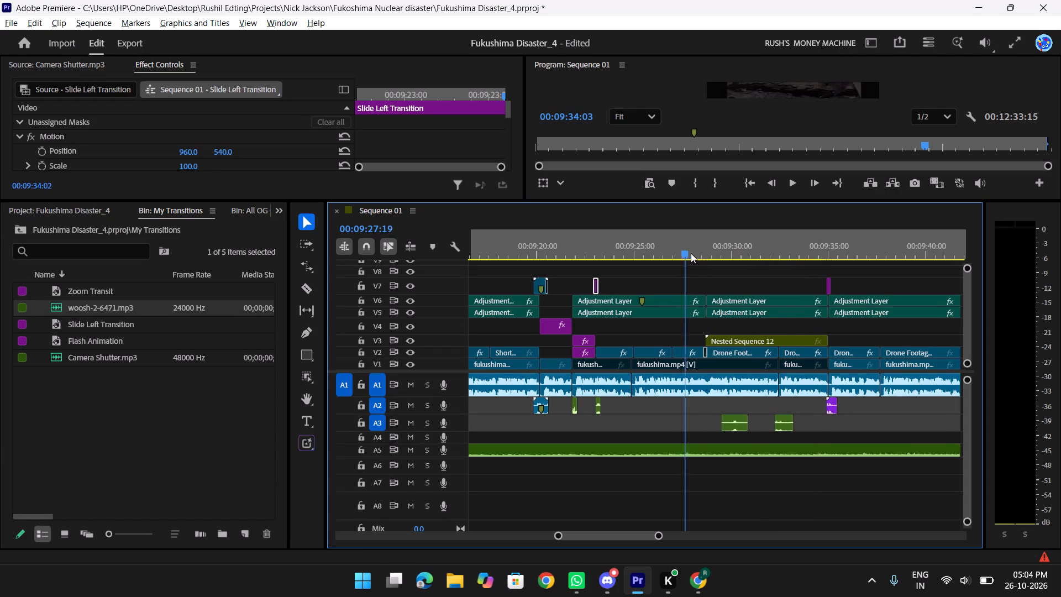
{"action": "left_click_drag", "start_coordinate": [691, 253], "coordinate": [692, 253]}
{"action": "key", "text": "space"}
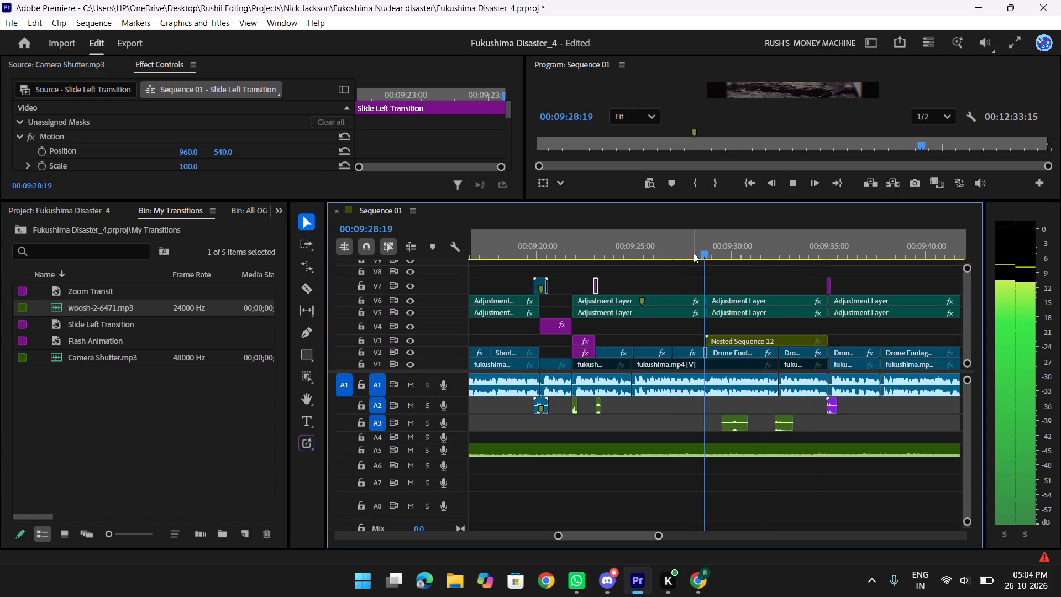
{"action": "key", "text": "space"}
Search the whole project for "Zoom", check the two billlu bins and the transitions bin, and clear the search.
{"action": "left_click", "coordinate": [91, 245]}
{"action": "left_click", "coordinate": [88, 253]}
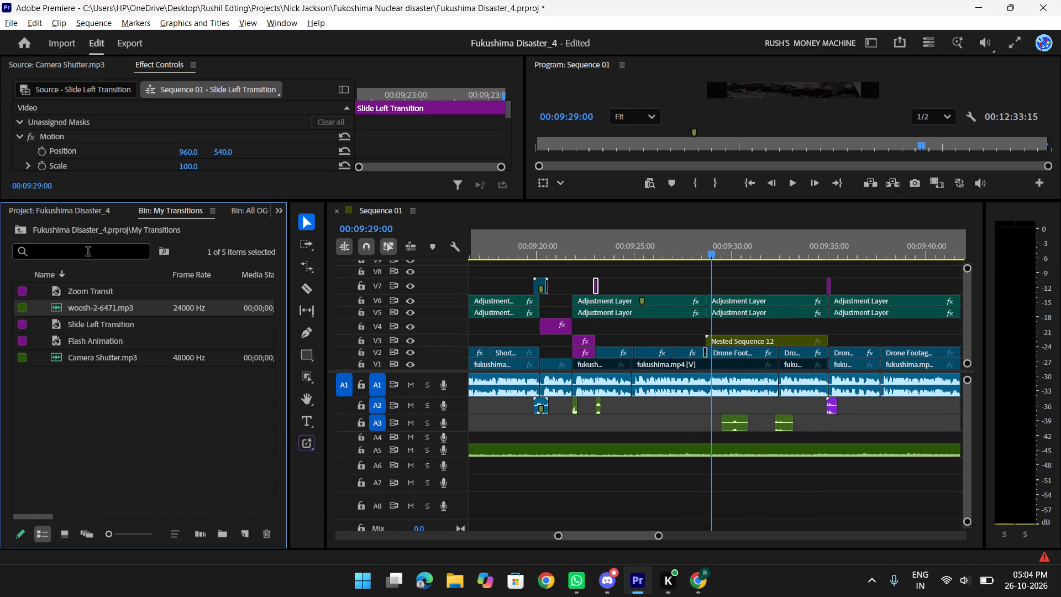
{"action": "left_click", "coordinate": [73, 203]}
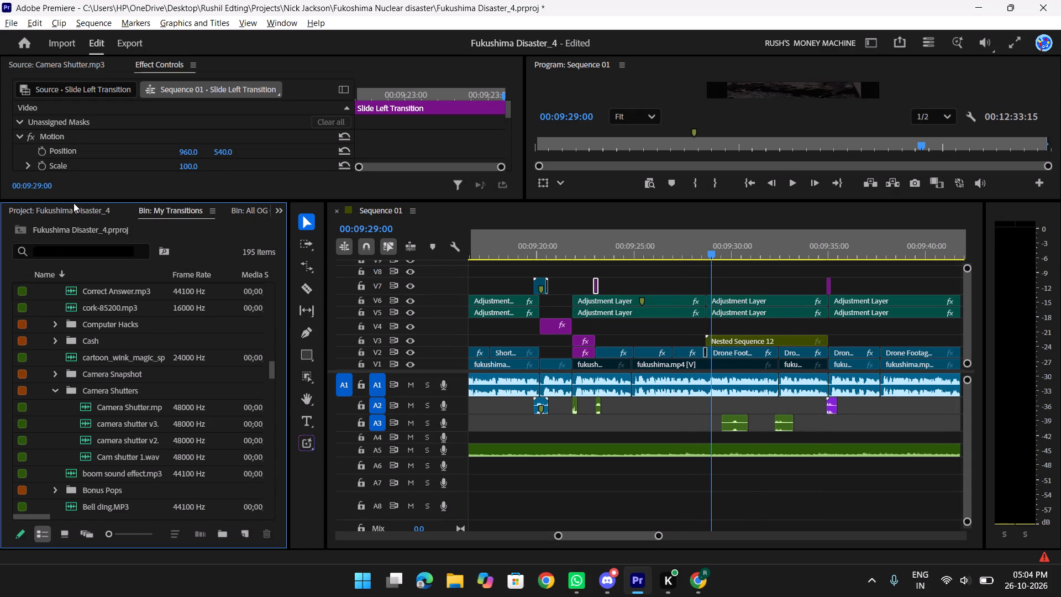
{"action": "scroll", "coordinate": [81, 337], "scroll_direction": "down", "scroll_amount": 16}
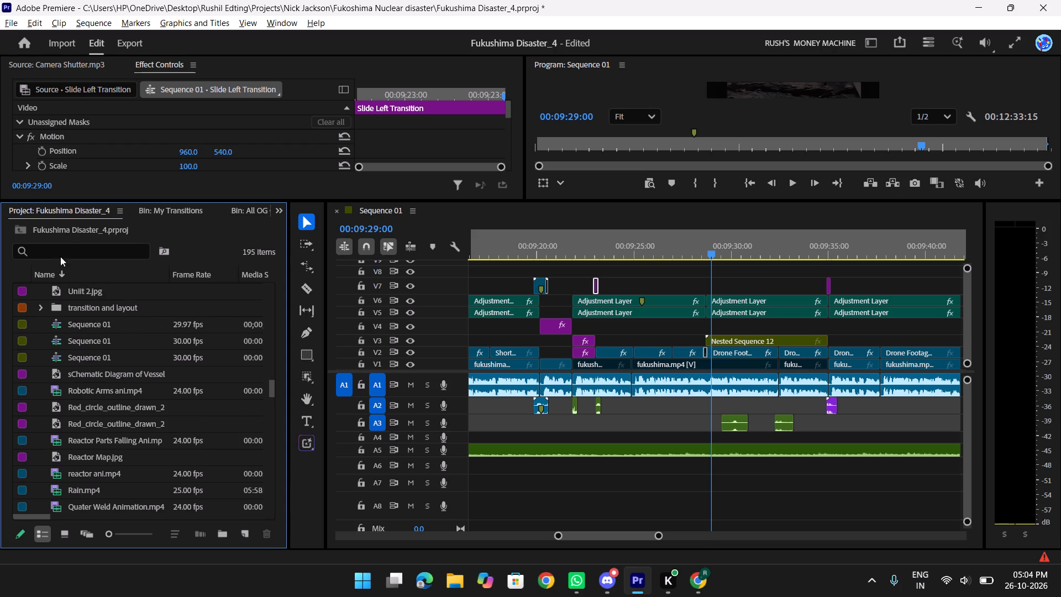
{"action": "left_click", "coordinate": [69, 253]}
{"action": "type", "text": "Zoom"}
{"action": "key", "text": "Return"}
{"action": "scroll", "coordinate": [157, 396], "scroll_direction": "down", "scroll_amount": 4}
{"action": "scroll", "coordinate": [138, 402], "scroll_direction": "up", "scroll_amount": 20}
{"action": "scroll", "coordinate": [138, 402], "scroll_direction": "up", "scroll_amount": 9}
{"action": "scroll", "coordinate": [113, 386], "scroll_direction": "down", "scroll_amount": 10}
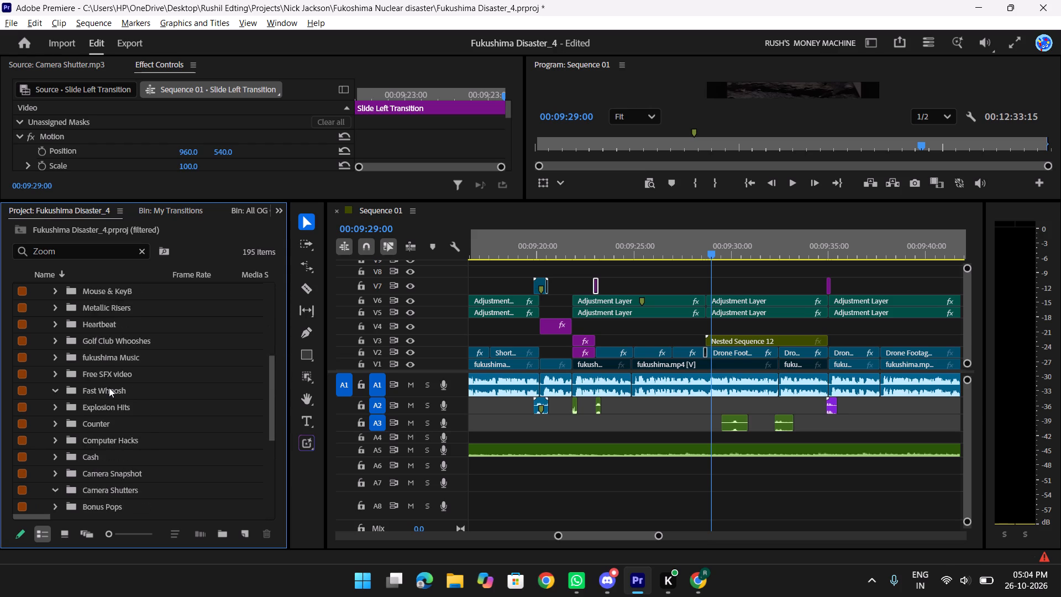
{"action": "scroll", "coordinate": [109, 387], "scroll_direction": "down", "scroll_amount": 14}
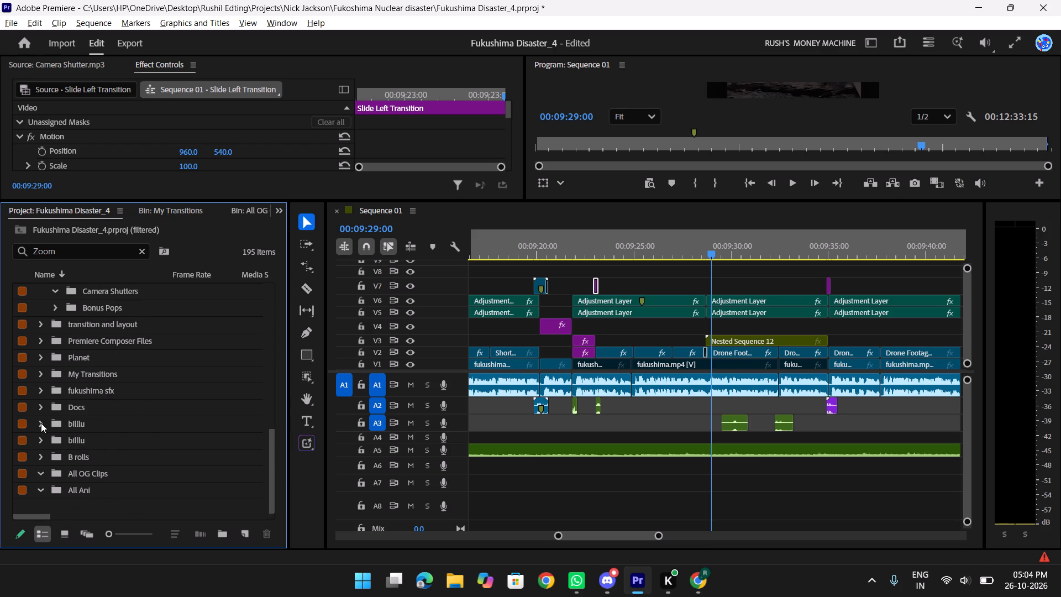
{"action": "left_click", "coordinate": [40, 423]}
{"action": "left_click", "coordinate": [40, 423]}
{"action": "left_click", "coordinate": [44, 442]}
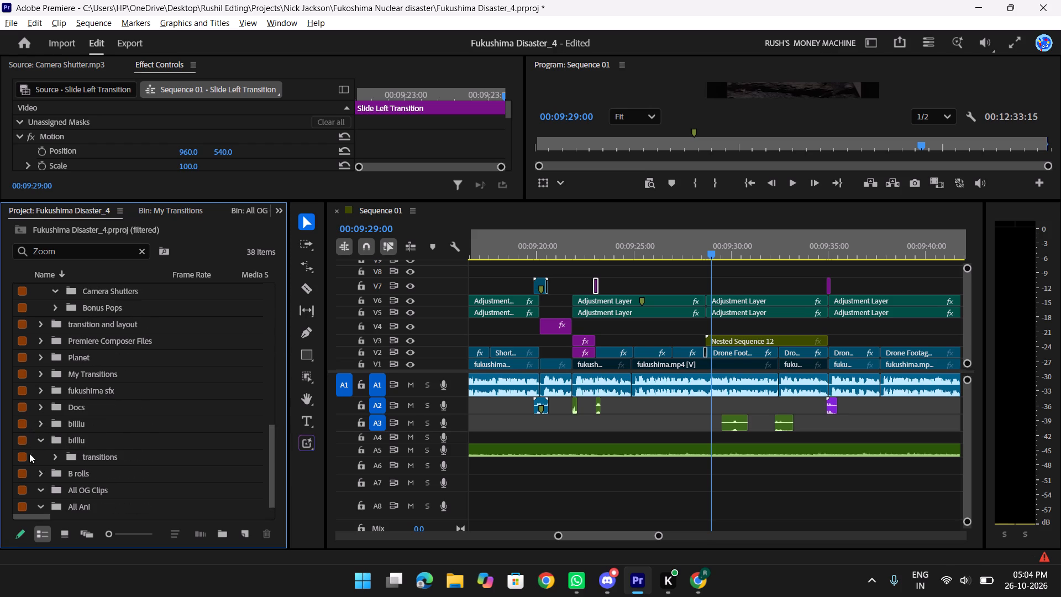
{"action": "left_click", "coordinate": [56, 459]}
{"action": "left_click", "coordinate": [56, 455]}
{"action": "scroll", "coordinate": [68, 470], "scroll_direction": "down", "scroll_amount": 4}
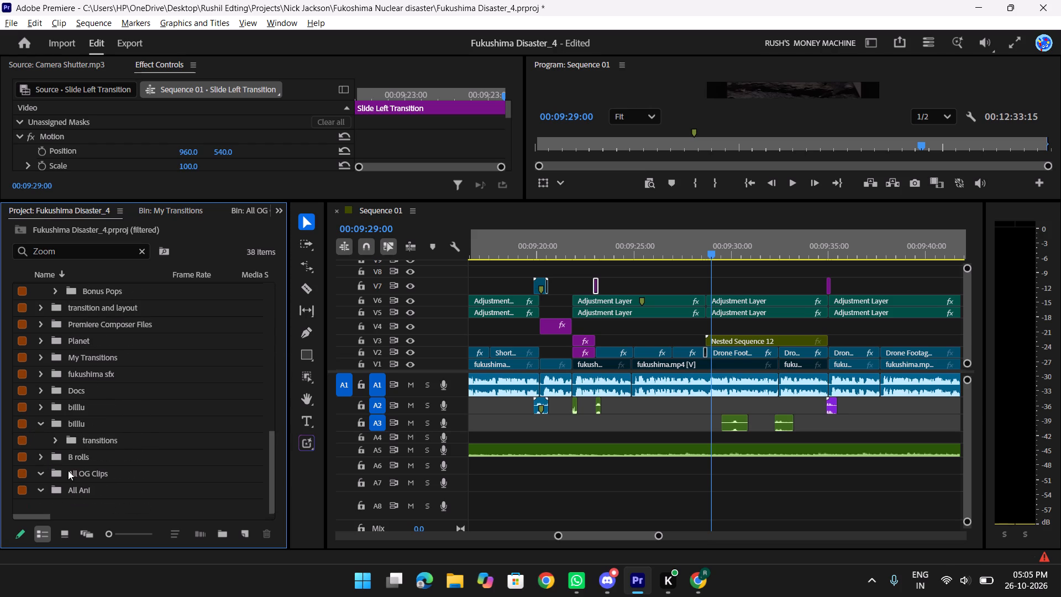
{"action": "scroll", "coordinate": [68, 470], "scroll_direction": "down", "scroll_amount": 2}
{"action": "left_click", "coordinate": [41, 407]}
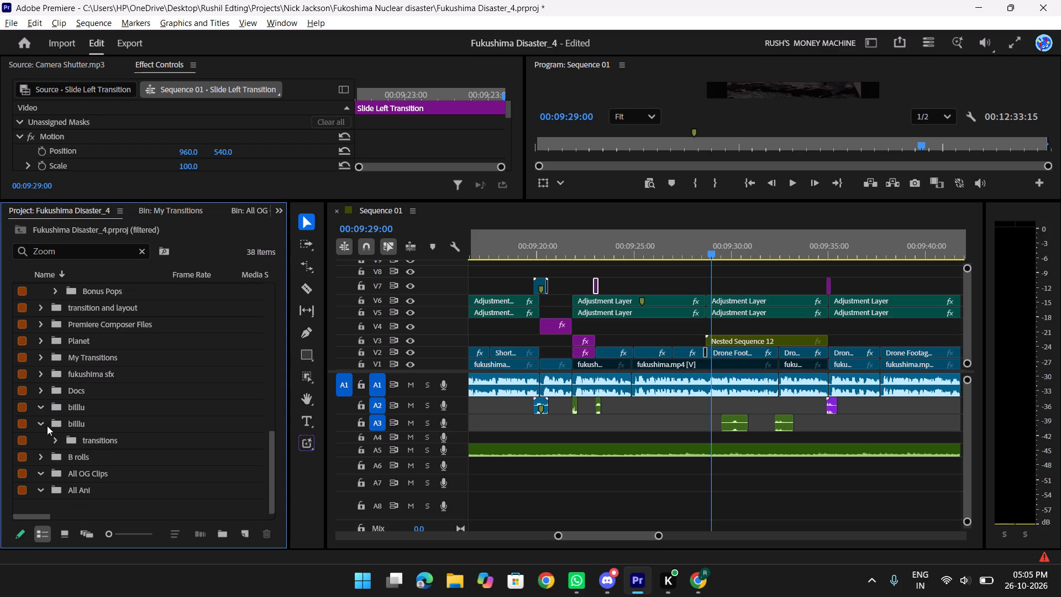
{"action": "left_click", "coordinate": [42, 424]}
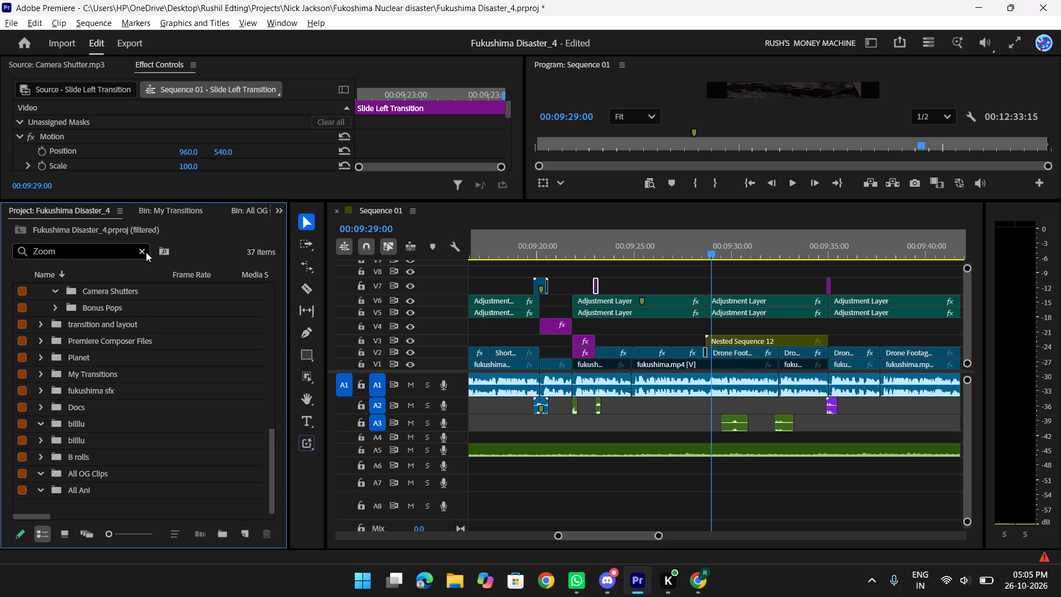
{"action": "left_click", "coordinate": [141, 250]}
Browse the unfiltered project items and expand the billlu bin that holds the zoom sequences.
{"action": "scroll", "coordinate": [88, 381], "scroll_direction": "down", "scroll_amount": 12}
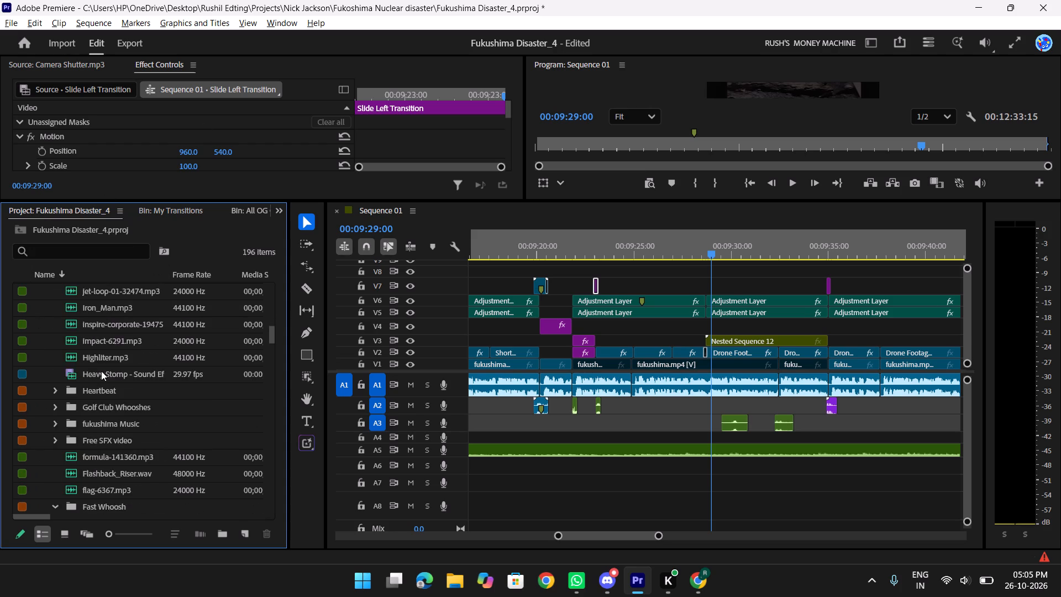
{"action": "scroll", "coordinate": [101, 371], "scroll_direction": "down", "scroll_amount": 10}
{"action": "scroll", "coordinate": [111, 412], "scroll_direction": "up", "scroll_amount": 1}
{"action": "scroll", "coordinate": [143, 457], "scroll_direction": "down", "scroll_amount": 10}
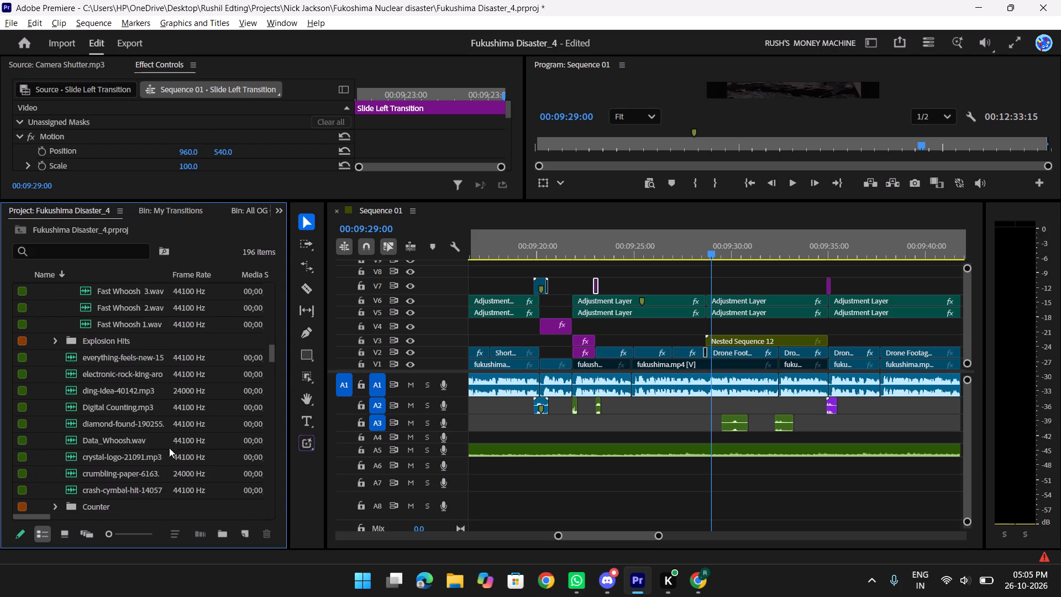
{"action": "scroll", "coordinate": [169, 448], "scroll_direction": "down", "scroll_amount": 9}
{"action": "scroll", "coordinate": [152, 441], "scroll_direction": "down", "scroll_amount": 13}
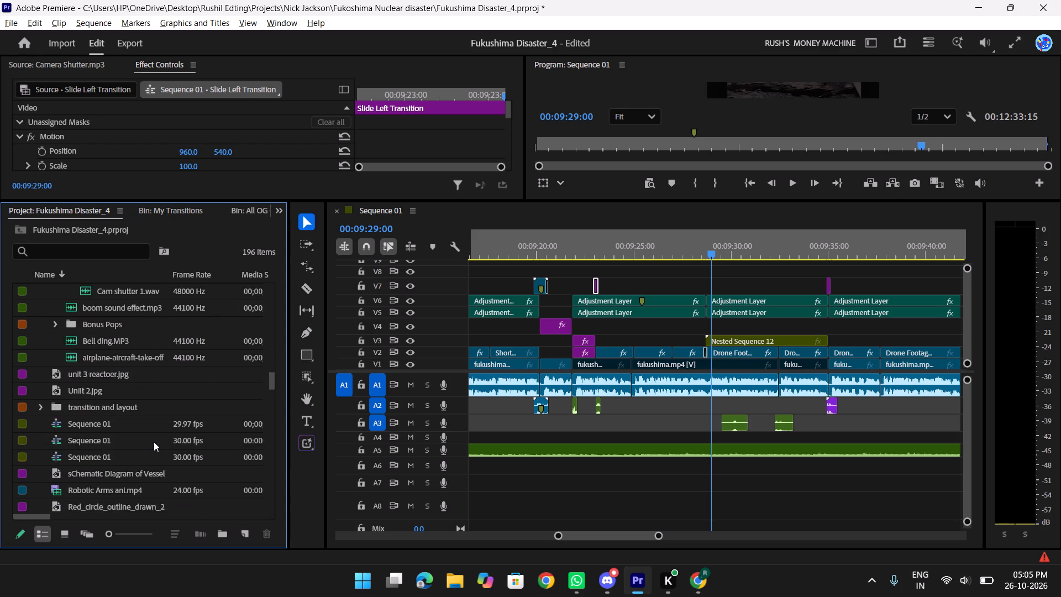
{"action": "scroll", "coordinate": [154, 442], "scroll_direction": "down", "scroll_amount": 20}
{"action": "scroll", "coordinate": [154, 442], "scroll_direction": "down", "scroll_amount": 20}
{"action": "scroll", "coordinate": [154, 442], "scroll_direction": "down", "scroll_amount": 2}
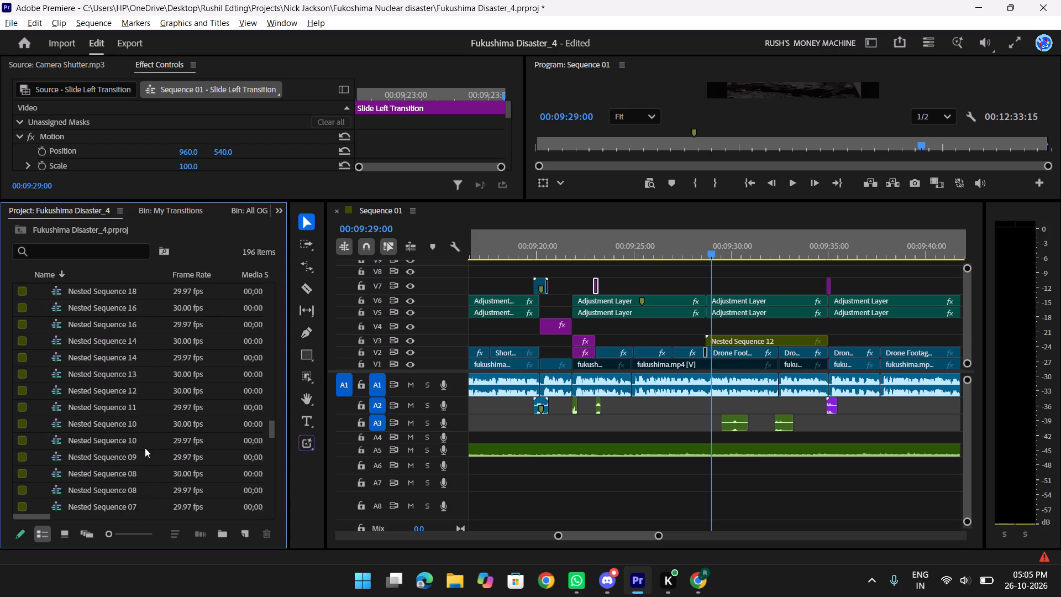
{"action": "scroll", "coordinate": [145, 448], "scroll_direction": "down", "scroll_amount": 1}
{"action": "left_click_drag", "start_coordinate": [274, 429], "coordinate": [273, 504]}
{"action": "scroll", "coordinate": [39, 425], "scroll_direction": "up", "scroll_amount": 2}
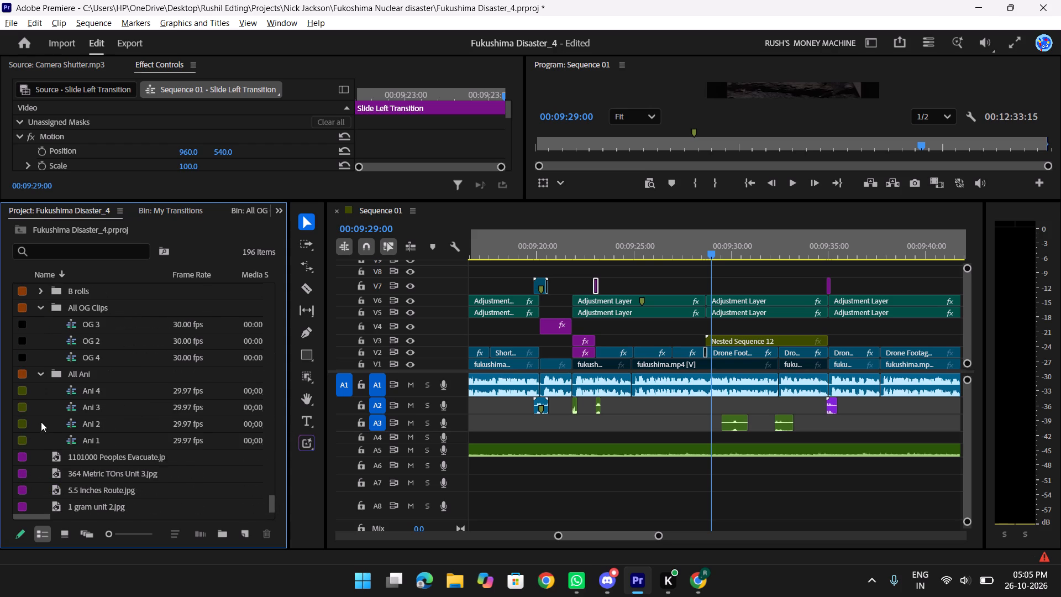
{"action": "scroll", "coordinate": [53, 400], "scroll_direction": "up", "scroll_amount": 6}
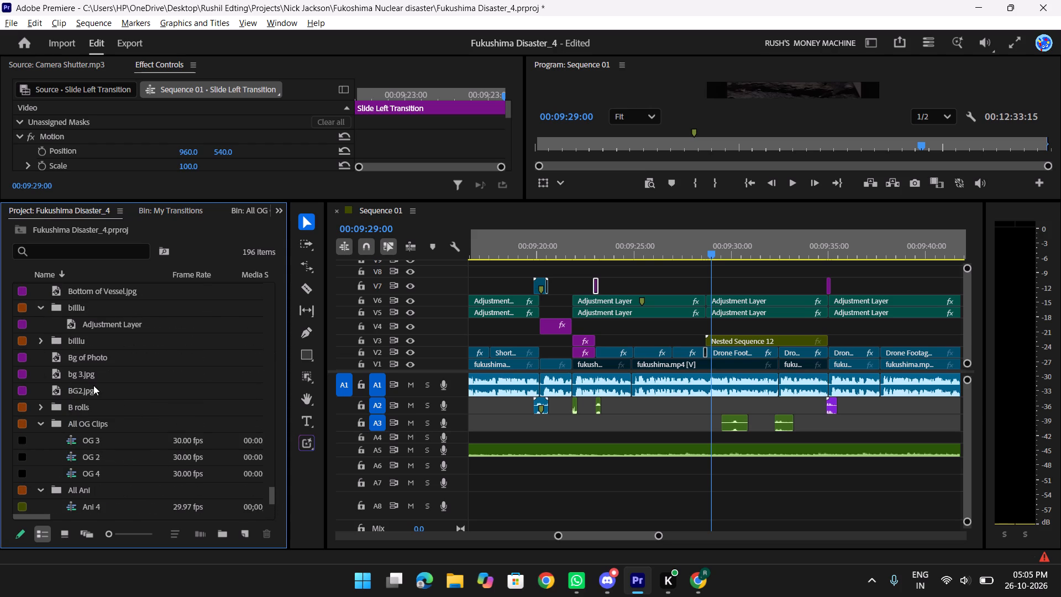
{"action": "scroll", "coordinate": [93, 385], "scroll_direction": "up", "scroll_amount": 5}
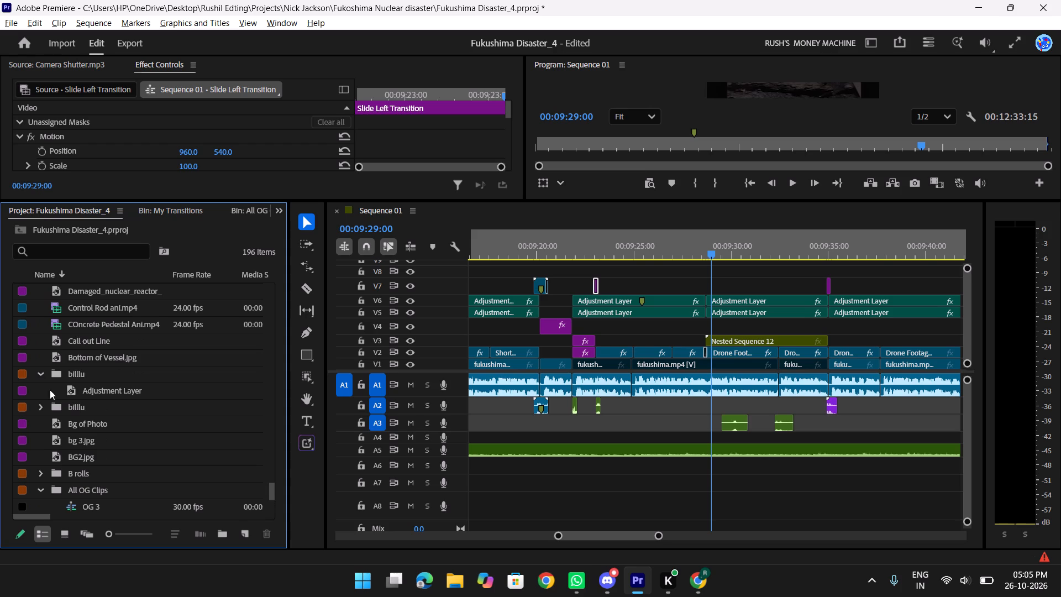
{"action": "left_click", "coordinate": [40, 390]}
{"action": "scroll", "coordinate": [108, 448], "scroll_direction": "down", "scroll_amount": 3}
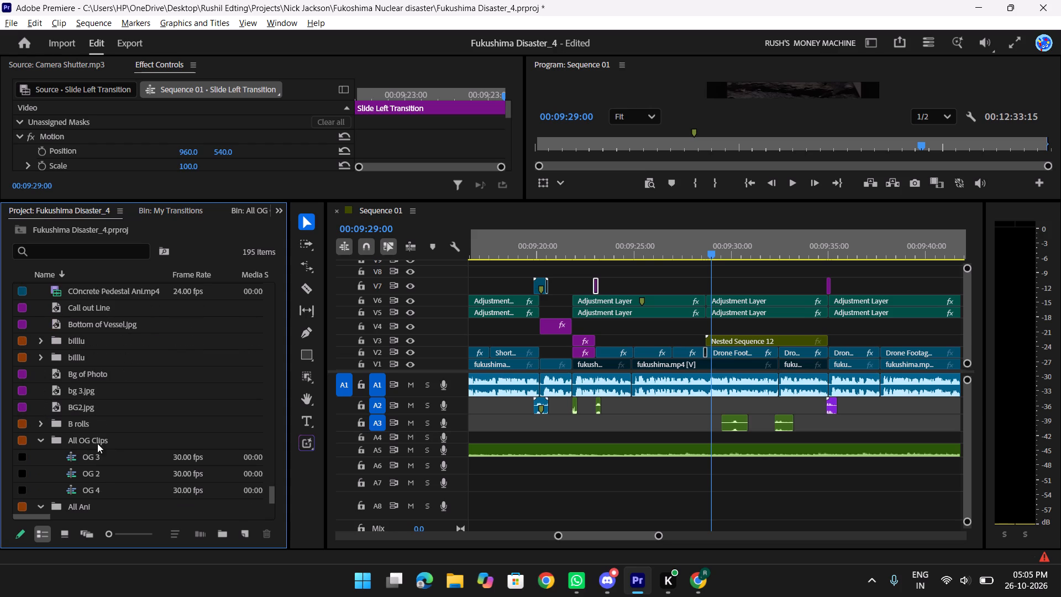
{"action": "left_click", "coordinate": [39, 354]}
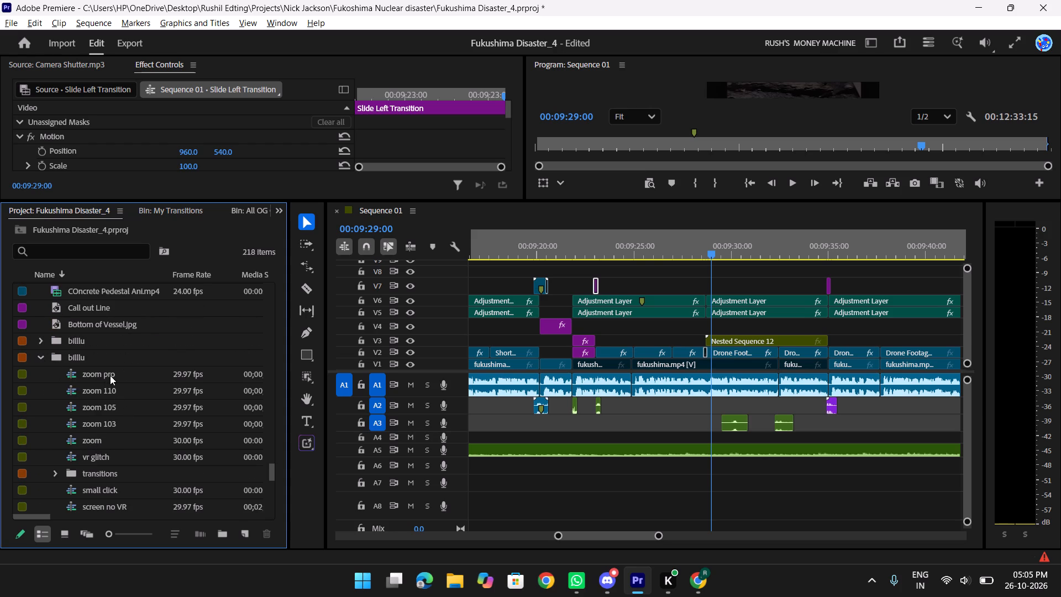
Place the zoom pro sequence on V4 above Nested Sequence 12, starting at 00:09:29:00.
{"action": "left_click_drag", "start_coordinate": [110, 375], "coordinate": [648, 280]}
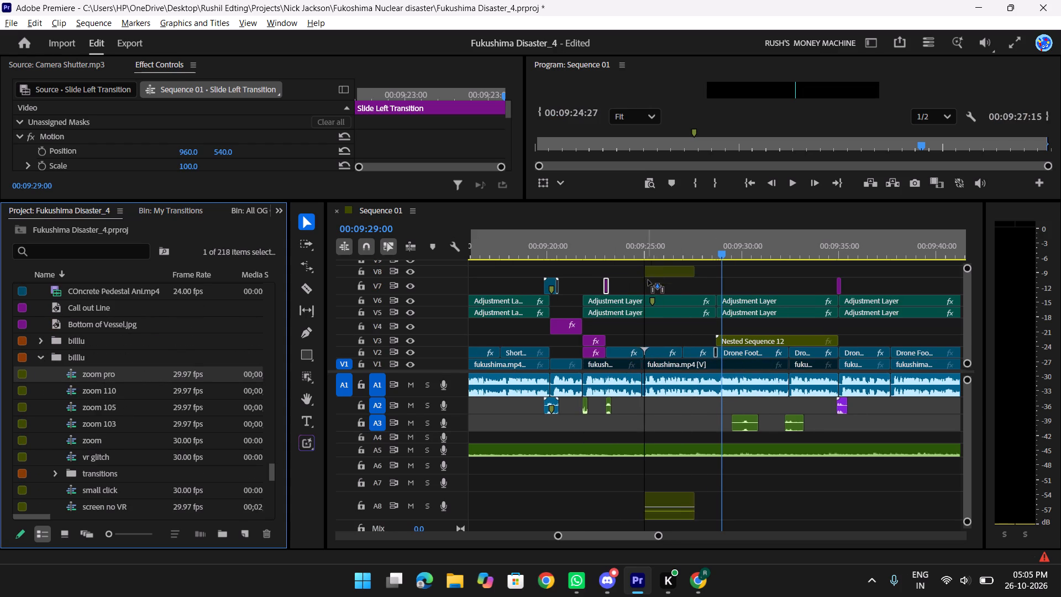
{"action": "left_click_drag", "start_coordinate": [648, 280], "coordinate": [711, 295]}
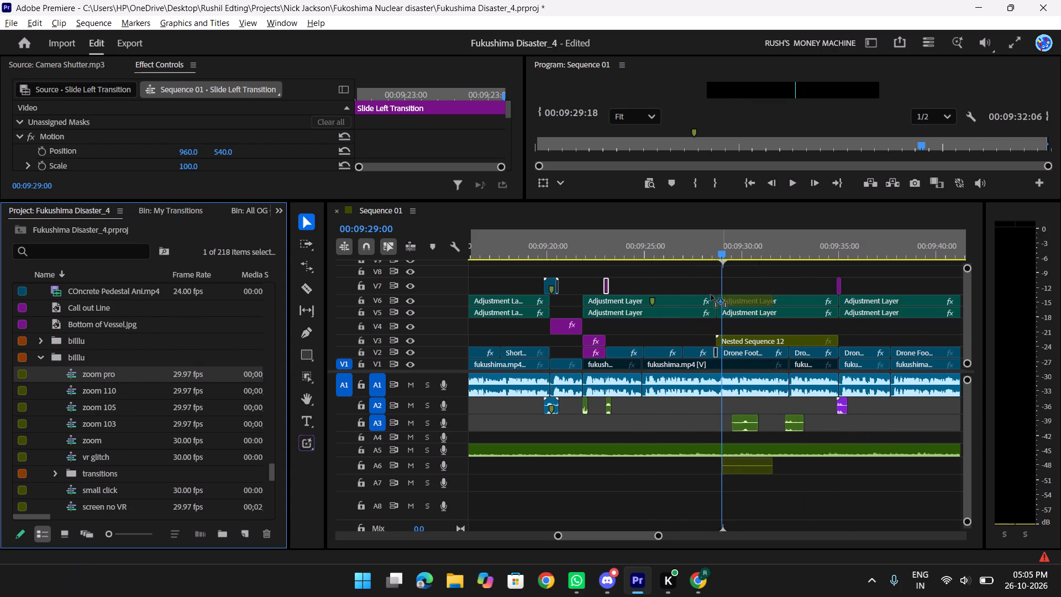
{"action": "left_click_drag", "start_coordinate": [711, 295], "coordinate": [724, 322]}
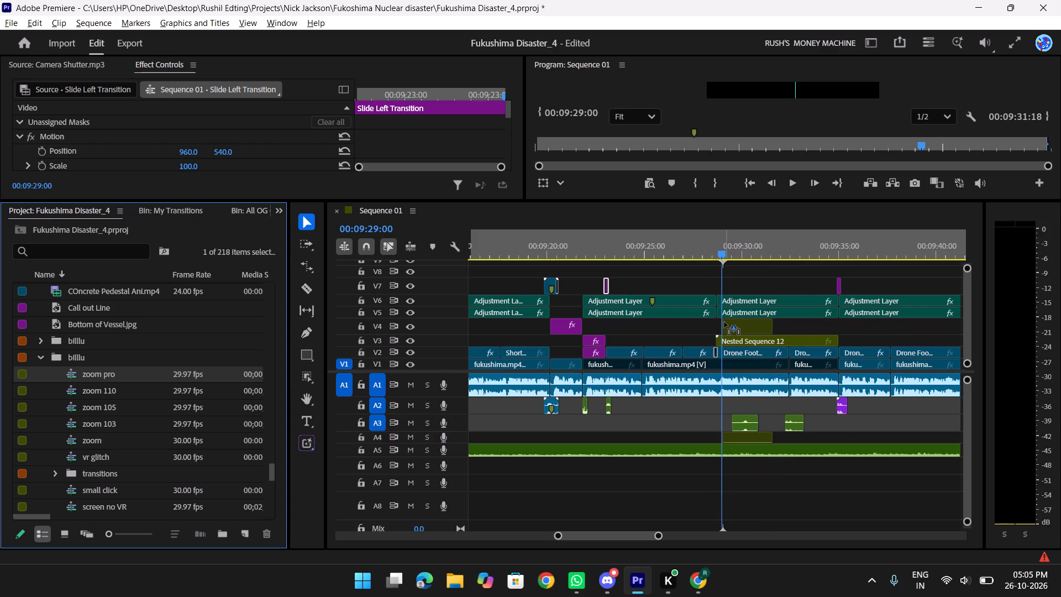
{"action": "left_click_drag", "start_coordinate": [724, 322], "coordinate": [724, 323]}
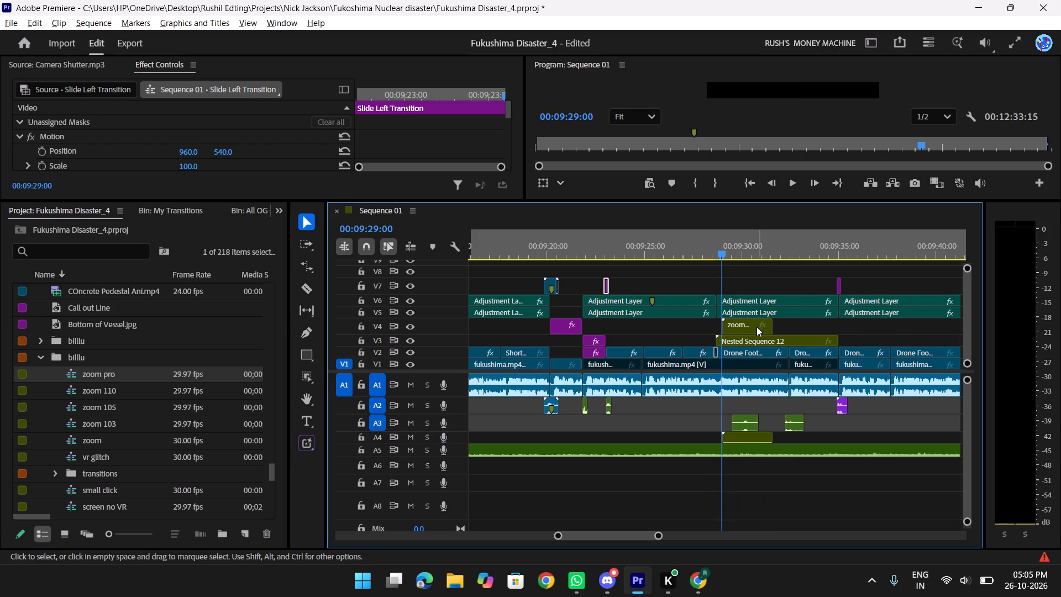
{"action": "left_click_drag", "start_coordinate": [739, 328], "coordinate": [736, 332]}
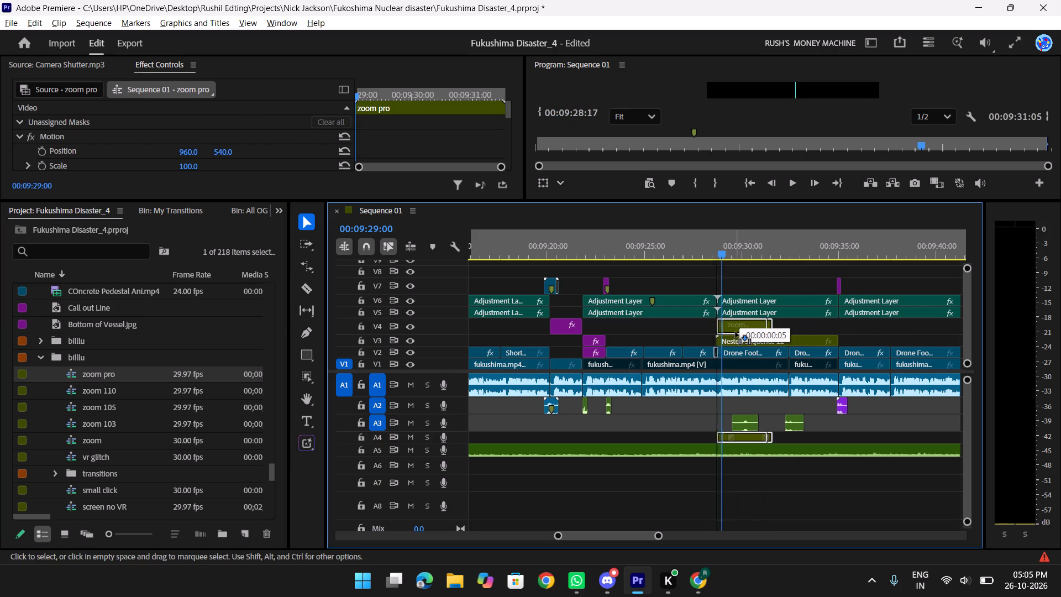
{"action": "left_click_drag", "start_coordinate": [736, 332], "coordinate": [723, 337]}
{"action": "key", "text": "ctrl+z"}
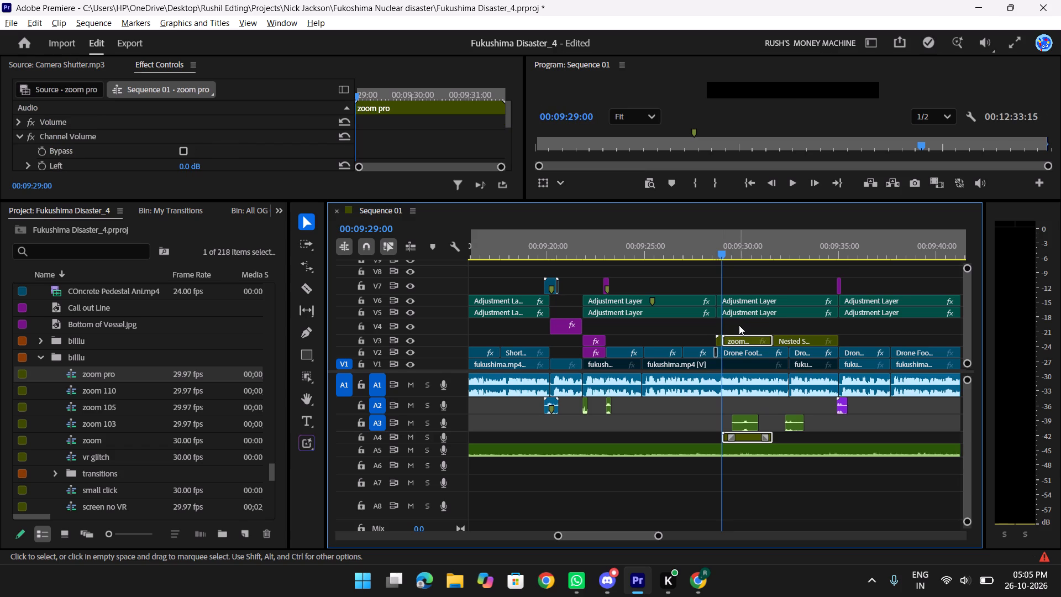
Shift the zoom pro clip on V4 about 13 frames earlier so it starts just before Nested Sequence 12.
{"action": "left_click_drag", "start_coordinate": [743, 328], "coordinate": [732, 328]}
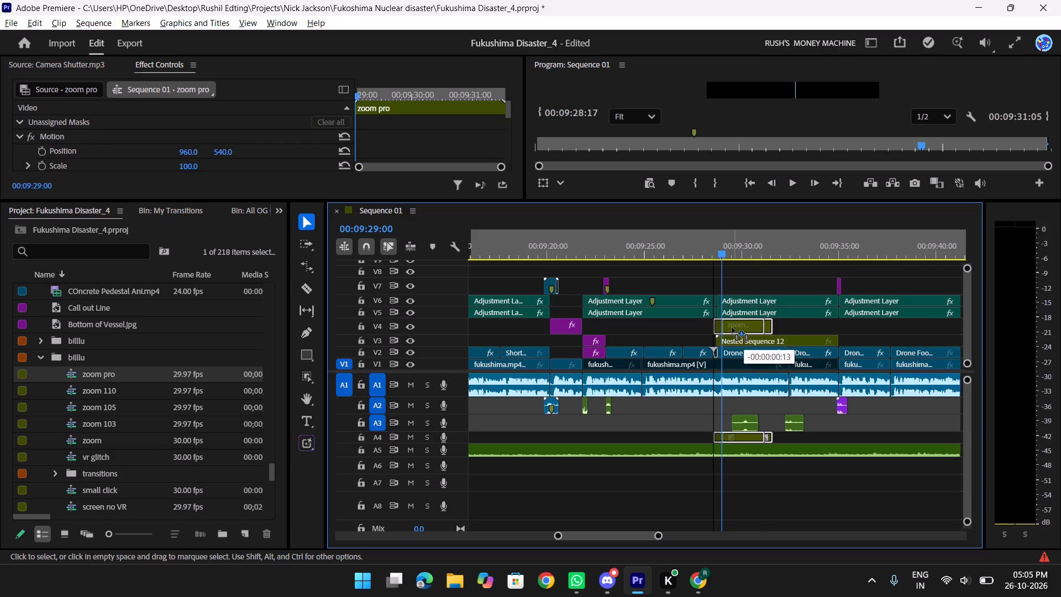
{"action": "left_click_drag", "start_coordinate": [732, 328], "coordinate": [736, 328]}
Play the cut into Nested Sequence 12 full-screen to check the zoom pro clip over it.
{"action": "left_click_drag", "start_coordinate": [724, 254], "coordinate": [712, 253]}
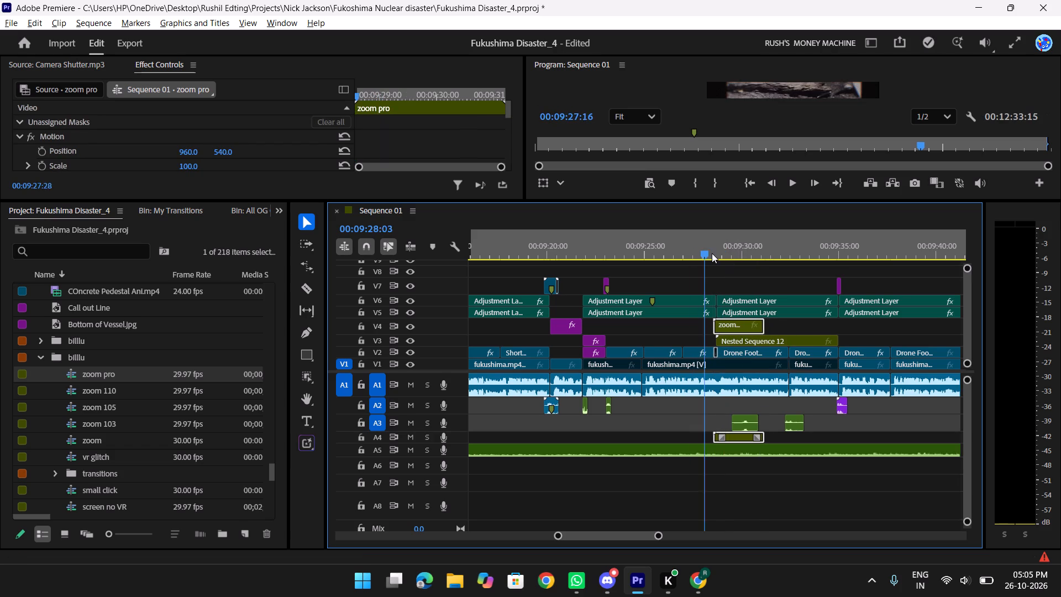
{"action": "left_click_drag", "start_coordinate": [712, 253], "coordinate": [715, 253]}
{"action": "type", "text": "f"}
{"action": "key", "text": "space"}
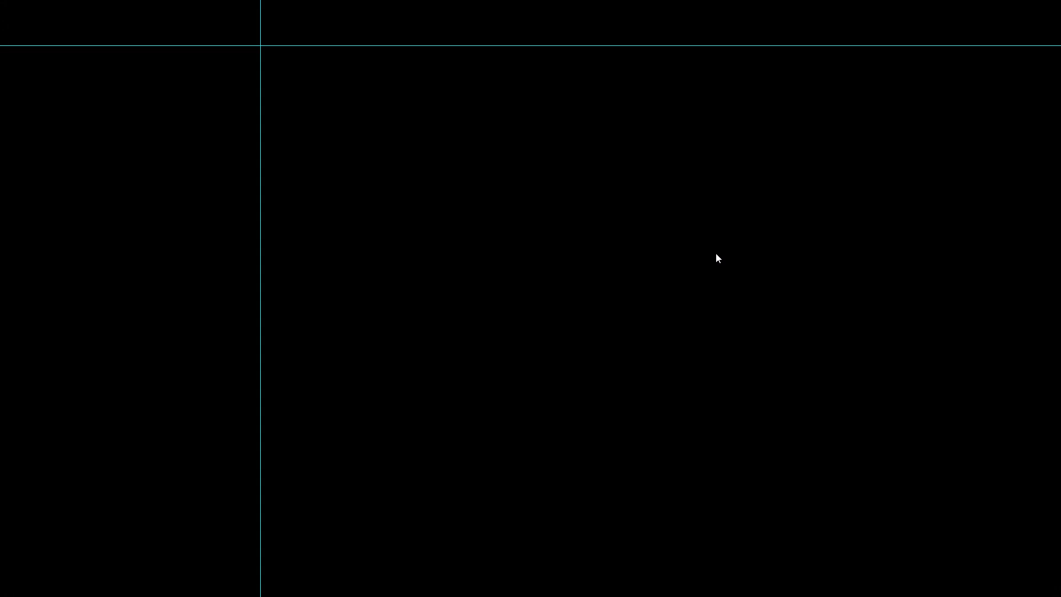
{"action": "key", "text": "space"}
{"action": "key", "text": "f"}
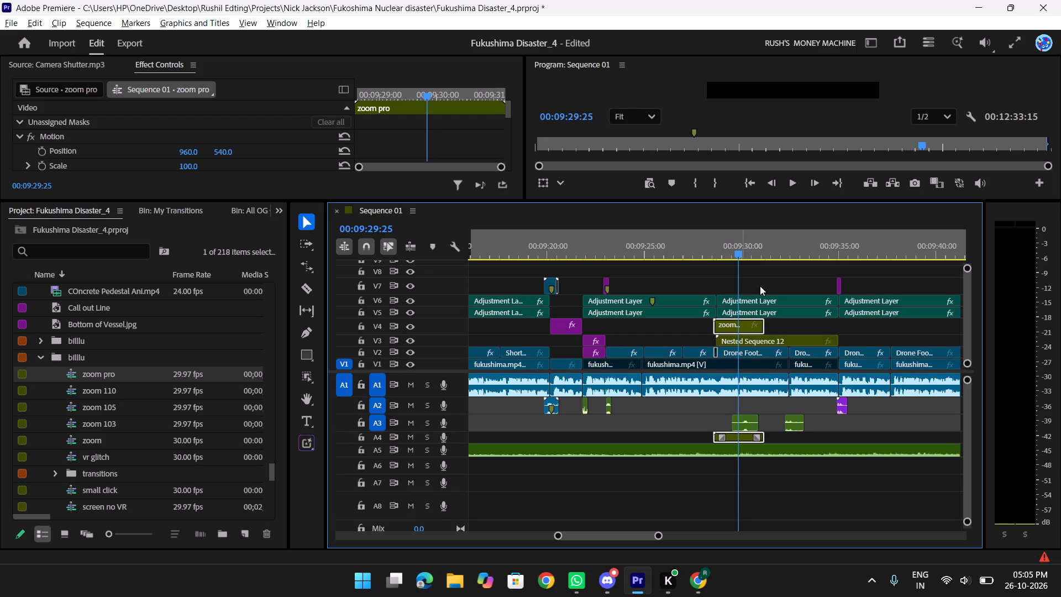
Move the zoom pro clip's video from V4 up to V8, starting at 00:09:29:25.
{"action": "left_click_drag", "start_coordinate": [744, 332], "coordinate": [761, 308]}
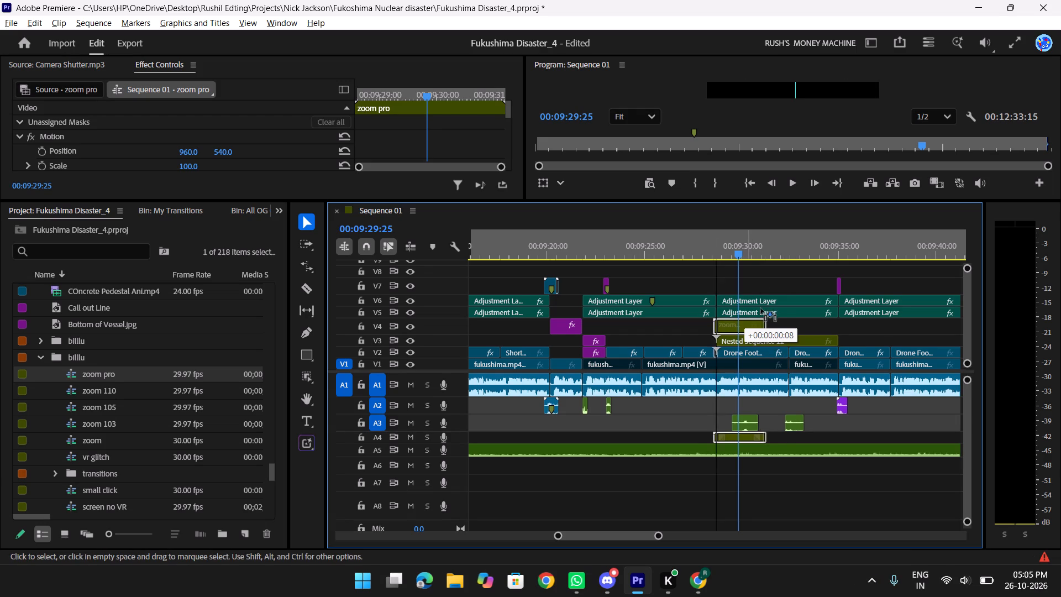
{"action": "left_click_drag", "start_coordinate": [761, 308], "coordinate": [757, 277]}
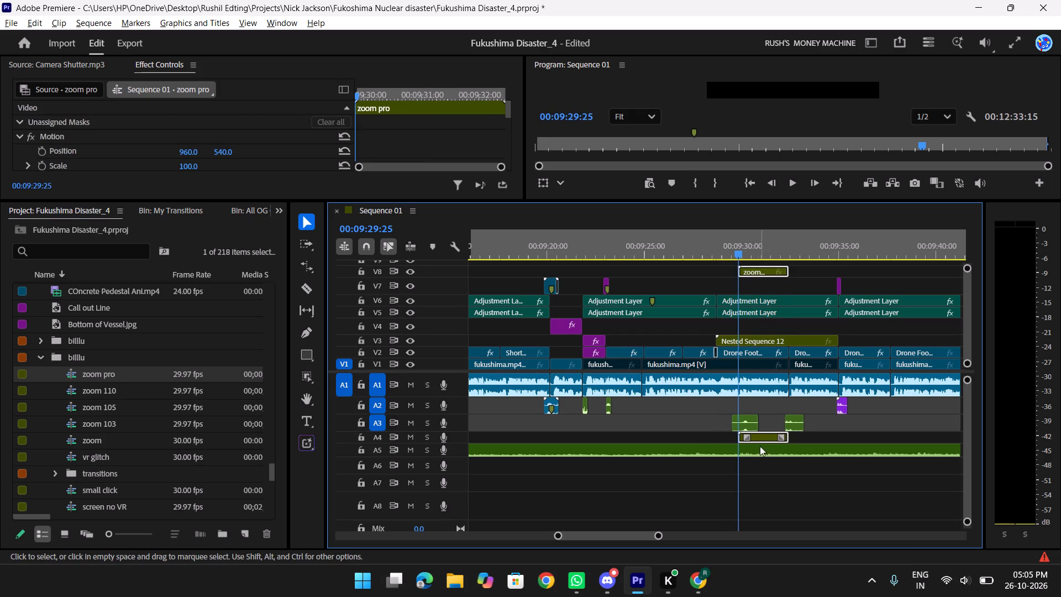
Unlink the zoom pro clip's video from its audio and delete the audio part from A4.
{"action": "left_click", "coordinate": [764, 438]}
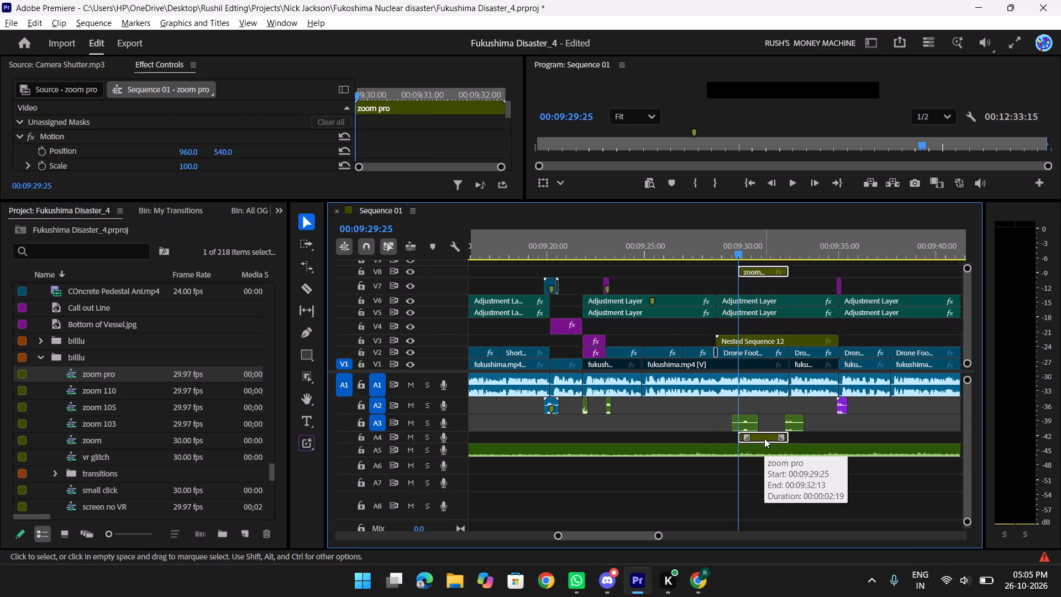
{"action": "right_click", "coordinate": [764, 270]}
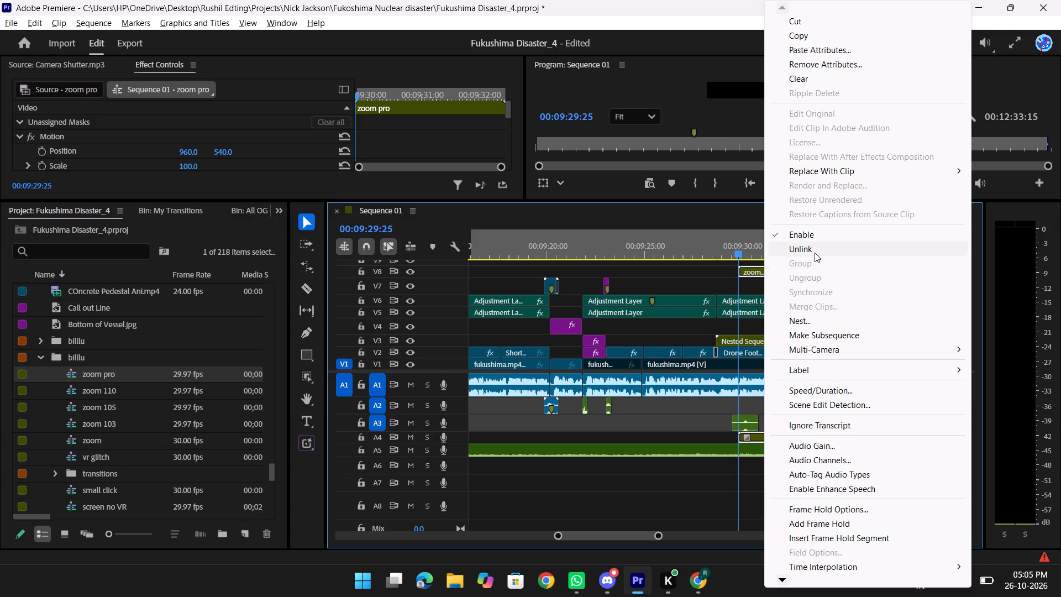
{"action": "left_click", "coordinate": [815, 253]}
{"action": "left_click", "coordinate": [755, 437]}
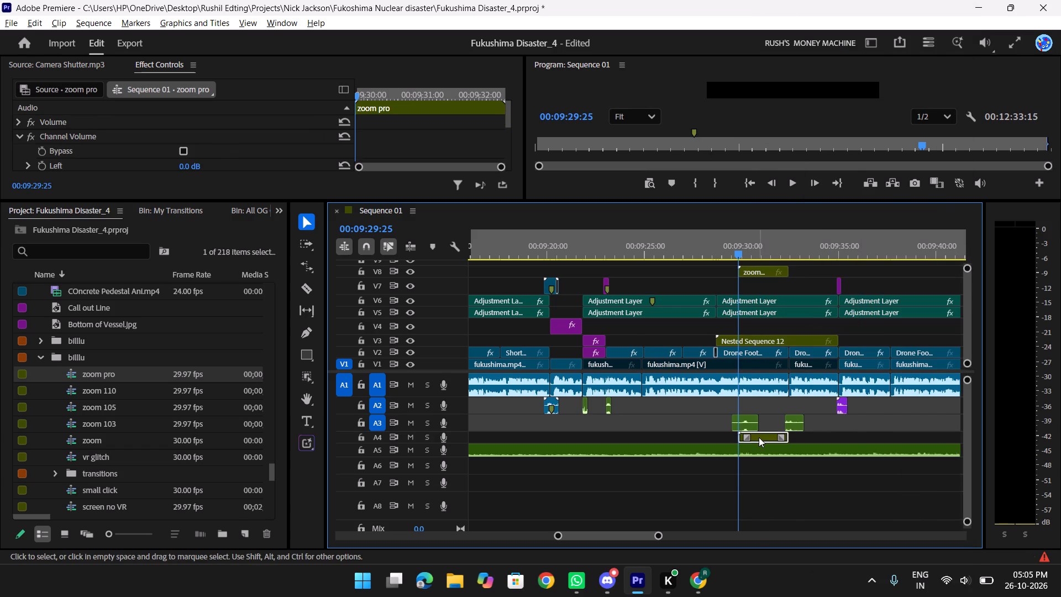
{"action": "key", "text": "Delete"}
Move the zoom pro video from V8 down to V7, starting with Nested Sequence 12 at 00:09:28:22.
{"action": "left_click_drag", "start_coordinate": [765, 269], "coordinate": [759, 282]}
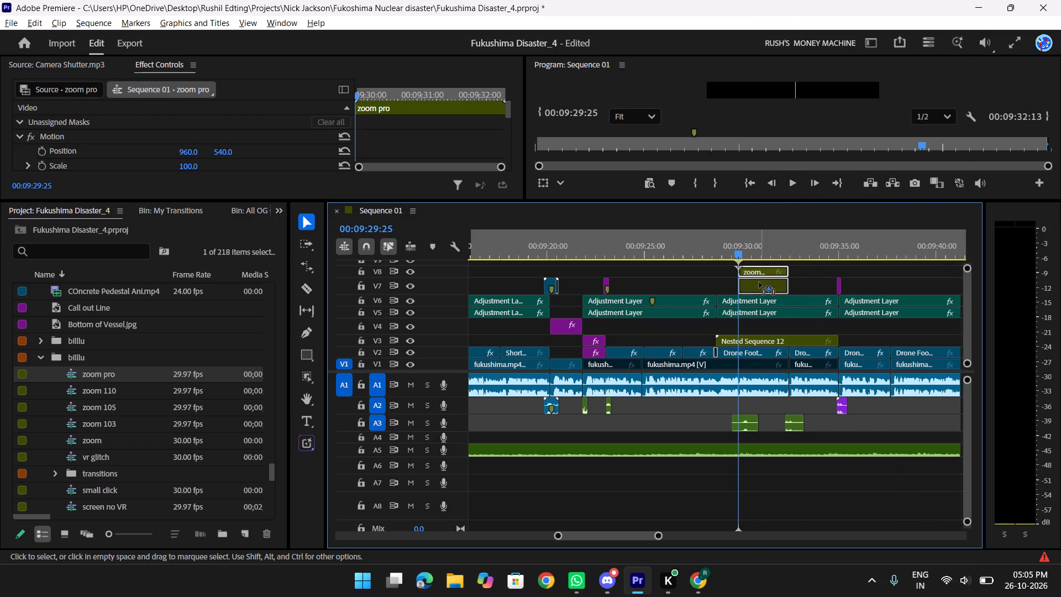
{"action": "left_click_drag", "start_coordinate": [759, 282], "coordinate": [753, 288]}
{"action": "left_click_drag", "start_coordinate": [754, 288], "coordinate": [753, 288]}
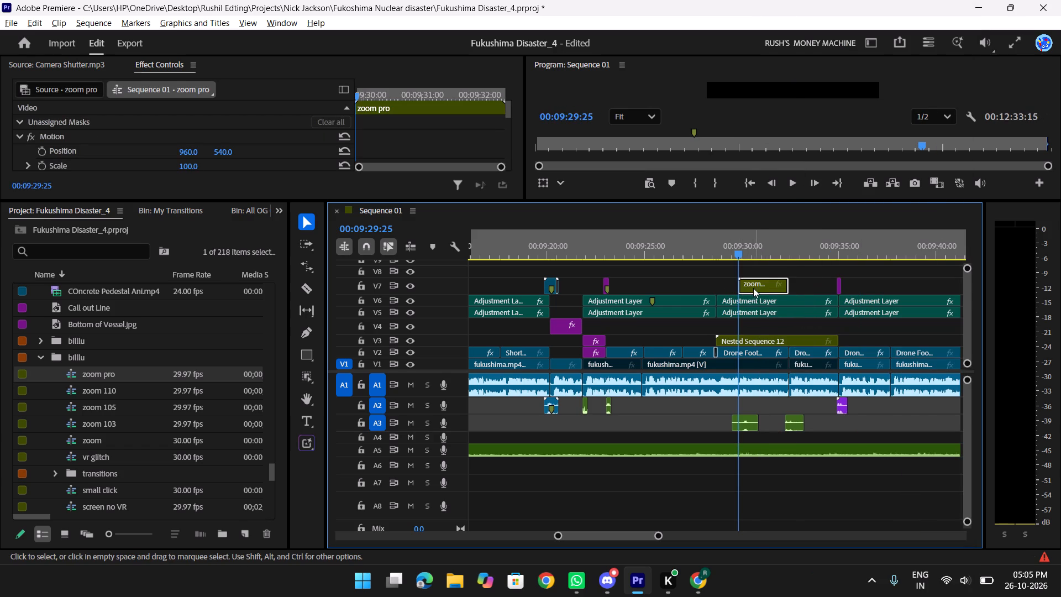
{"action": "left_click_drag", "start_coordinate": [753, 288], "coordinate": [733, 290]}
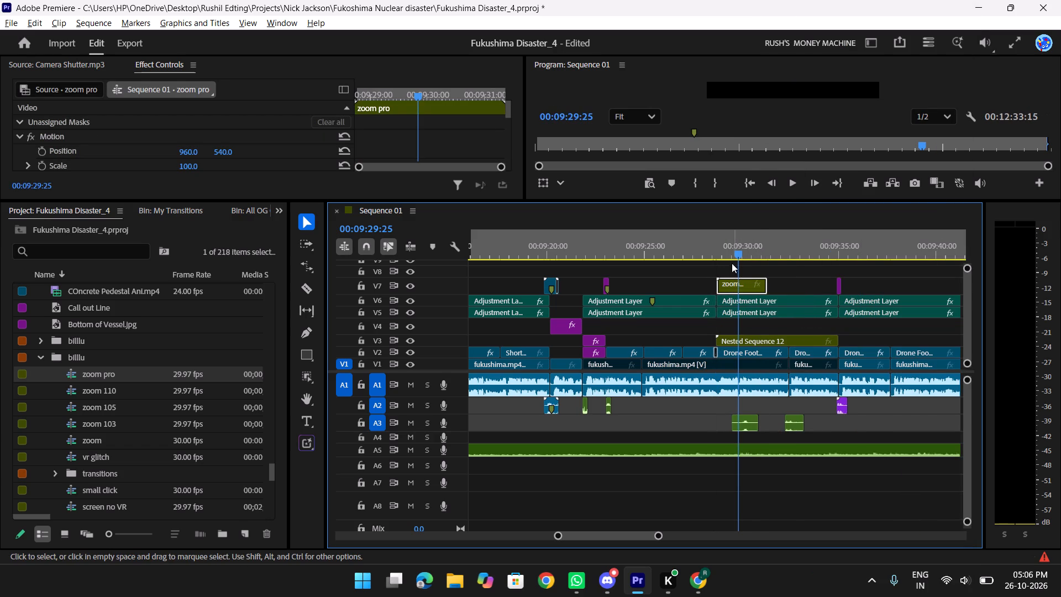
Check the cut into Nested Sequence 12 and delete the zoom pro clip above it on V7.
{"action": "left_click_drag", "start_coordinate": [717, 250], "coordinate": [725, 255]}
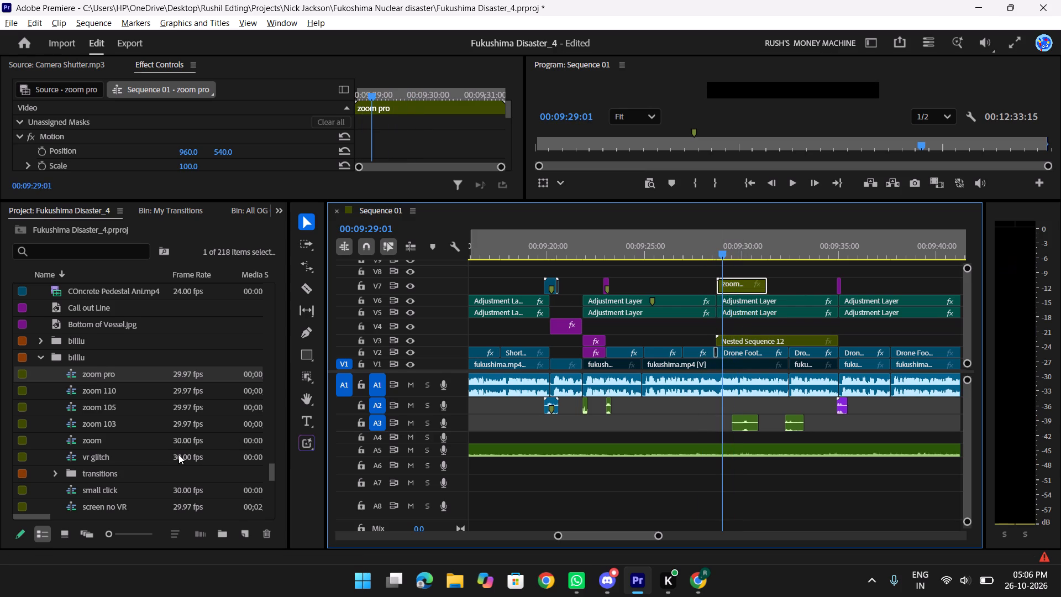
{"action": "scroll", "coordinate": [178, 454], "scroll_direction": "down", "scroll_amount": 4}
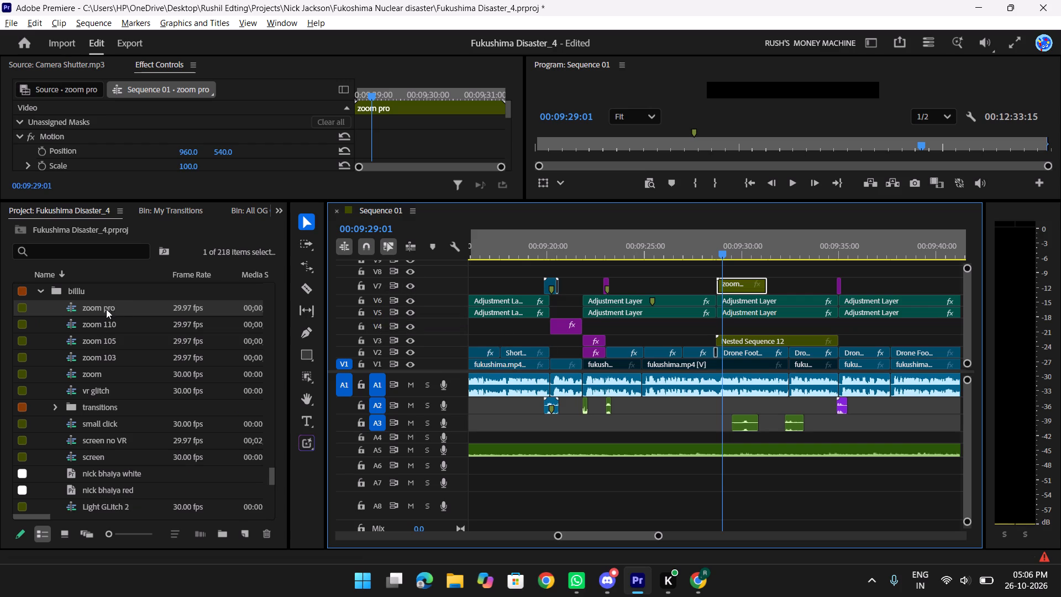
{"action": "scroll", "coordinate": [116, 381], "scroll_direction": "down", "scroll_amount": 3}
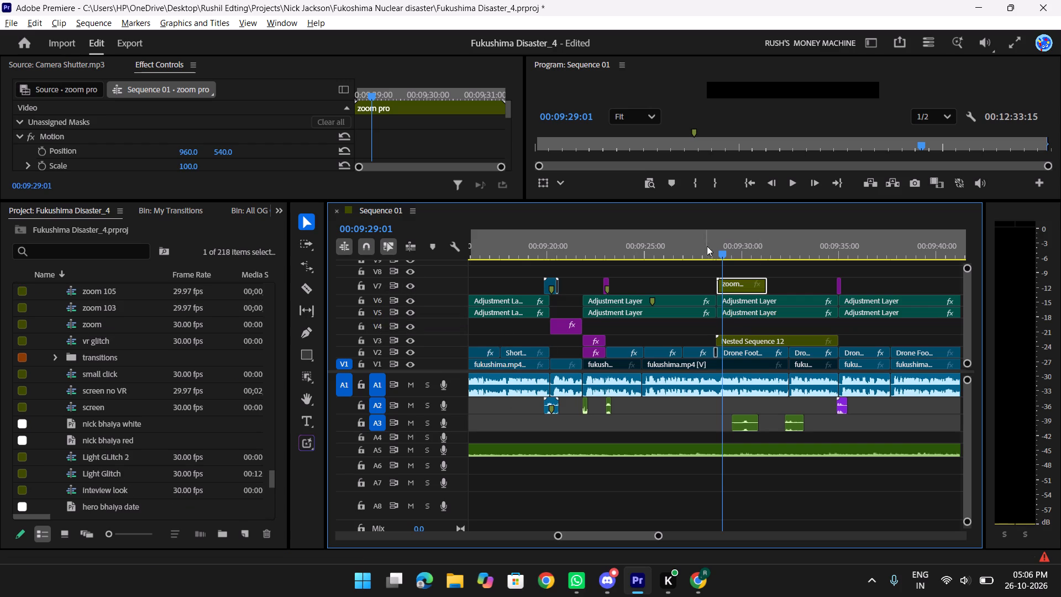
{"action": "left_click_drag", "start_coordinate": [728, 249], "coordinate": [708, 247]}
{"action": "scroll", "coordinate": [432, 119], "scroll_direction": "down", "scroll_amount": 13}
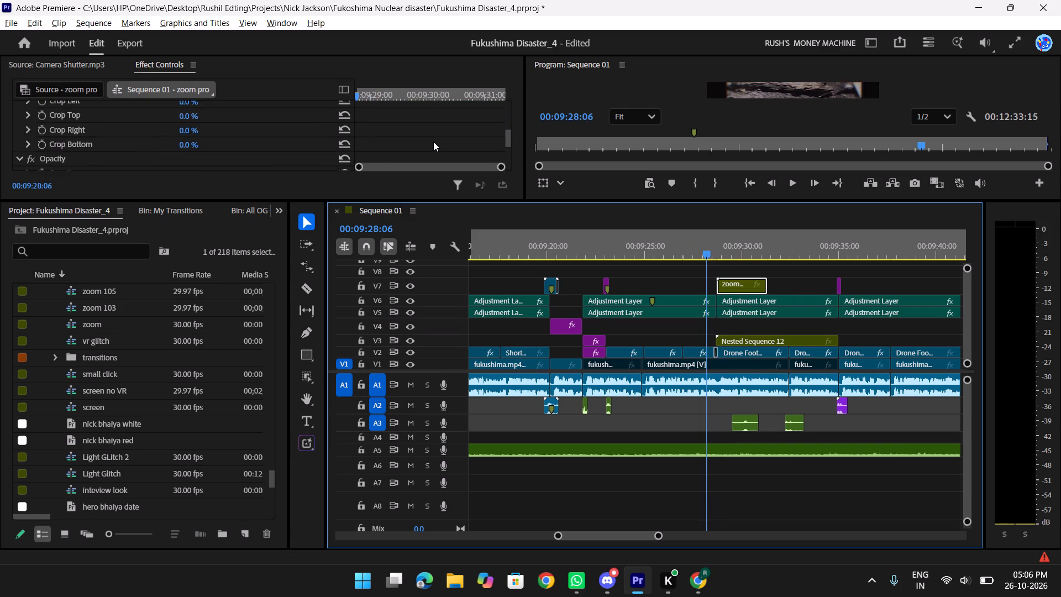
{"action": "scroll", "coordinate": [433, 142], "scroll_direction": "down", "scroll_amount": 8}
{"action": "scroll", "coordinate": [433, 151], "scroll_direction": "up", "scroll_amount": 20}
{"action": "scroll", "coordinate": [433, 151], "scroll_direction": "up", "scroll_amount": 3}
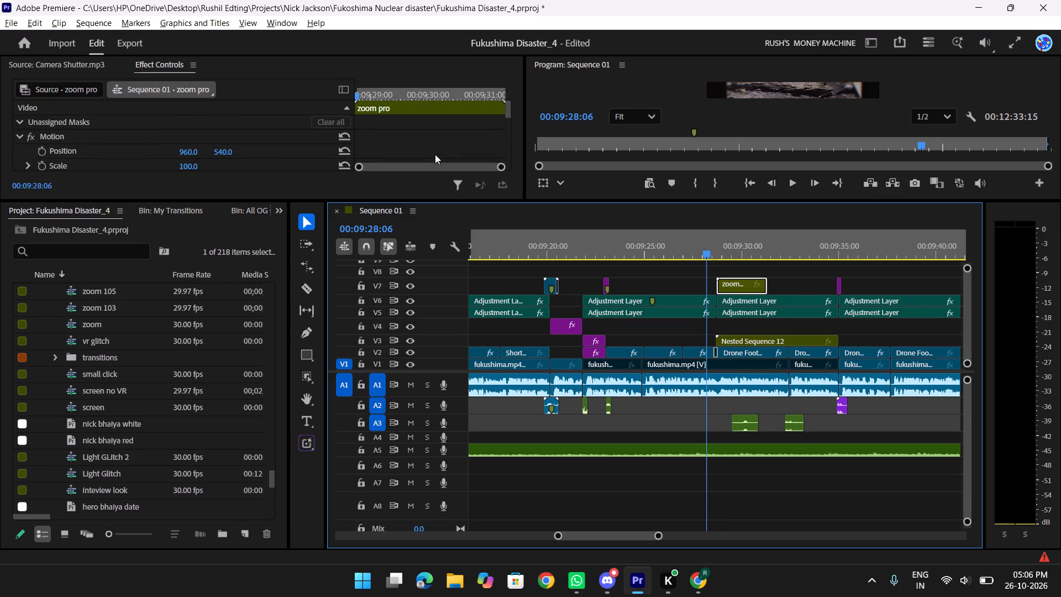
{"action": "left_click", "coordinate": [744, 285]}
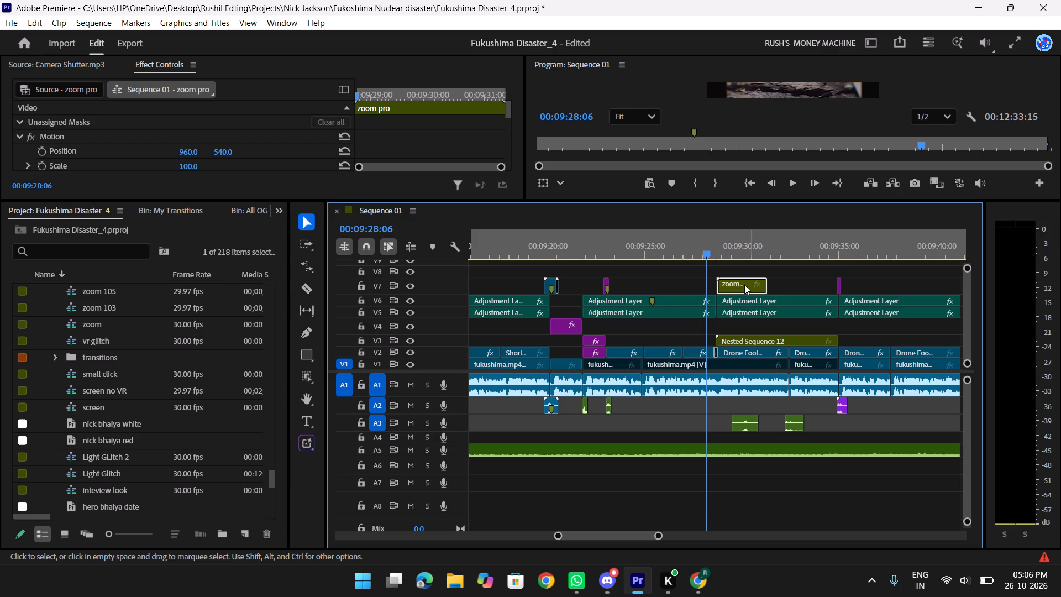
{"action": "key", "text": "Delete"}
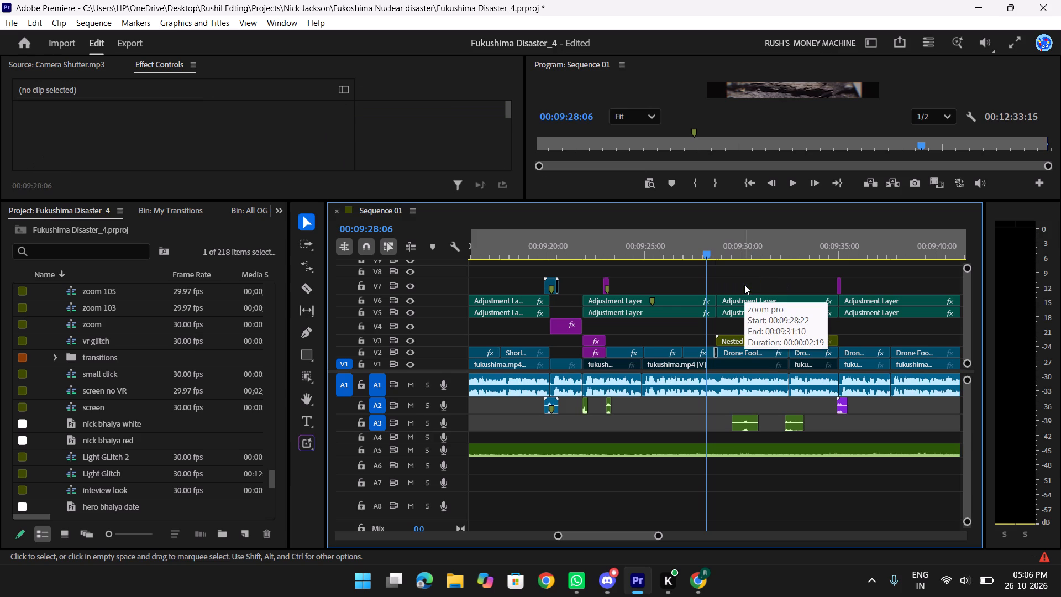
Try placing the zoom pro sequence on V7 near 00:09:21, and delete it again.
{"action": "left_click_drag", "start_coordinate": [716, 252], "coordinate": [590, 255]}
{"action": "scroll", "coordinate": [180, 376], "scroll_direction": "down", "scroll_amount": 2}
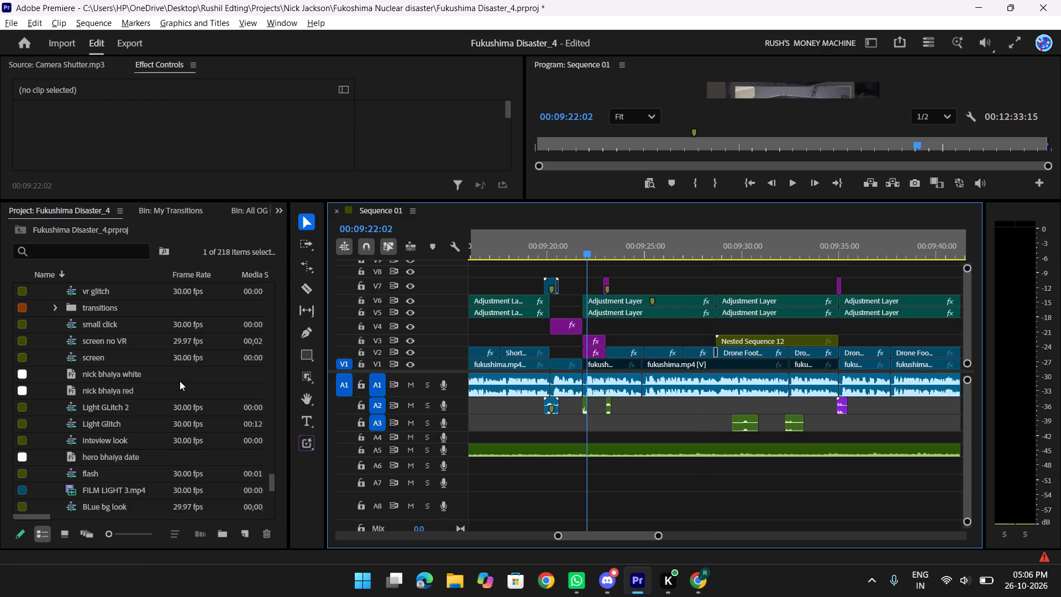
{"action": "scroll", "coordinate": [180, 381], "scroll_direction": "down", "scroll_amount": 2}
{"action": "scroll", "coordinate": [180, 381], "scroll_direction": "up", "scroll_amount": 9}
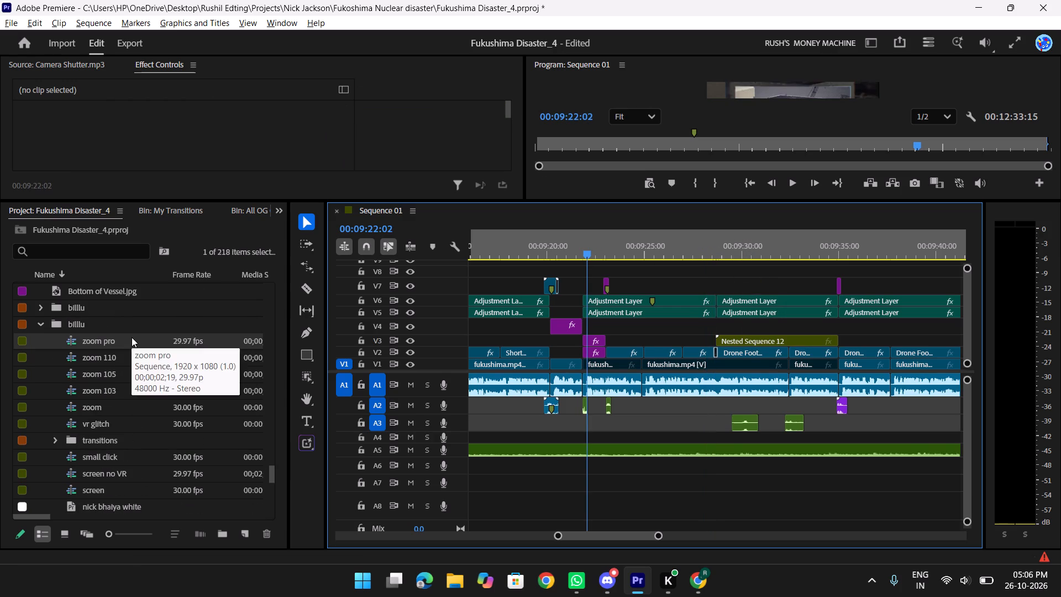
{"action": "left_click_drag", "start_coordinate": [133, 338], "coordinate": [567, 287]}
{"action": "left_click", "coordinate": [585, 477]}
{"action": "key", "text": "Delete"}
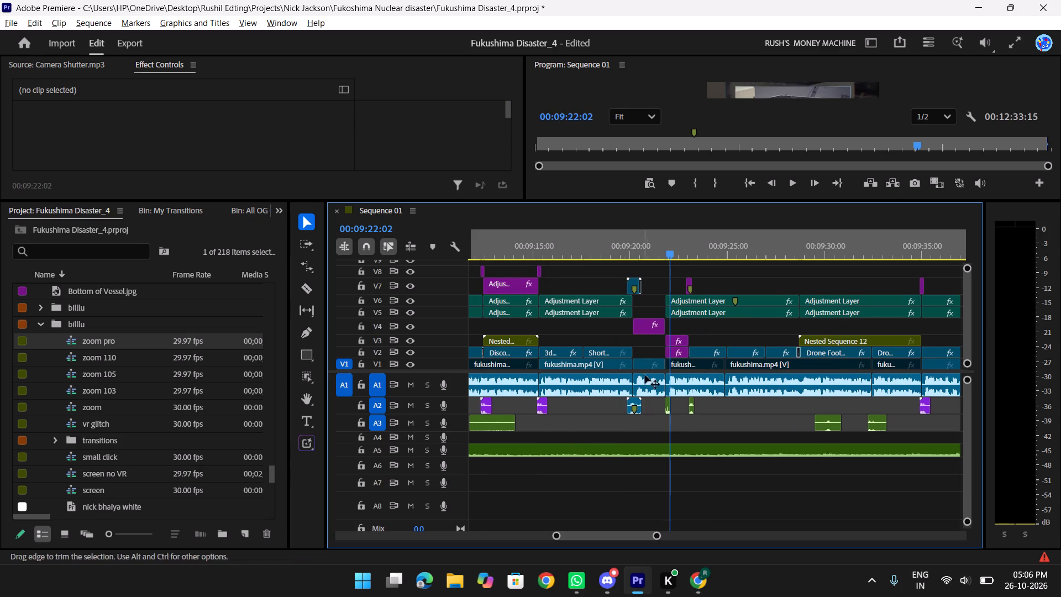
Review the stretch from 00:09:22:02 into the start of Nested Sequence 12, stopping around 00:09:29:04.
{"action": "left_click_drag", "start_coordinate": [663, 241], "coordinate": [757, 243]}
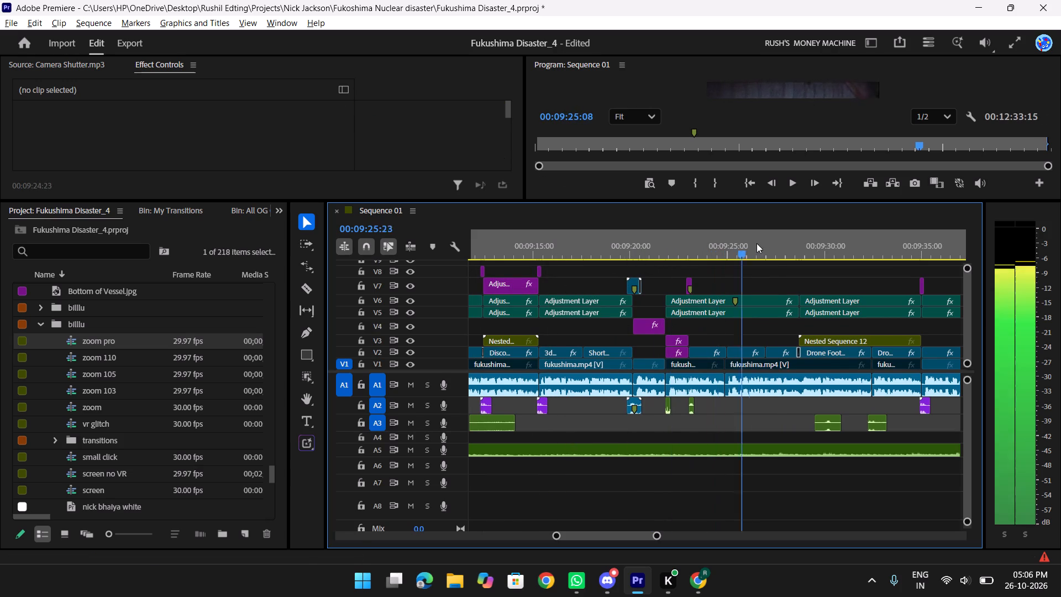
{"action": "left_click_drag", "start_coordinate": [757, 243], "coordinate": [781, 244]}
{"action": "scroll", "coordinate": [787, 254], "scroll_direction": "down", "scroll_amount": 7}
{"action": "key", "text": "space"}
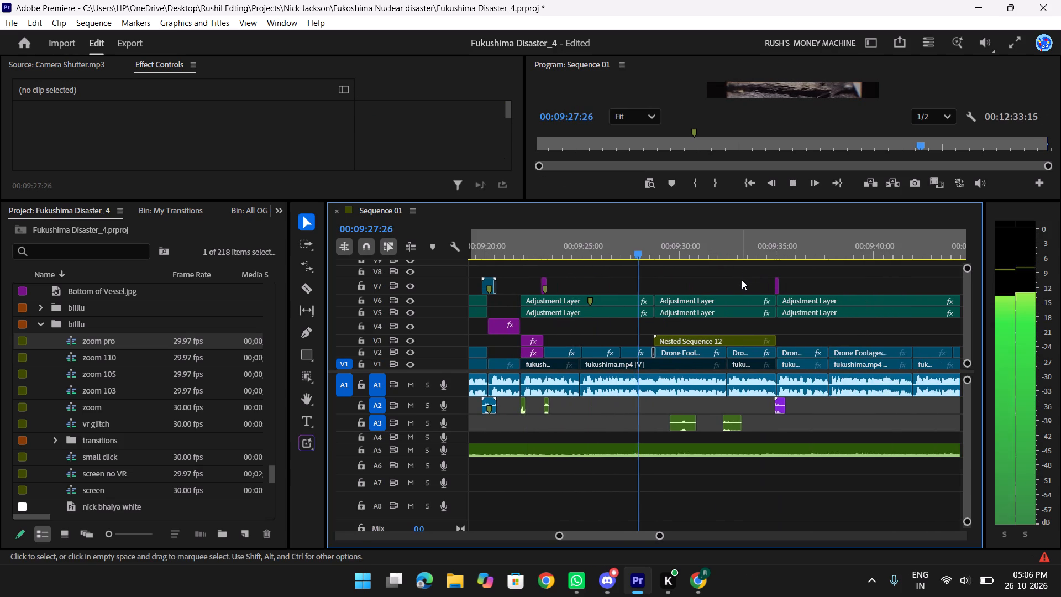
{"action": "key", "text": "space"}
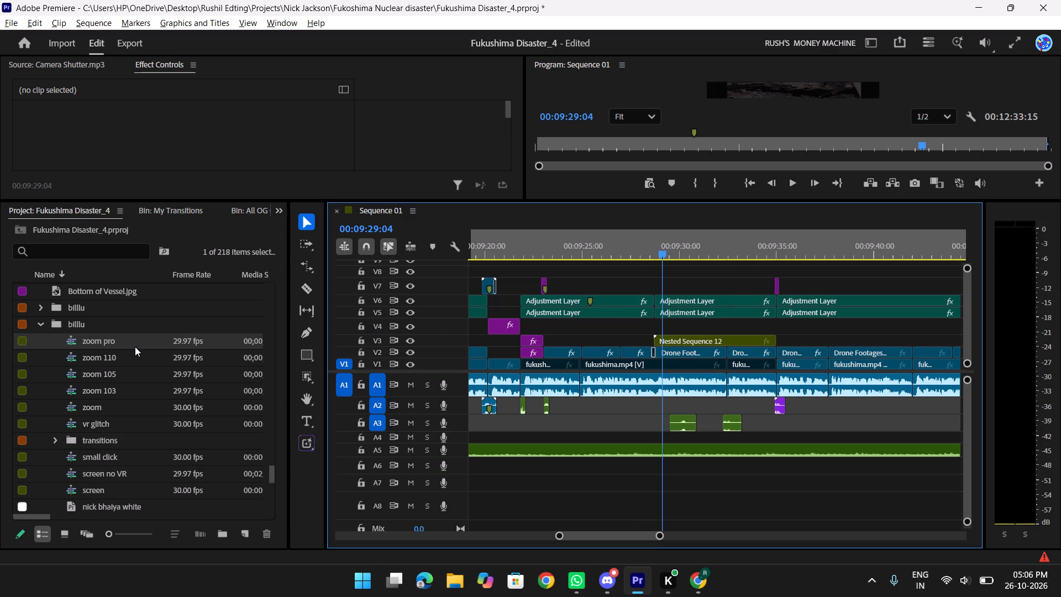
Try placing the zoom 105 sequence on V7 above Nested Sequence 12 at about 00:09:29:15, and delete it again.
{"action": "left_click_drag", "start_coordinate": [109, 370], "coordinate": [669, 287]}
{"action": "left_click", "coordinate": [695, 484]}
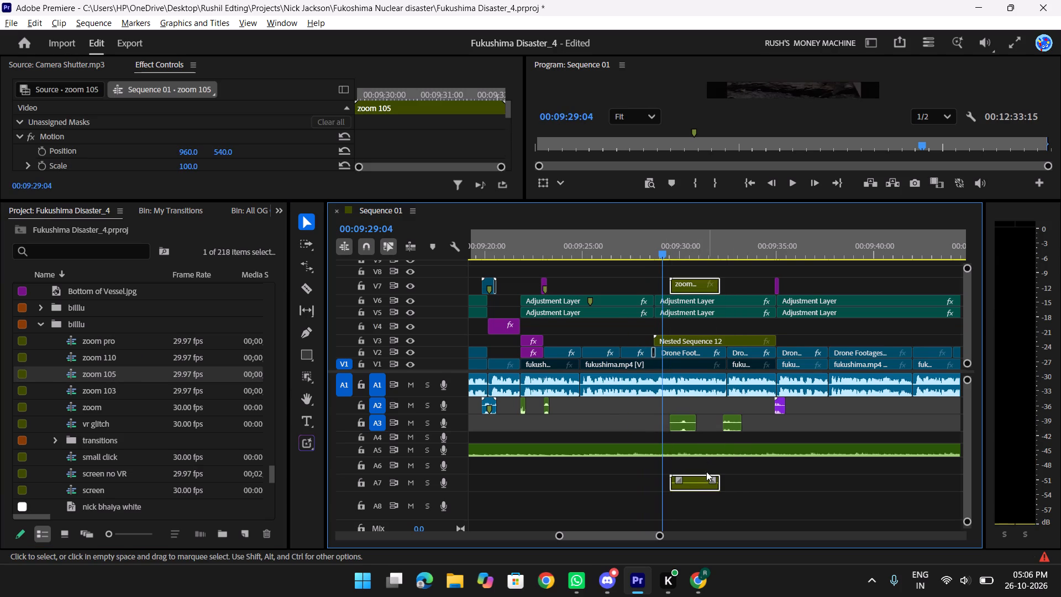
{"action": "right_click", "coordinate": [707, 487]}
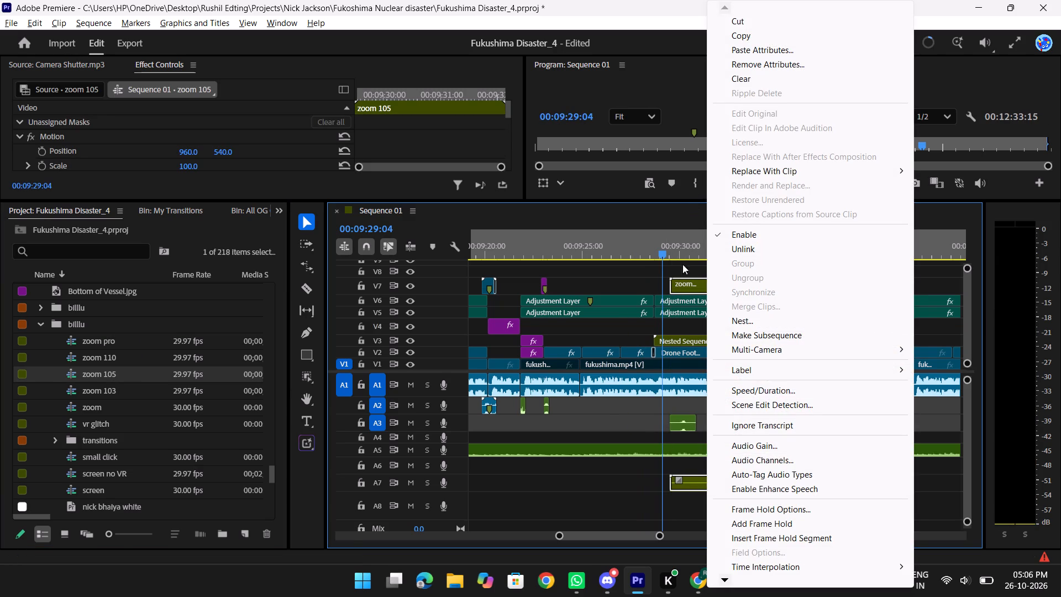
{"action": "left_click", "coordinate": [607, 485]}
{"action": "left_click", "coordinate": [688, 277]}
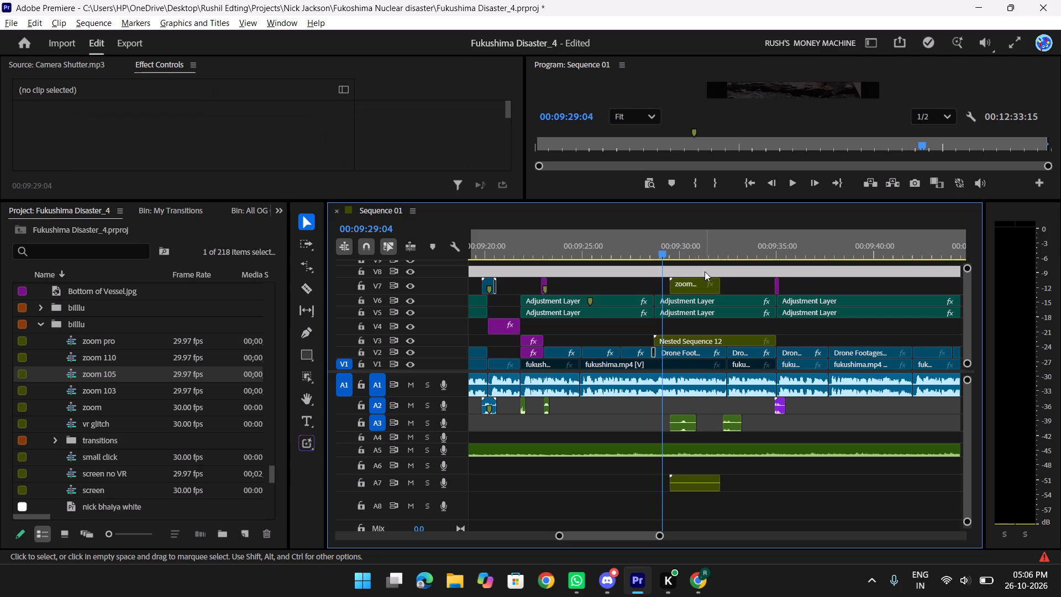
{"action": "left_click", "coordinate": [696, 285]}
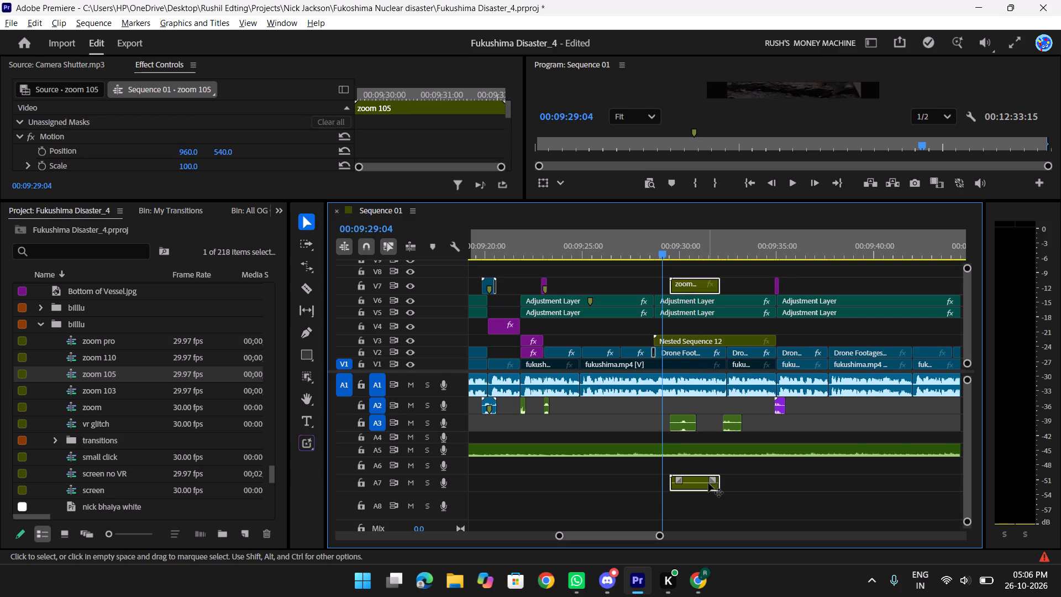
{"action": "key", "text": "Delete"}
Select Nested Sequence 12 at its start, 00:09:28:22, and enlarge the area showing its motion properties and the preview.
{"action": "left_click_drag", "start_coordinate": [660, 255], "coordinate": [647, 252]}
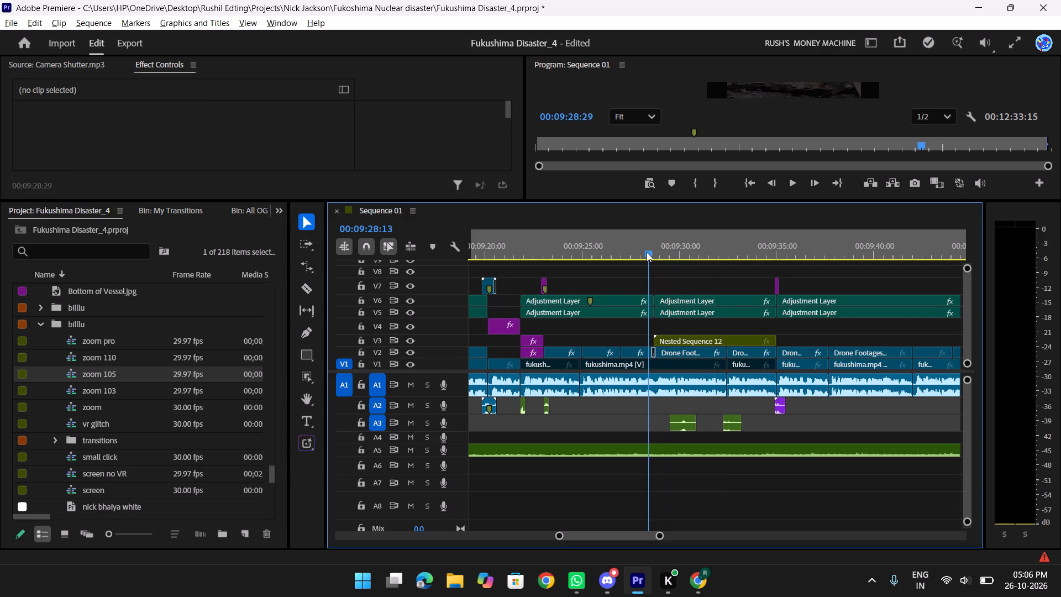
{"action": "left_click_drag", "start_coordinate": [647, 252], "coordinate": [652, 244]}
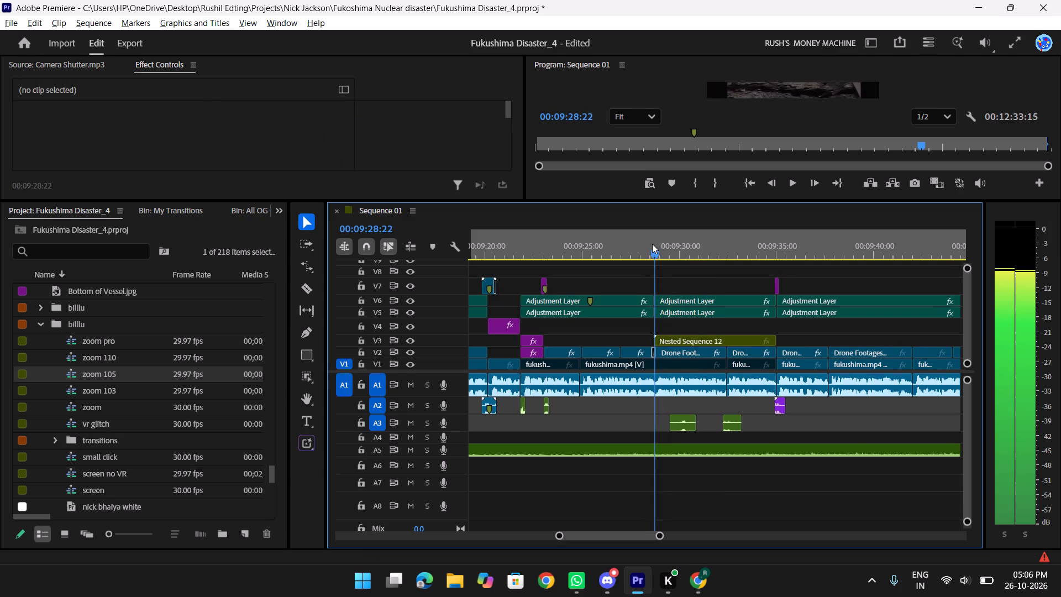
{"action": "left_click_drag", "start_coordinate": [652, 244], "coordinate": [653, 239]}
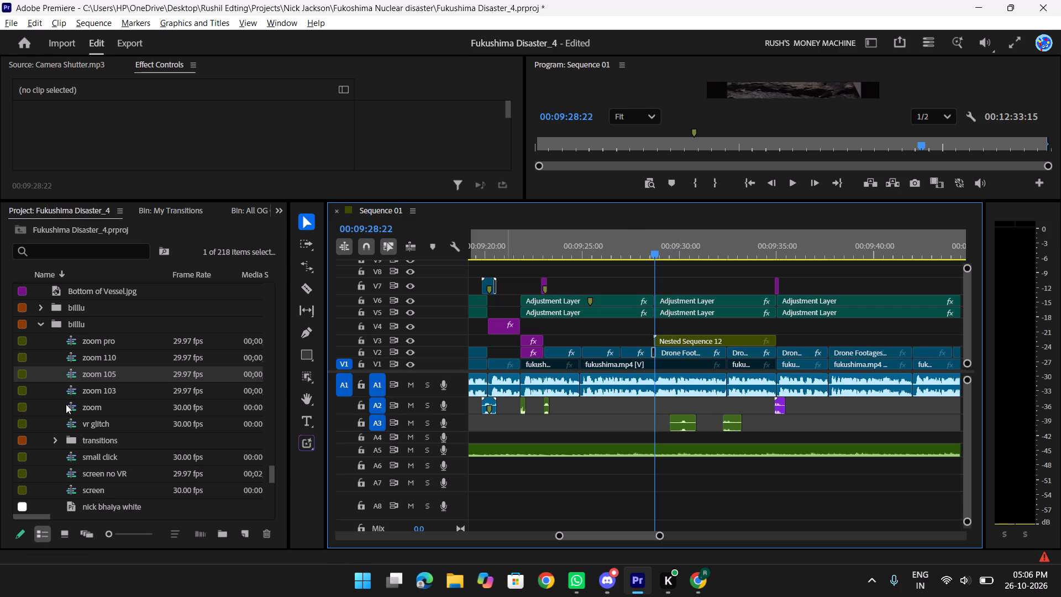
{"action": "left_click", "coordinate": [697, 342]}
{"action": "left_click_drag", "start_coordinate": [393, 201], "coordinate": [479, 308]}
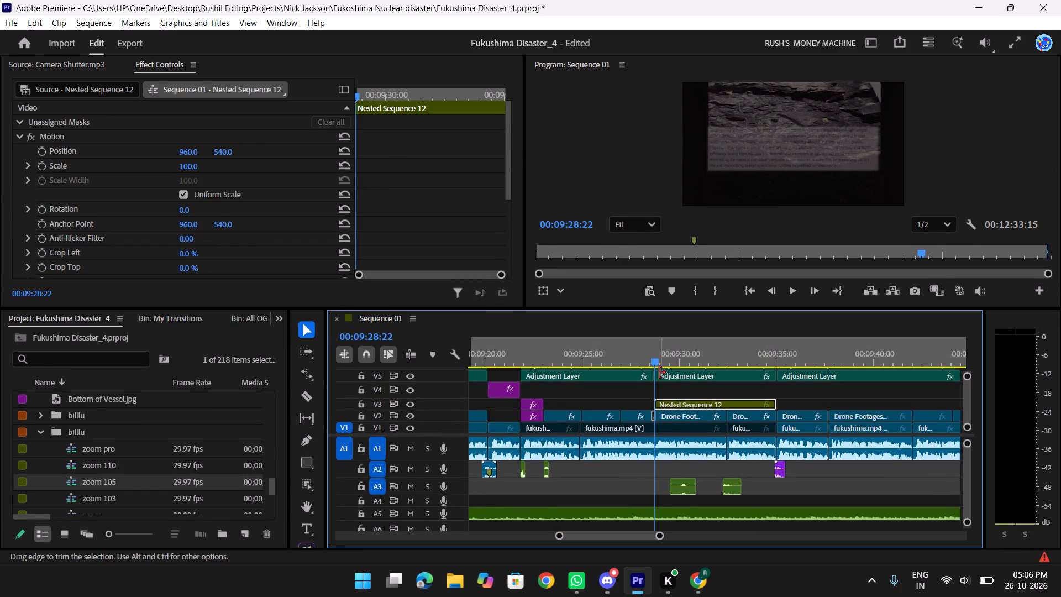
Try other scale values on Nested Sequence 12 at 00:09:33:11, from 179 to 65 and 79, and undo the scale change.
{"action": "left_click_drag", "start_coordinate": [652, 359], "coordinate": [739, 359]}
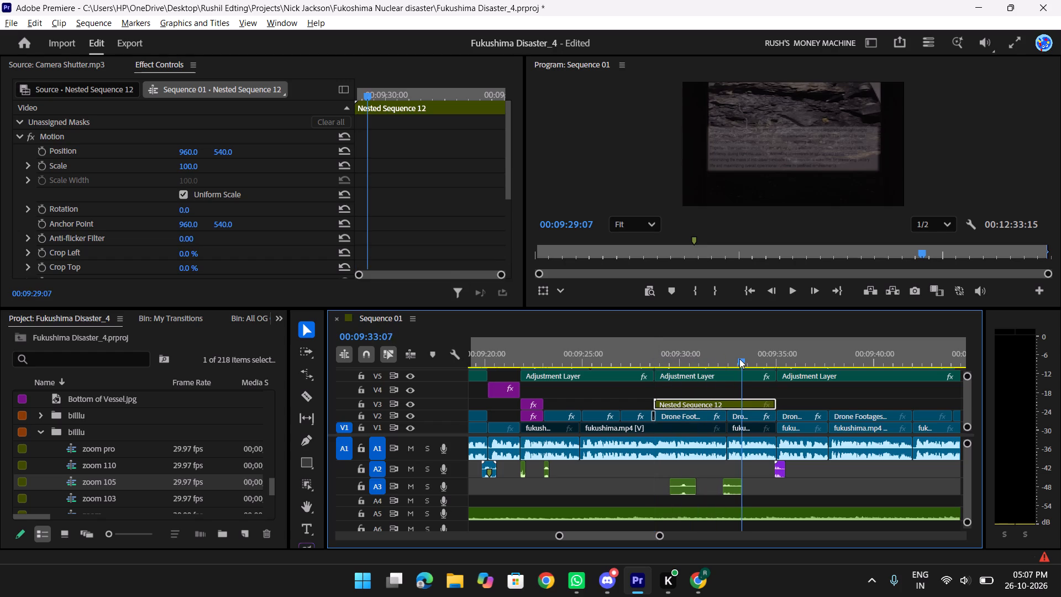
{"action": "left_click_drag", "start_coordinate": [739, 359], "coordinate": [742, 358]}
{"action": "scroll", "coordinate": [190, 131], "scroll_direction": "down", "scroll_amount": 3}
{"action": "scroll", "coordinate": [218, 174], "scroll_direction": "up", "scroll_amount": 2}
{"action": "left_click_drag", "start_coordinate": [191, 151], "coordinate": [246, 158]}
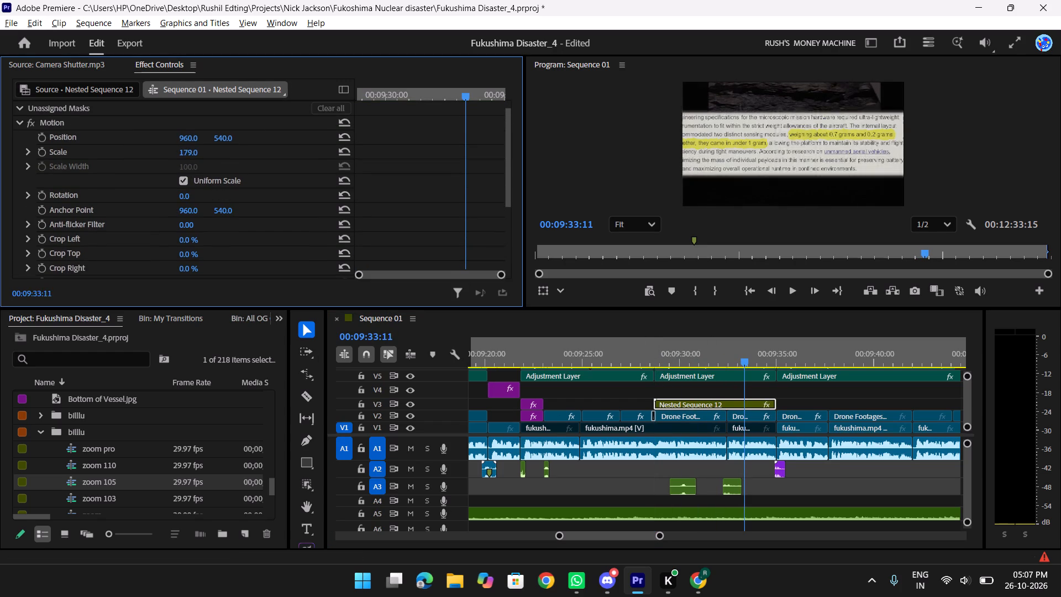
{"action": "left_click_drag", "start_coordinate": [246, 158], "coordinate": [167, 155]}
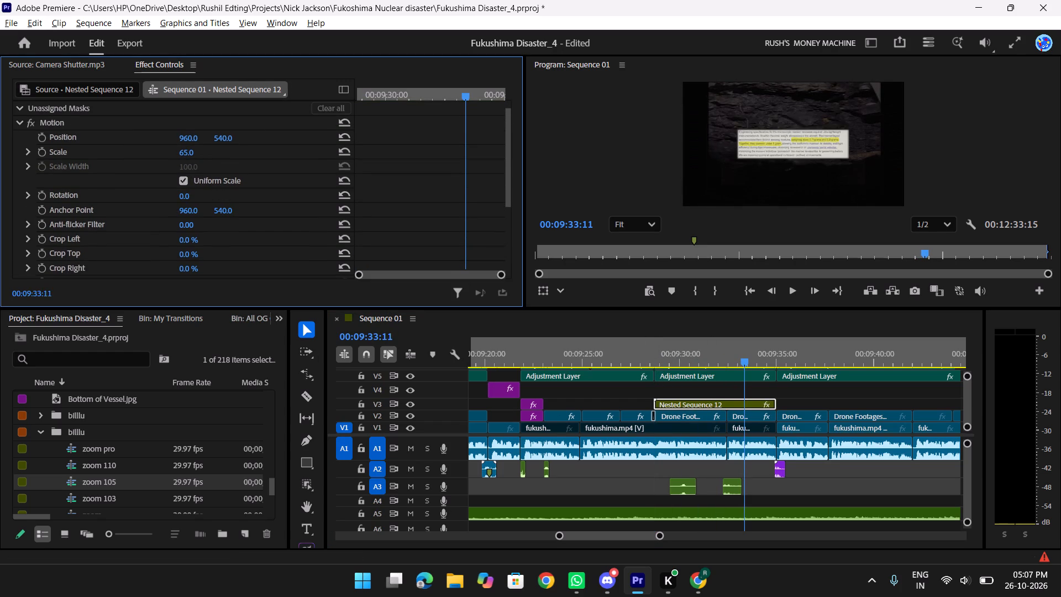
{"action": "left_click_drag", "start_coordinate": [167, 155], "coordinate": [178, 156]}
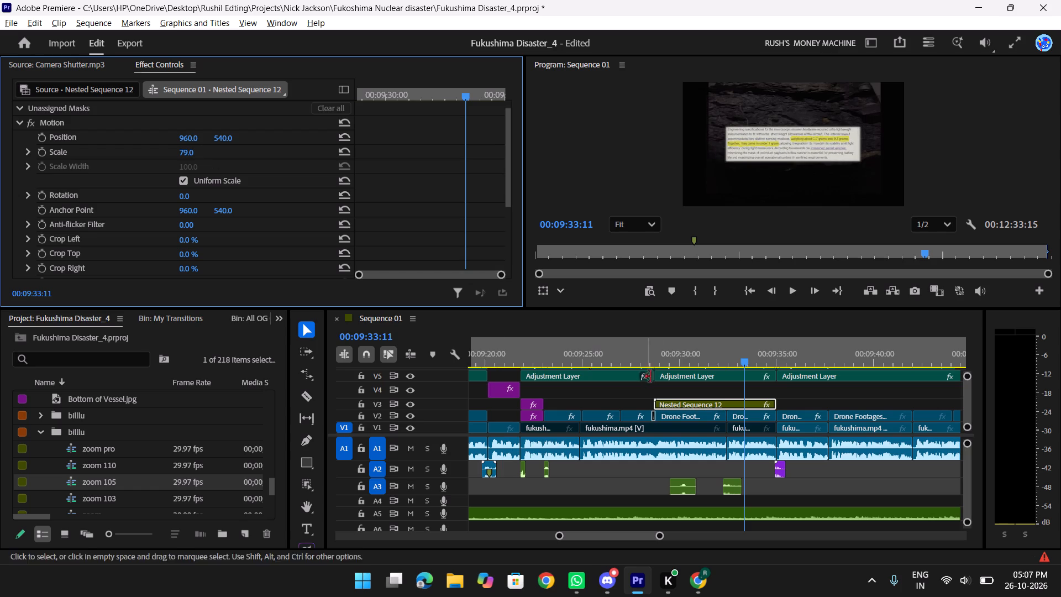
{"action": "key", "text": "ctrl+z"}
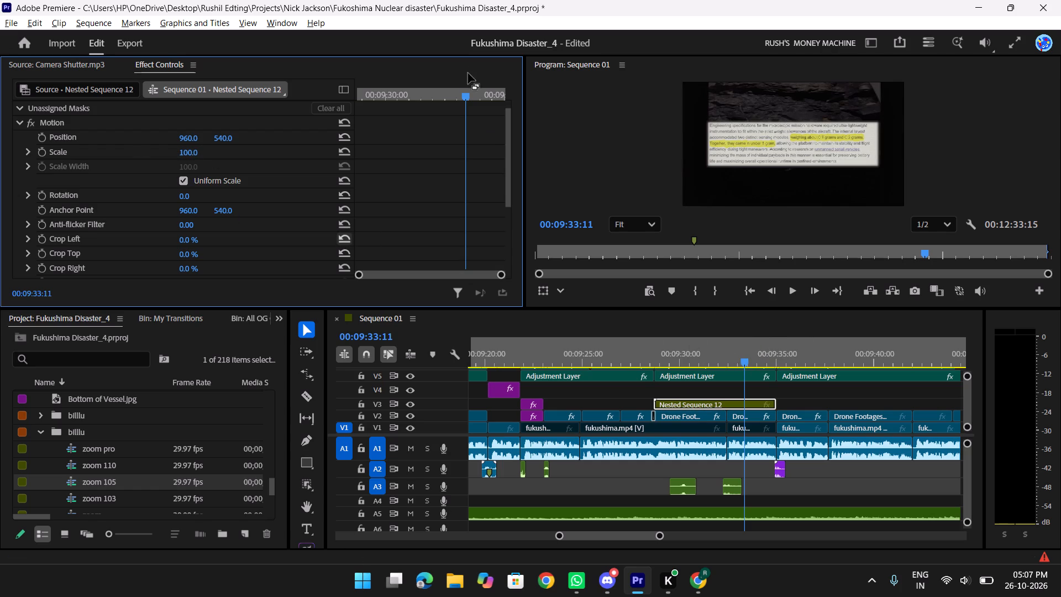
Keyframe Nested Sequence 12's scale from 100 at 00:09:28:21 to 110 at 00:09:35:00, trying 105 first for the end value.
{"action": "left_click_drag", "start_coordinate": [464, 96], "coordinate": [337, 97]}
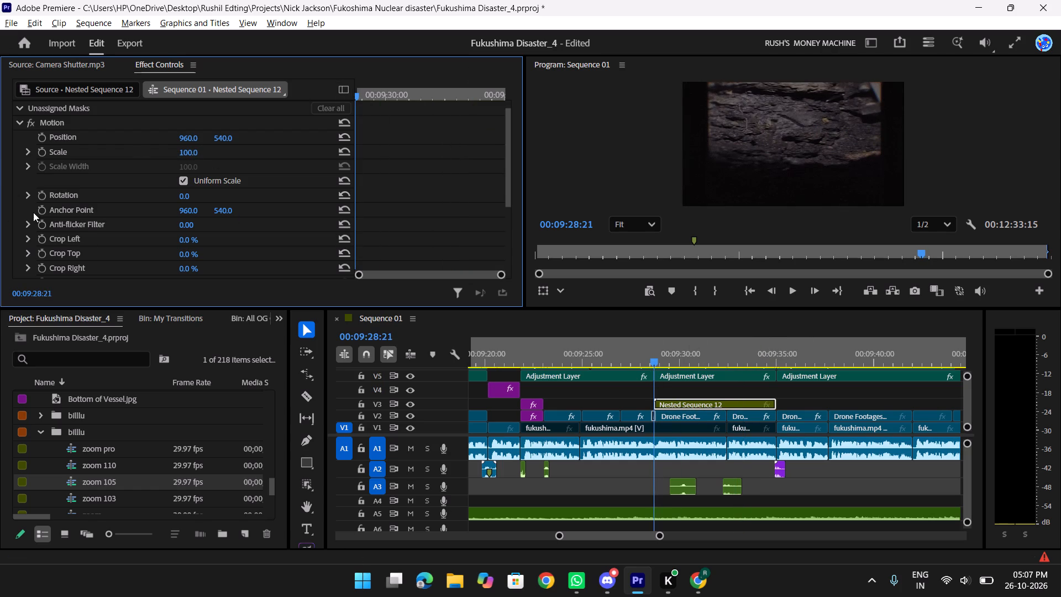
{"action": "left_click", "coordinate": [39, 150]}
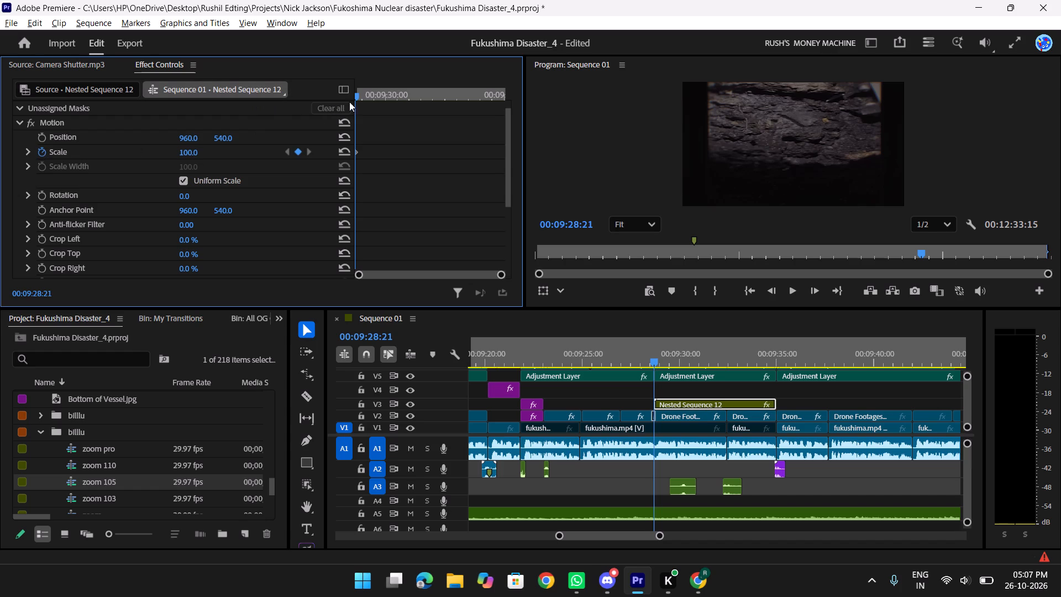
{"action": "left_click_drag", "start_coordinate": [358, 96], "coordinate": [528, 101]}
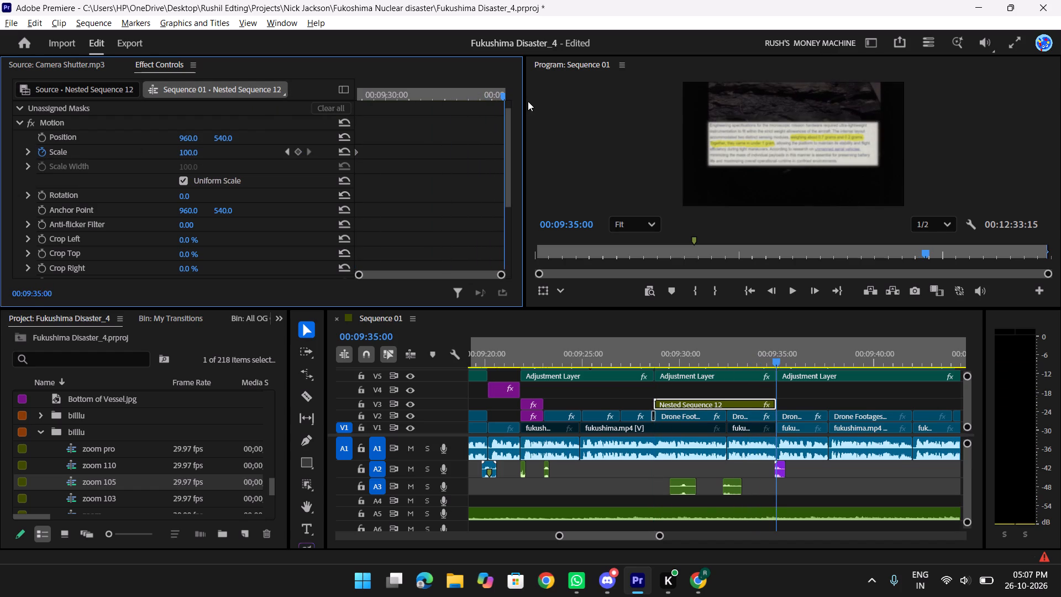
{"action": "left_click", "coordinate": [184, 151]}
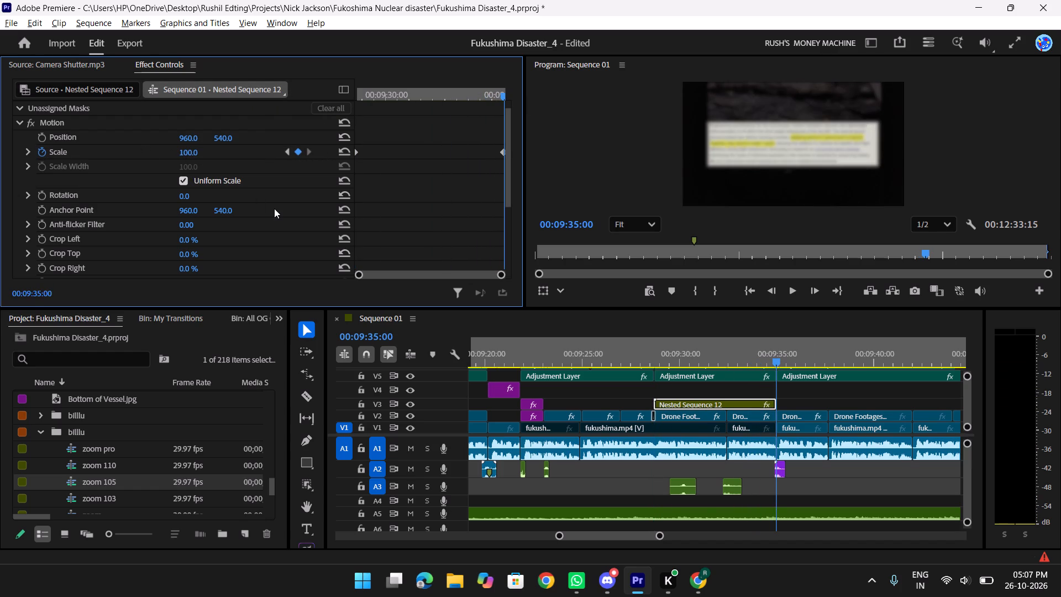
{"action": "left_click", "coordinate": [187, 156]}
{"action": "type", "text": "105"}
{"action": "key", "text": "Return"}
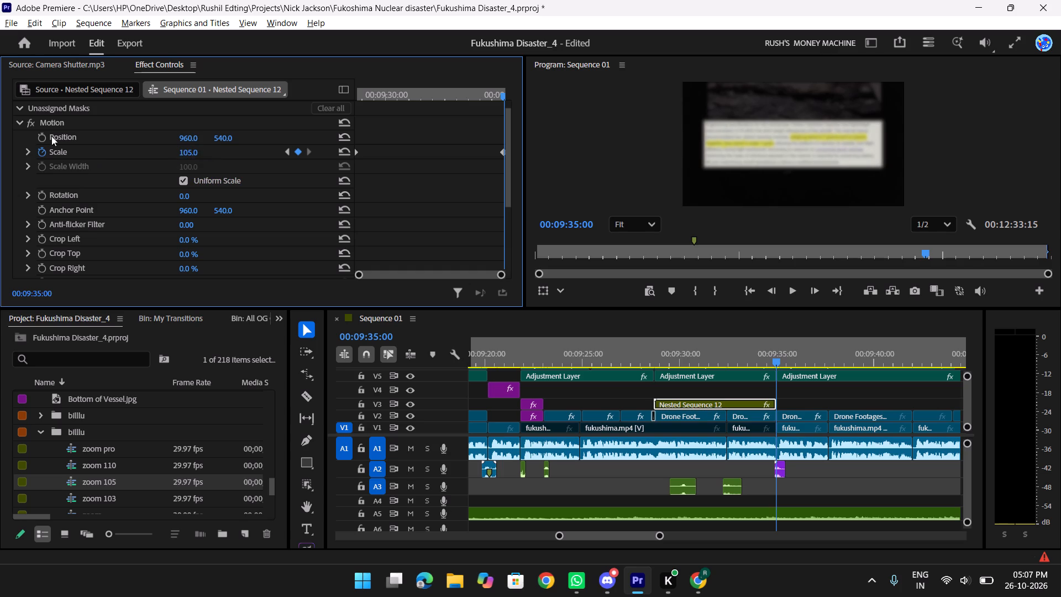
{"action": "left_click", "coordinate": [188, 152]}
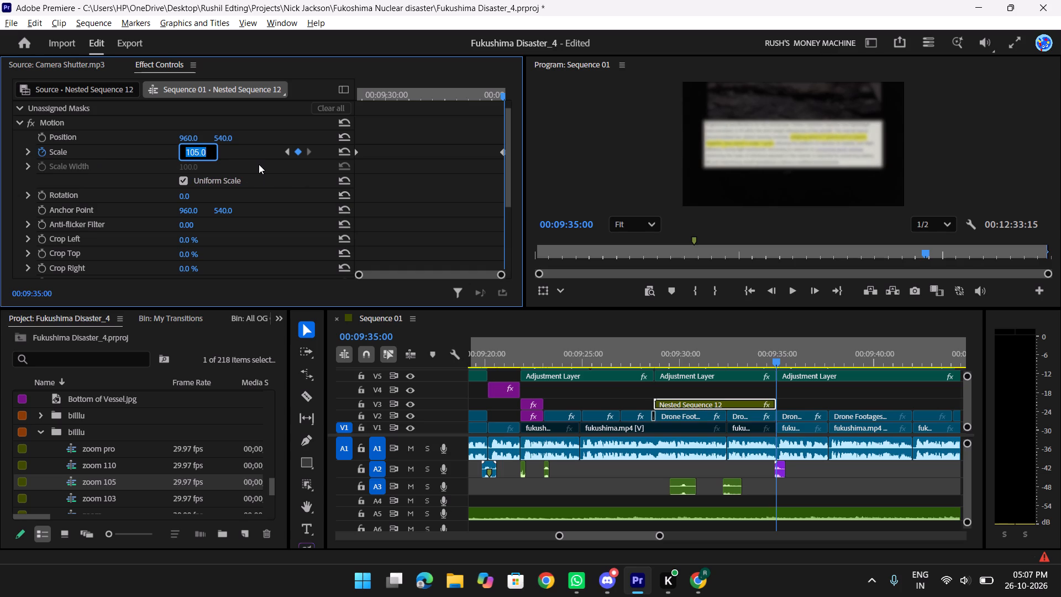
{"action": "key", "text": "BackSpace"}
{"action": "type", "text": "110"}
{"action": "key", "text": "Return"}
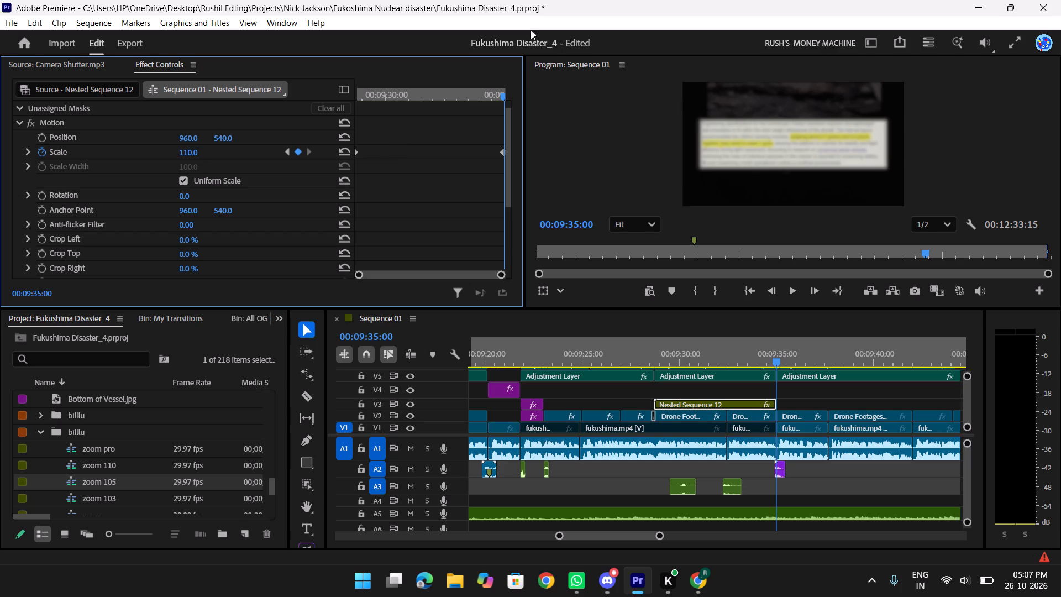
Move the ending scale keyframe of Nested Sequence 12 about half a second earlier than the clip's end.
{"action": "left_click", "coordinate": [501, 91]}
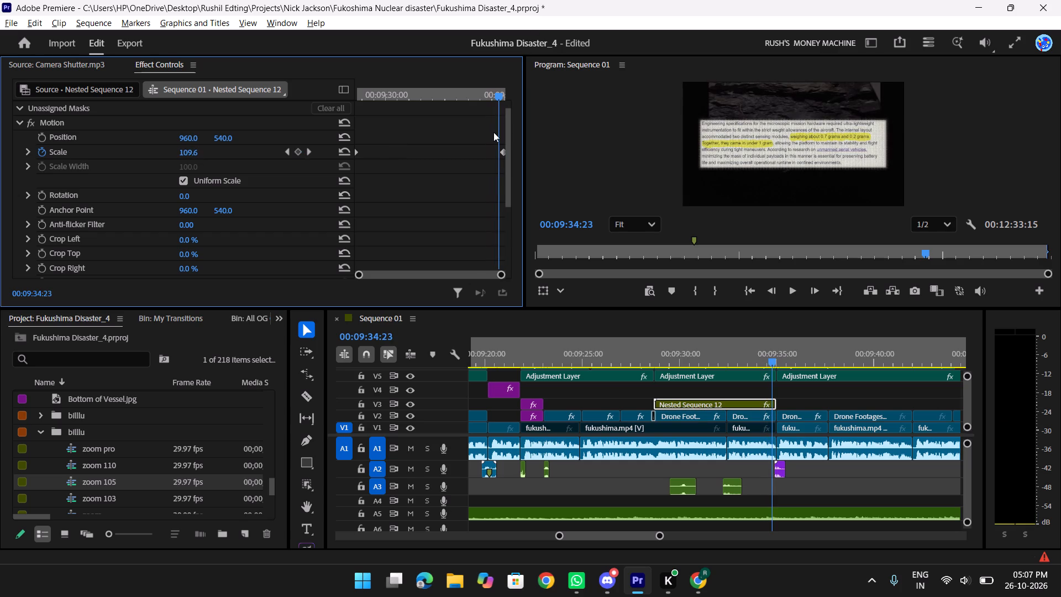
{"action": "left_click_drag", "start_coordinate": [494, 162], "coordinate": [516, 138]}
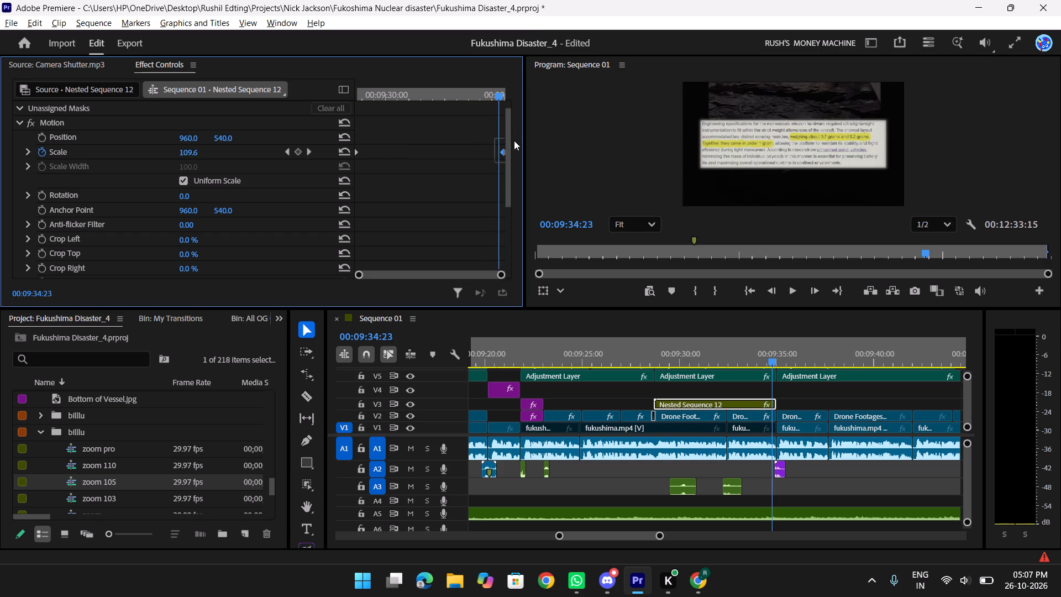
{"action": "left_click_drag", "start_coordinate": [503, 151], "coordinate": [493, 151]}
Play Nested Sequence 12's zoom full screen from 00:09:28:21, and replay its ending through to 00:09:35:15.
{"action": "left_click_drag", "start_coordinate": [497, 93], "coordinate": [406, 99]}
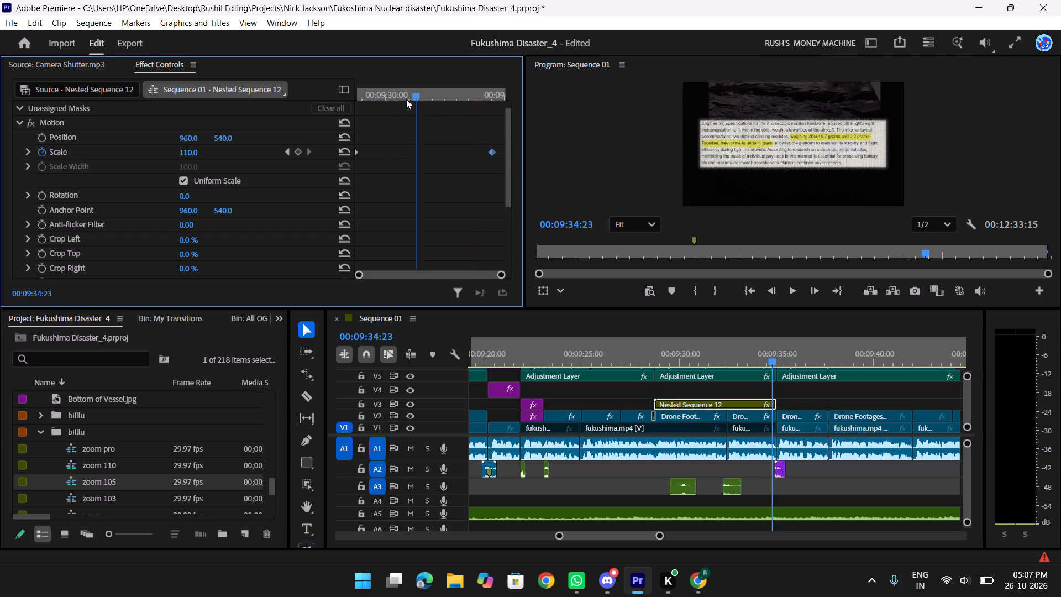
{"action": "left_click_drag", "start_coordinate": [406, 99], "coordinate": [323, 102]}
{"action": "key", "text": "space"}
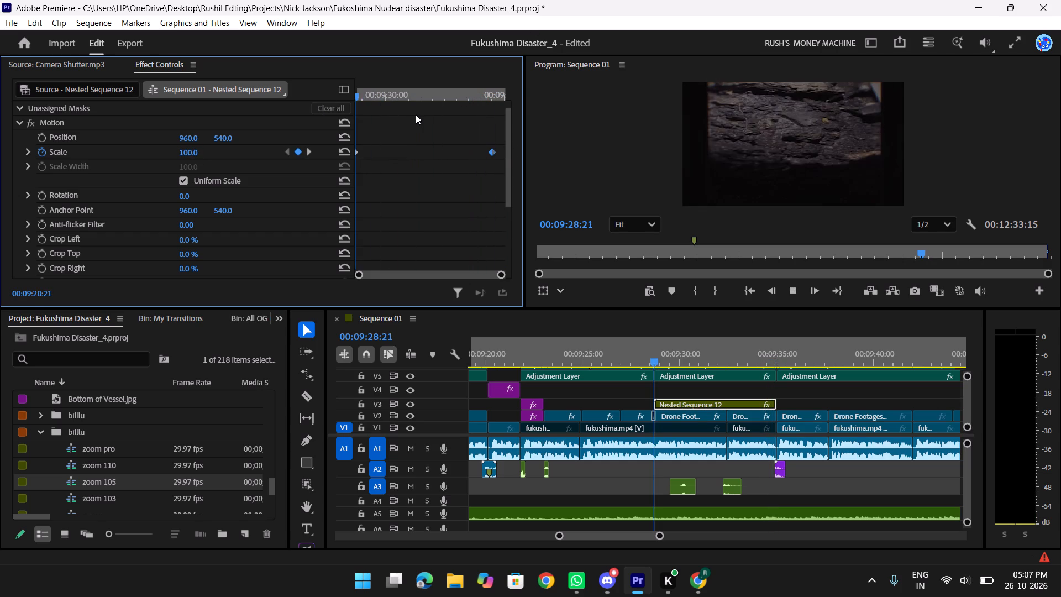
{"action": "key", "text": "f"}
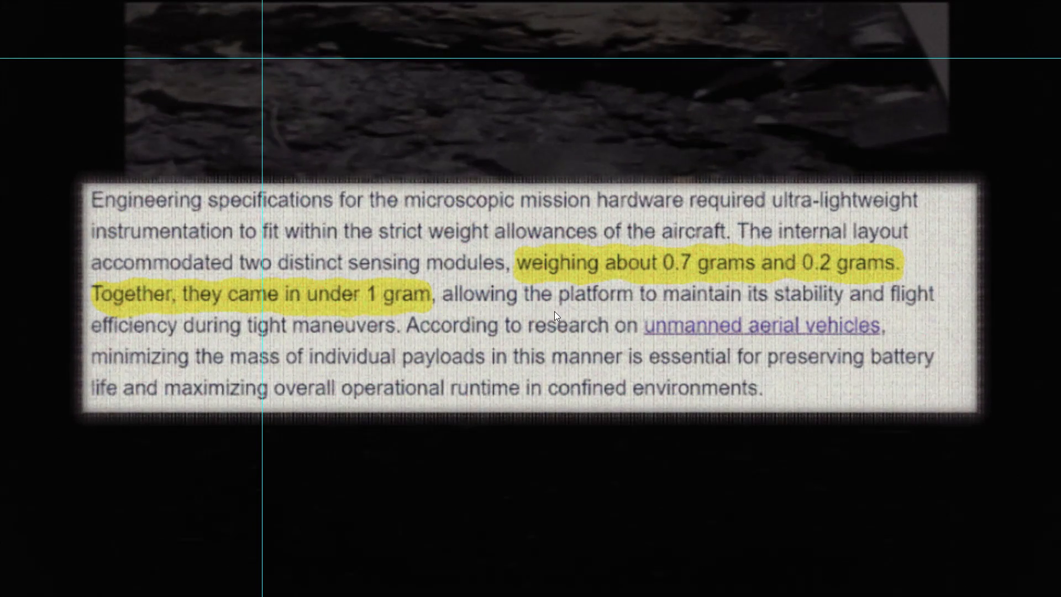
{"action": "type", "text": "f"}
{"action": "key", "text": "space"}
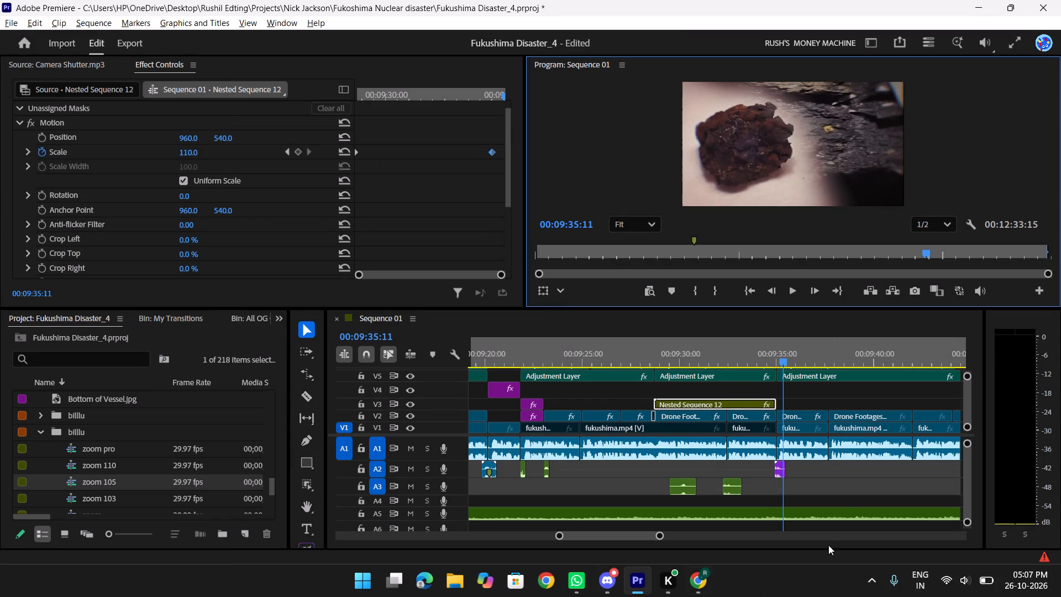
{"action": "left_click_drag", "start_coordinate": [776, 354], "coordinate": [743, 350]}
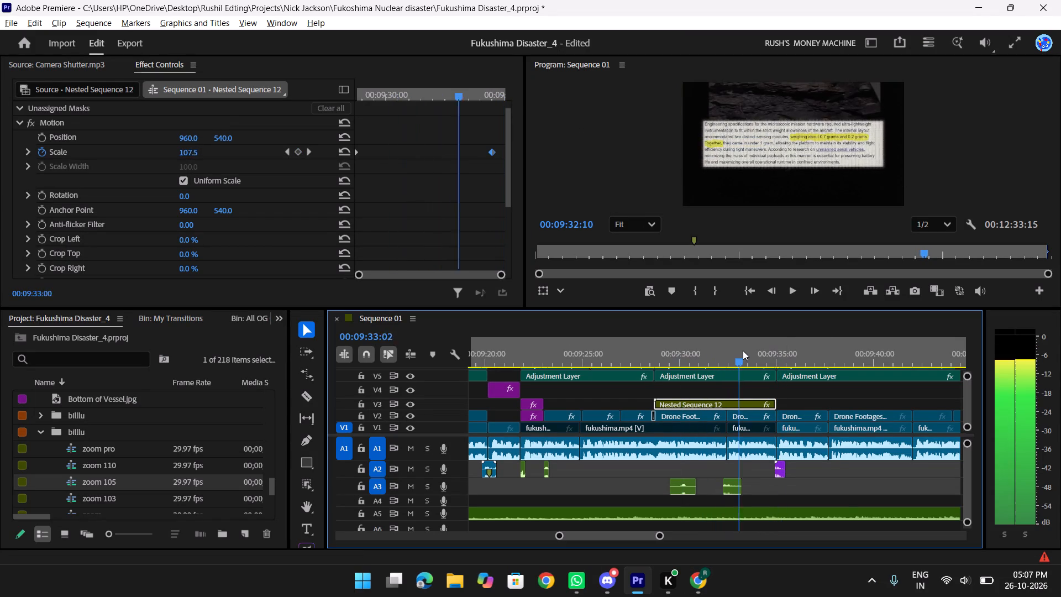
{"action": "left_click_drag", "start_coordinate": [743, 350], "coordinate": [752, 347]}
{"action": "key", "text": "space"}
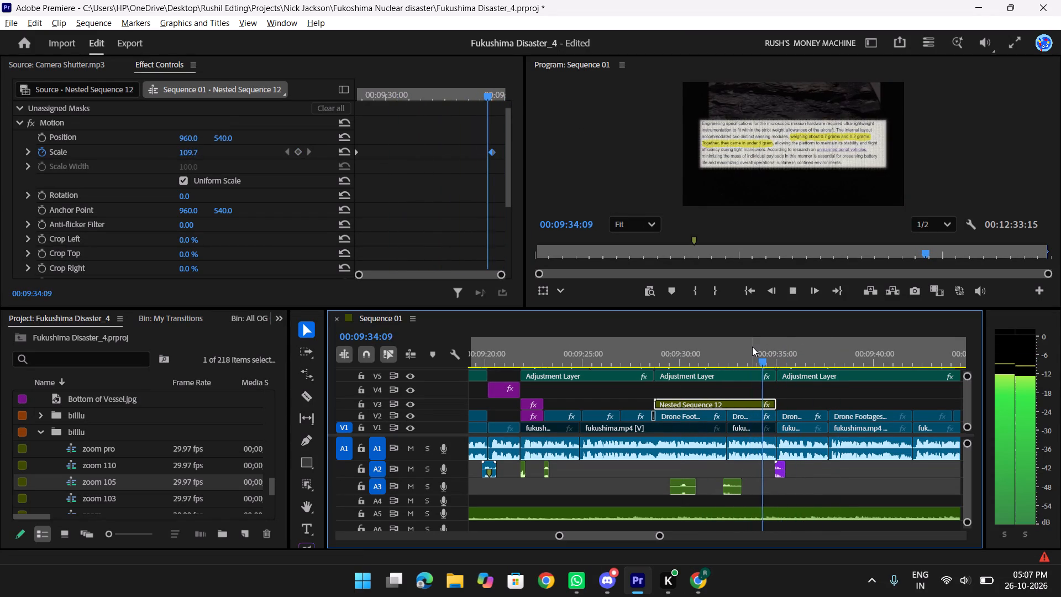
{"action": "key", "text": "space"}
Enlarge the timeline around the 00:09:35:00 cut and inspect the V7 adjustment layer and the mechanical click sound on A2.
{"action": "type", "text": "t"}
{"action": "key", "text": "t"}
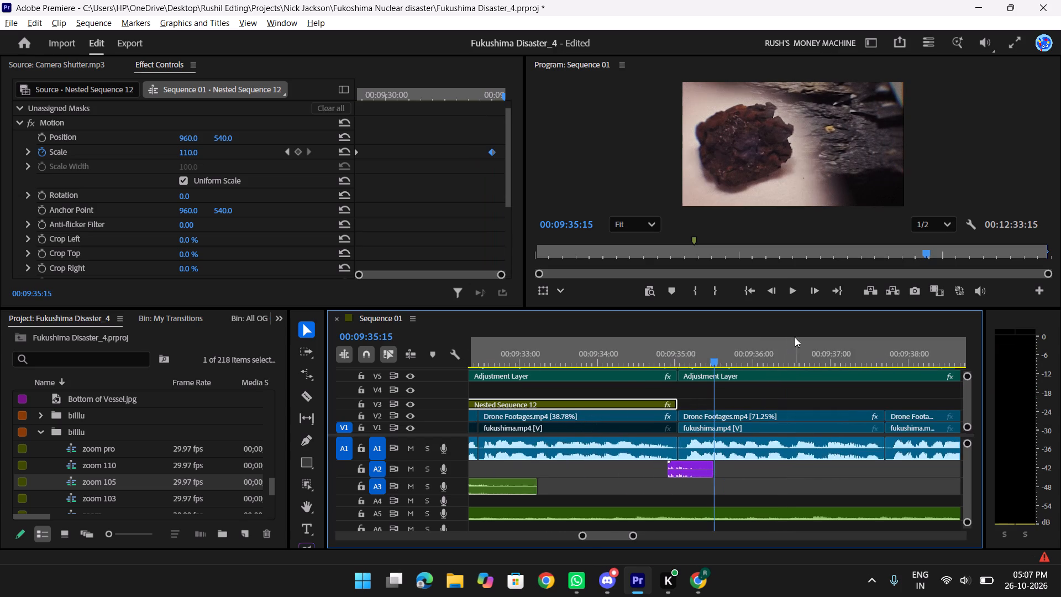
{"action": "key", "text": "t"}
{"action": "left_click_drag", "start_coordinate": [717, 310], "coordinate": [743, 211]}
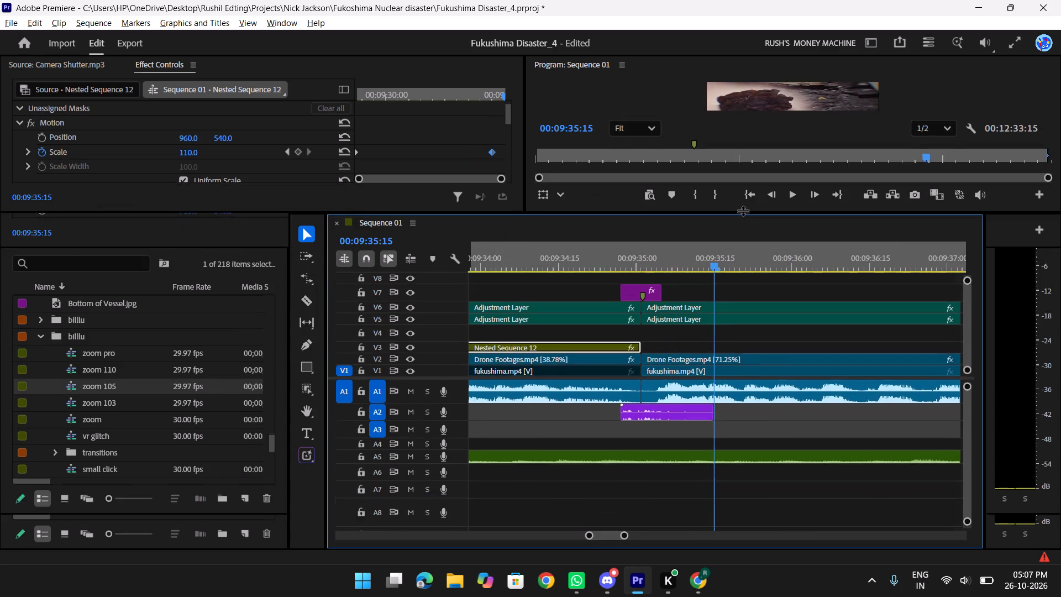
{"action": "left_click_drag", "start_coordinate": [743, 211], "coordinate": [743, 207]}
{"action": "left_click_drag", "start_coordinate": [681, 282], "coordinate": [591, 282]}
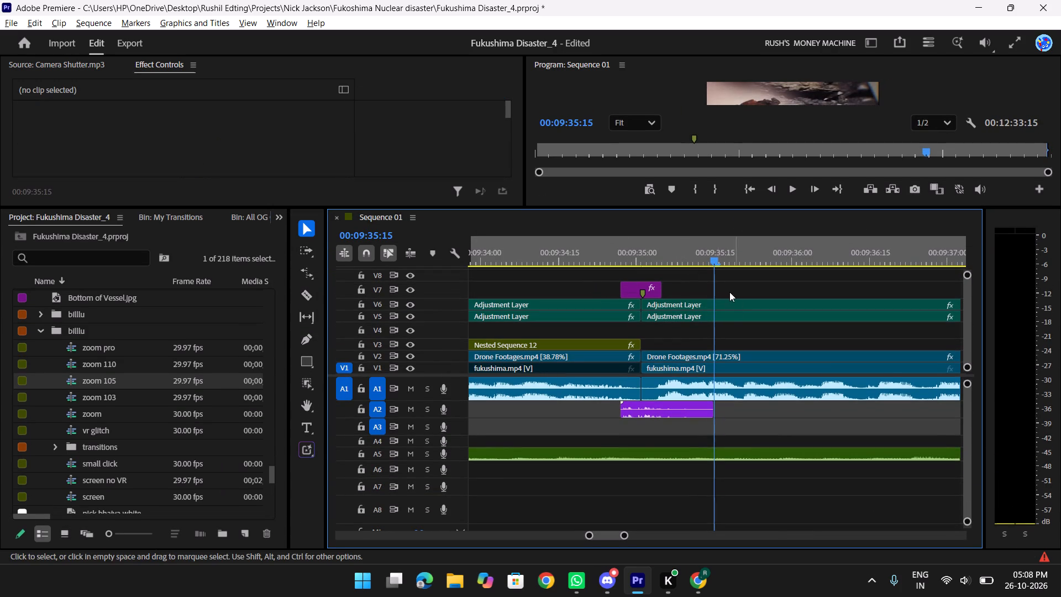
{"action": "left_click_drag", "start_coordinate": [695, 280], "coordinate": [611, 285]}
{"action": "left_click", "coordinate": [624, 287]}
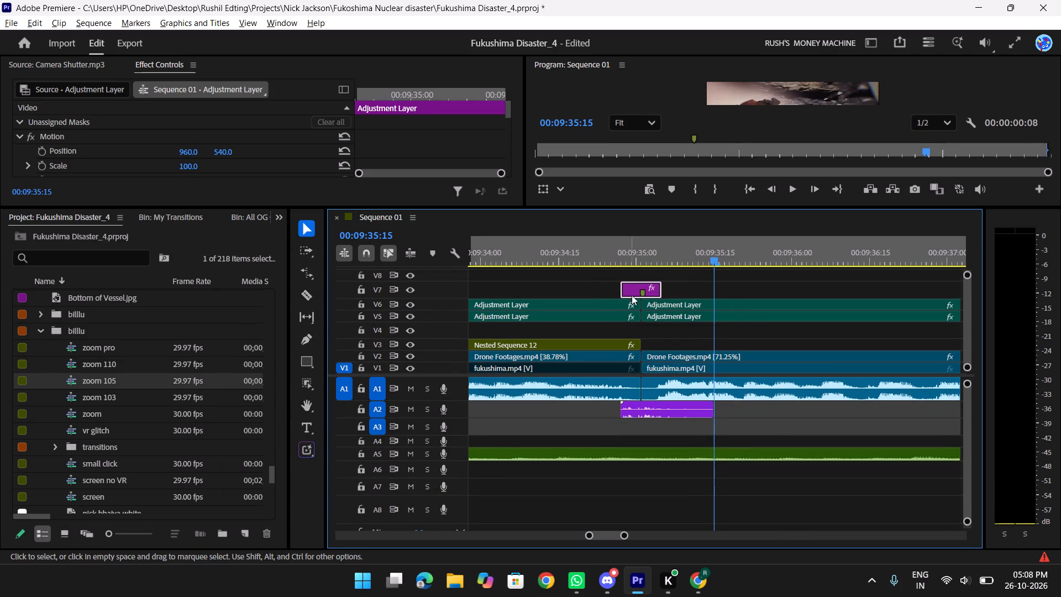
{"action": "left_click_drag", "start_coordinate": [635, 289], "coordinate": [631, 287]}
{"action": "left_click_drag", "start_coordinate": [653, 413], "coordinate": [649, 405]}
{"action": "left_click", "coordinate": [673, 410]}
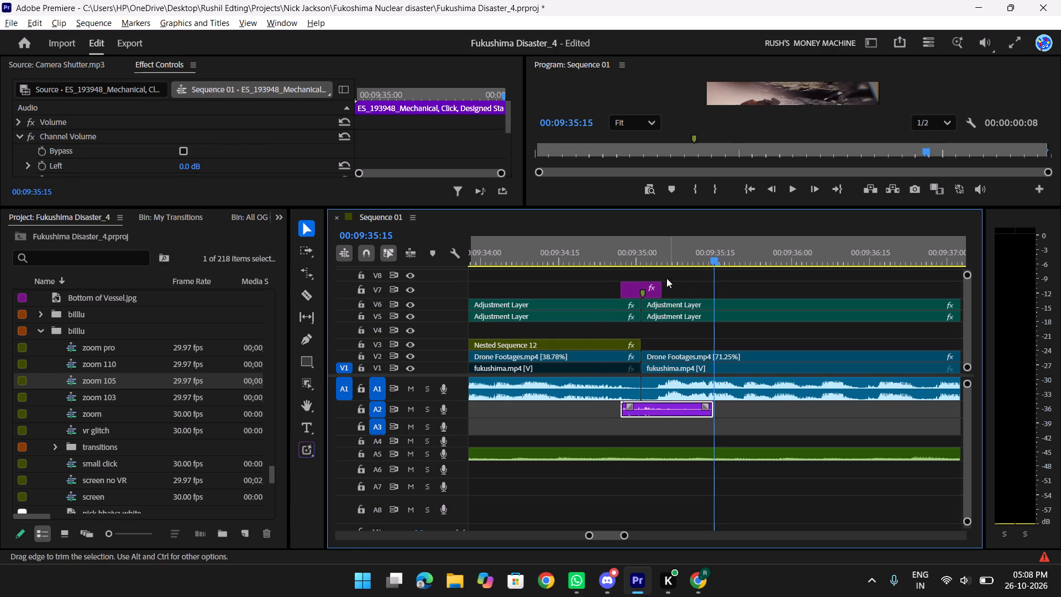
Review the edit from 00:09:34:23 across the cut and the following drone footage, stopping at 00:09:43:02.
{"action": "left_click_drag", "start_coordinate": [636, 254], "coordinate": [600, 258]}
{"action": "key", "text": "space"}
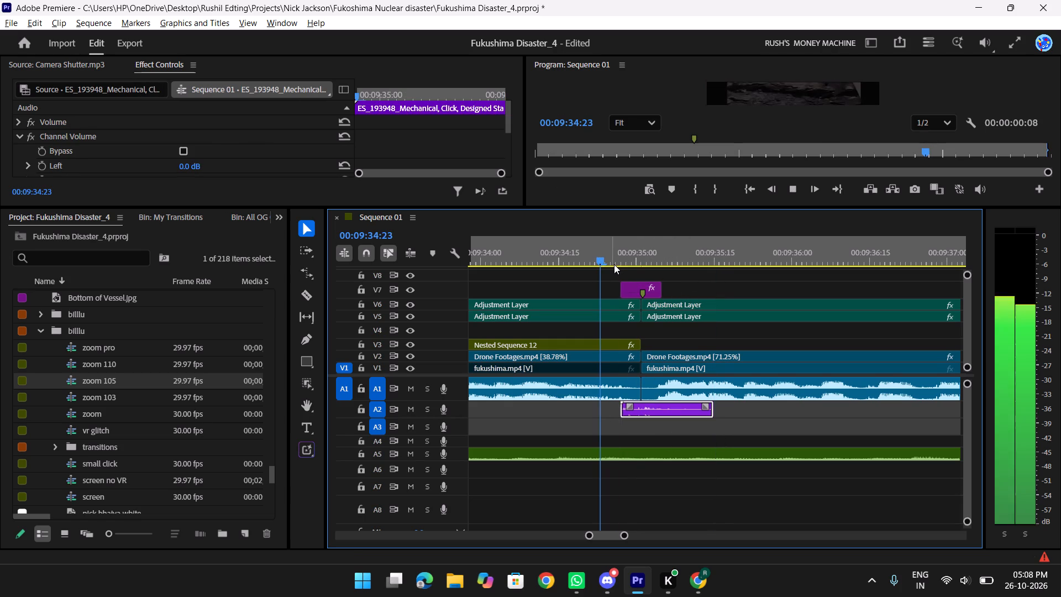
{"action": "scroll", "coordinate": [614, 264], "scroll_direction": "down", "scroll_amount": 1}
{"action": "type", "text": "yy"}
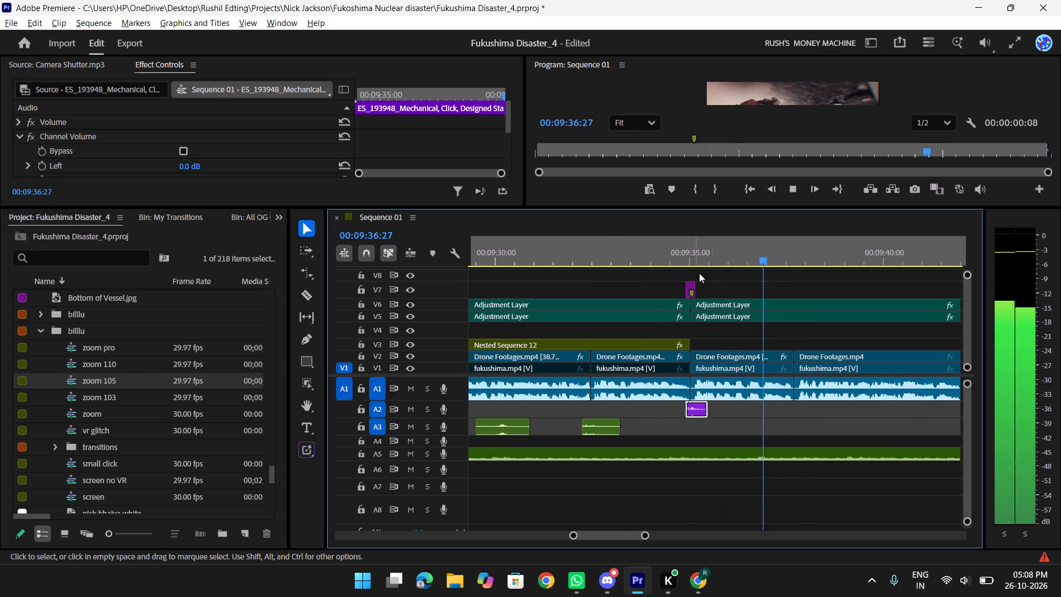
{"action": "scroll", "coordinate": [716, 286], "scroll_direction": "down", "scroll_amount": 12}
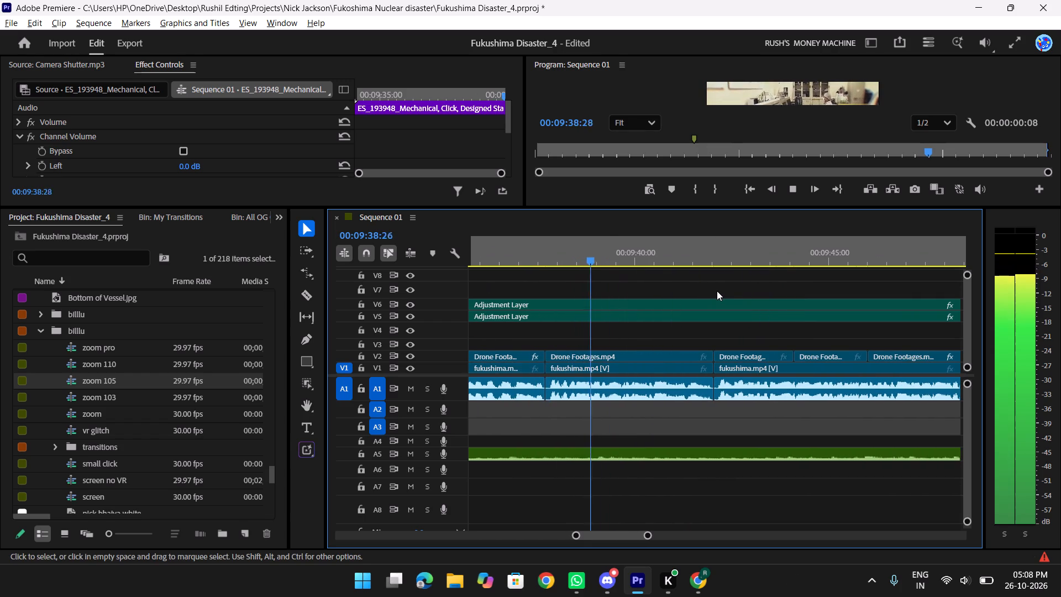
{"action": "key", "text": "space"}
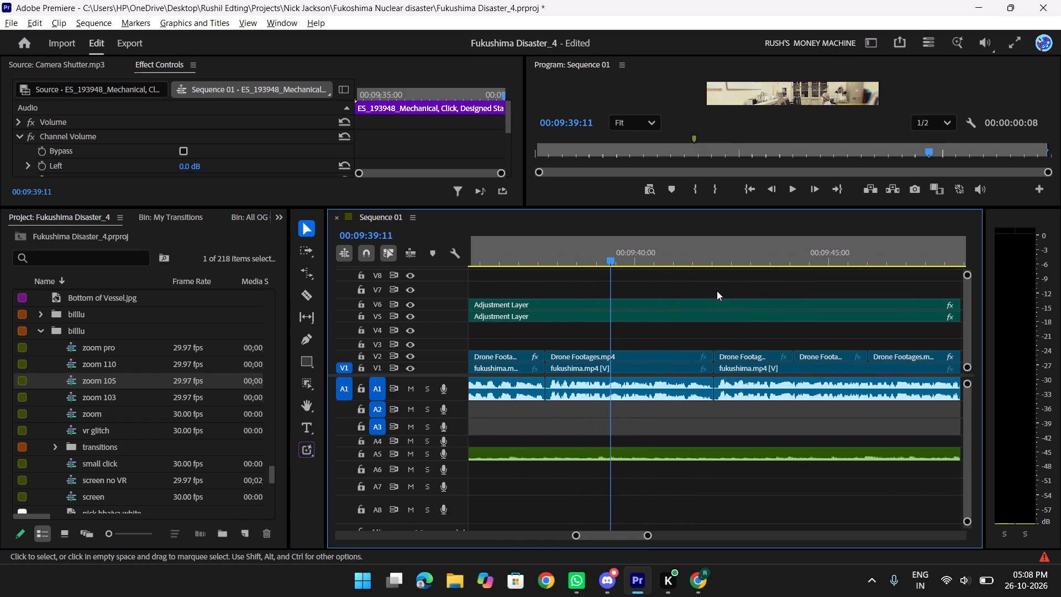
{"action": "key", "text": "space"}
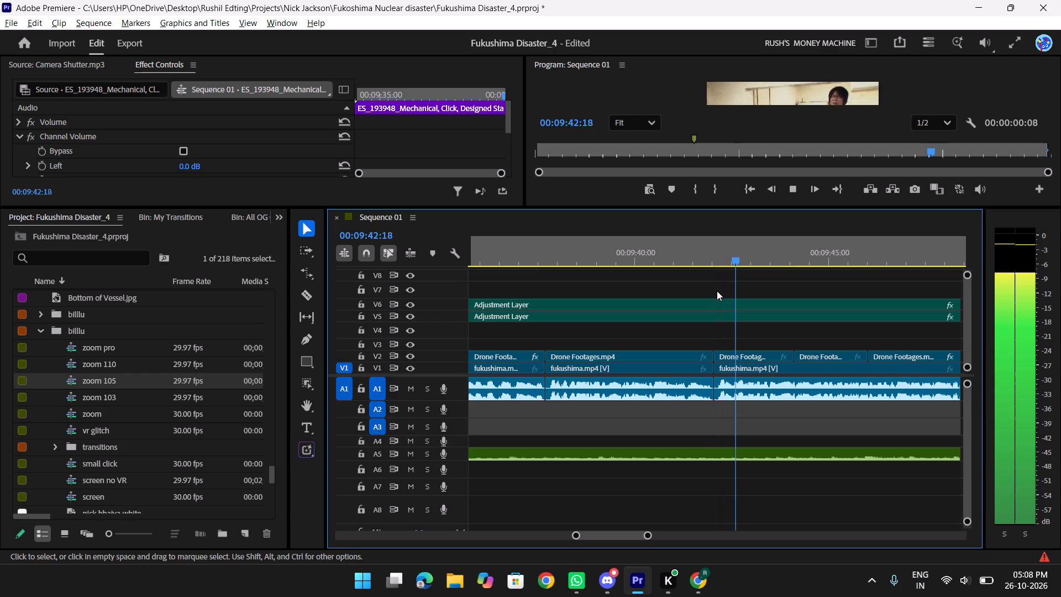
{"action": "key", "text": "space"}
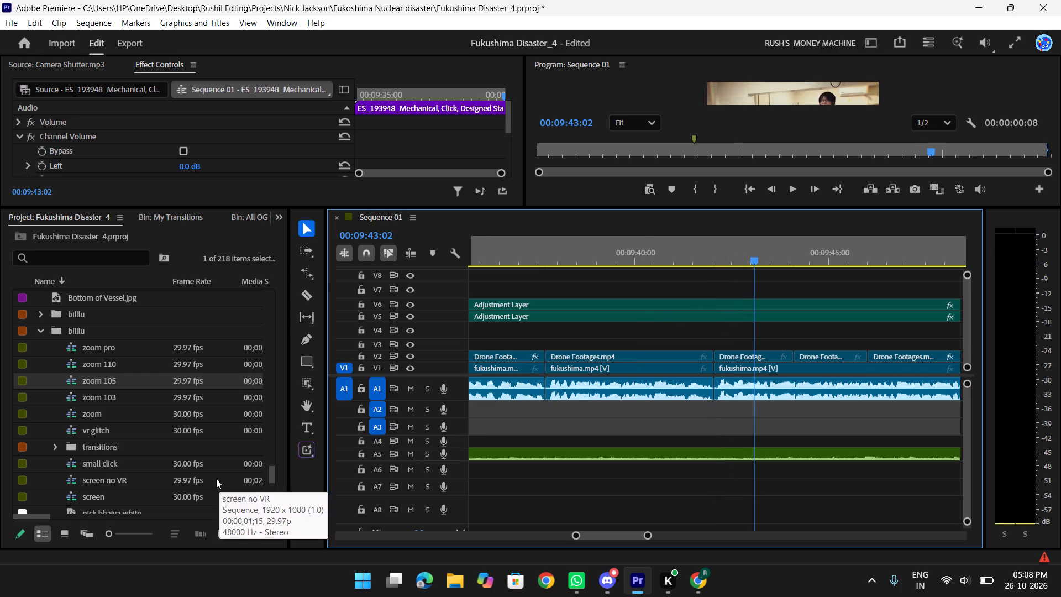
Place Zoom Transit from the My Transitions bin on V7 from 00:09:40:24, spanning the footage cut near 00:09:42:02.
{"action": "scroll", "coordinate": [139, 352], "scroll_direction": "up", "scroll_amount": 4}
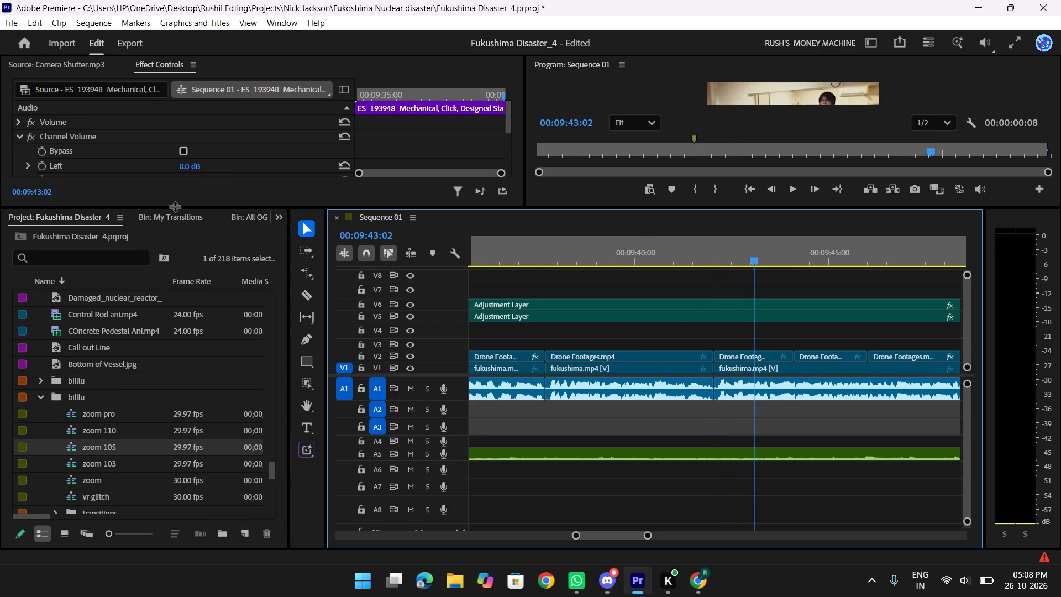
{"action": "left_click", "coordinate": [175, 206]}
{"action": "left_click", "coordinate": [174, 218]}
{"action": "left_click_drag", "start_coordinate": [96, 300], "coordinate": [1013, 264]}
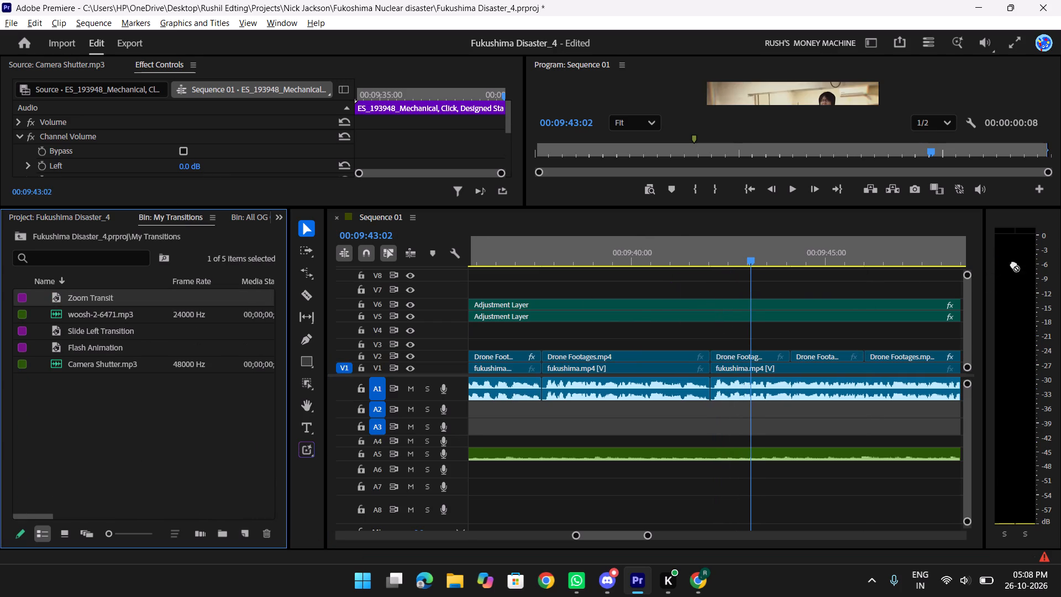
{"action": "left_click_drag", "start_coordinate": [1013, 264], "coordinate": [662, 291]}
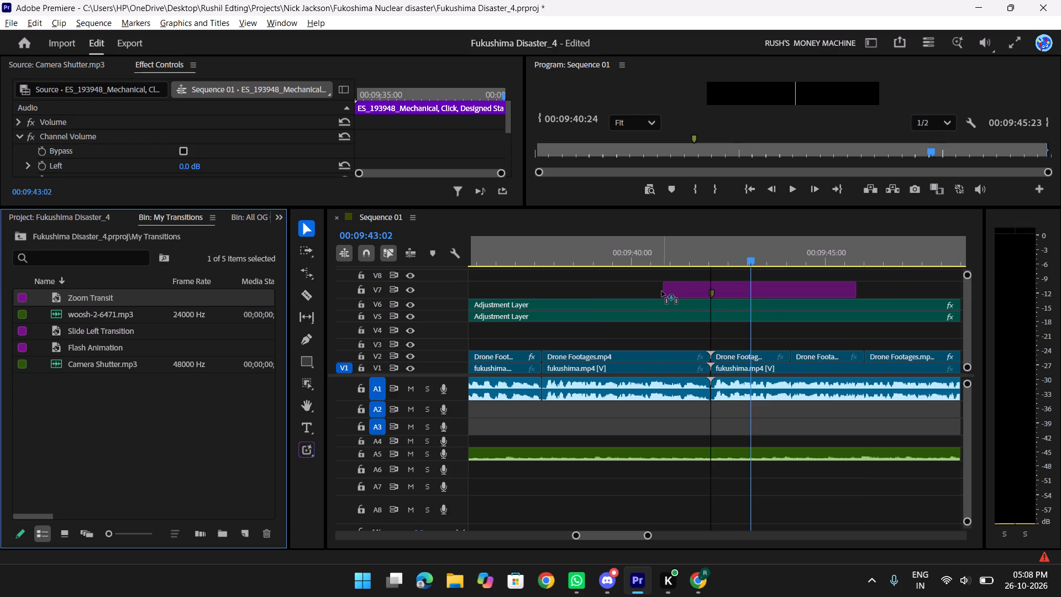
{"action": "left_click_drag", "start_coordinate": [662, 291], "coordinate": [663, 292]}
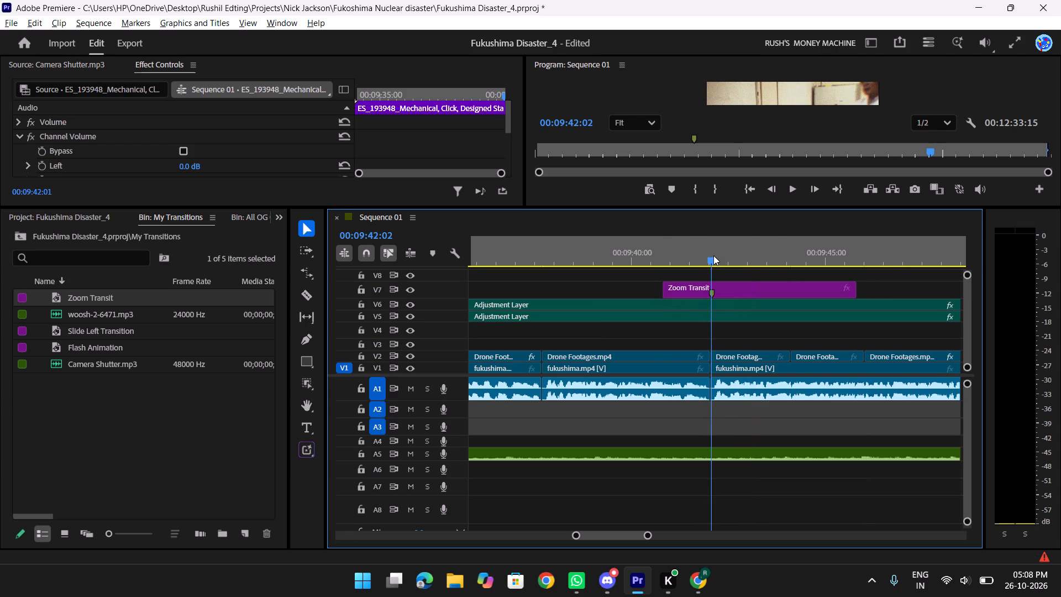
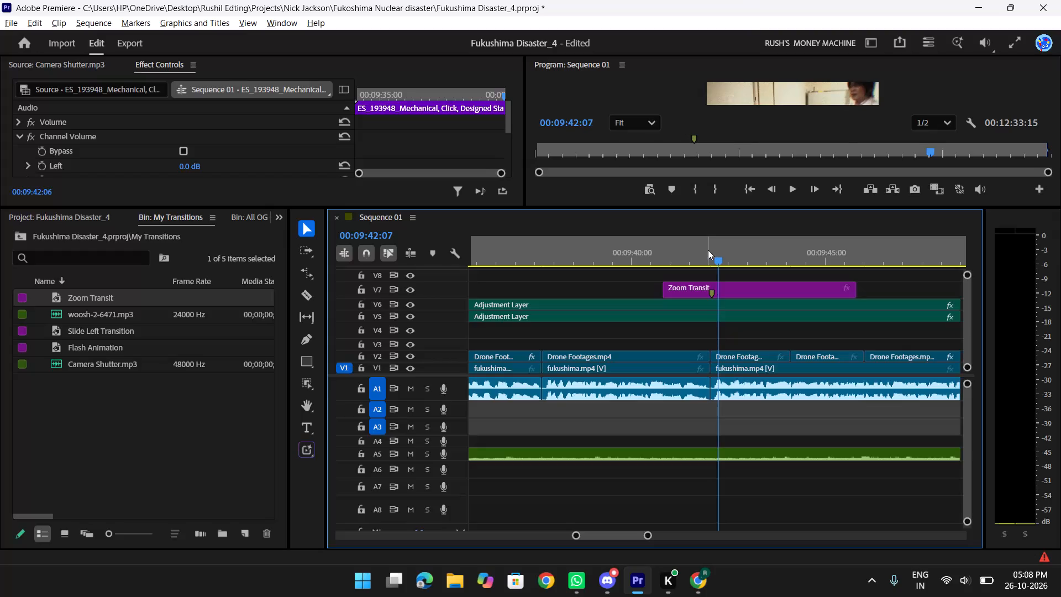
Cut the Zoom Transit clip on V7 at 00:09:42:07 and 00:09:41:27, deleting the pieces outside those two cuts.
{"action": "left_click", "coordinate": [775, 294]}
{"action": "key", "text": "w"}
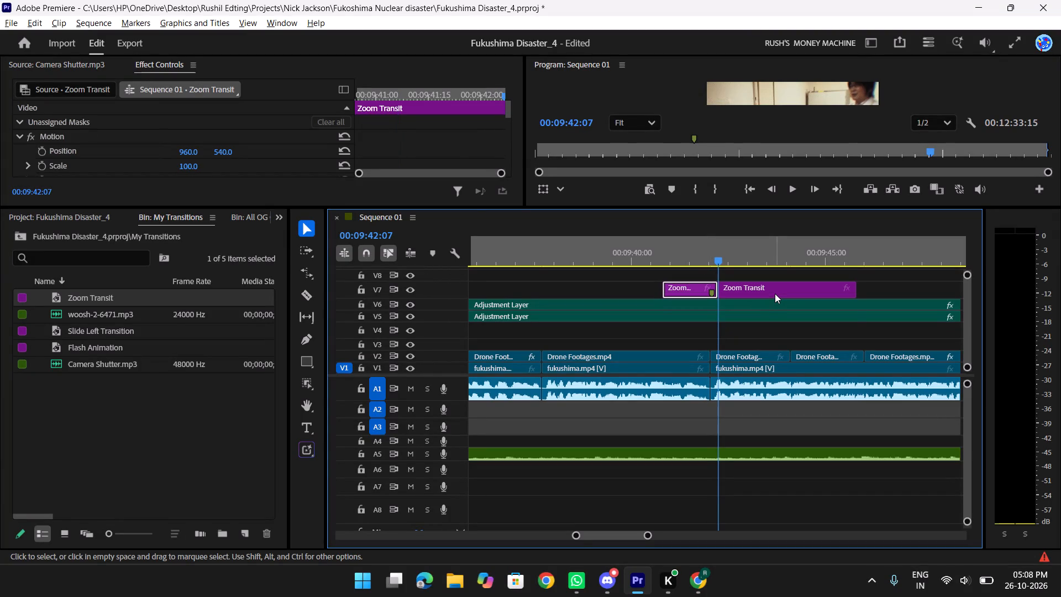
{"action": "key", "text": "shift+Left"}
{"action": "key", "text": "shift+Left"}
{"action": "key", "text": "w"}
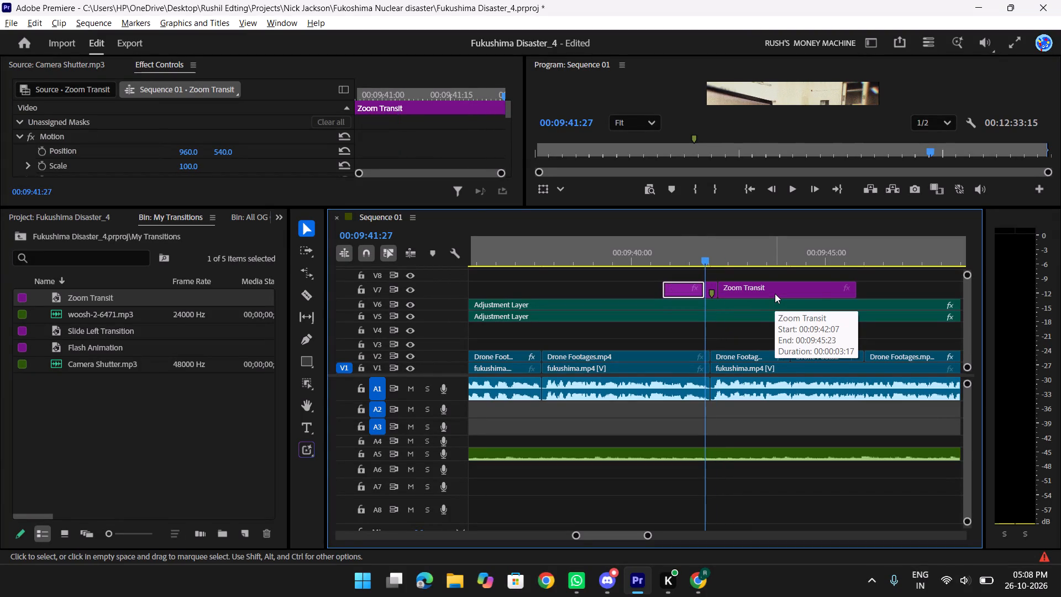
{"action": "left_click", "coordinate": [774, 285]}
{"action": "key", "text": "Delete"}
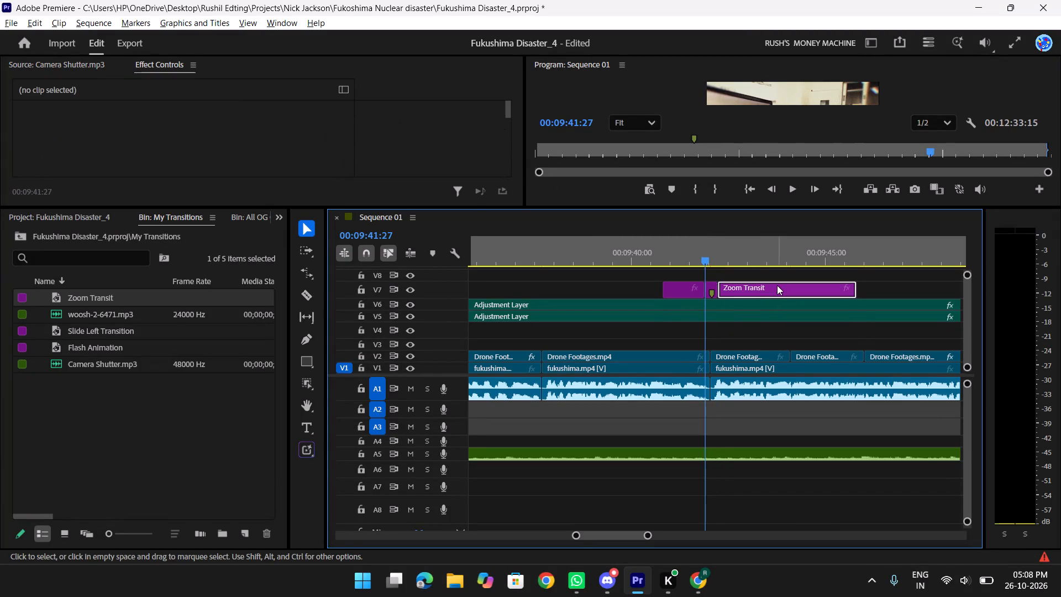
{"action": "left_click", "coordinate": [690, 284]}
{"action": "key", "text": "Delete"}
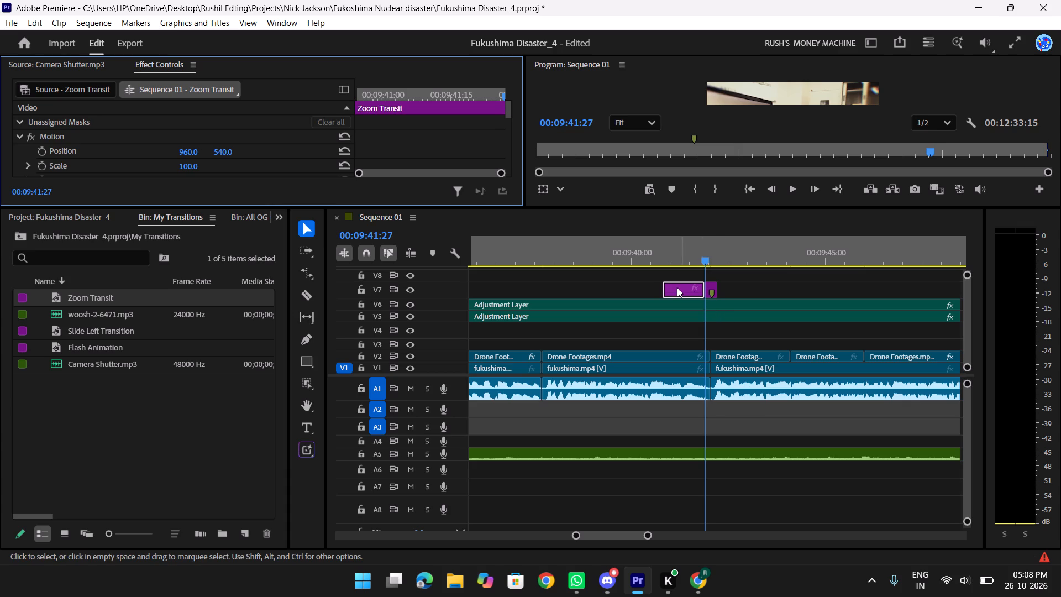
{"action": "left_click", "coordinate": [675, 289]}
{"action": "key", "text": "Delete"}
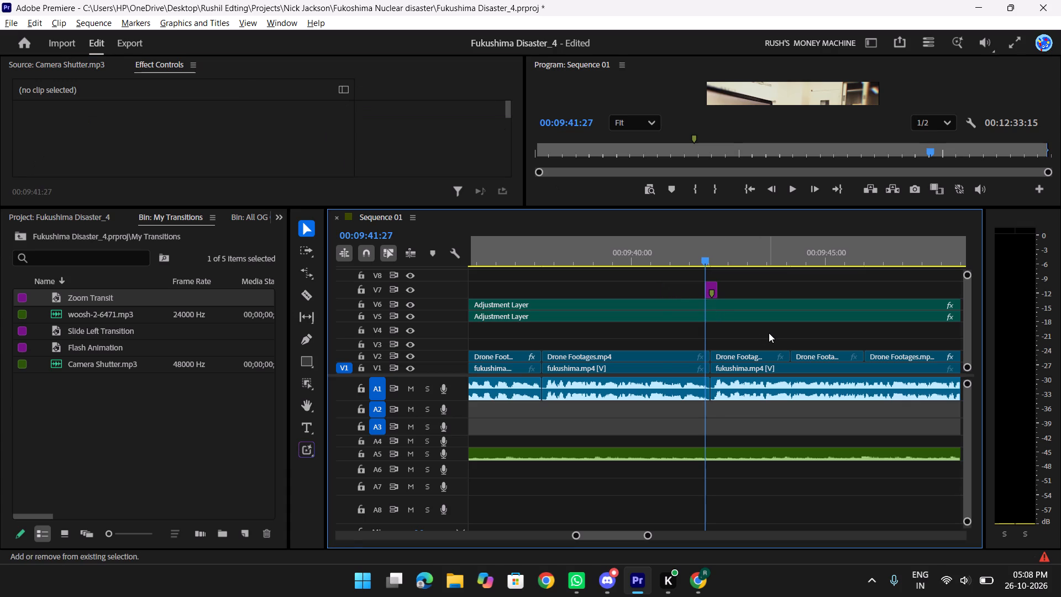
Apply the Rush Zoom Transit preset to the short Zoom Transit clip on V7, and close the Effects window.
{"action": "key", "text": "shift+z"}
{"action": "left_click", "coordinate": [24, 269]}
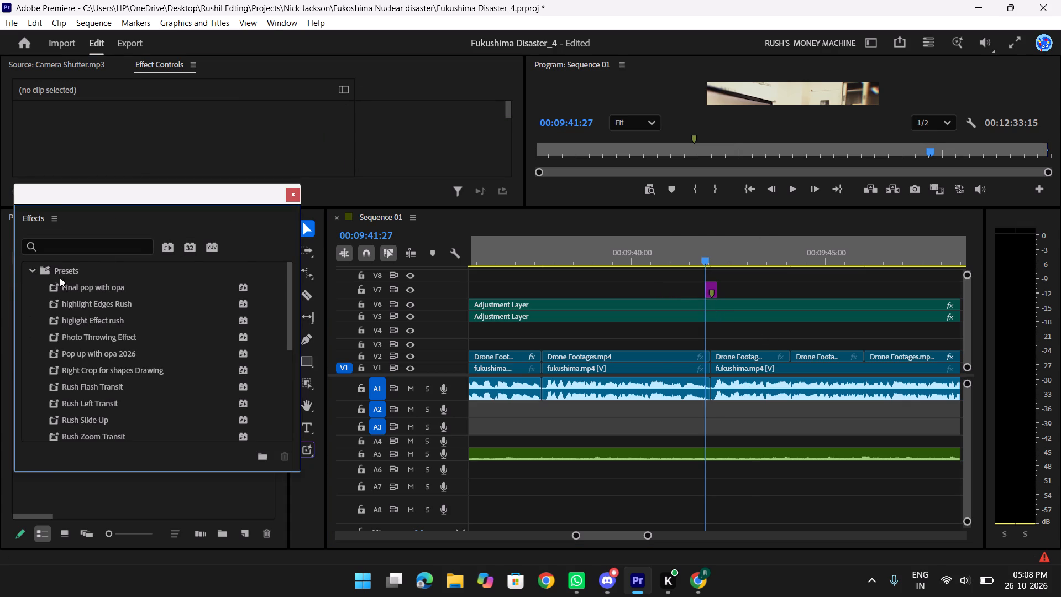
{"action": "scroll", "coordinate": [111, 343], "scroll_direction": "down", "scroll_amount": 4}
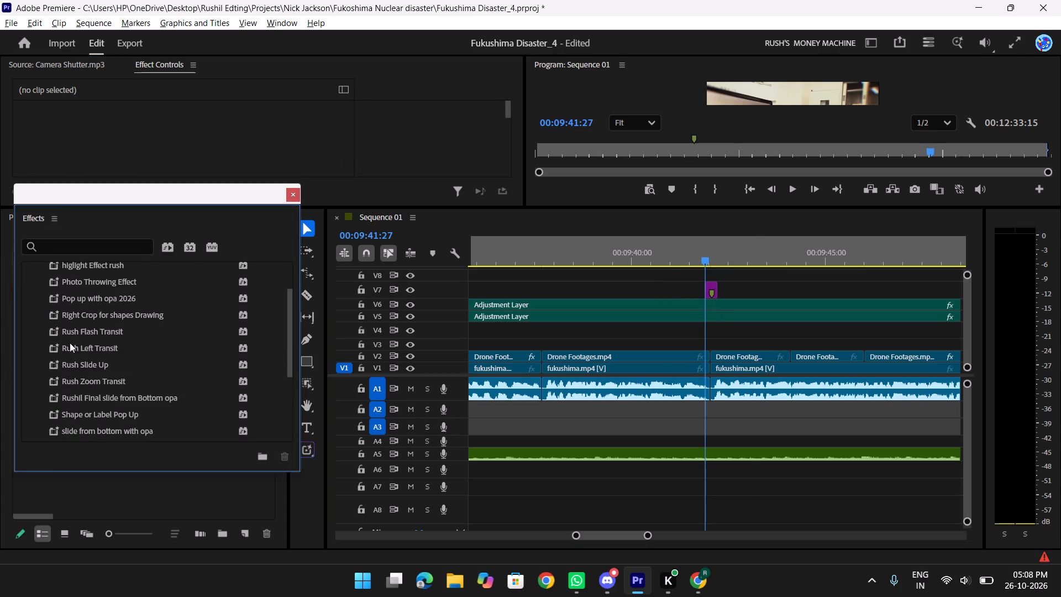
{"action": "scroll", "coordinate": [118, 371], "scroll_direction": "down", "scroll_amount": 2}
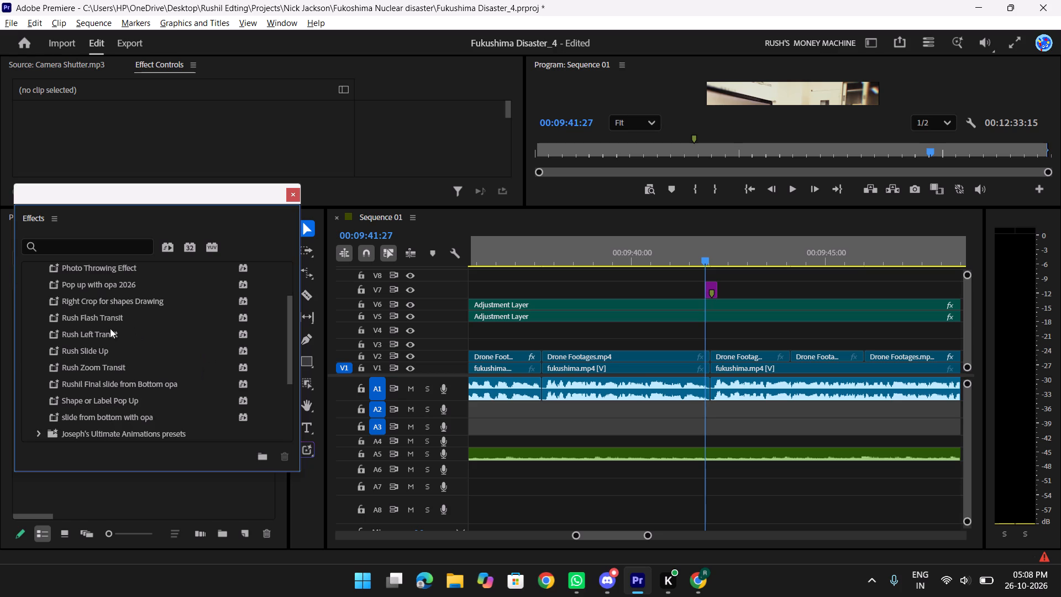
{"action": "left_click_drag", "start_coordinate": [106, 353], "coordinate": [1059, 486]}
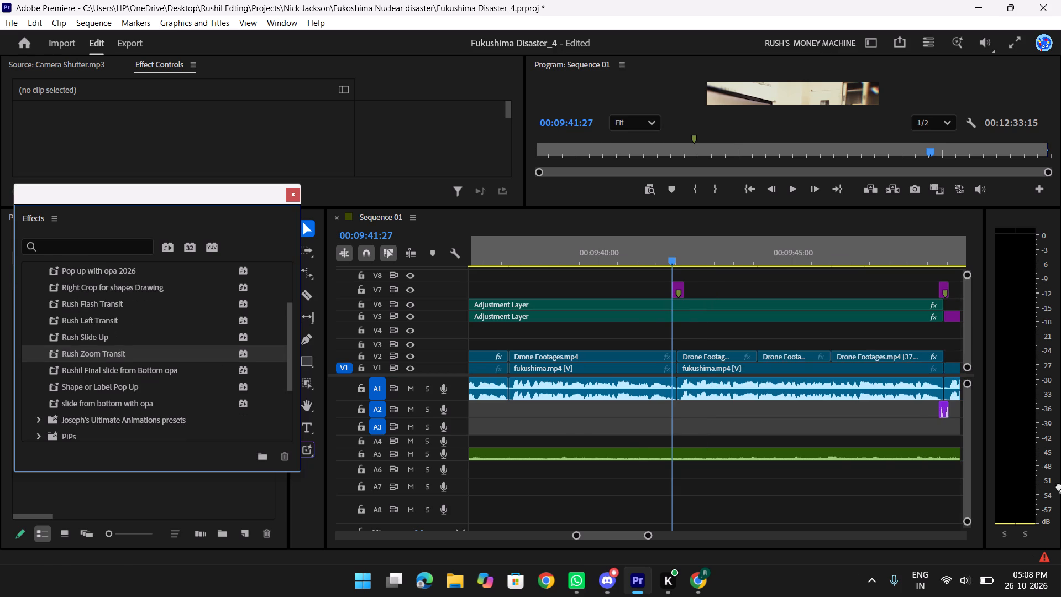
{"action": "left_click_drag", "start_coordinate": [1059, 486], "coordinate": [681, 289]}
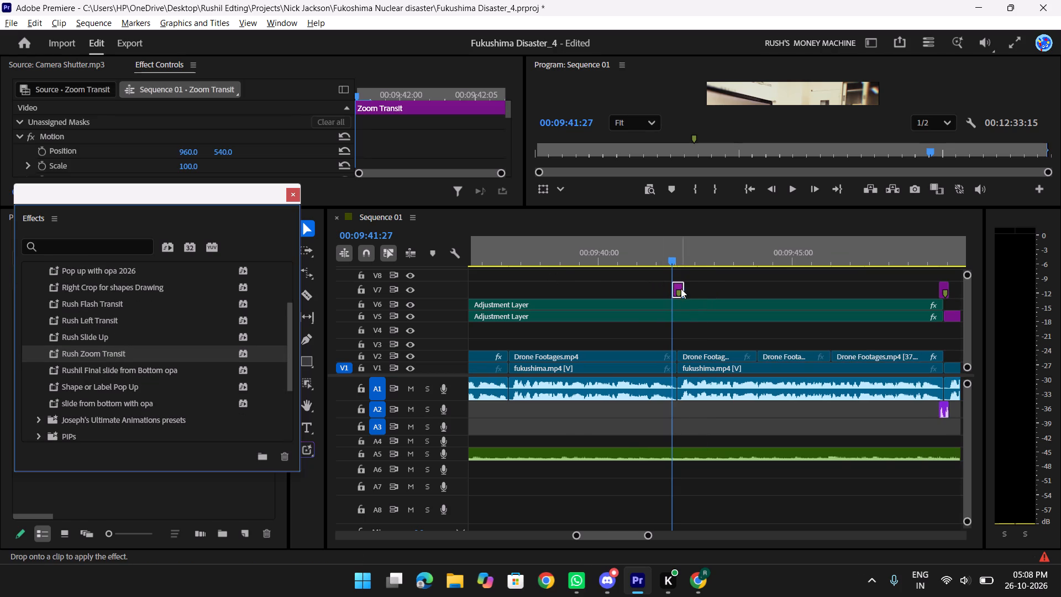
{"action": "left_click", "coordinate": [297, 191]}
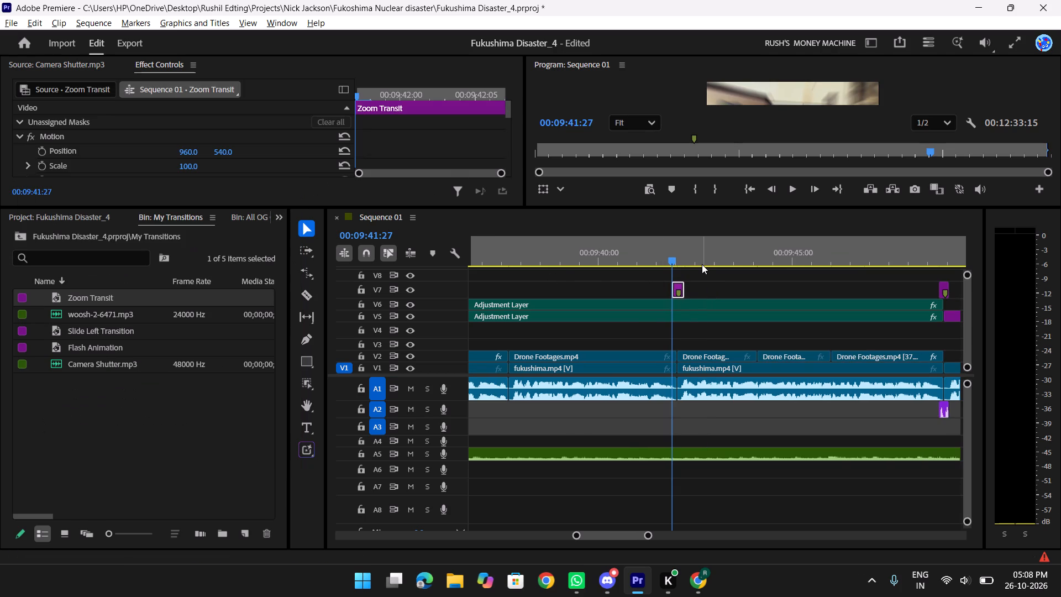
Play back the zoom transition near 00:09:42 in full screen to check how it looks.
{"action": "type", "text": "tt"}
{"action": "left_click_drag", "start_coordinate": [665, 260], "coordinate": [676, 259]}
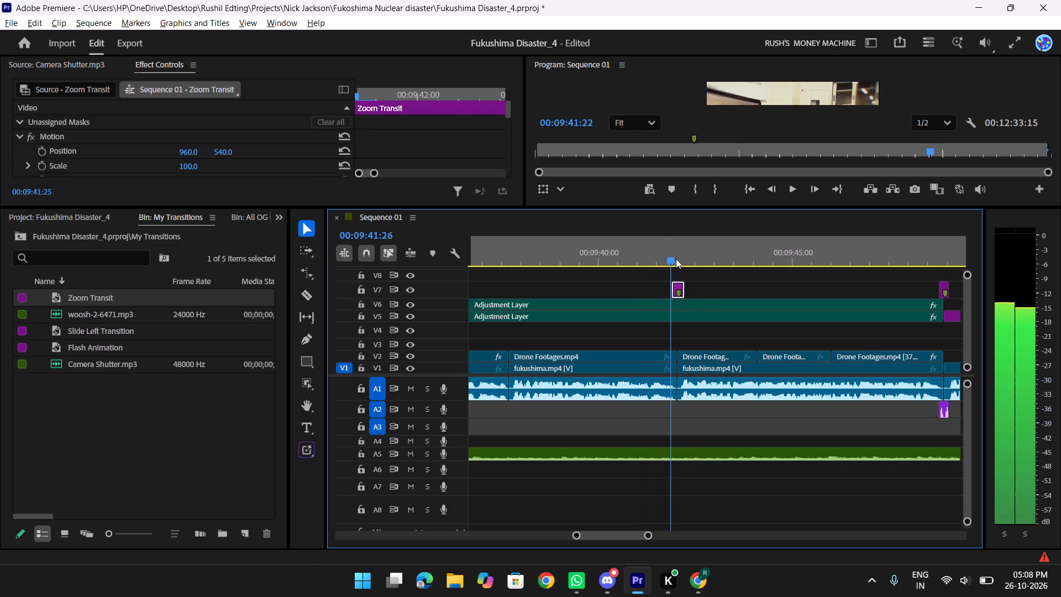
{"action": "left_click_drag", "start_coordinate": [676, 259], "coordinate": [642, 261]}
{"action": "type", "text": "f"}
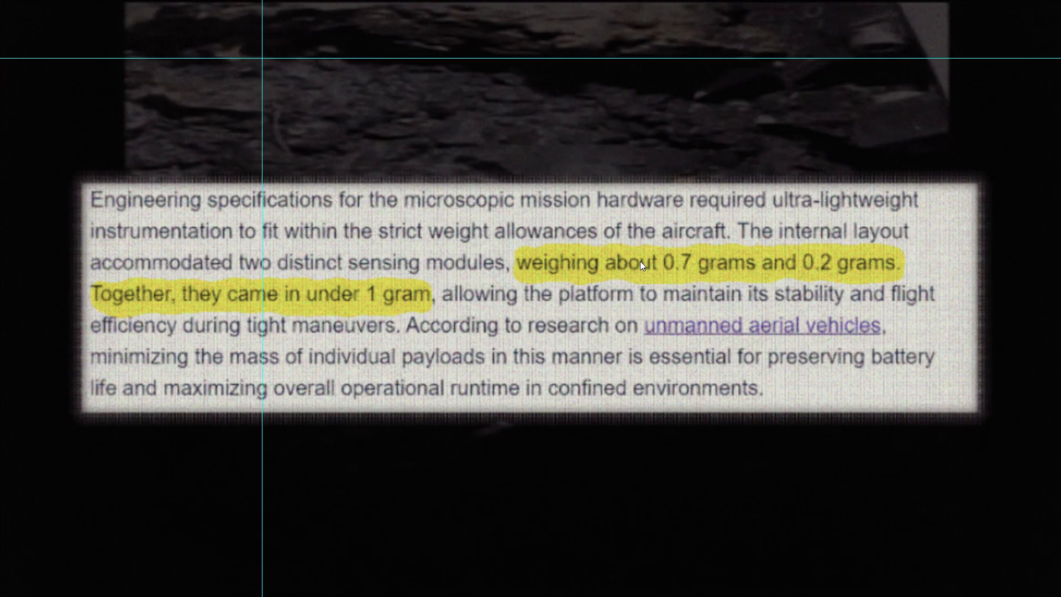
{"action": "key", "text": "space"}
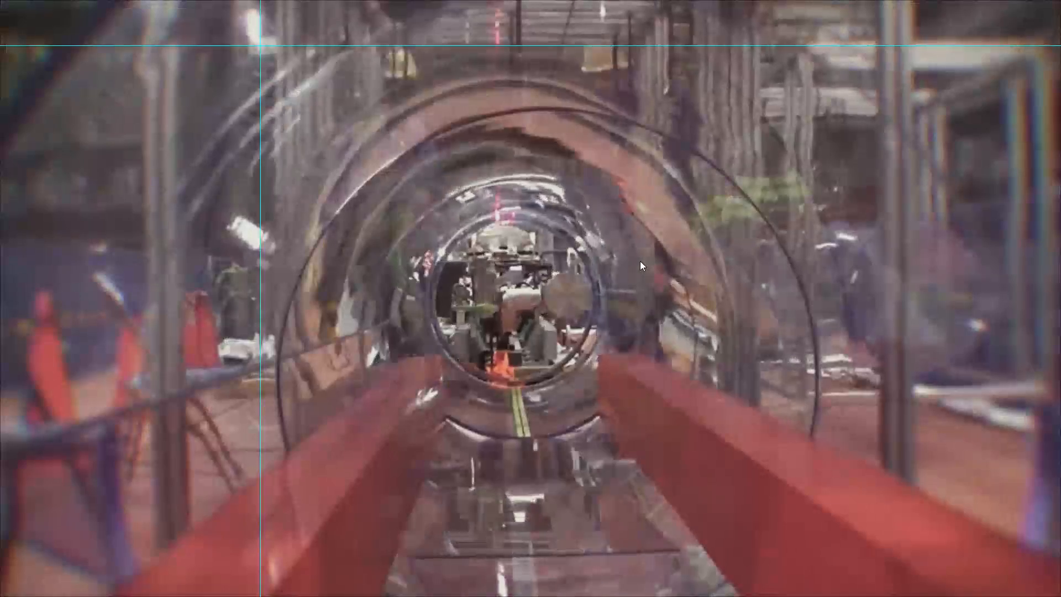
{"action": "key", "text": "f"}
{"action": "key", "text": "space"}
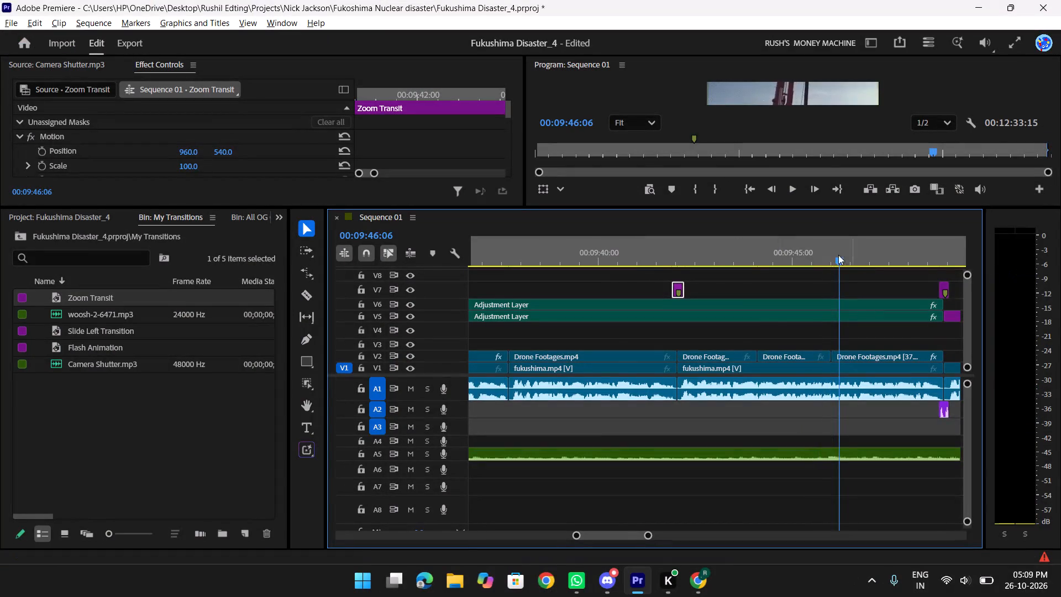
Place woosh-2-6471.mp3 on A2 so it starts at the footage cut beneath the Zoom Transit clip.
{"action": "left_click_drag", "start_coordinate": [823, 253], "coordinate": [677, 254]}
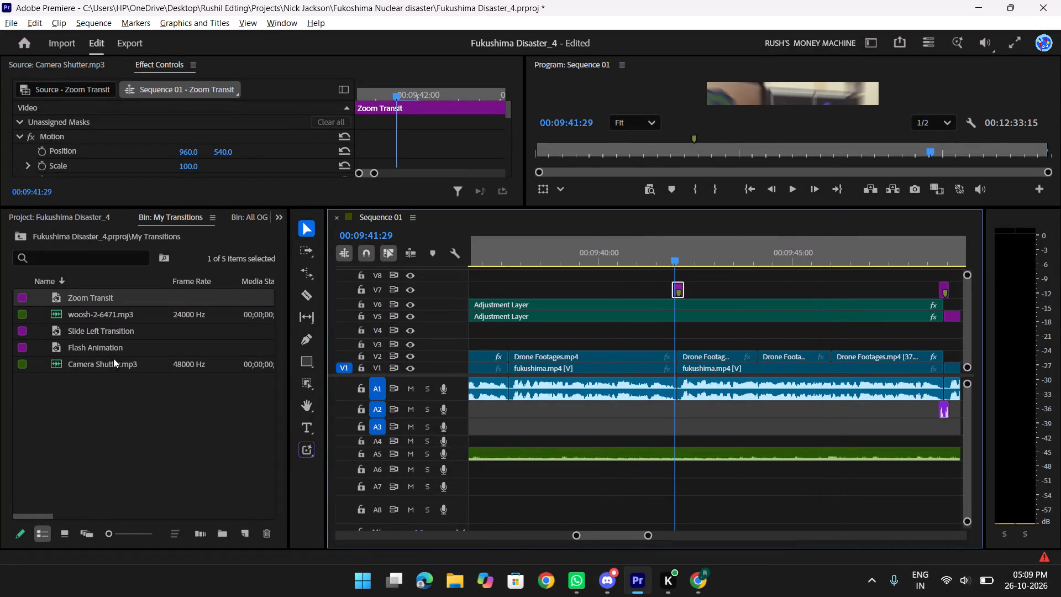
{"action": "left_click_drag", "start_coordinate": [113, 313], "coordinate": [680, 409]}
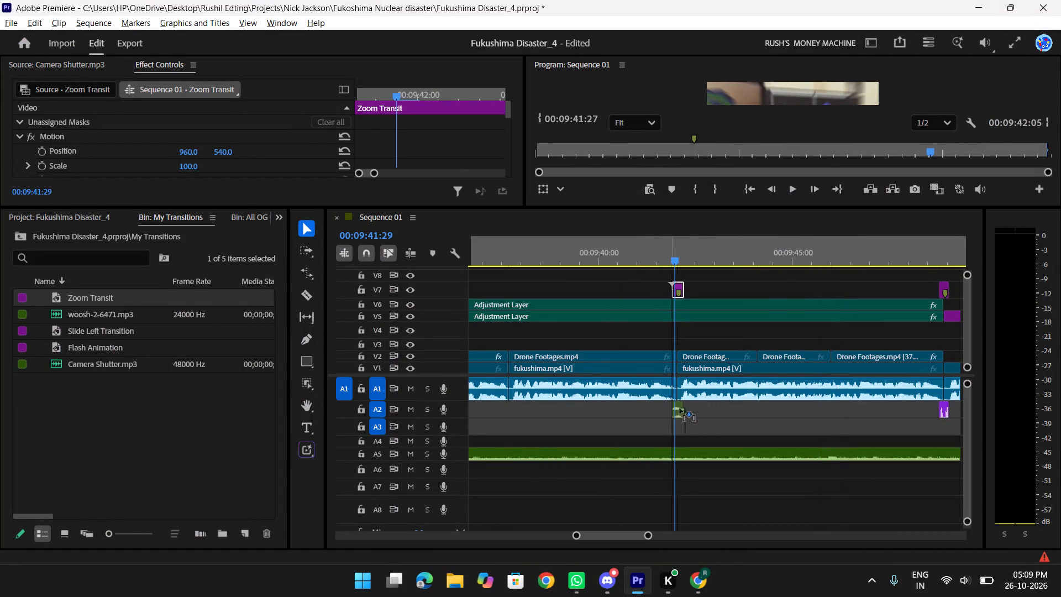
{"action": "left_click_drag", "start_coordinate": [680, 409], "coordinate": [668, 407]}
{"action": "left_click_drag", "start_coordinate": [656, 253], "coordinate": [634, 253]}
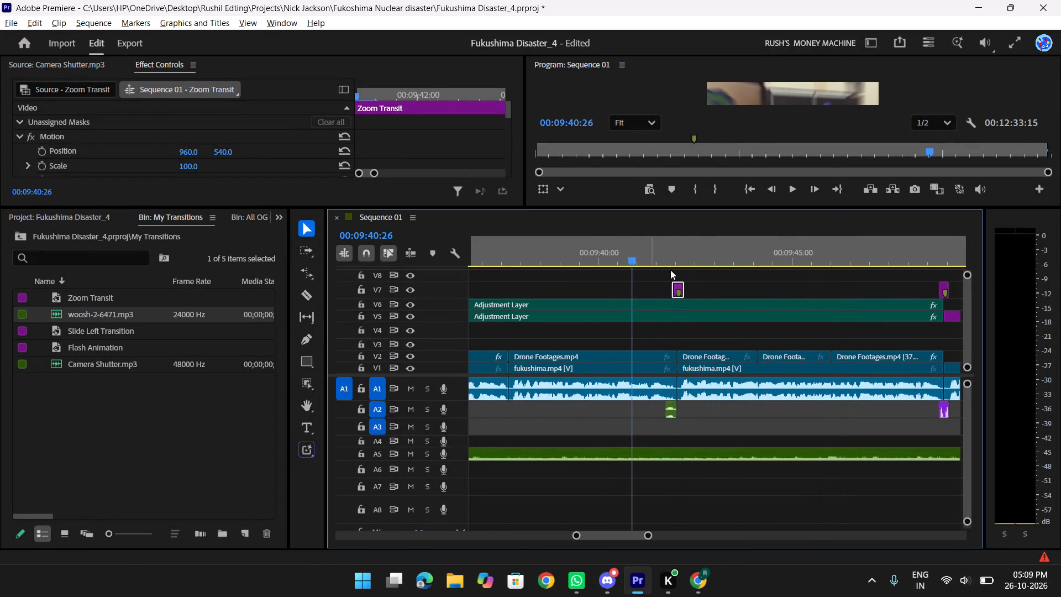
{"action": "type", "text": "tt"}
{"action": "left_click_drag", "start_coordinate": [829, 437], "coordinate": [860, 409]}
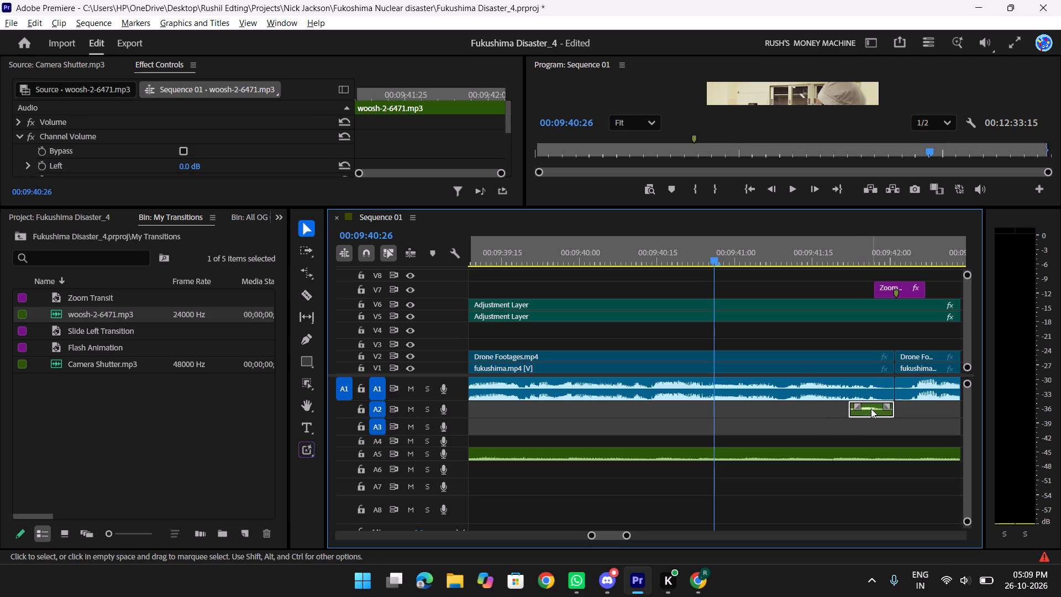
{"action": "left_click_drag", "start_coordinate": [871, 409], "coordinate": [918, 409]}
Play the zoom transition with its whoosh sound in full screen from 00:09:41:23.
{"action": "left_click_drag", "start_coordinate": [890, 257], "coordinate": [855, 258]}
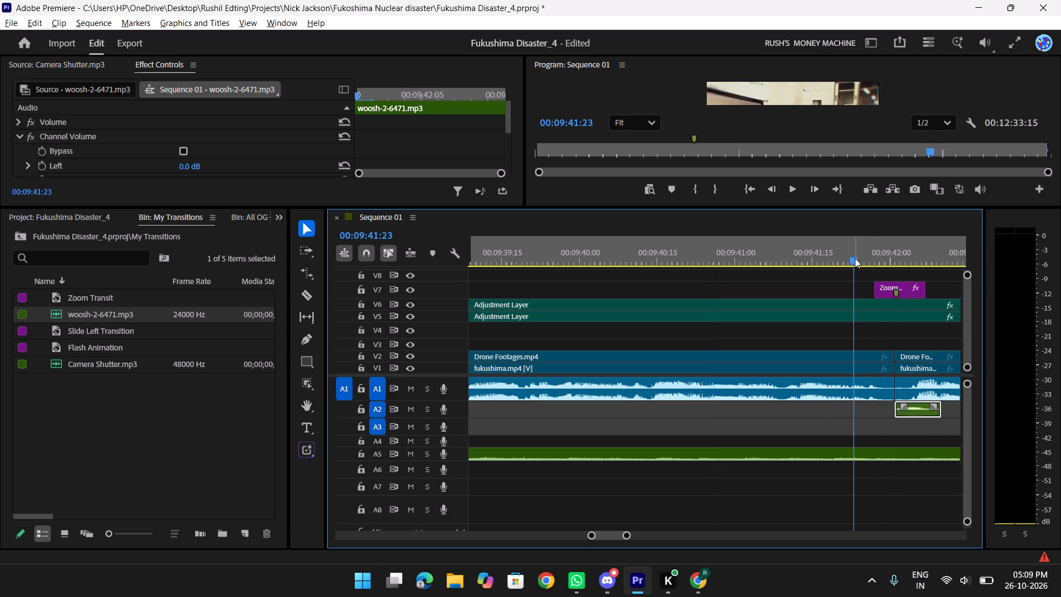
{"action": "type", "text": "f"}
{"action": "key", "text": "space"}
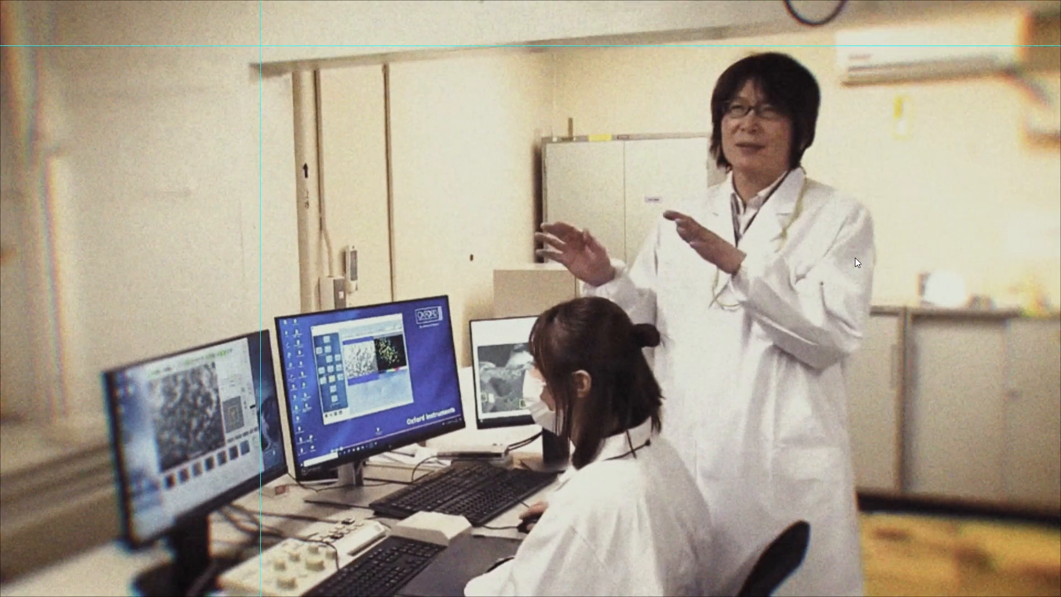
{"action": "key", "text": "space"}
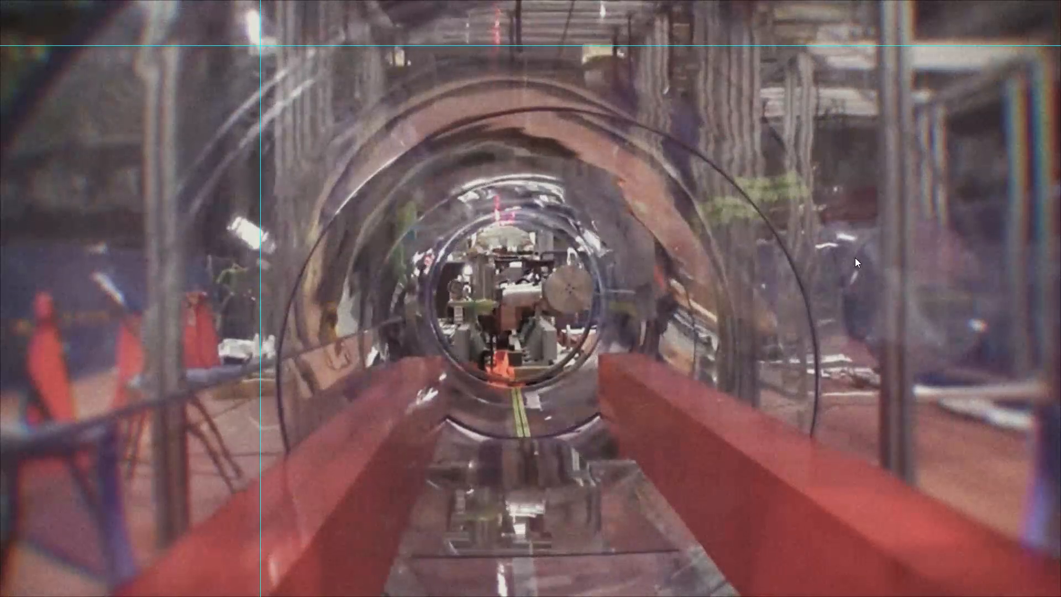
{"action": "type", "text": "f"}
Play through the sequence from about 00:09:43 to 00:10:02 to review the footage, transitions and sound effects.
{"action": "type", "text": "yyy"}
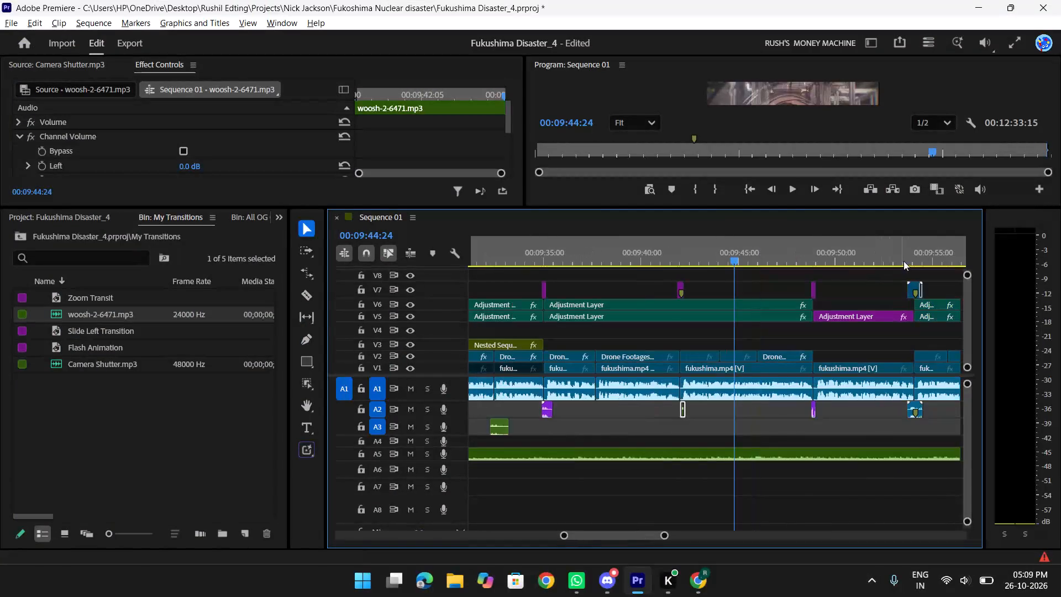
{"action": "left_click_drag", "start_coordinate": [729, 249], "coordinate": [703, 251]}
{"action": "key", "text": "space"}
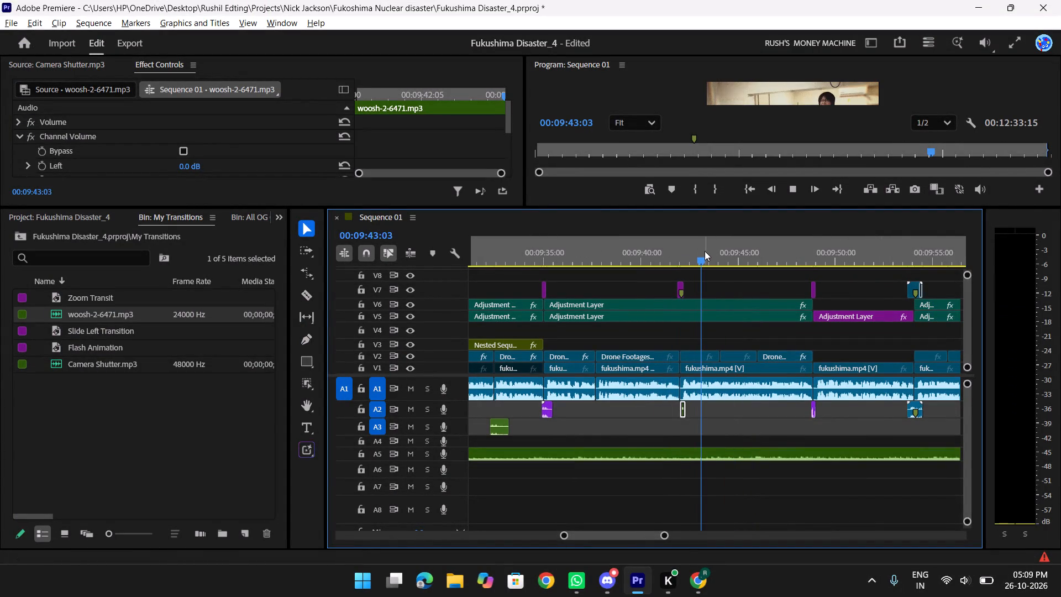
{"action": "scroll", "coordinate": [705, 251], "scroll_direction": "down", "scroll_amount": 5}
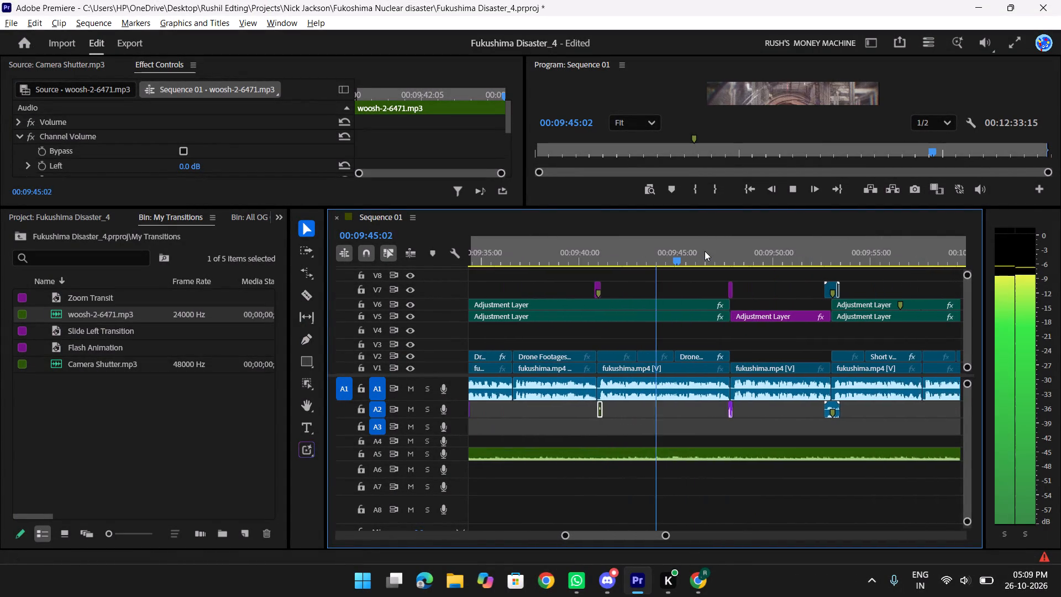
{"action": "scroll", "coordinate": [705, 251], "scroll_direction": "down", "scroll_amount": 1}
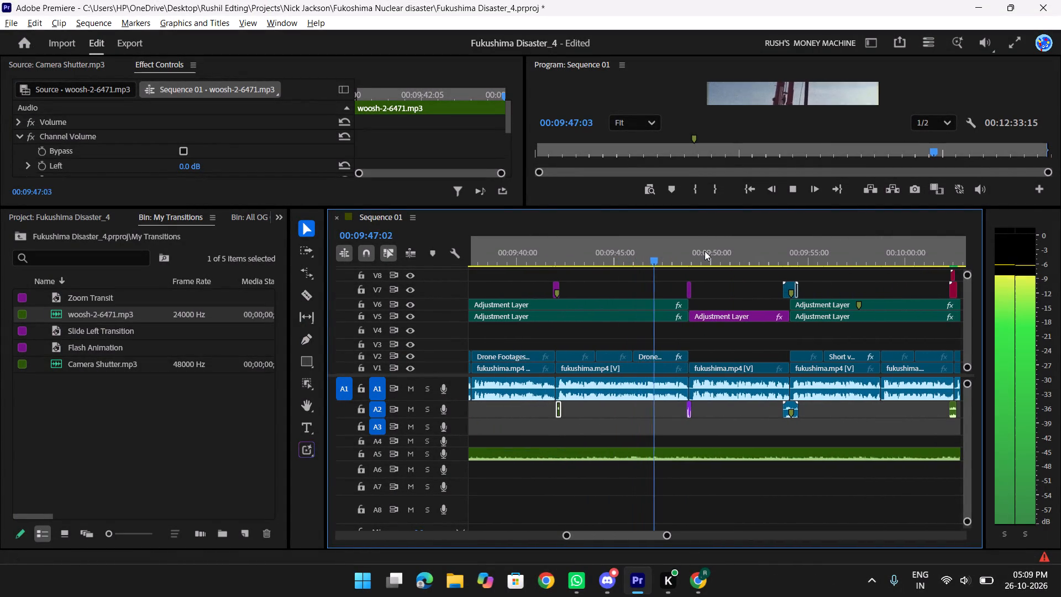
{"action": "scroll", "coordinate": [705, 251], "scroll_direction": "down", "scroll_amount": 3}
{"action": "key", "text": "space"}
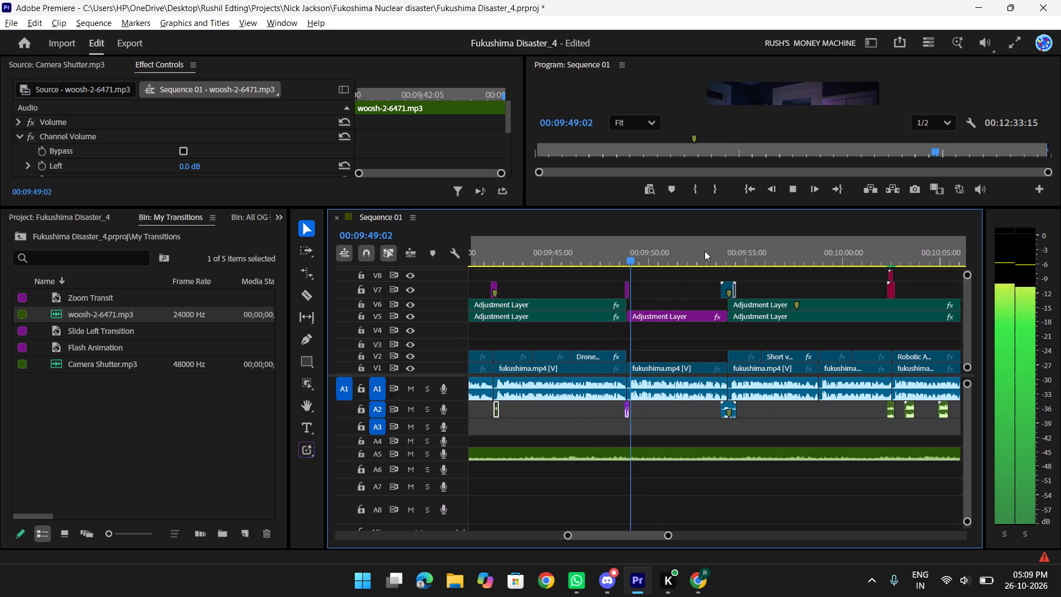
{"action": "key", "text": "space"}
{"action": "scroll", "coordinate": [705, 251], "scroll_direction": "down", "scroll_amount": 4}
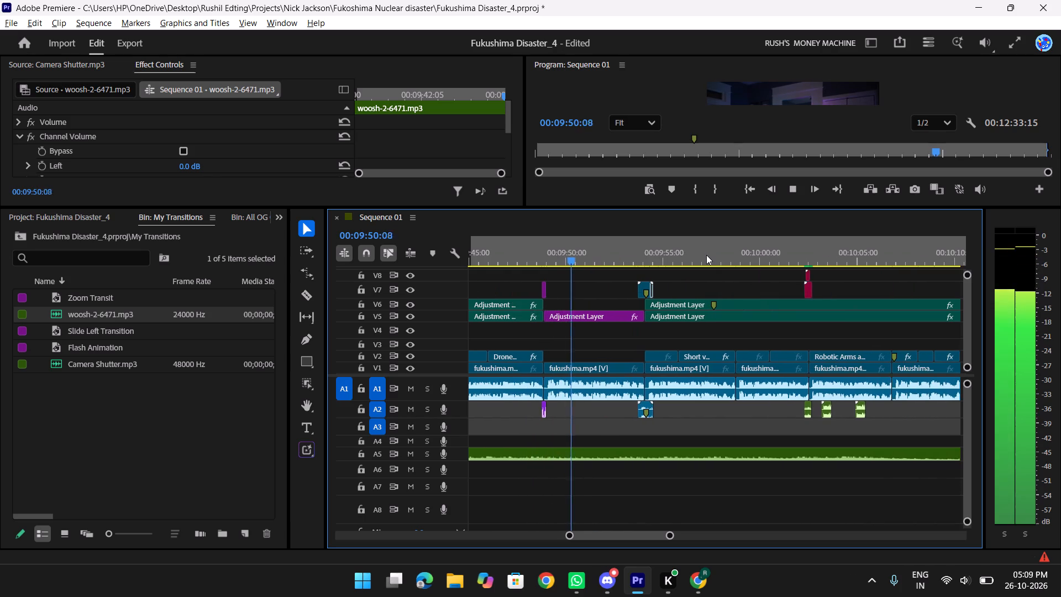
{"action": "key", "text": "f"}
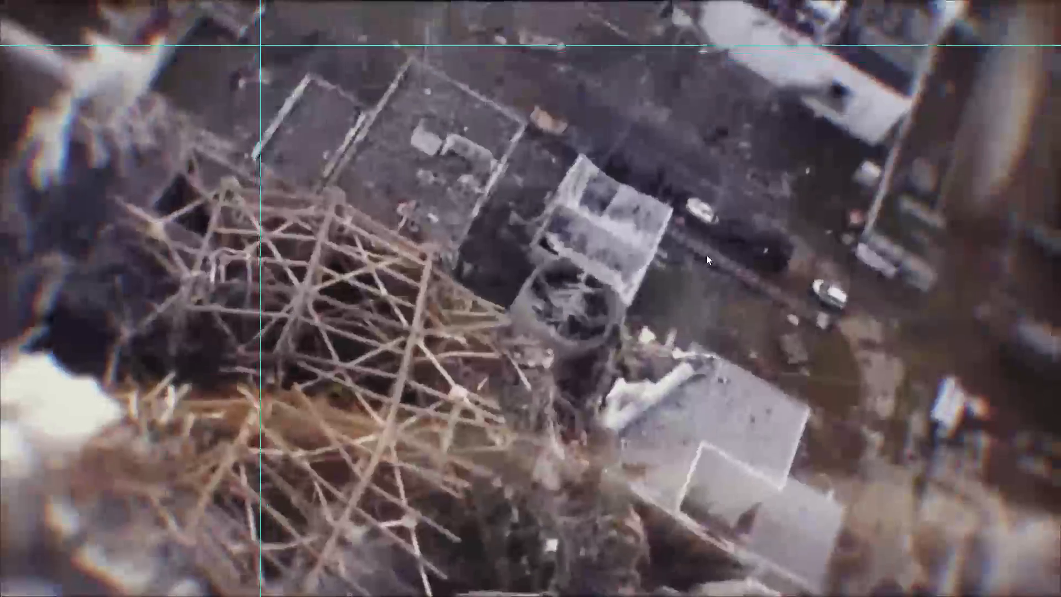
{"action": "key", "text": "f"}
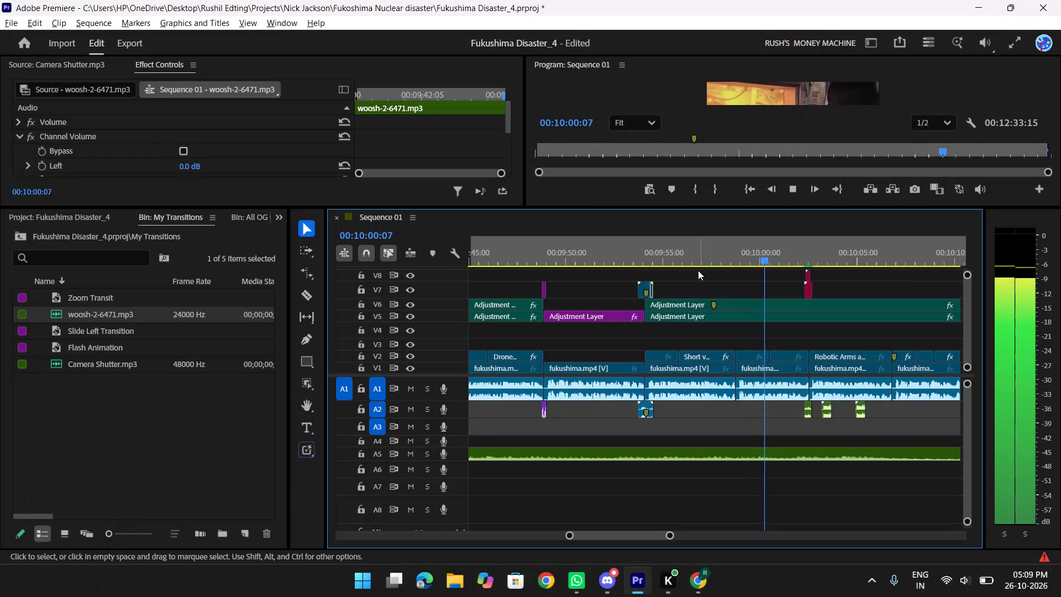
{"action": "scroll", "coordinate": [794, 271], "scroll_direction": "down", "scroll_amount": 5}
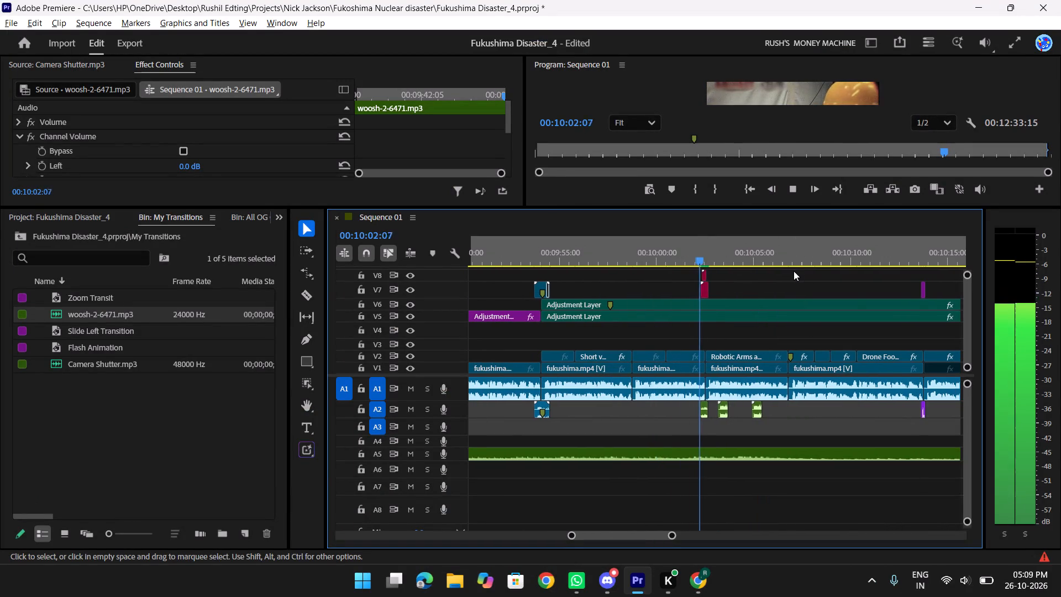
{"action": "key", "text": "space"}
Replay the transition at the cut before the Robotic Arms footage, starting from about 00:10:01:25.
{"action": "type", "text": "tt"}
{"action": "type", "text": "yyy"}
{"action": "key", "text": "t"}
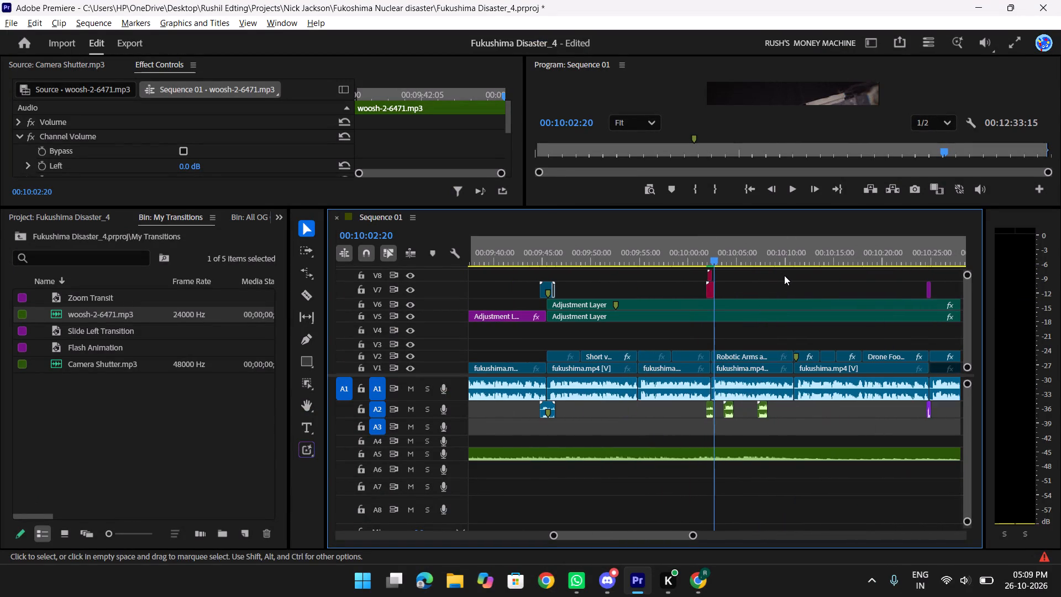
{"action": "type", "text": "tt"}
{"action": "left_click_drag", "start_coordinate": [723, 258], "coordinate": [651, 257]}
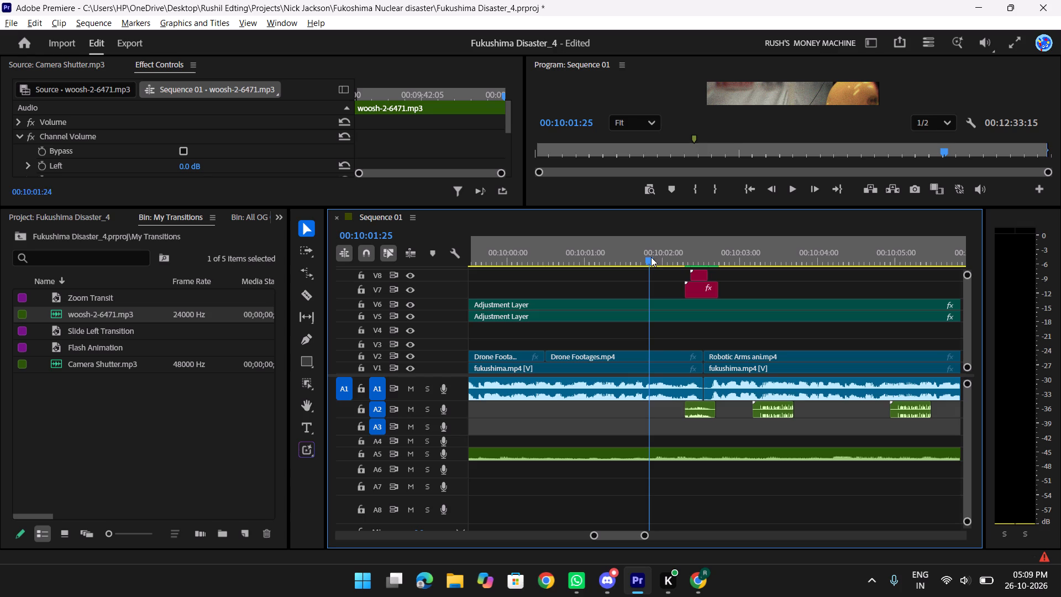
{"action": "left_click_drag", "start_coordinate": [651, 257], "coordinate": [651, 258]}
{"action": "key", "text": "space"}
{"action": "key", "text": "space"}
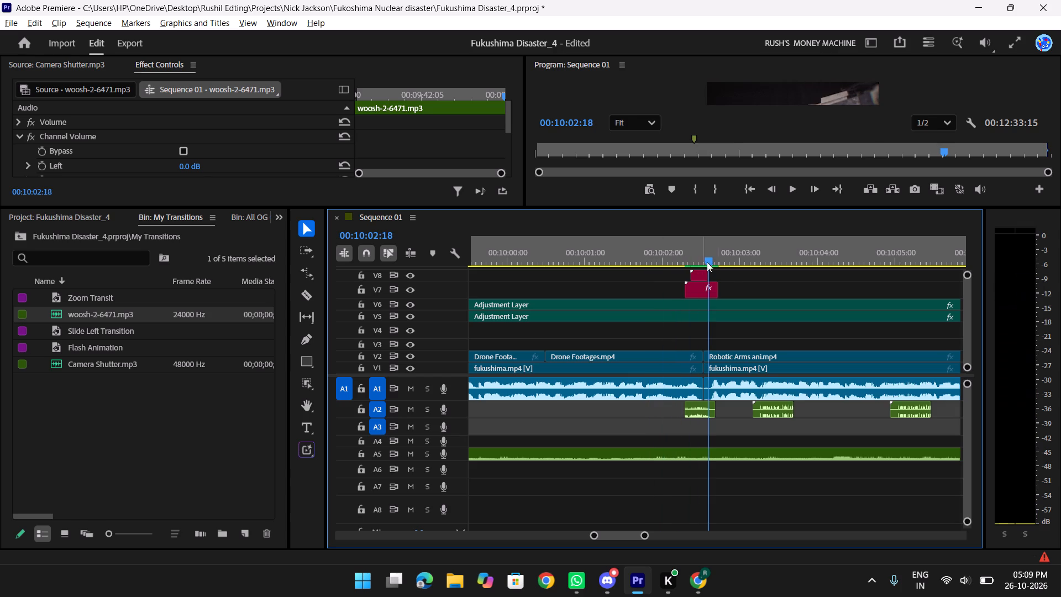
Shift both Map - Digital 1 v2 overlay clips on V7 and V8 five frames later, so the V7 clip starts at 00:10:02:14.
{"action": "type", "text": "tt"}
{"action": "left_click_drag", "start_coordinate": [803, 295], "coordinate": [642, 288]}
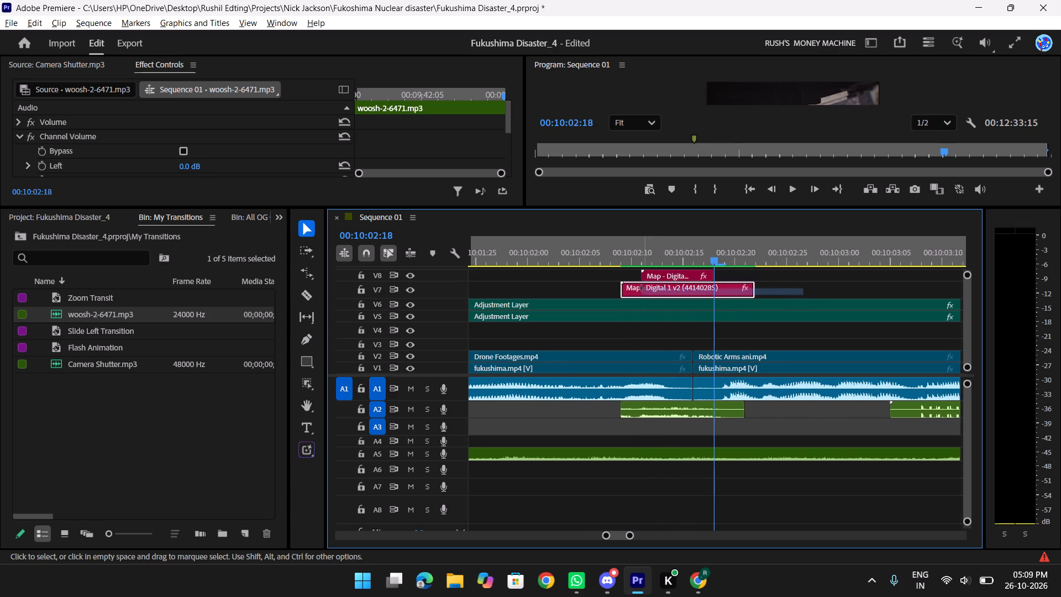
{"action": "left_click_drag", "start_coordinate": [642, 288], "coordinate": [618, 275]}
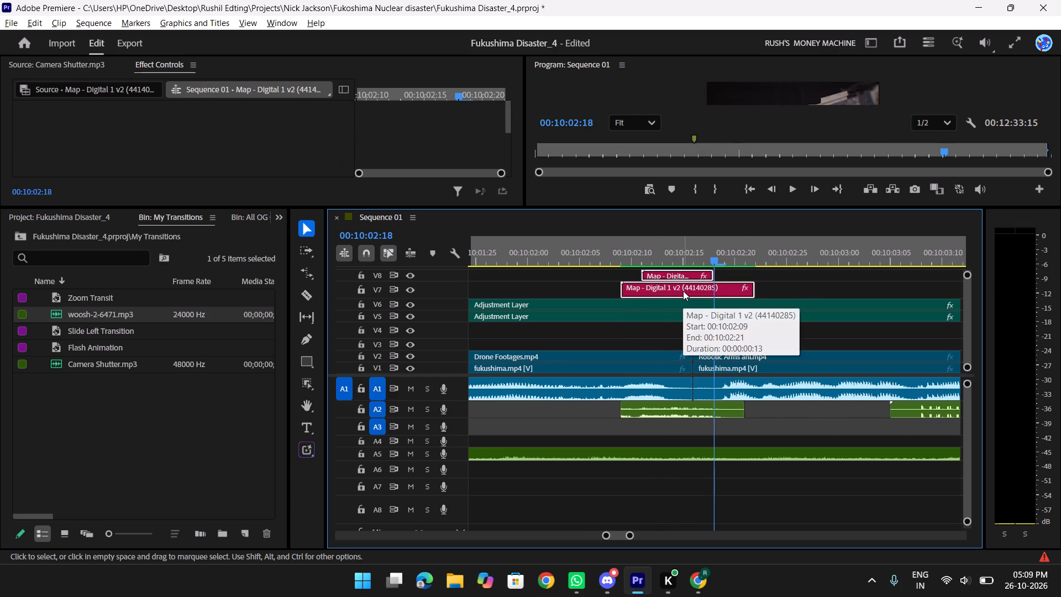
{"action": "left_click_drag", "start_coordinate": [701, 257], "coordinate": [688, 257]}
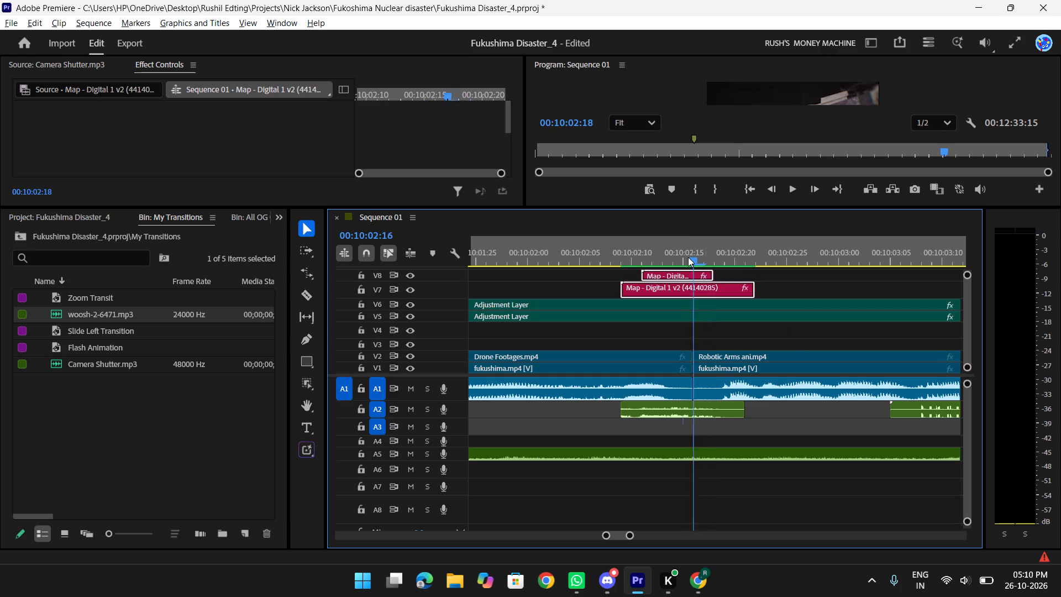
{"action": "left_click_drag", "start_coordinate": [688, 257], "coordinate": [693, 256]}
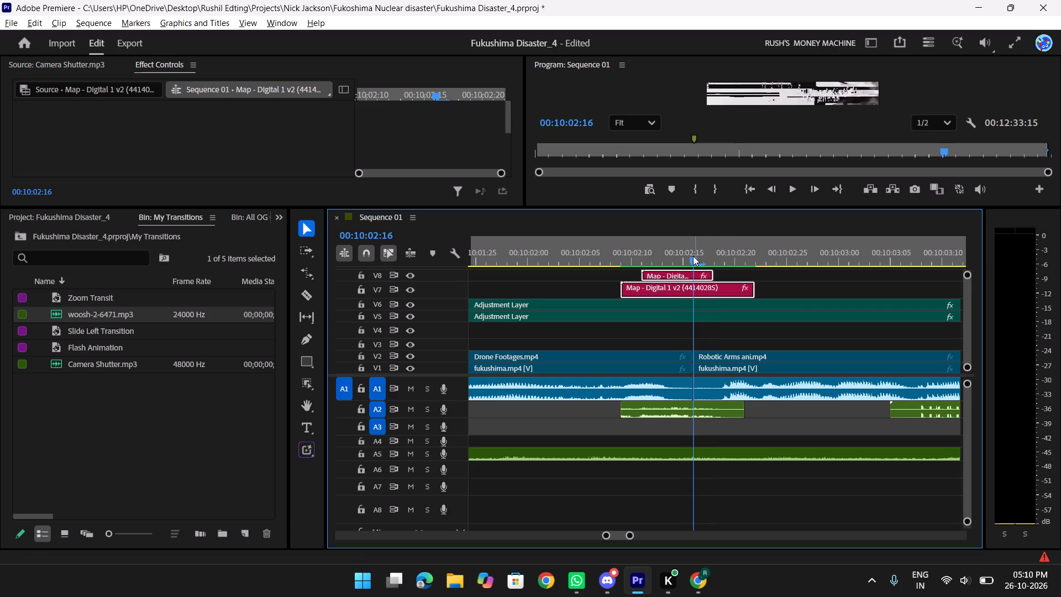
{"action": "key", "text": "Left"}
{"action": "key", "text": "Left"}
{"action": "right_click", "coordinate": [693, 256]}
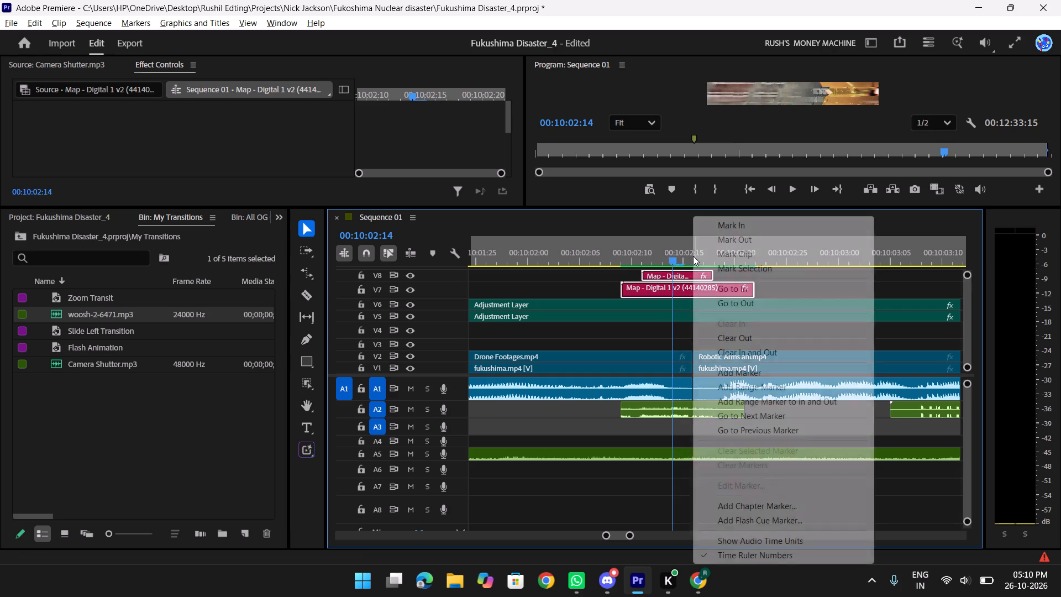
{"action": "left_click", "coordinate": [514, 279]}
{"action": "left_click_drag", "start_coordinate": [805, 275], "coordinate": [797, 277]}
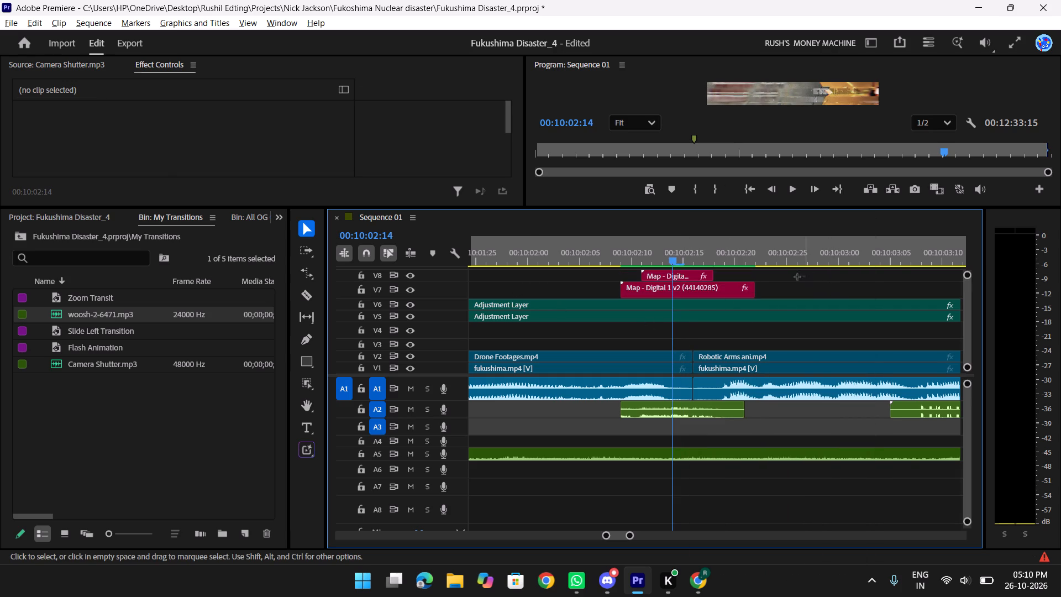
{"action": "left_click_drag", "start_coordinate": [797, 277], "coordinate": [640, 293]}
{"action": "left_click_drag", "start_coordinate": [700, 287], "coordinate": [770, 286]}
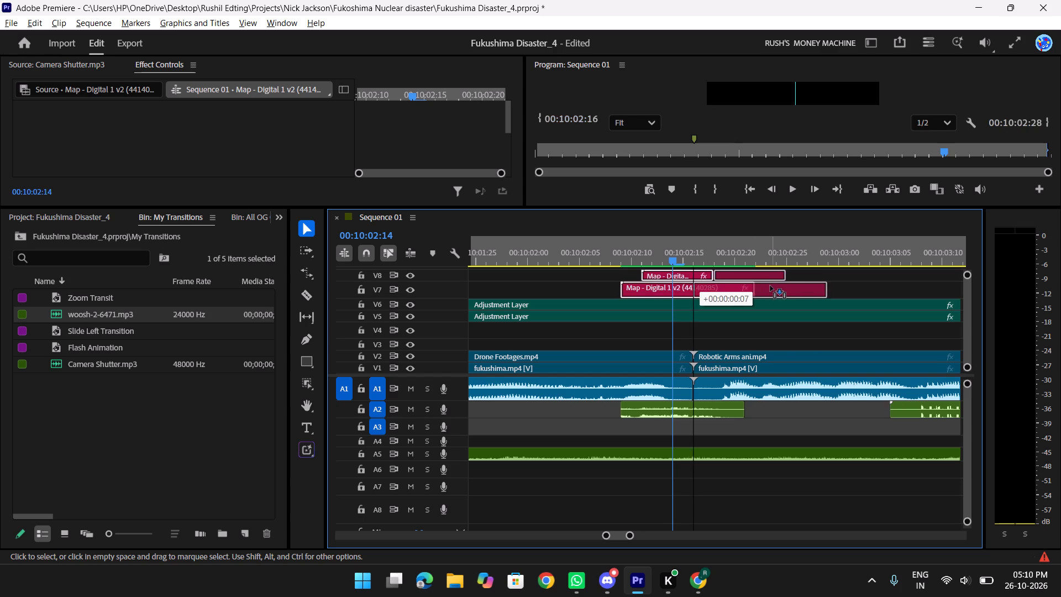
{"action": "left_click_drag", "start_coordinate": [770, 286], "coordinate": [749, 284]}
Move Soft Glitchy Hiss 02.wav on A2 so it starts at the cut to the Robotic Arms footage.
{"action": "left_click_drag", "start_coordinate": [726, 439], "coordinate": [663, 405]}
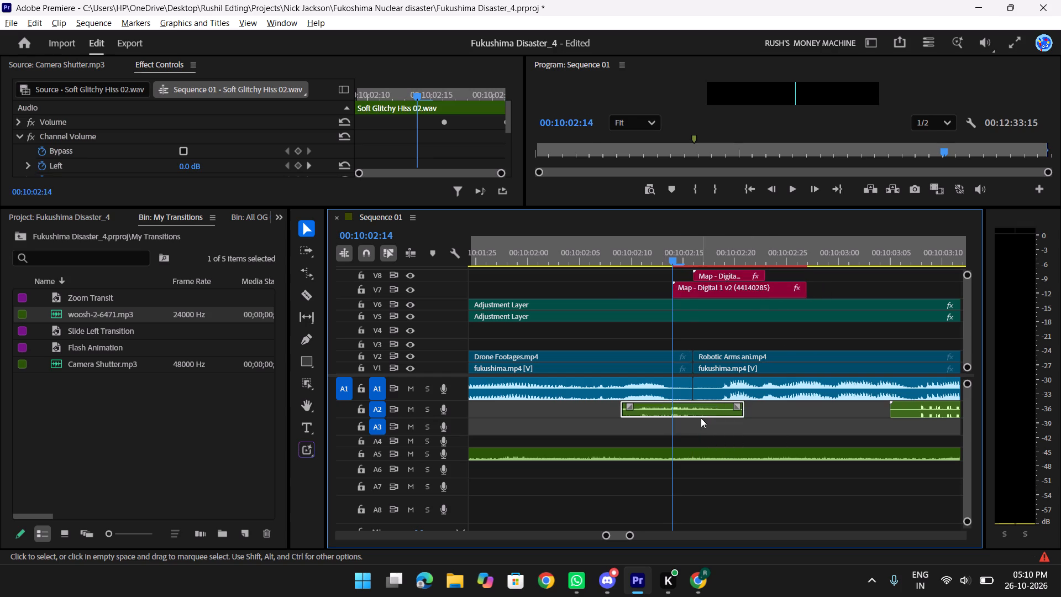
{"action": "left_click_drag", "start_coordinate": [695, 413], "coordinate": [781, 405]}
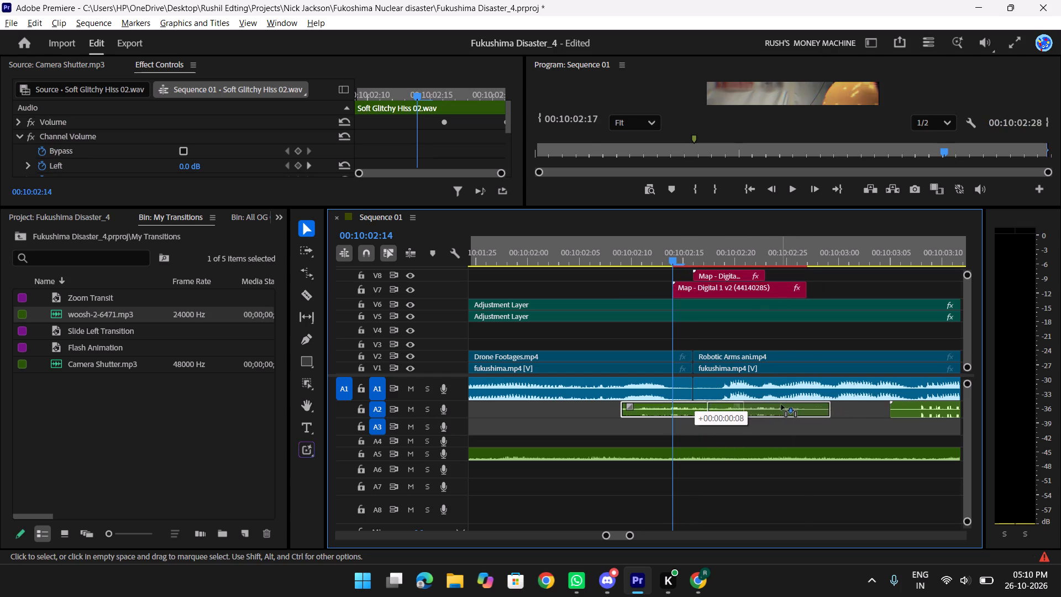
{"action": "left_click_drag", "start_coordinate": [781, 405], "coordinate": [773, 409]}
Play in full screen from about 00:10:02:13 to 00:10:14:24 to review the glitch transition and the footage that follows.
{"action": "left_click_drag", "start_coordinate": [674, 257], "coordinate": [633, 256]}
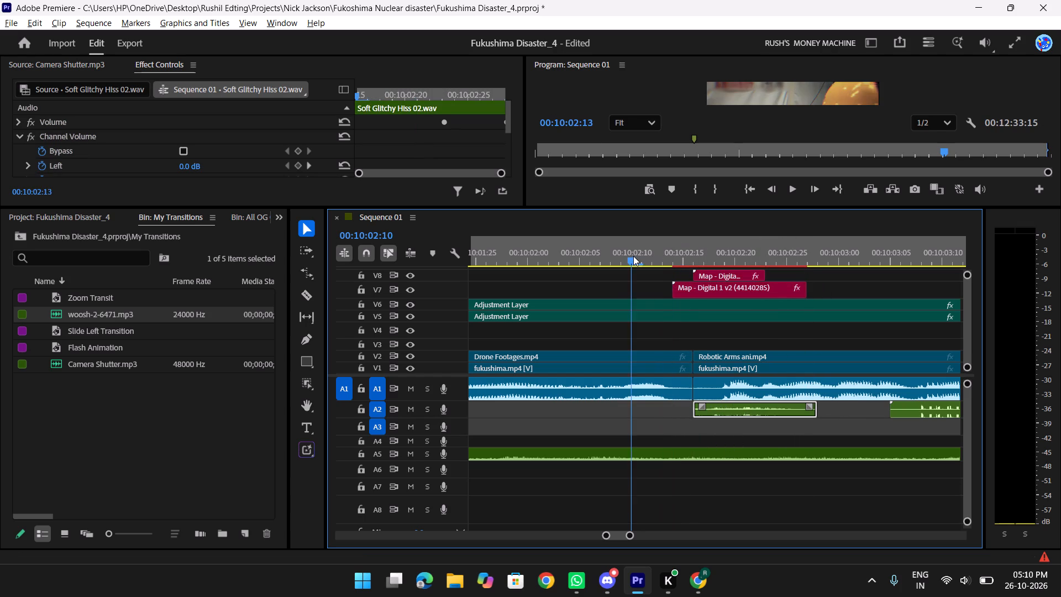
{"action": "left_click_drag", "start_coordinate": [633, 256], "coordinate": [663, 256]}
{"action": "type", "text": "f"}
{"action": "key", "text": "space"}
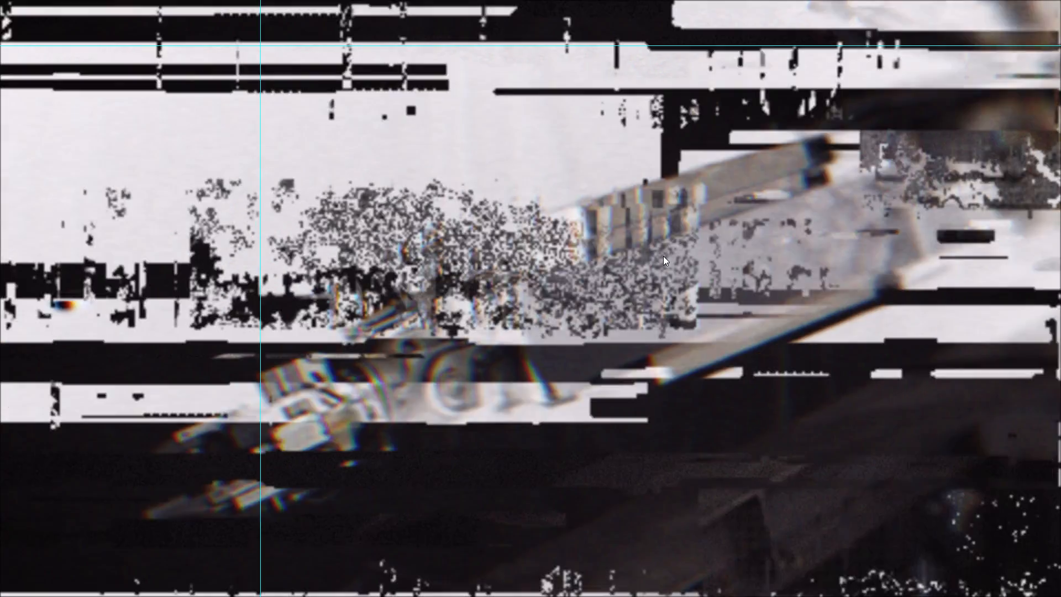
{"action": "key", "text": "space"}
{"action": "key", "text": "space"}
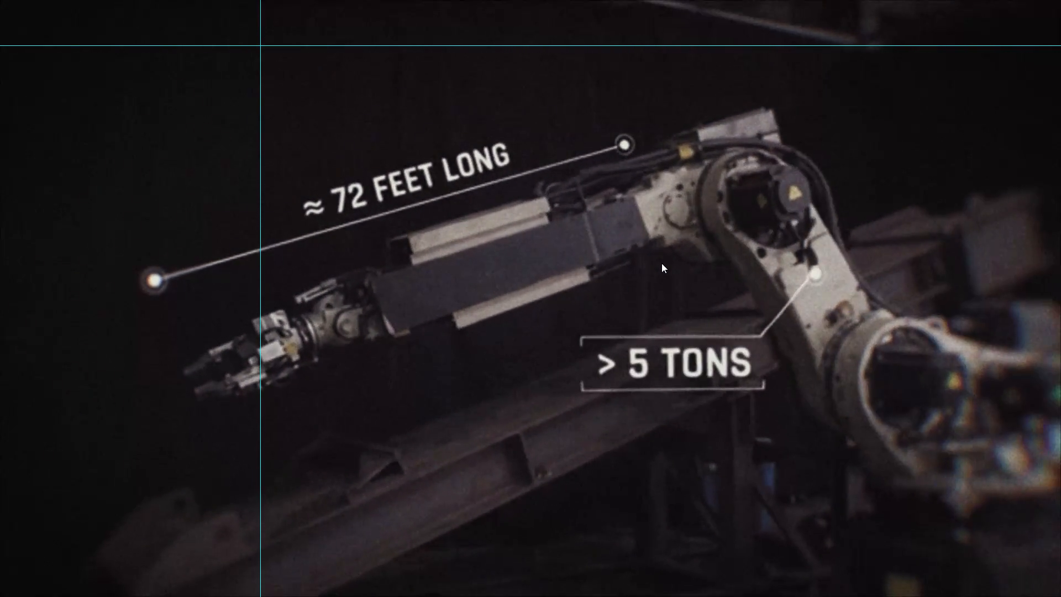
{"action": "key", "text": "space"}
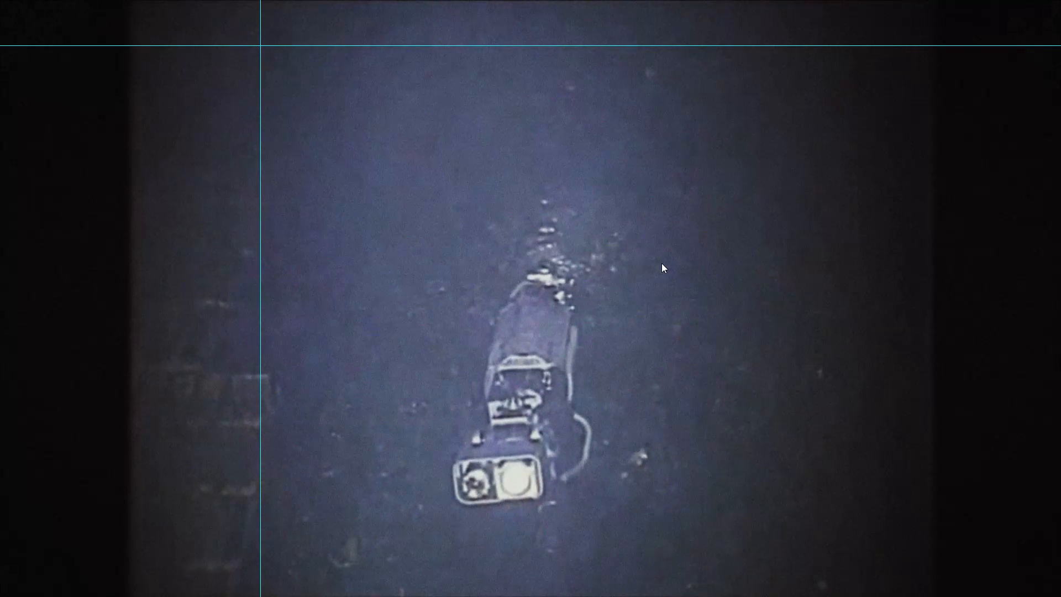
{"action": "key", "text": "space"}
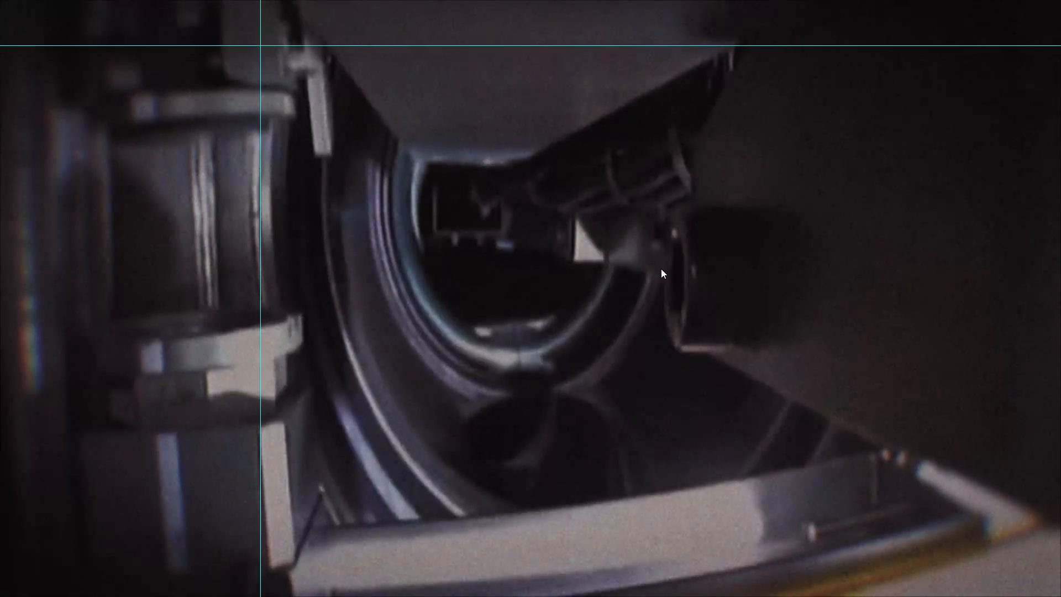
{"action": "key", "text": "space"}
{"action": "type", "text": "fy"}
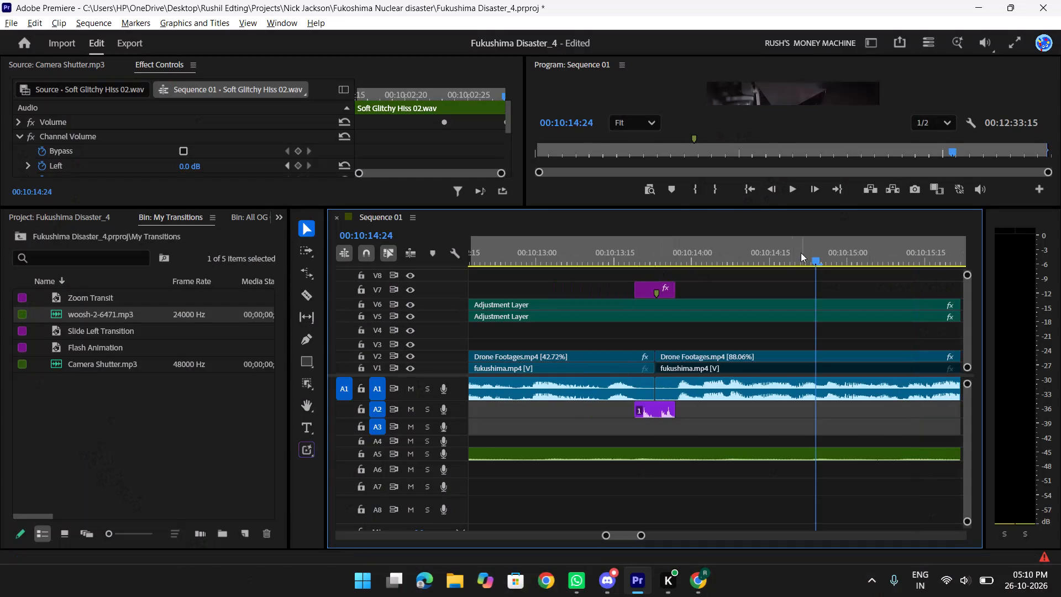
Play through the sequence from 00:10:14:17 to 00:10:18:19 to review the drone footage and the Position Holding Mechanism image.
{"action": "left_click_drag", "start_coordinate": [802, 252], "coordinate": [766, 257]}
{"action": "key", "text": "space"}
{"action": "scroll", "coordinate": [766, 257], "scroll_direction": "down", "scroll_amount": 4}
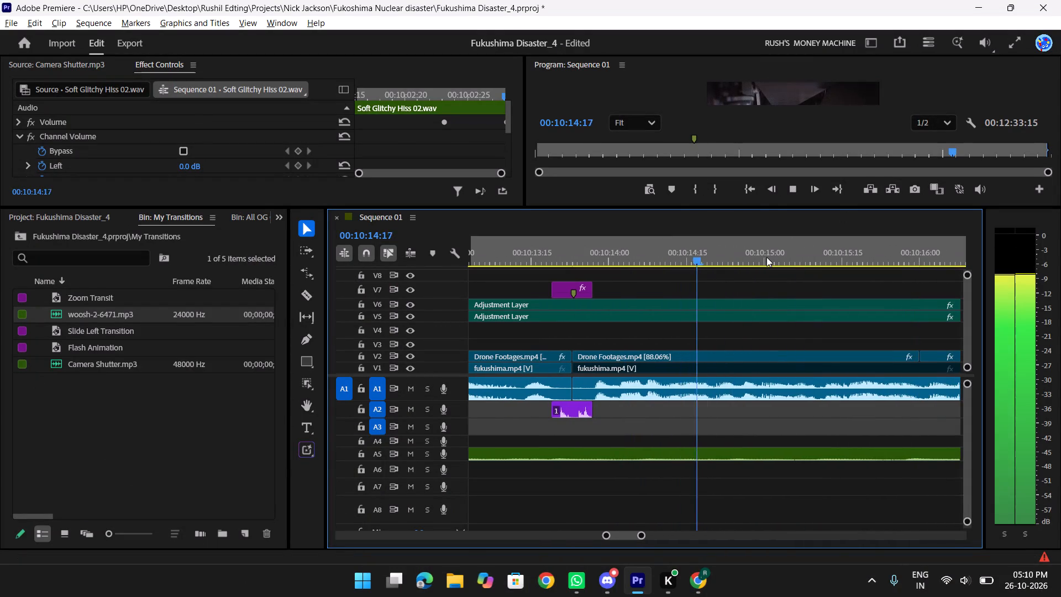
{"action": "scroll", "coordinate": [766, 257], "scroll_direction": "down", "scroll_amount": 12}
{"action": "key", "text": "space"}
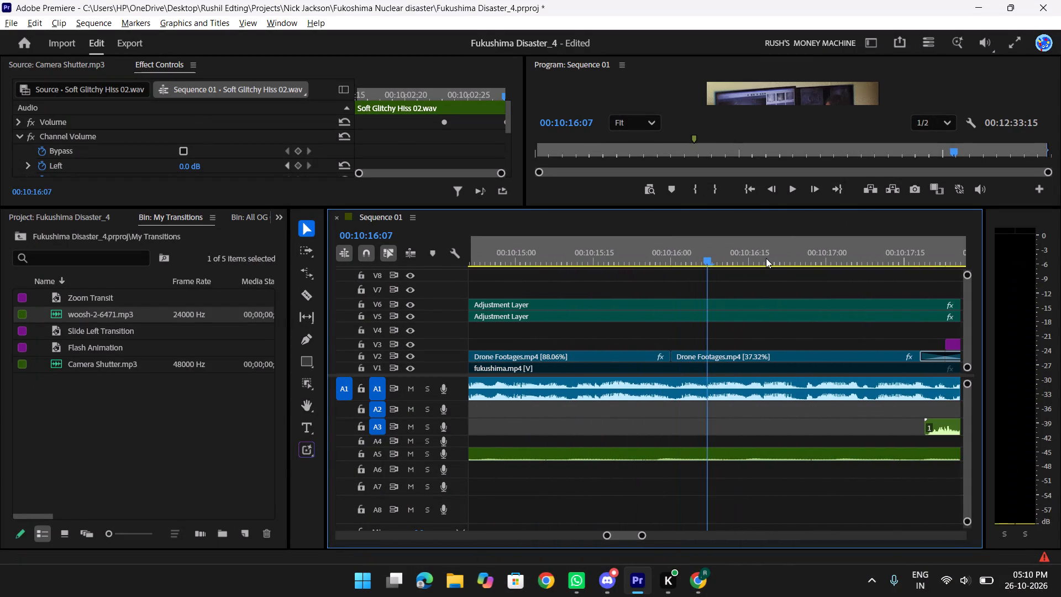
{"action": "key", "text": "space"}
{"action": "scroll", "coordinate": [766, 258], "scroll_direction": "down", "scroll_amount": 8}
{"action": "key", "text": "space"}
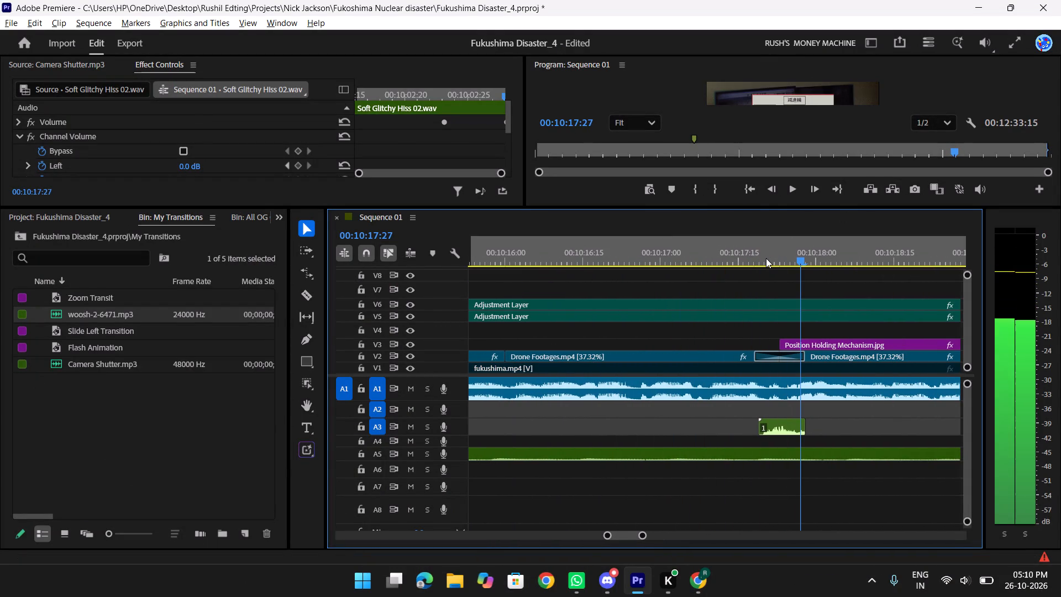
{"action": "key", "text": "space"}
{"action": "scroll", "coordinate": [766, 258], "scroll_direction": "down", "scroll_amount": 5}
{"action": "key", "text": "space"}
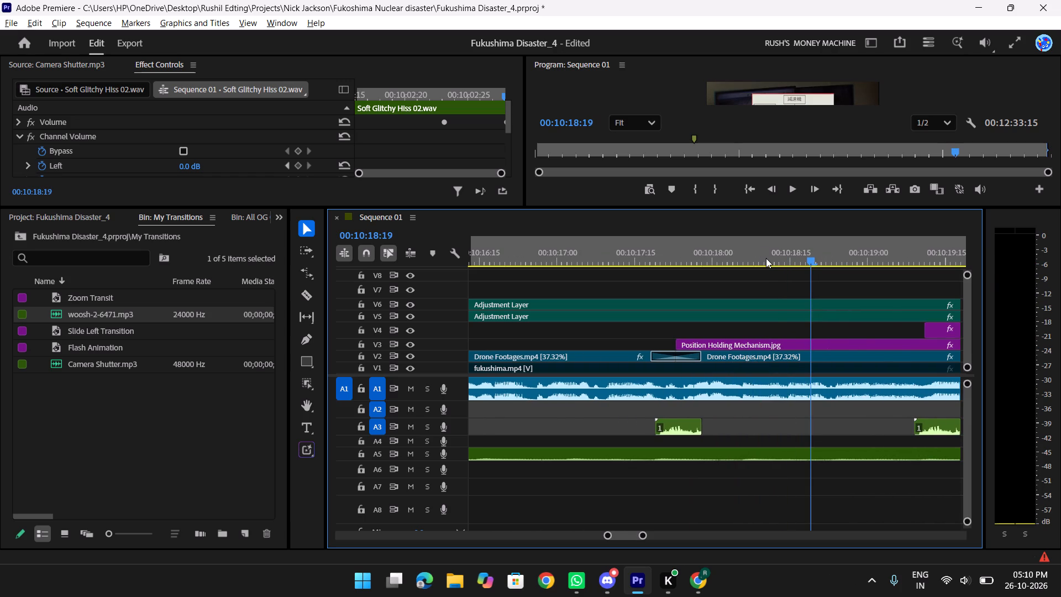
Save the project.
{"action": "key", "text": "ctrl+s"}
{"action": "key", "text": "ctrl+s"}
{"action": "key", "text": "ctrl+s"}
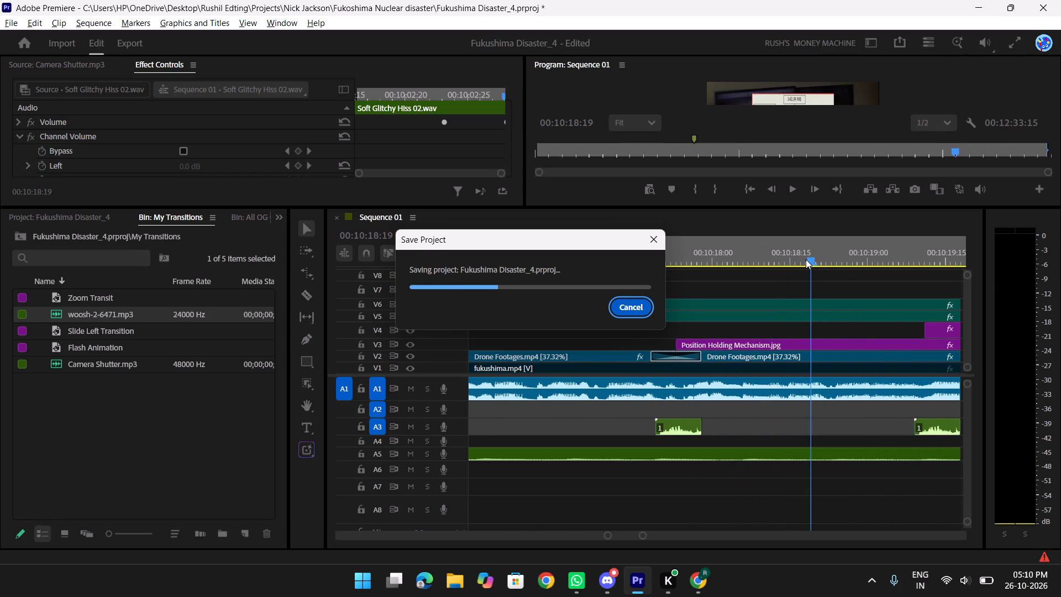
Play on from 00:10:18:19 to 00:10:21:02 to review the Joints image and the cut to the talking head.
{"action": "key", "text": "space"}
{"action": "scroll", "coordinate": [806, 259], "scroll_direction": "down", "scroll_amount": 4}
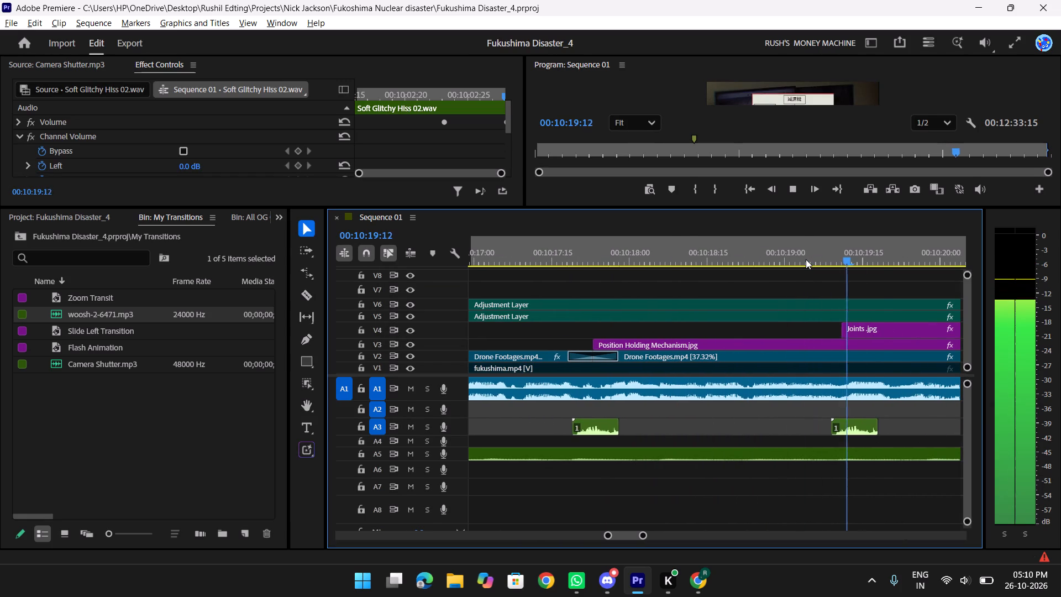
{"action": "key", "text": "space"}
{"action": "scroll", "coordinate": [806, 259], "scroll_direction": "down", "scroll_amount": 3}
{"action": "key", "text": "space"}
{"action": "scroll", "coordinate": [806, 259], "scroll_direction": "down", "scroll_amount": 8}
{"action": "key", "text": "space"}
Save the project again.
{"action": "key", "text": "ctrl+s"}
{"action": "key", "text": "ctrl+s"}
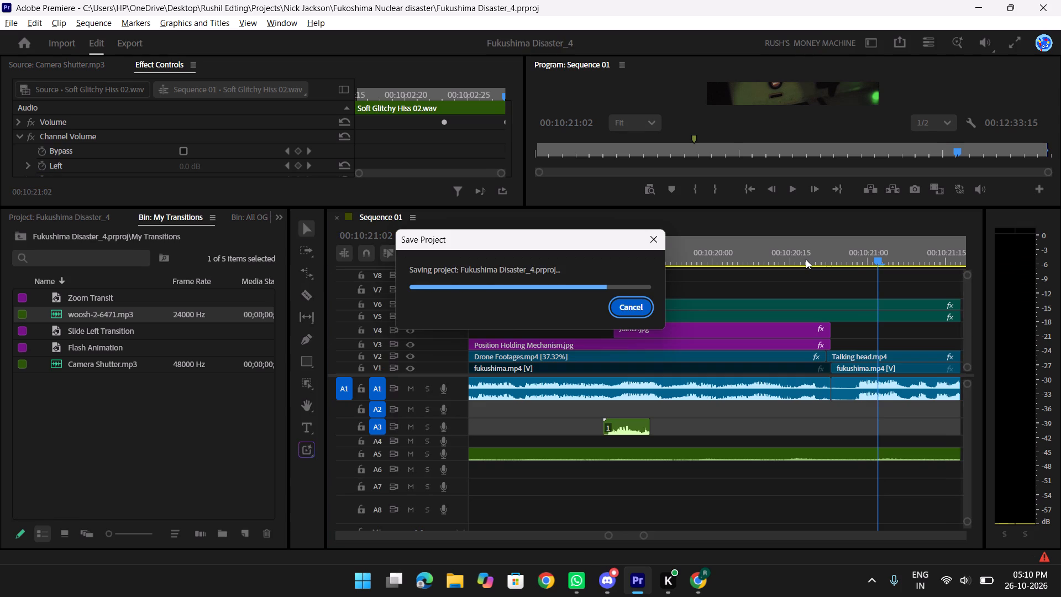
Play from just after 00:10:21:20 through the highlighted-text section, checking that section in full screen.
{"action": "scroll", "coordinate": [847, 254], "scroll_direction": "down", "scroll_amount": 9}
{"action": "left_click_drag", "start_coordinate": [698, 257], "coordinate": [789, 254]}
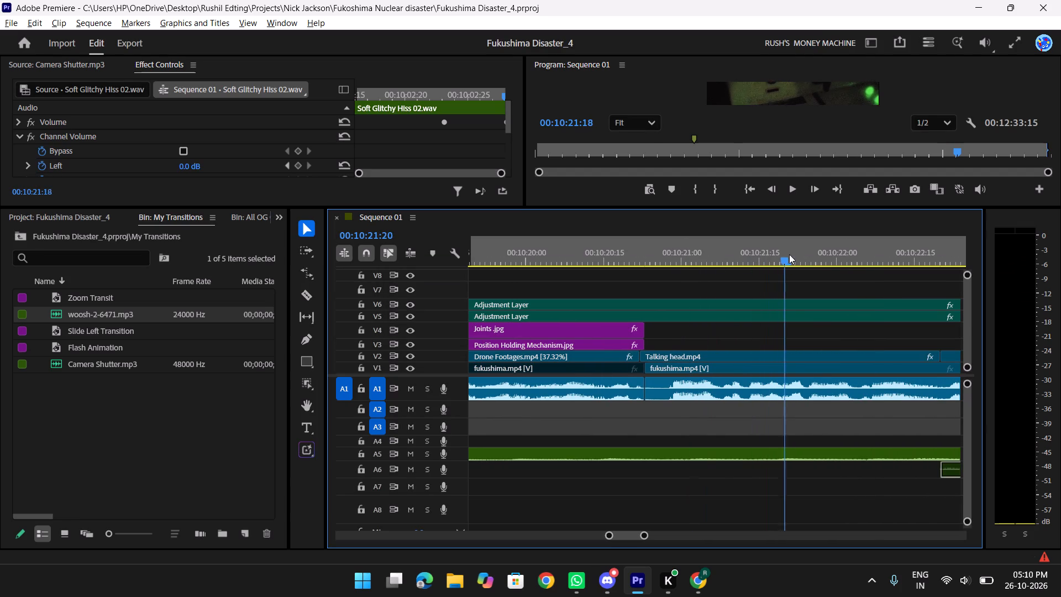
{"action": "left_click_drag", "start_coordinate": [789, 254], "coordinate": [808, 254]}
{"action": "key", "text": "space"}
{"action": "type", "text": "yyy"}
{"action": "scroll", "coordinate": [774, 280], "scroll_direction": "down", "scroll_amount": 4}
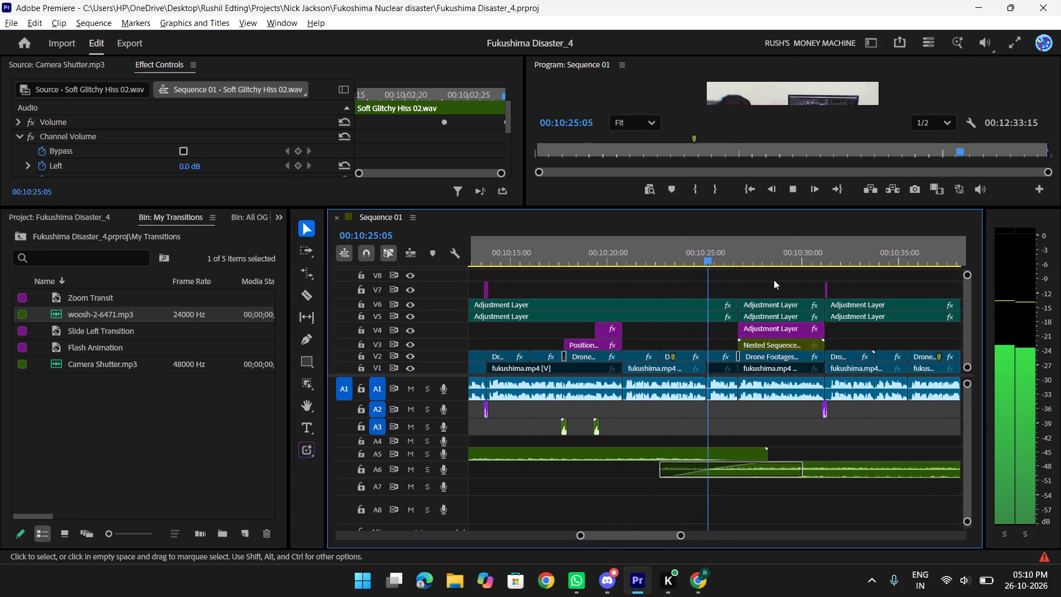
{"action": "scroll", "coordinate": [774, 280], "scroll_direction": "down", "scroll_amount": 3}
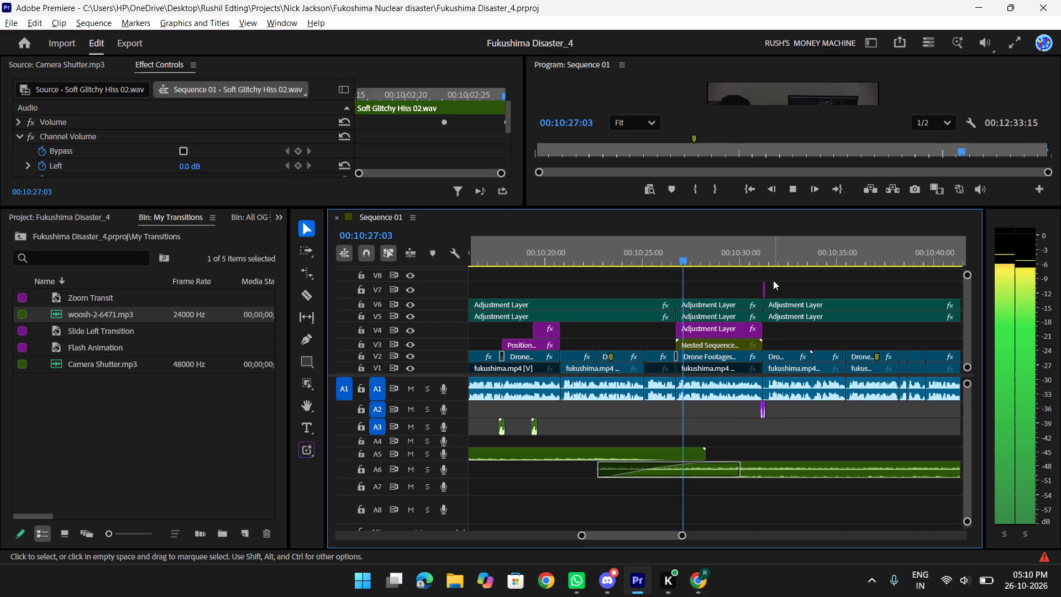
{"action": "key", "text": "f"}
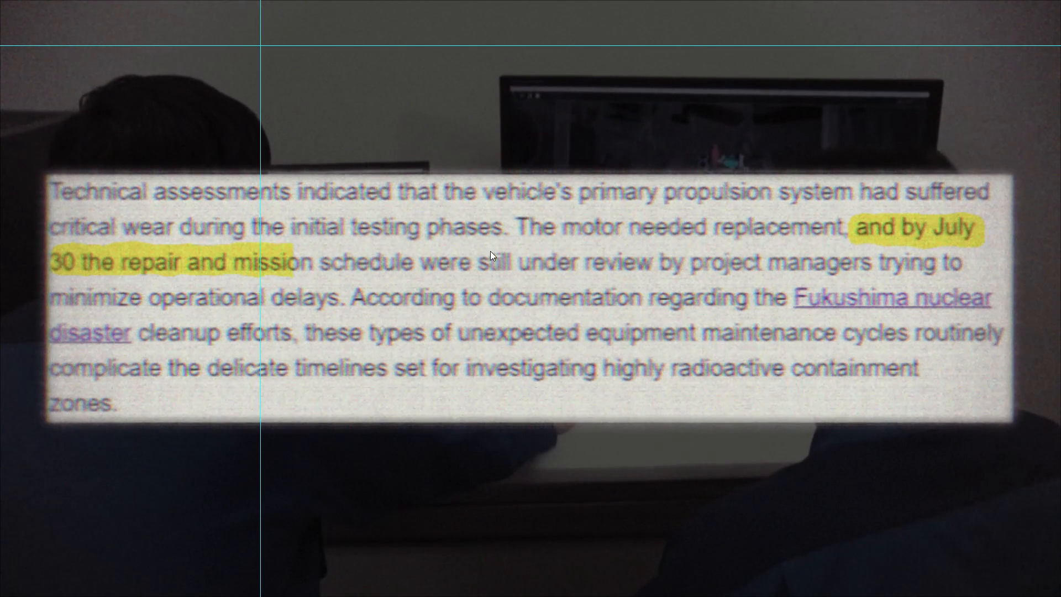
{"action": "key", "text": "f"}
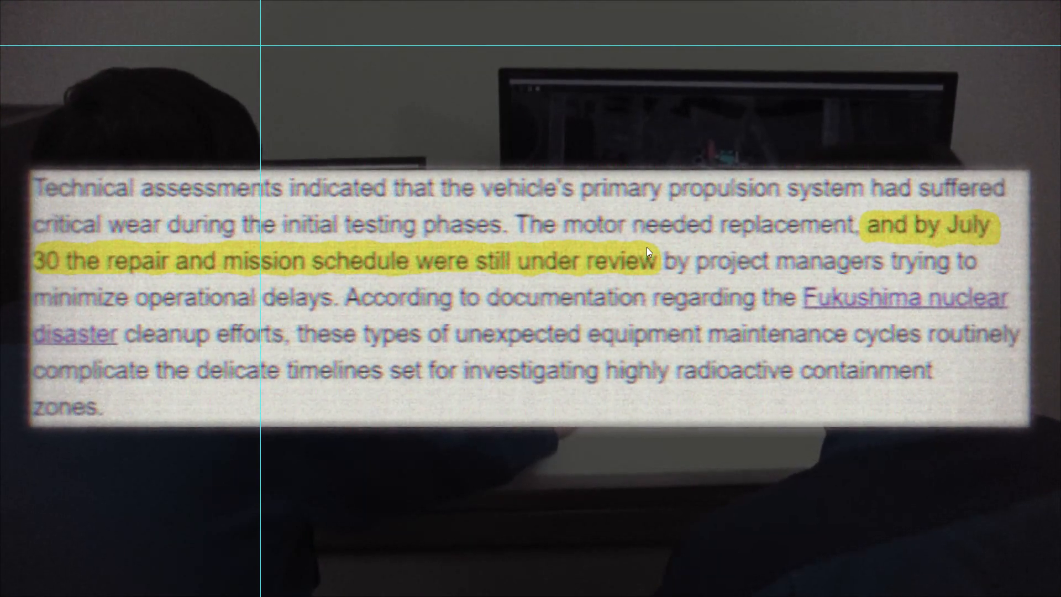
{"action": "key", "text": "space"}
Move the Adjustment Layer above Nested Sequence 13 from V4 up to V7, keeping its start at the cut.
{"action": "left_click_drag", "start_coordinate": [758, 258], "coordinate": [670, 259]}
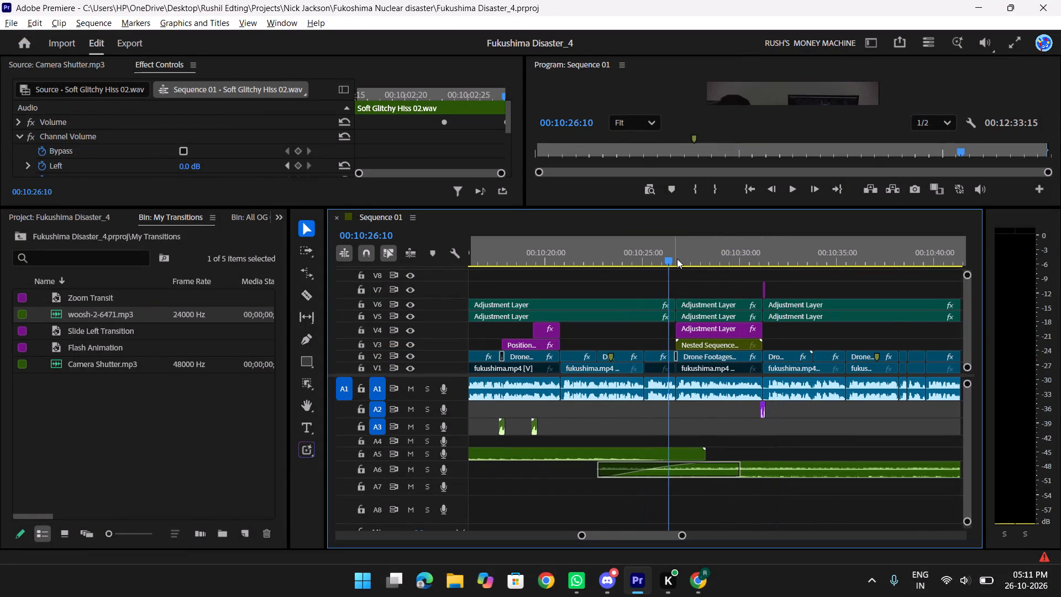
{"action": "key", "text": "t"}
{"action": "key", "text": "t"}
{"action": "key", "text": "t"}
{"action": "left_click_drag", "start_coordinate": [736, 254], "coordinate": [829, 259]}
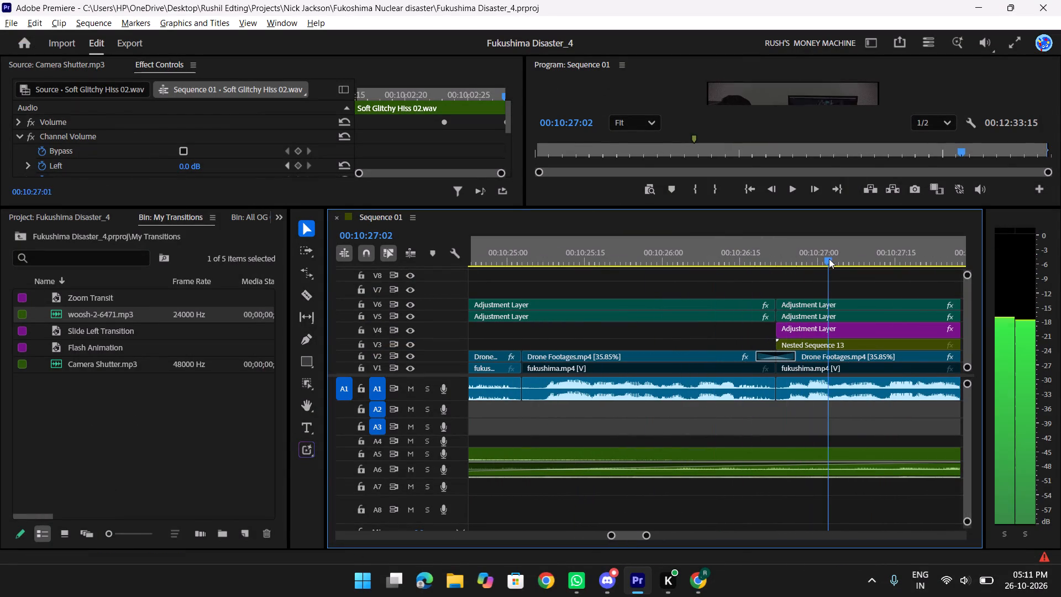
{"action": "left_click_drag", "start_coordinate": [829, 259], "coordinate": [794, 262]}
{"action": "scroll", "coordinate": [791, 263], "scroll_direction": "down", "scroll_amount": 13}
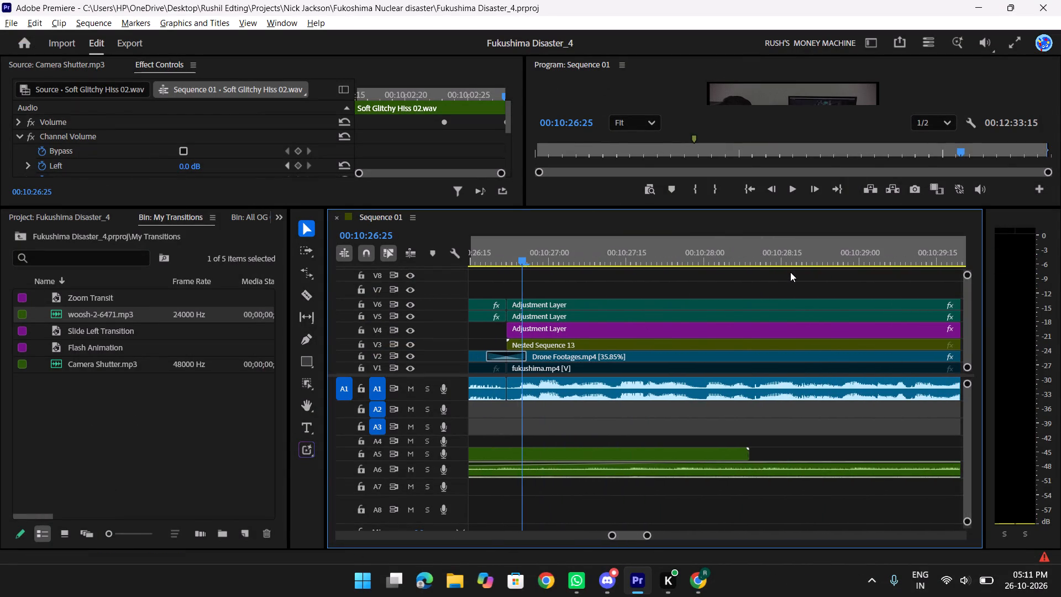
{"action": "scroll", "coordinate": [800, 273], "scroll_direction": "up", "scroll_amount": 3}
{"action": "left_click", "coordinate": [632, 329]}
{"action": "left_click_drag", "start_coordinate": [642, 331], "coordinate": [638, 291]}
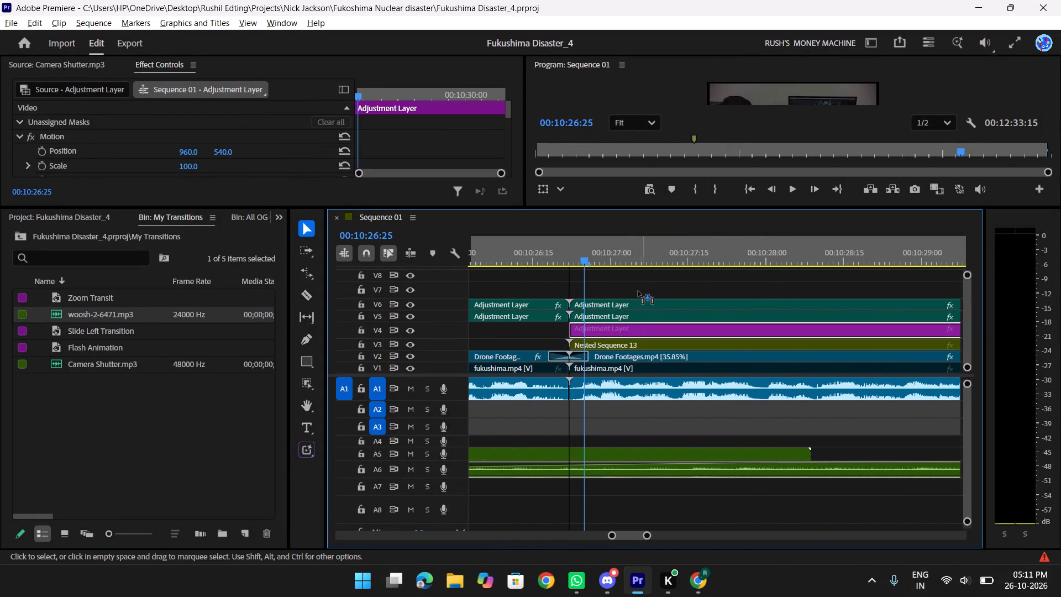
{"action": "left_click_drag", "start_coordinate": [638, 291], "coordinate": [632, 289]}
Play the transition into Nested Sequence 13 twice from just before its start to check the moved adjustment layer.
{"action": "left_click_drag", "start_coordinate": [587, 255], "coordinate": [581, 256]}
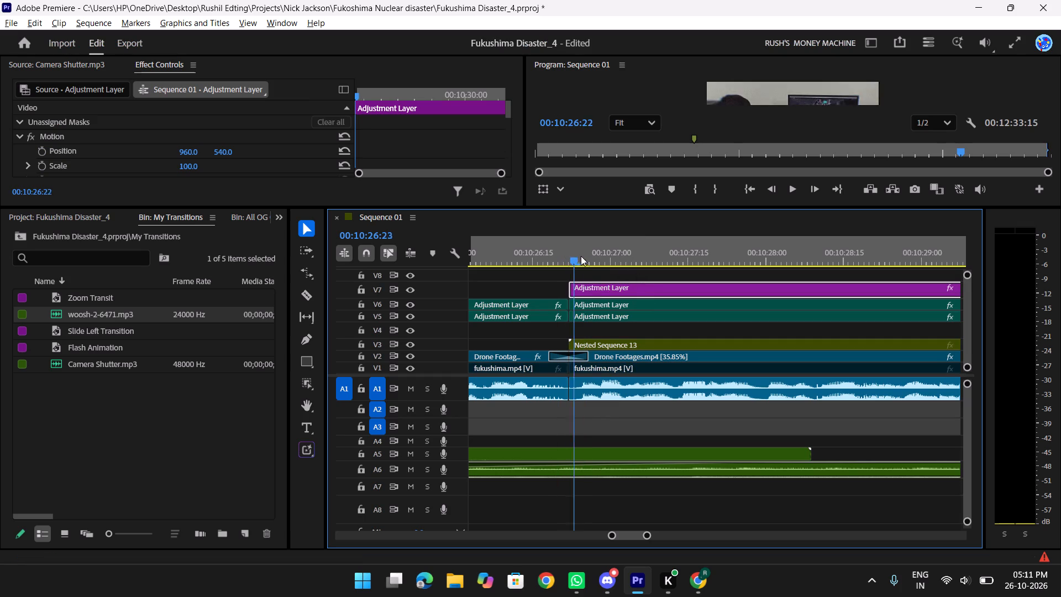
{"action": "left_click_drag", "start_coordinate": [581, 256], "coordinate": [540, 266]}
{"action": "key", "text": "space"}
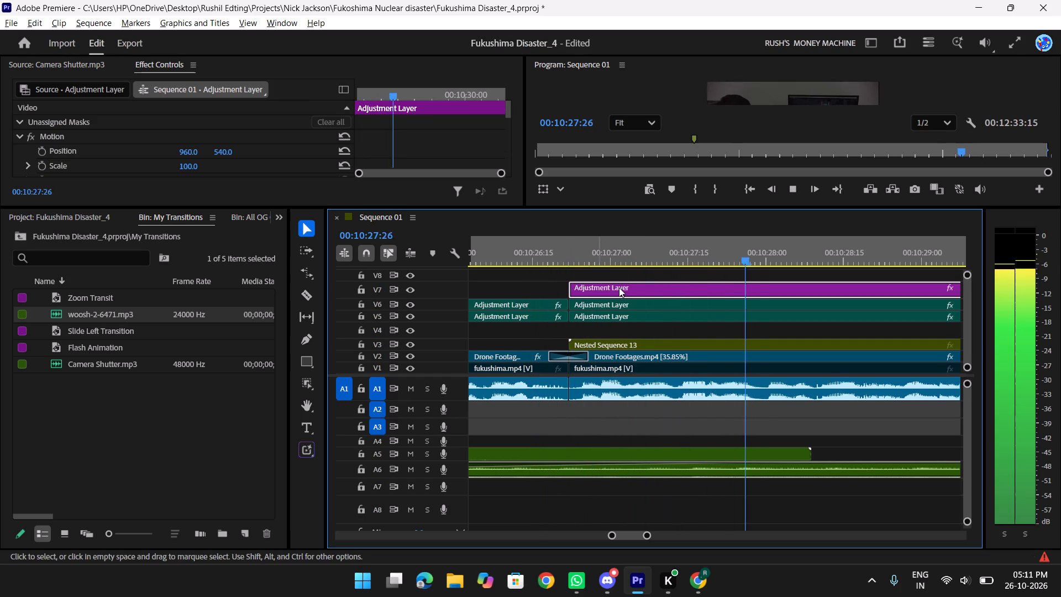
{"action": "key", "text": "space"}
{"action": "left_click_drag", "start_coordinate": [750, 264], "coordinate": [561, 265]}
{"action": "key", "text": "space"}
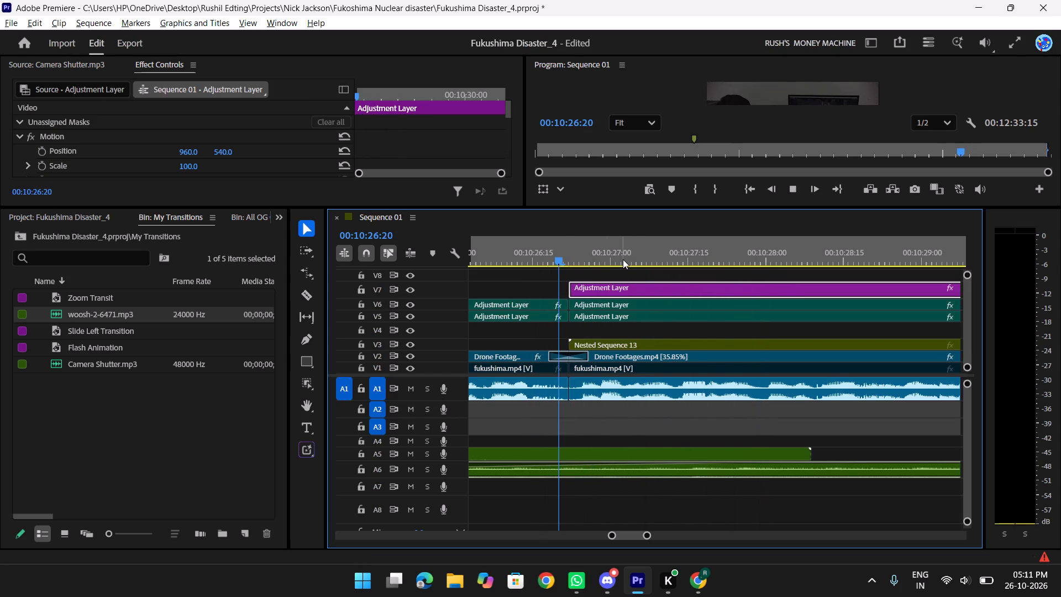
{"action": "key", "text": "space"}
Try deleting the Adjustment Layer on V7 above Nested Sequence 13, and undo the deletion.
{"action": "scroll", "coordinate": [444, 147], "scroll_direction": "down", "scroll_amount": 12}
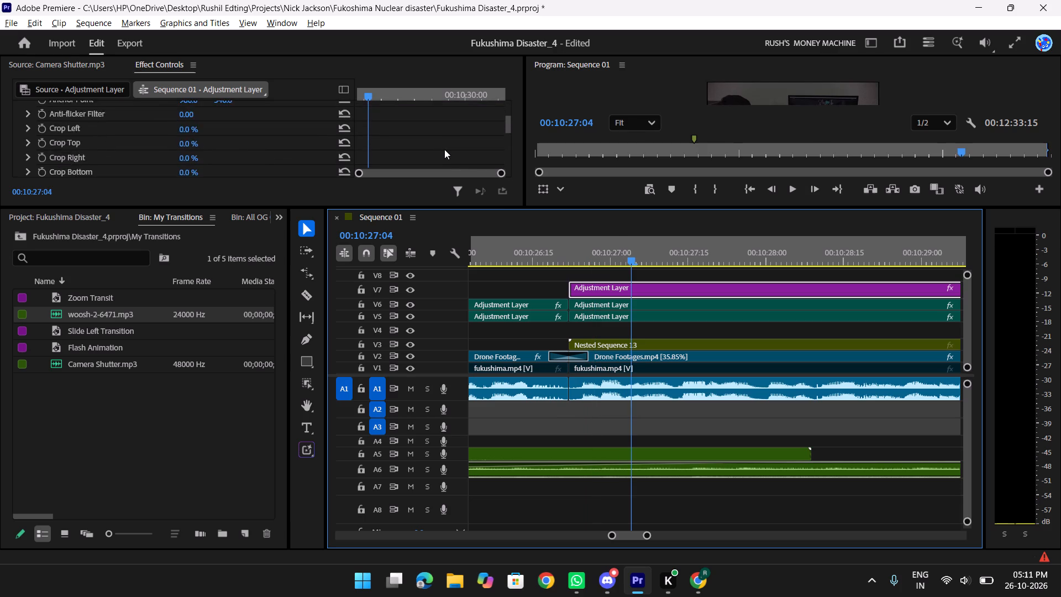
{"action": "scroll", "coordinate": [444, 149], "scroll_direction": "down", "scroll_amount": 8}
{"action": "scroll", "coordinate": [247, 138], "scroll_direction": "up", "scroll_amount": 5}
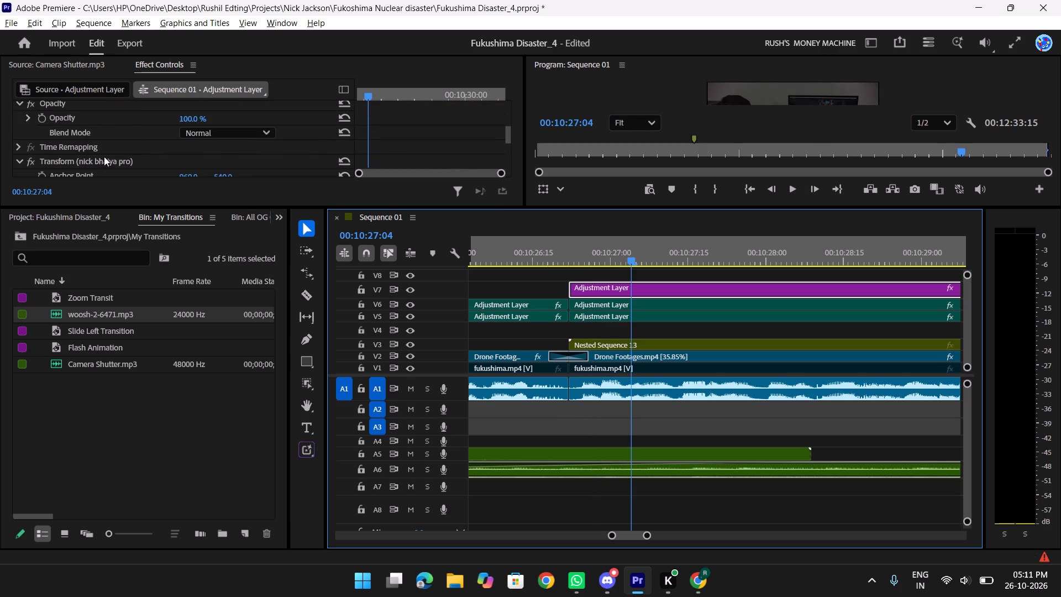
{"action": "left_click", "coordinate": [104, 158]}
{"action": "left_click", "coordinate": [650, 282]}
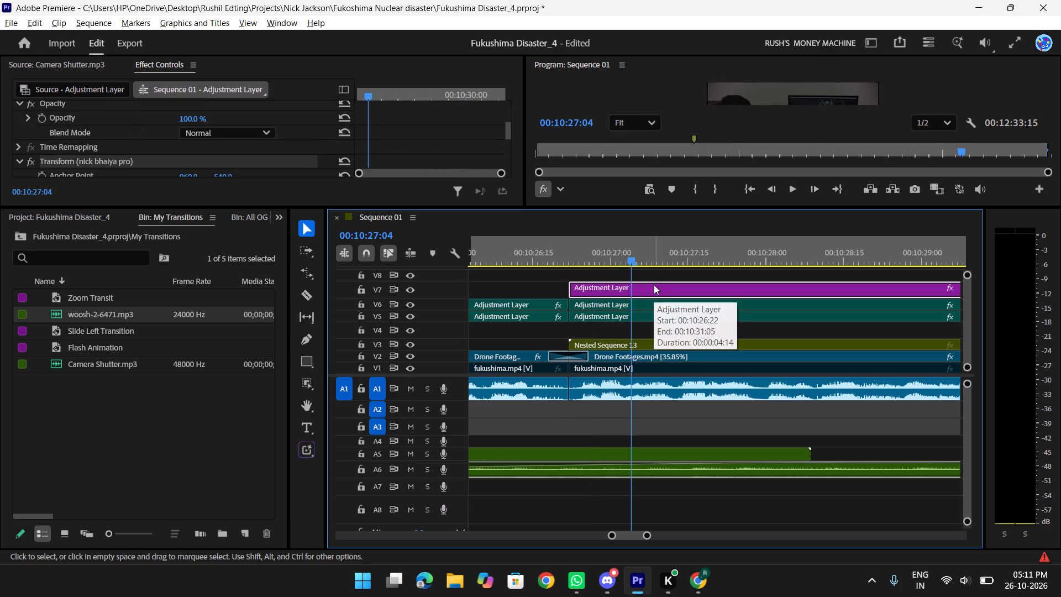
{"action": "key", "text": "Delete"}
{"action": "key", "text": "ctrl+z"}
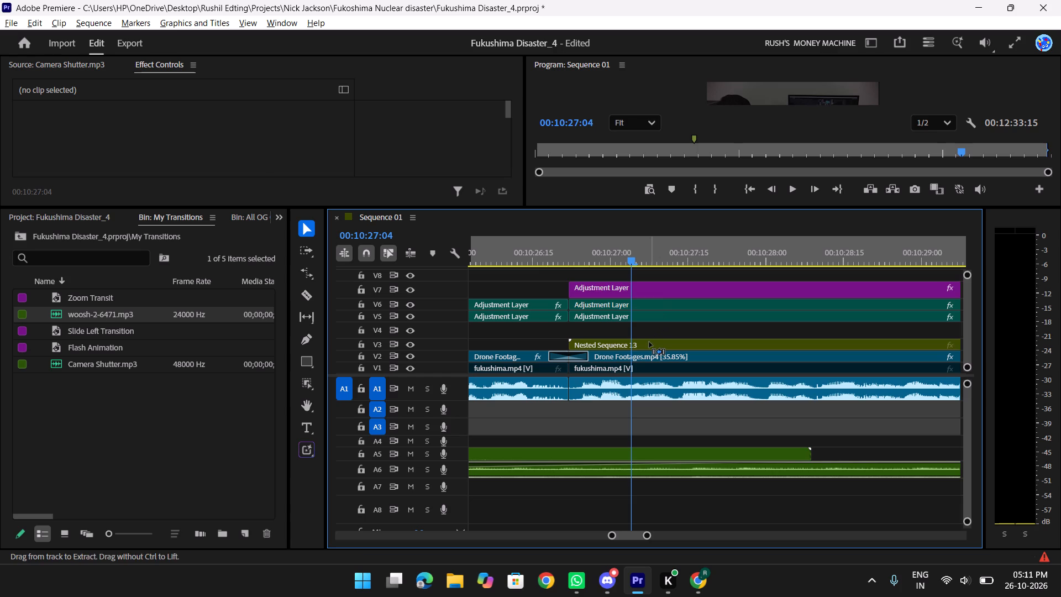
Copy the Transform (nick bhaiya pro) effect from the V7 Adjustment Layer and paste it onto Nested Sequence 13 on V3.
{"action": "scroll", "coordinate": [270, 166], "scroll_direction": "down", "scroll_amount": 3}
{"action": "left_click", "coordinate": [668, 287]}
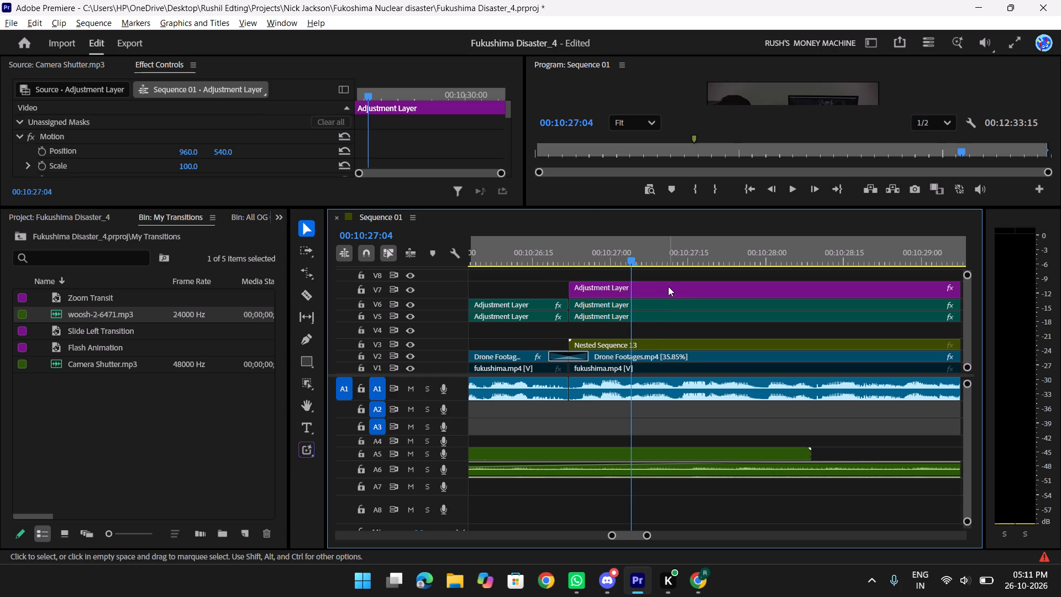
{"action": "scroll", "coordinate": [208, 151], "scroll_direction": "down", "scroll_amount": 19}
{"action": "scroll", "coordinate": [167, 147], "scroll_direction": "up", "scroll_amount": 3}
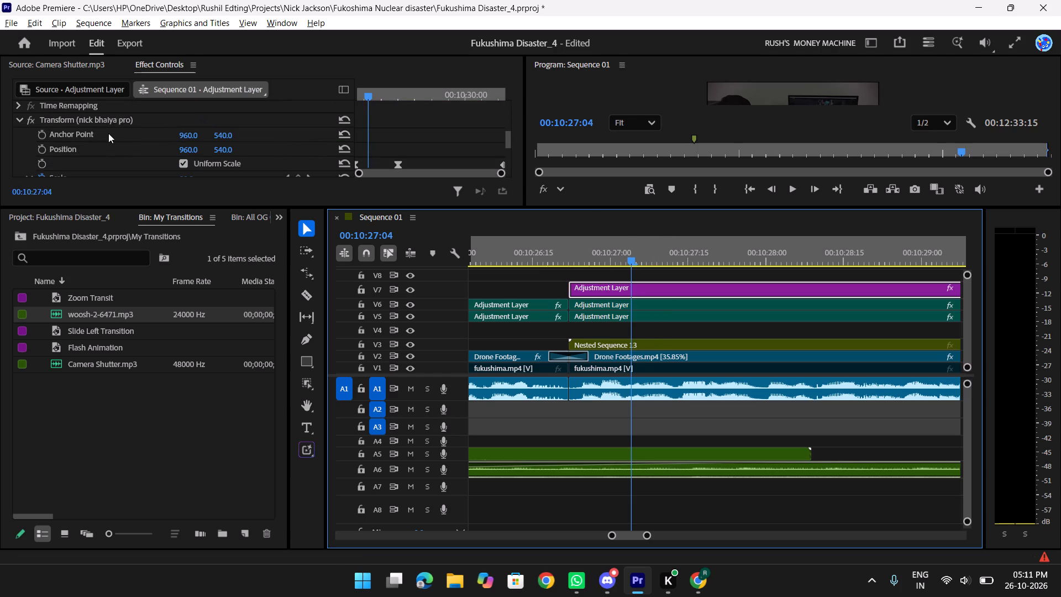
{"action": "left_click", "coordinate": [135, 149]}
{"action": "key", "text": "ctrl+c"}
{"action": "key", "text": "ctrl+c"}
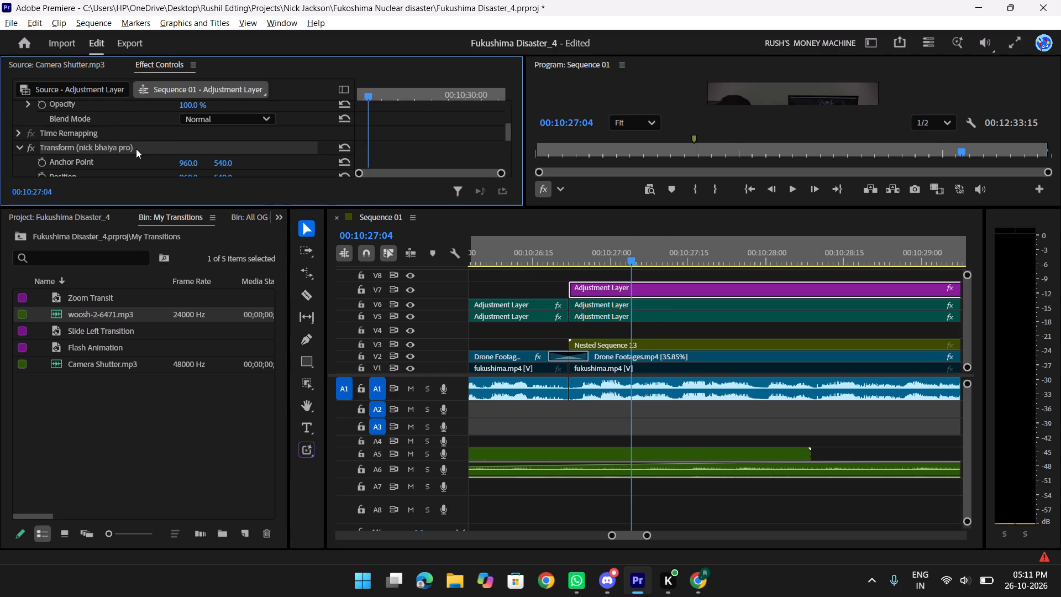
{"action": "key", "text": "ctrl+c"}
{"action": "key", "text": "ctrl+c"}
{"action": "left_click", "coordinate": [645, 344]}
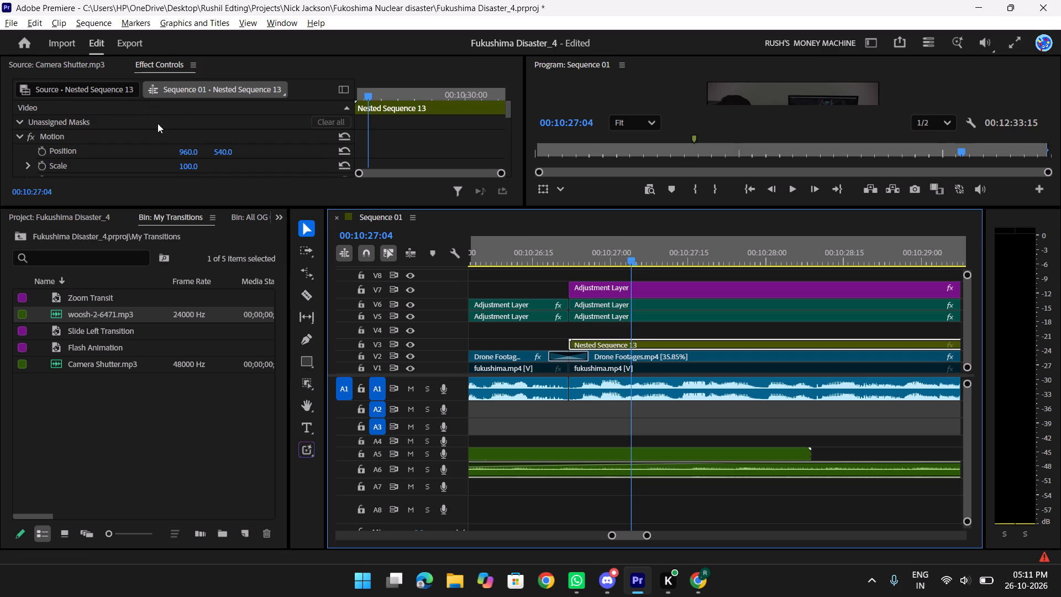
{"action": "scroll", "coordinate": [157, 123], "scroll_direction": "down", "scroll_amount": 20}
{"action": "scroll", "coordinate": [157, 123], "scroll_direction": "down", "scroll_amount": 1}
{"action": "key", "text": "ctrl+v"}
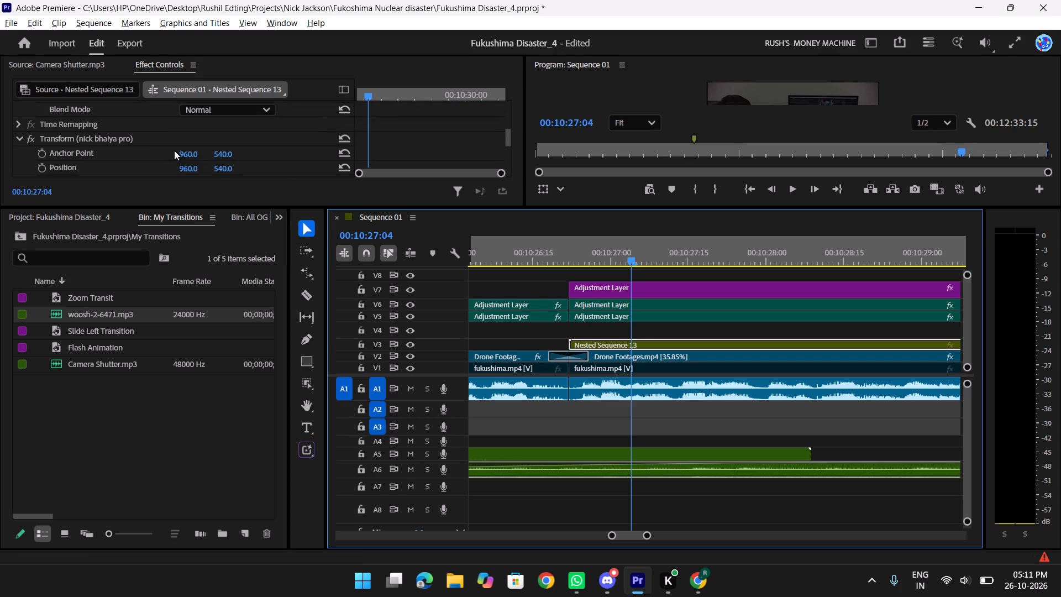
Delete the Adjustment Layer on V7 above Nested Sequence 13.
{"action": "left_click", "coordinate": [721, 286]}
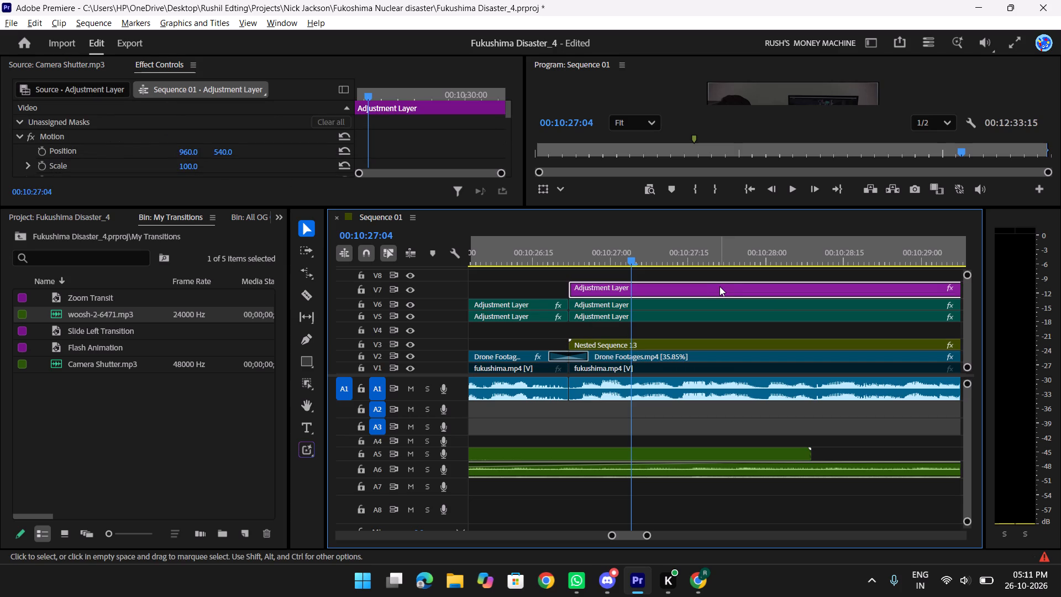
{"action": "key", "text": "Delete"}
Play Nested Sequence 13 in full screen from about 00:10:26:18, and inspect the keyframes of its pasted Transform effect.
{"action": "left_click_drag", "start_coordinate": [623, 256], "coordinate": [550, 250]}
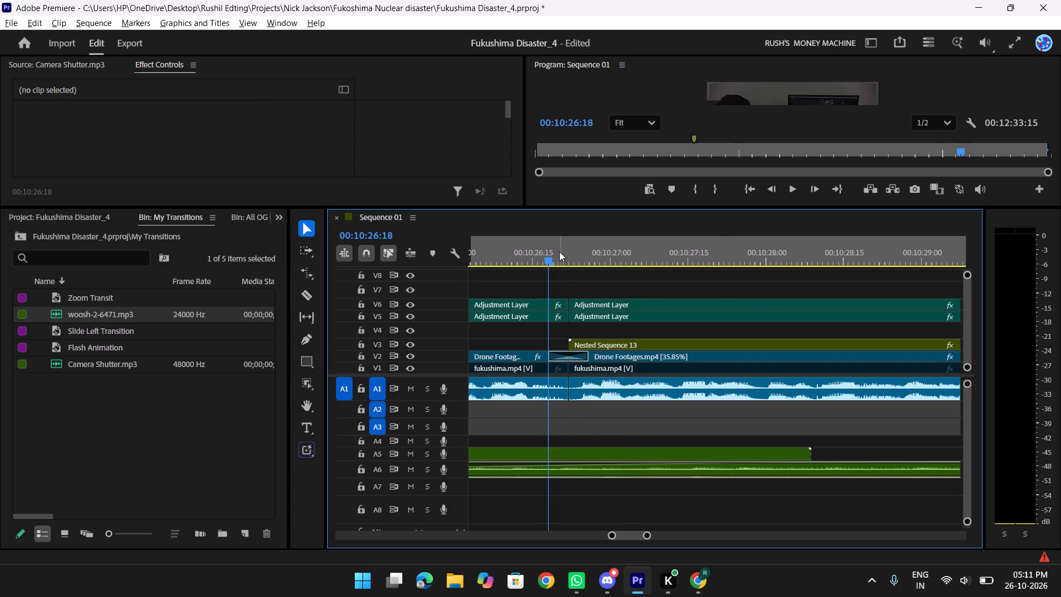
{"action": "key", "text": "f"}
{"action": "key", "text": "space"}
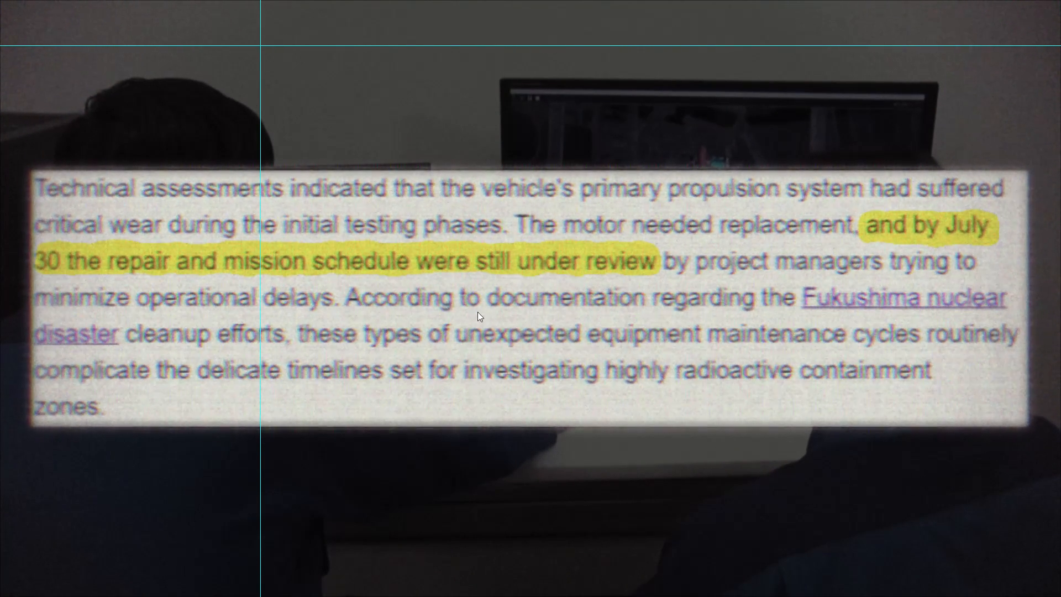
{"action": "key", "text": "f"}
{"action": "key", "text": "space"}
{"action": "left_click", "coordinate": [733, 342]}
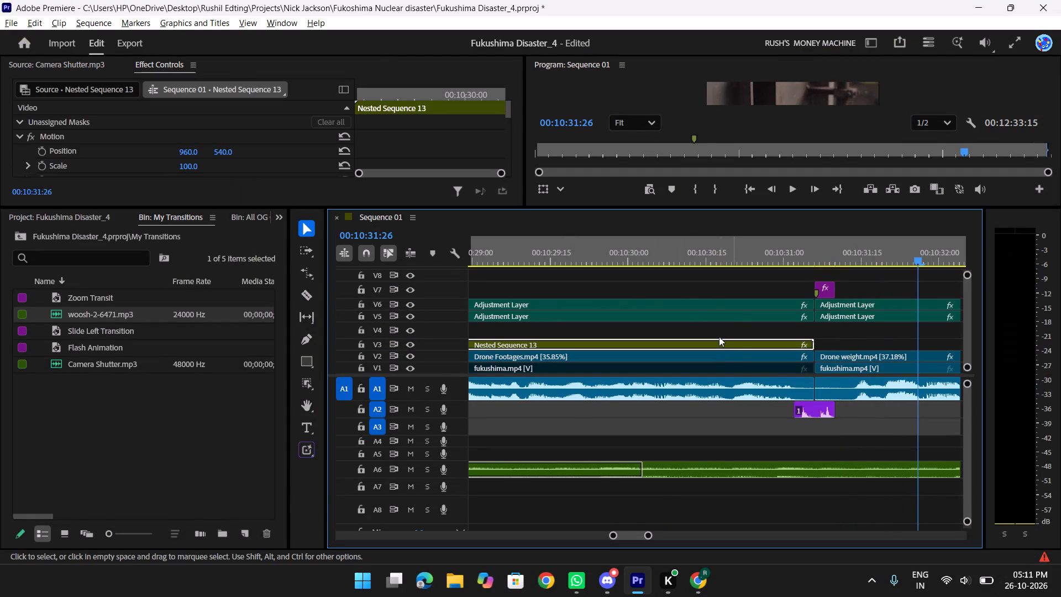
{"action": "scroll", "coordinate": [406, 155], "scroll_direction": "down", "scroll_amount": 20}
{"action": "scroll", "coordinate": [406, 155], "scroll_direction": "down", "scroll_amount": 6}
{"action": "scroll", "coordinate": [406, 154], "scroll_direction": "up", "scroll_amount": 3}
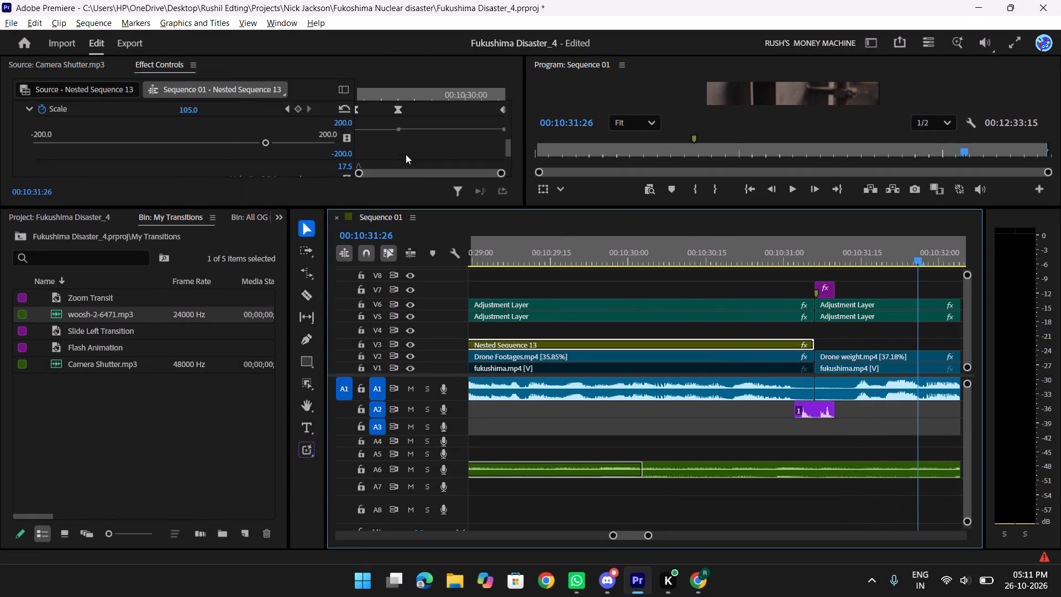
{"action": "scroll", "coordinate": [406, 154], "scroll_direction": "up", "scroll_amount": 5}
Play the start of the Drone weight.mp4 clip after Nested Sequence 13, from about 00:10:31:24.
{"action": "type", "text": "yy"}
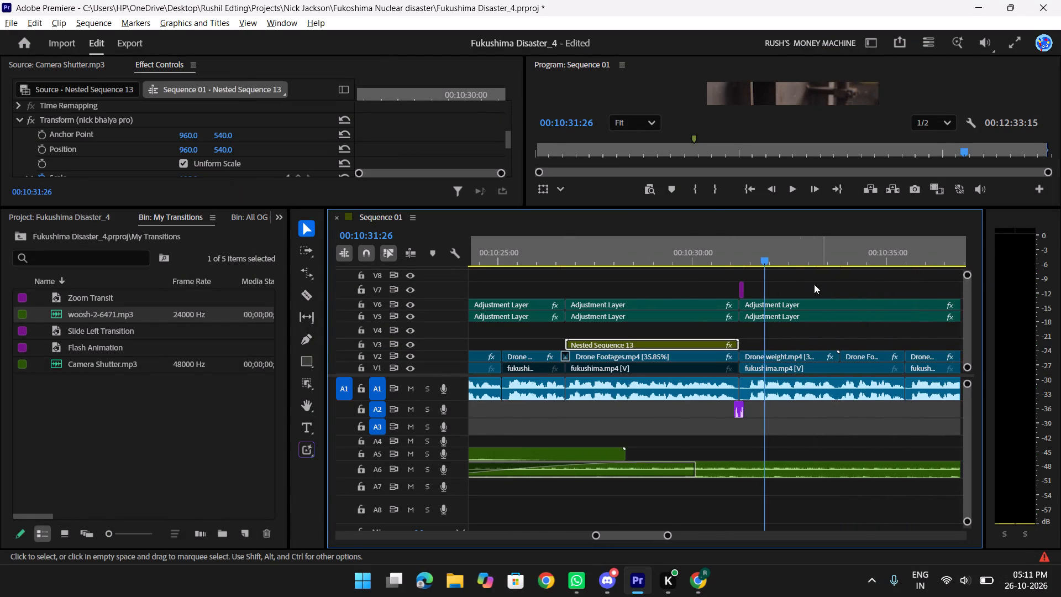
{"action": "left_click_drag", "start_coordinate": [757, 258], "coordinate": [755, 265]}
{"action": "key", "text": "space"}
{"action": "scroll", "coordinate": [760, 265], "scroll_direction": "down", "scroll_amount": 3}
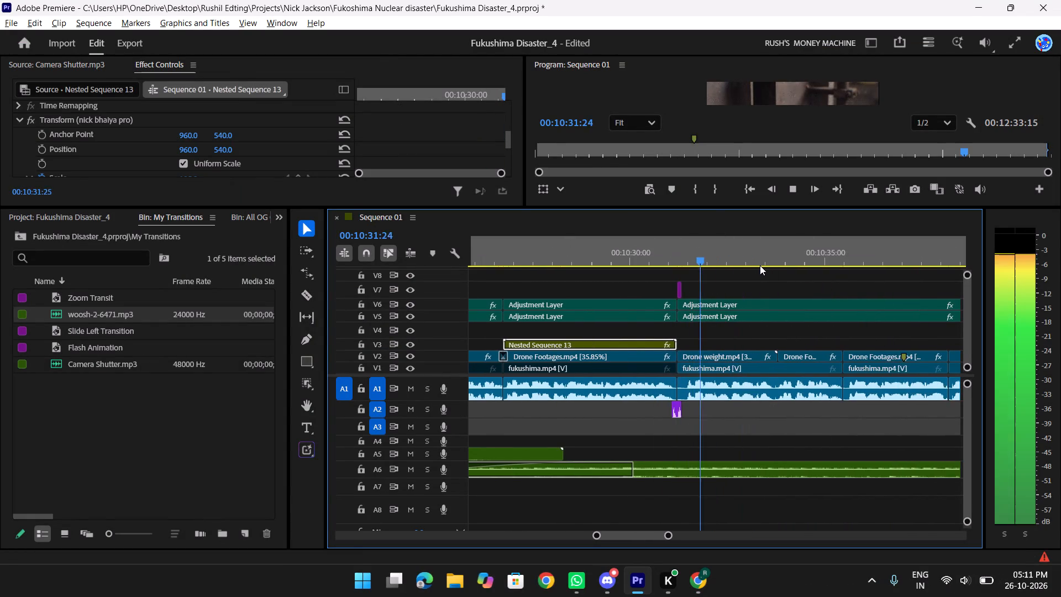
{"action": "scroll", "coordinate": [760, 265], "scroll_direction": "down", "scroll_amount": 4}
{"action": "key", "text": "space"}
Save the project.
{"action": "key", "text": "ctrl+s"}
{"action": "key", "text": "ctrl+s"}
{"action": "key", "text": "ctrl+s"}
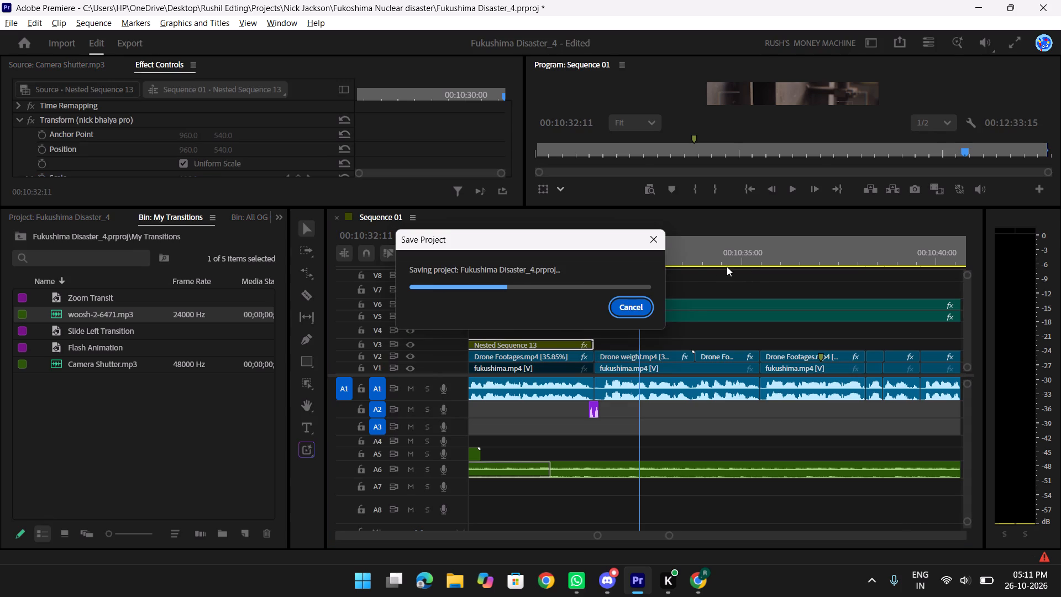
Skim ahead from 00:10:32:11 to about 00:10:59:20, and play the section from there in full screen.
{"action": "type", "text": "yyy"}
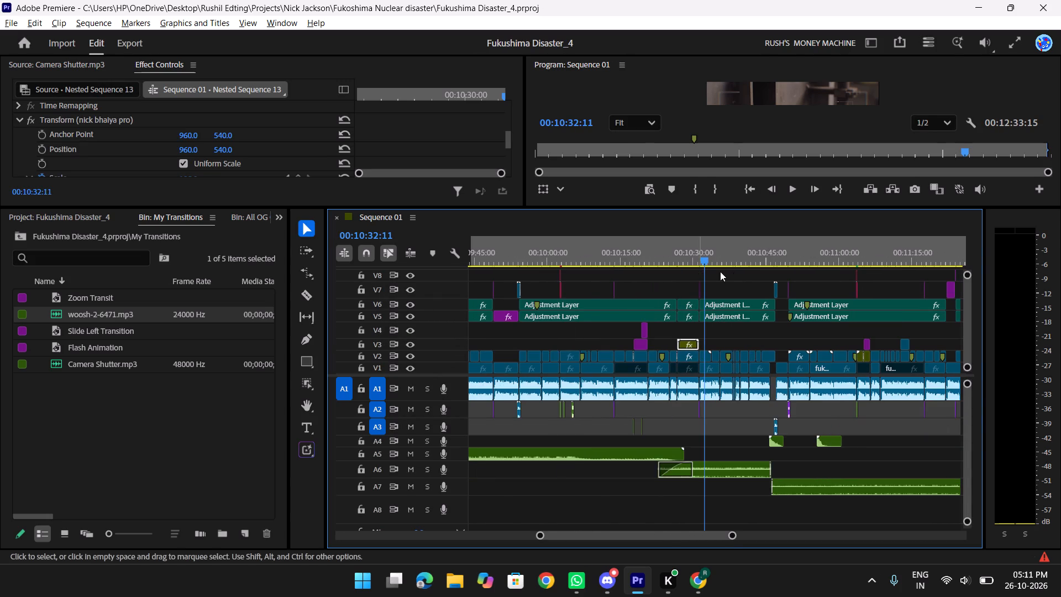
{"action": "type", "text": "yy"}
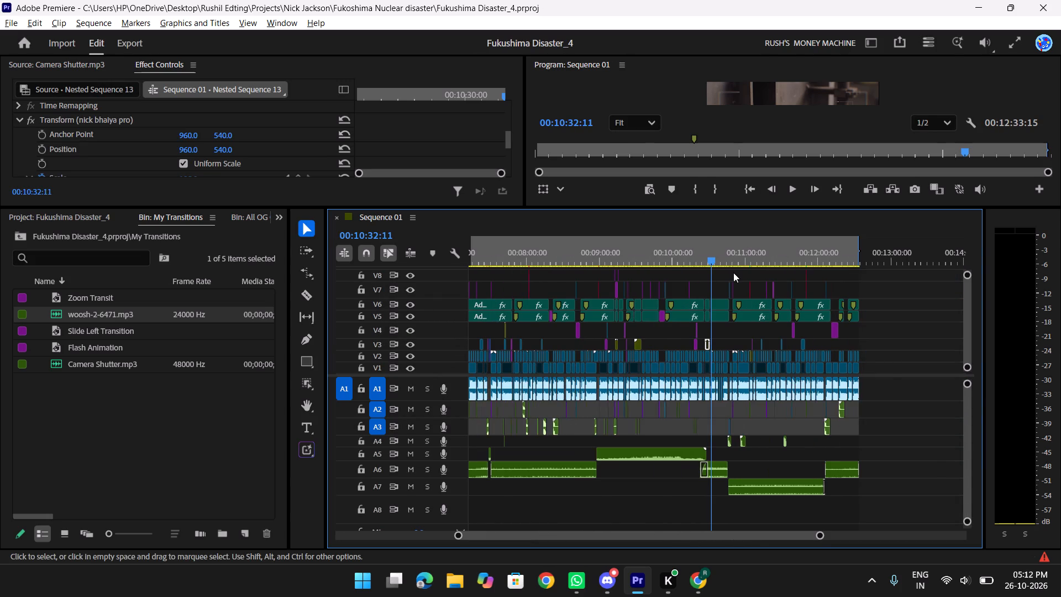
{"action": "type", "text": "tt"}
{"action": "left_click_drag", "start_coordinate": [715, 256], "coordinate": [740, 255]}
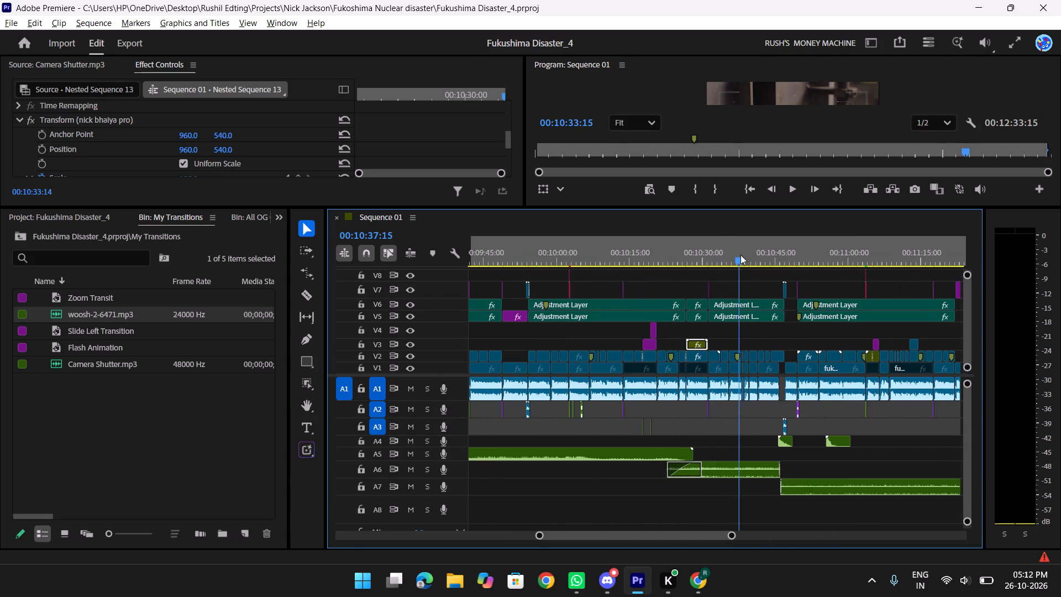
{"action": "left_click_drag", "start_coordinate": [740, 255], "coordinate": [860, 253]}
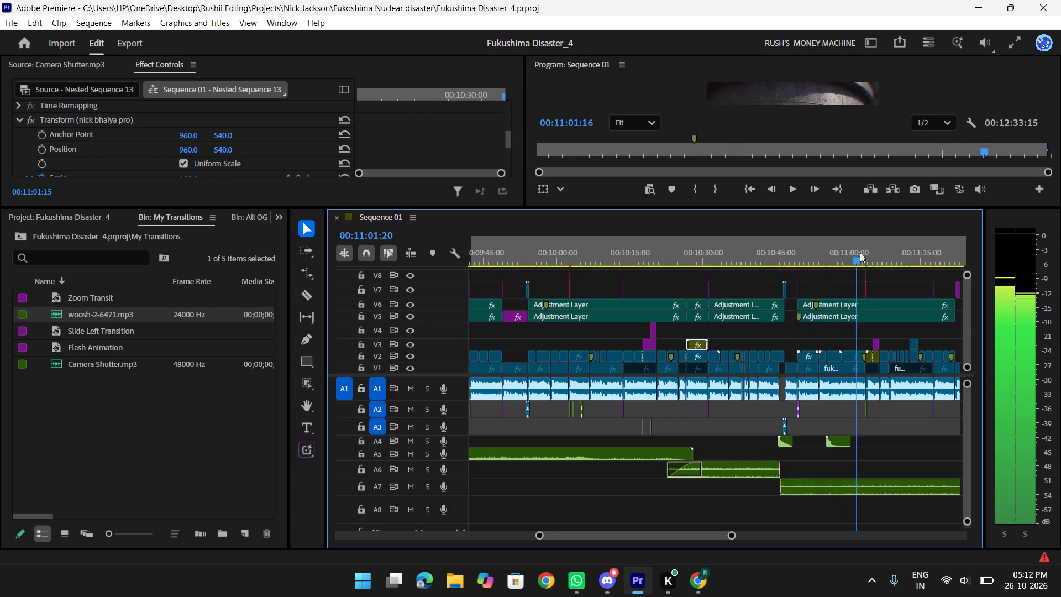
{"action": "left_click_drag", "start_coordinate": [860, 253], "coordinate": [848, 254]}
{"action": "key", "text": "t"}
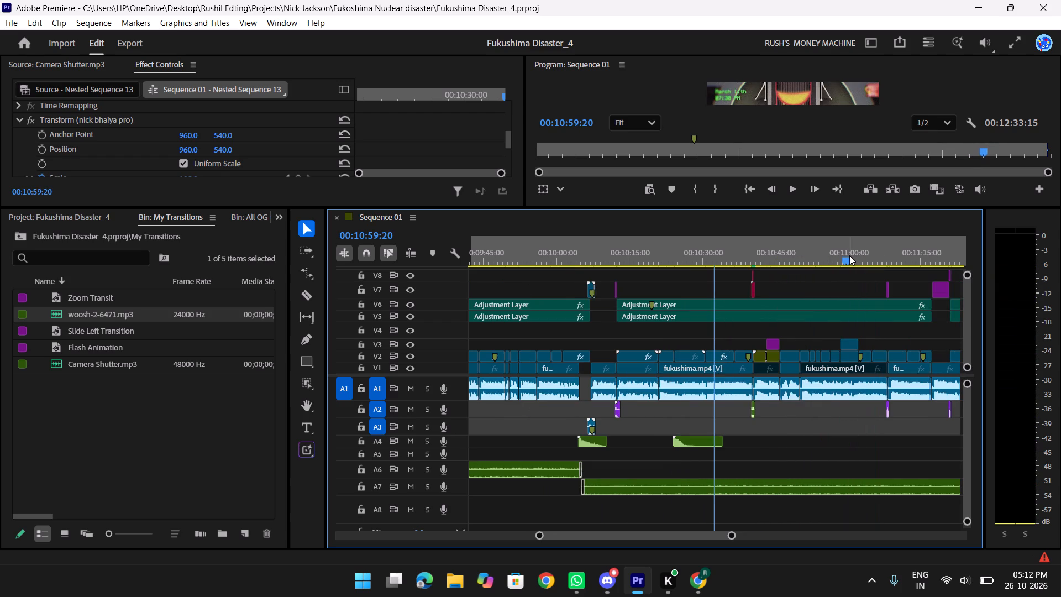
{"action": "key", "text": "space"}
{"action": "type", "text": "f"}
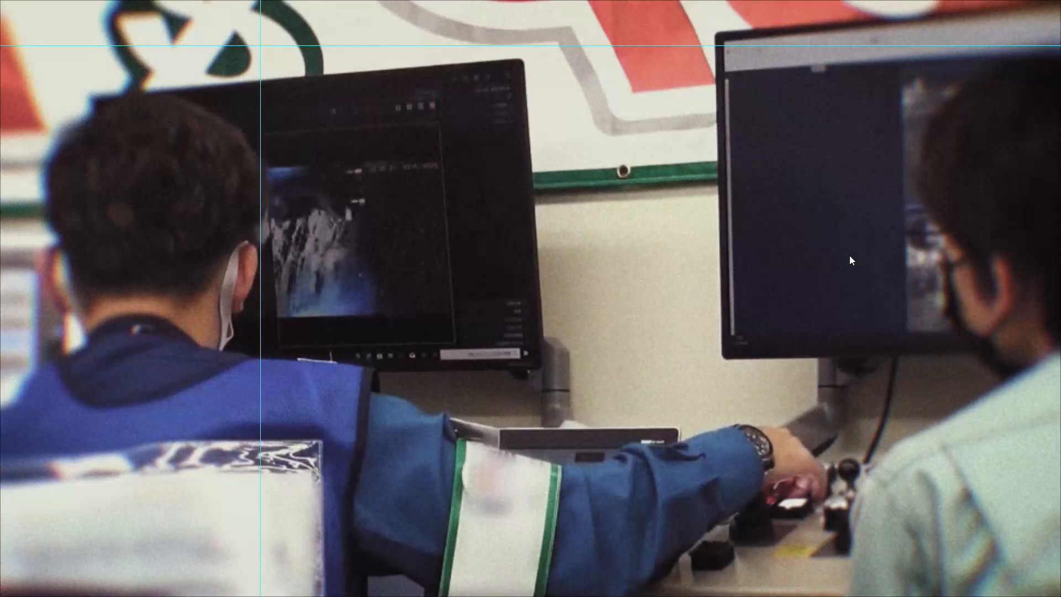
{"action": "key", "text": "space"}
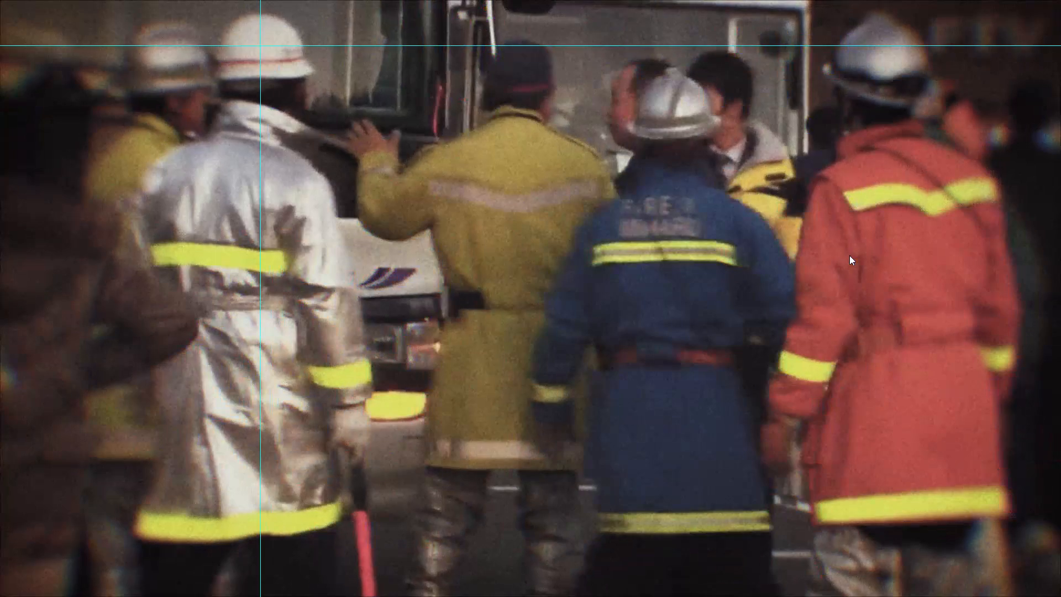
{"action": "key", "text": "f"}
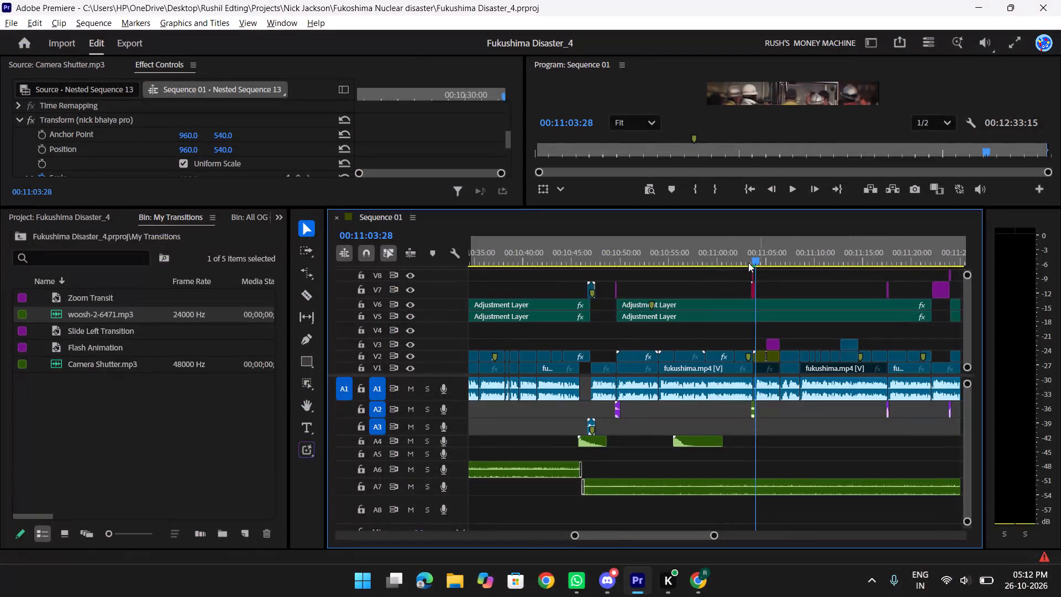
Scrub back to about 00:10:58:24 and replay the cut from Megabuilds.mp4yyy to Drone Footages.mp4.
{"action": "left_click_drag", "start_coordinate": [752, 256], "coordinate": [707, 260]}
{"action": "key", "text": "t"}
{"action": "type", "text": "tt"}
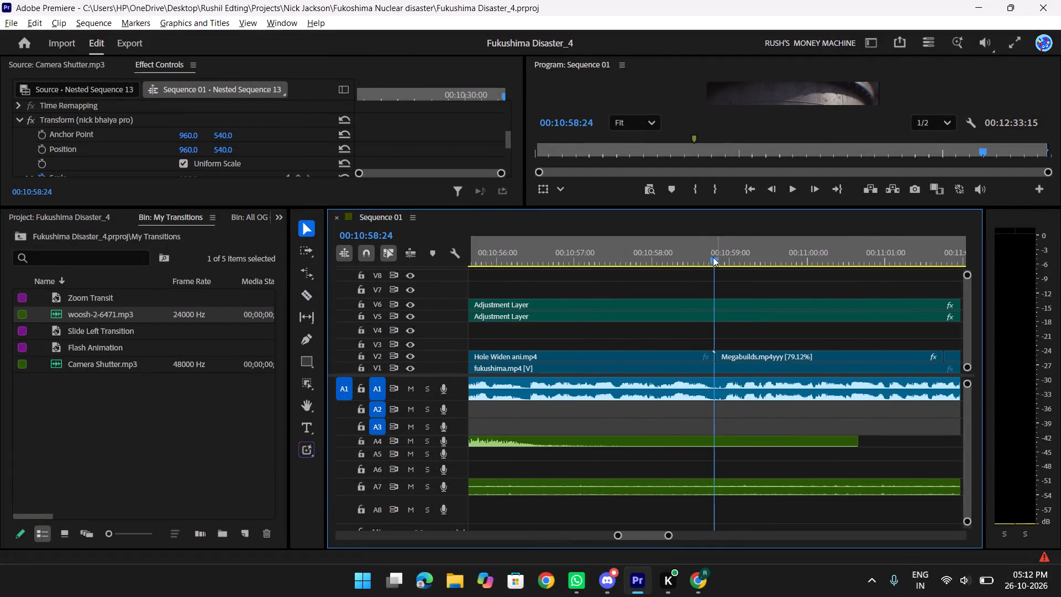
{"action": "left_click_drag", "start_coordinate": [713, 257], "coordinate": [821, 257]}
{"action": "scroll", "coordinate": [823, 258], "scroll_direction": "down", "scroll_amount": 9}
{"action": "key", "text": "space"}
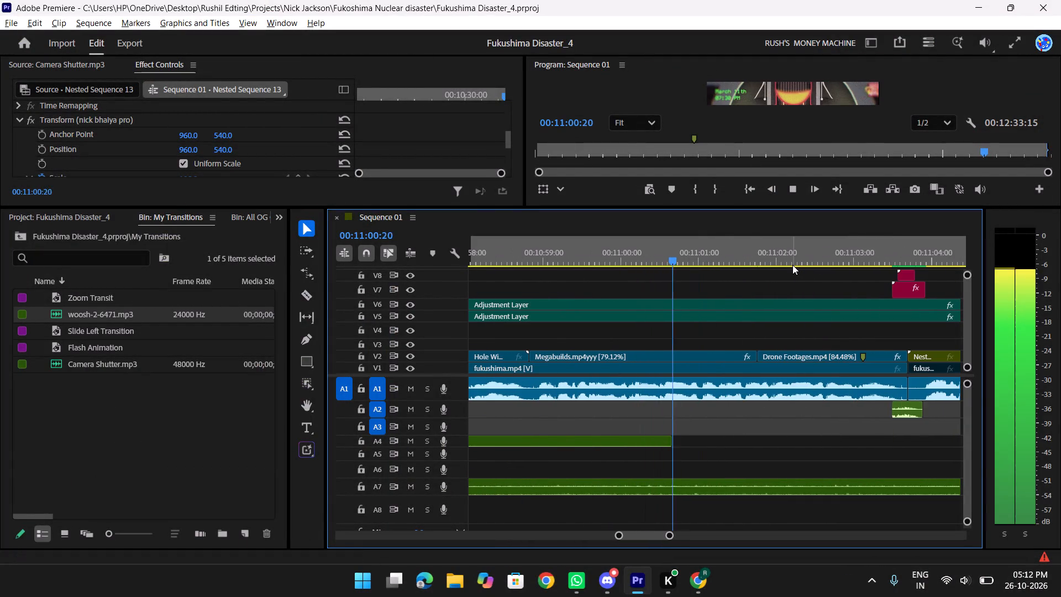
{"action": "key", "text": "space"}
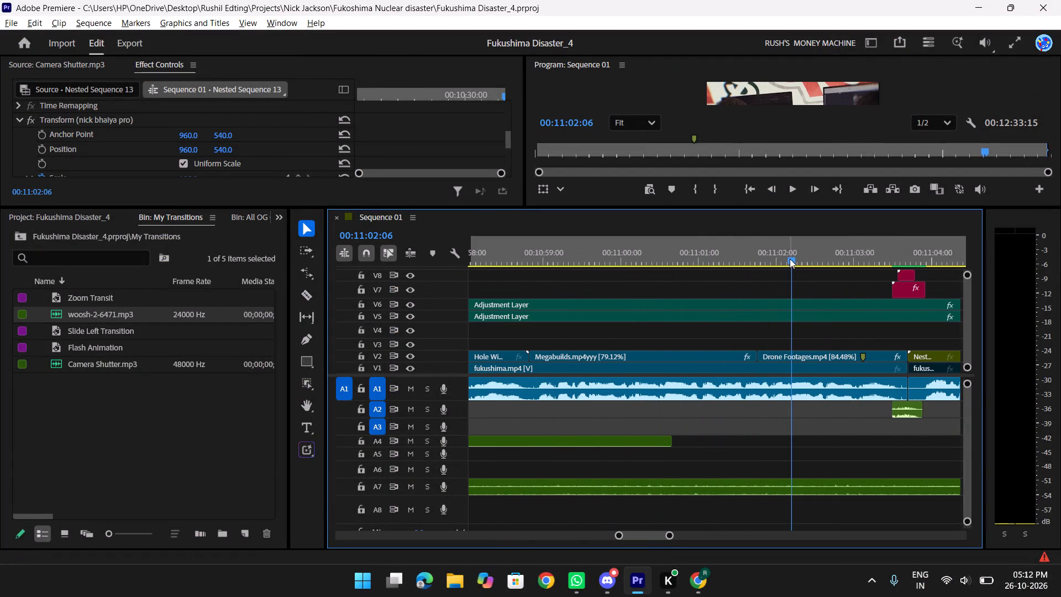
Place the Slide Left Transition on V7 over the Megabuilds.mp4yyy to Drone Footages.mp4 cut at 00:11:01:23.
{"action": "left_click_drag", "start_coordinate": [793, 254], "coordinate": [760, 254]}
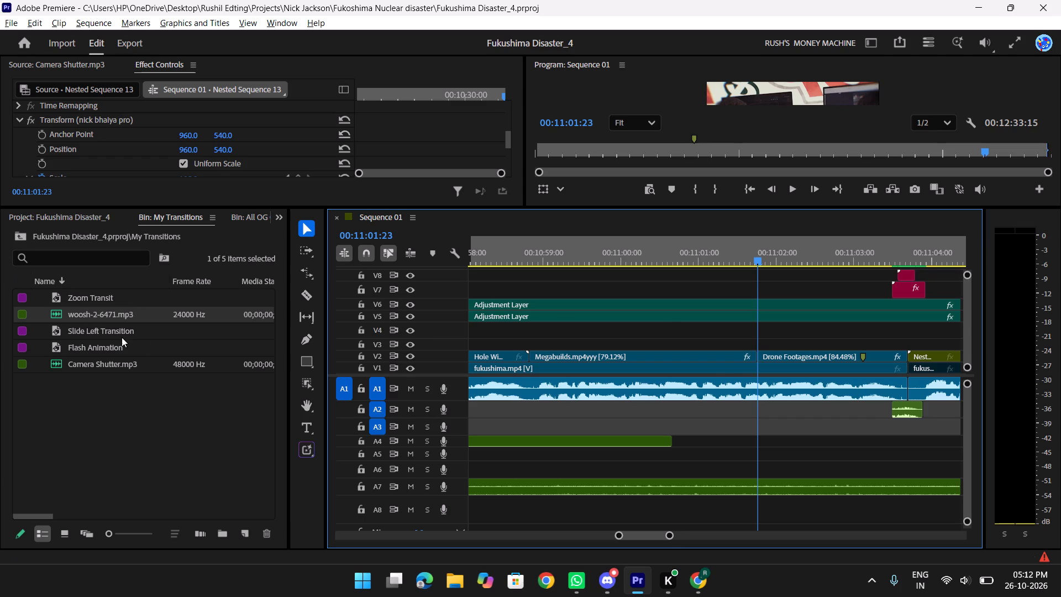
{"action": "left_click_drag", "start_coordinate": [122, 327], "coordinate": [753, 289]}
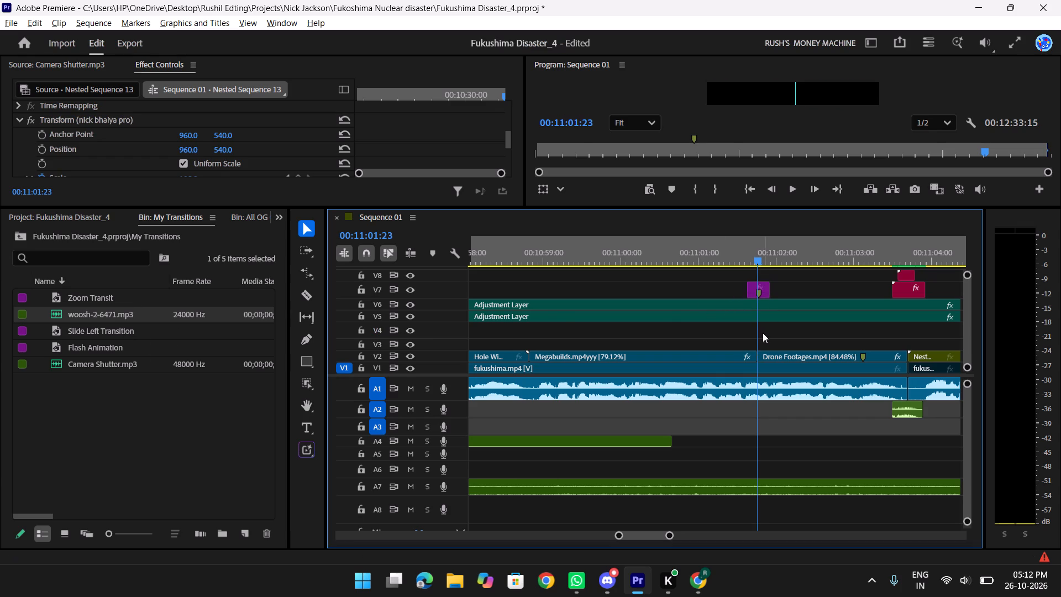
{"action": "left_click", "coordinate": [753, 295]}
Apply the Rush Left Transit preset to the Slide Left Transition clip on V7 at 00:11:01:23.
{"action": "left_click", "coordinate": [246, 414]}
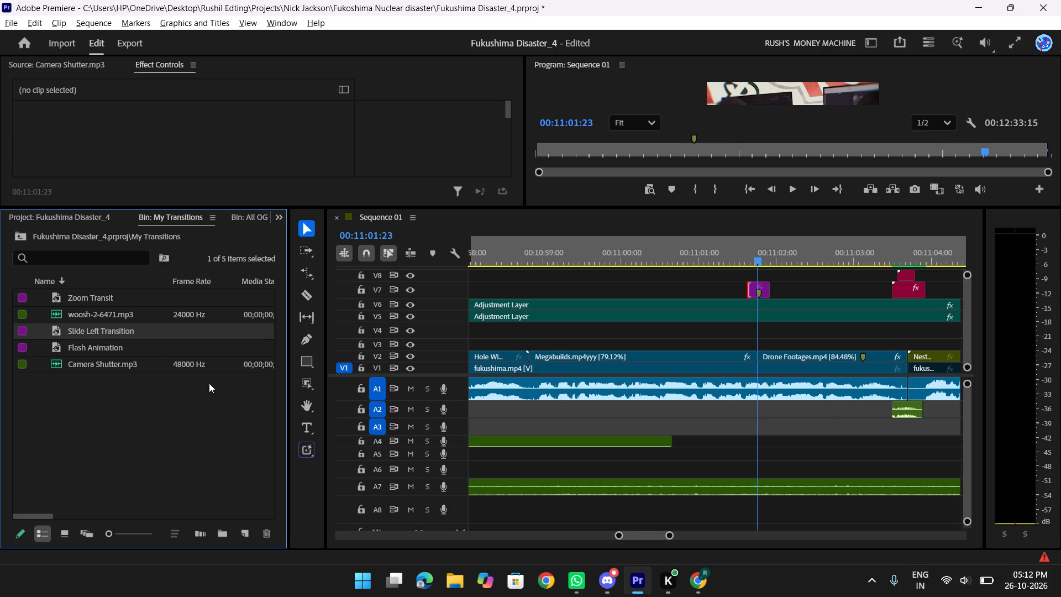
{"action": "key", "text": "shift+z"}
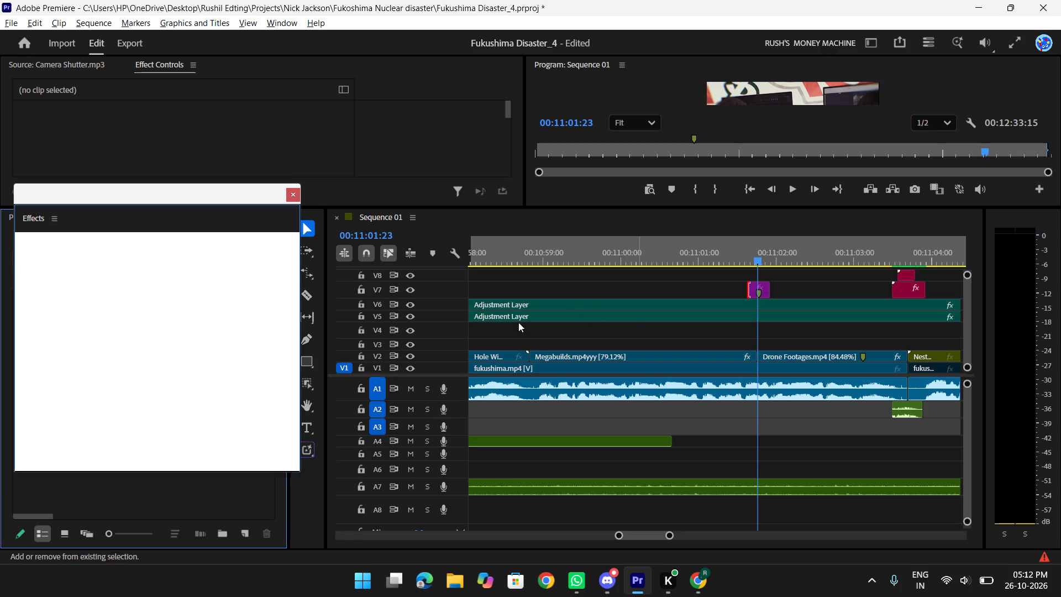
{"action": "left_click", "coordinate": [26, 271]}
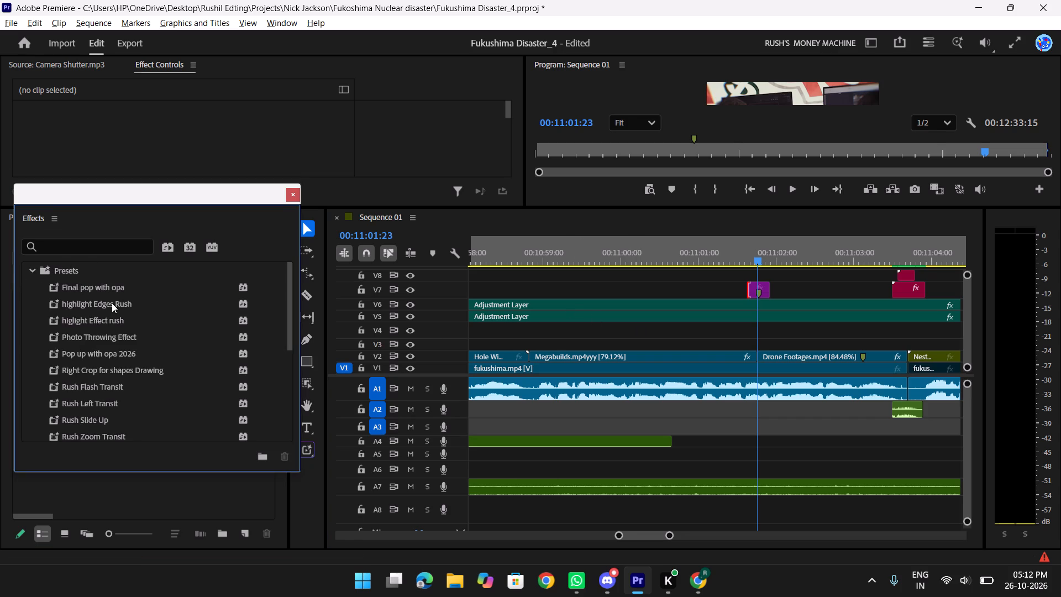
{"action": "scroll", "coordinate": [132, 347], "scroll_direction": "down", "scroll_amount": 10}
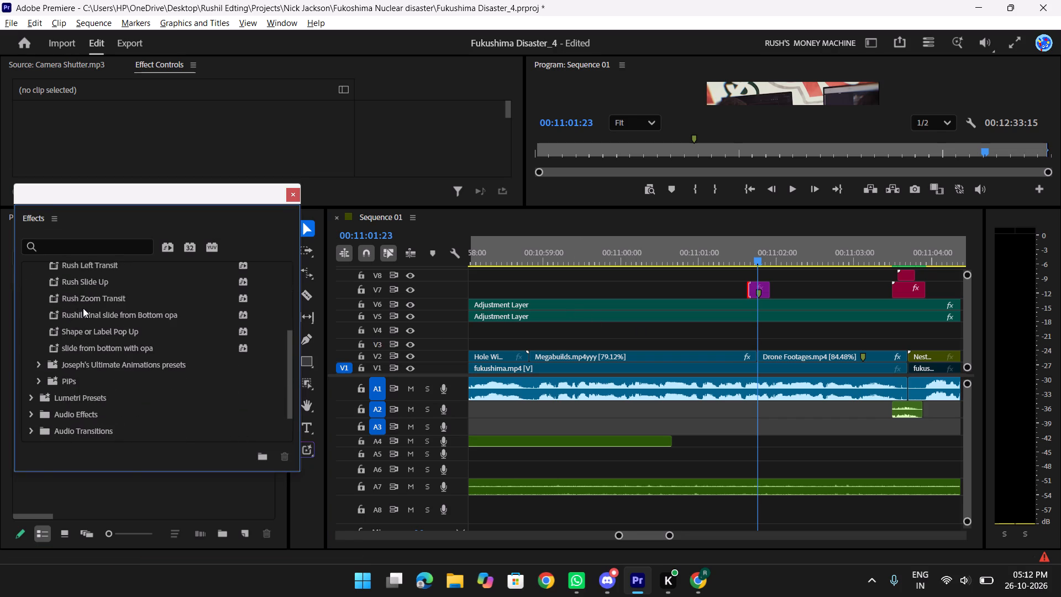
{"action": "scroll", "coordinate": [103, 326], "scroll_direction": "up", "scroll_amount": 1}
{"action": "left_click_drag", "start_coordinate": [105, 282], "coordinate": [683, 252]}
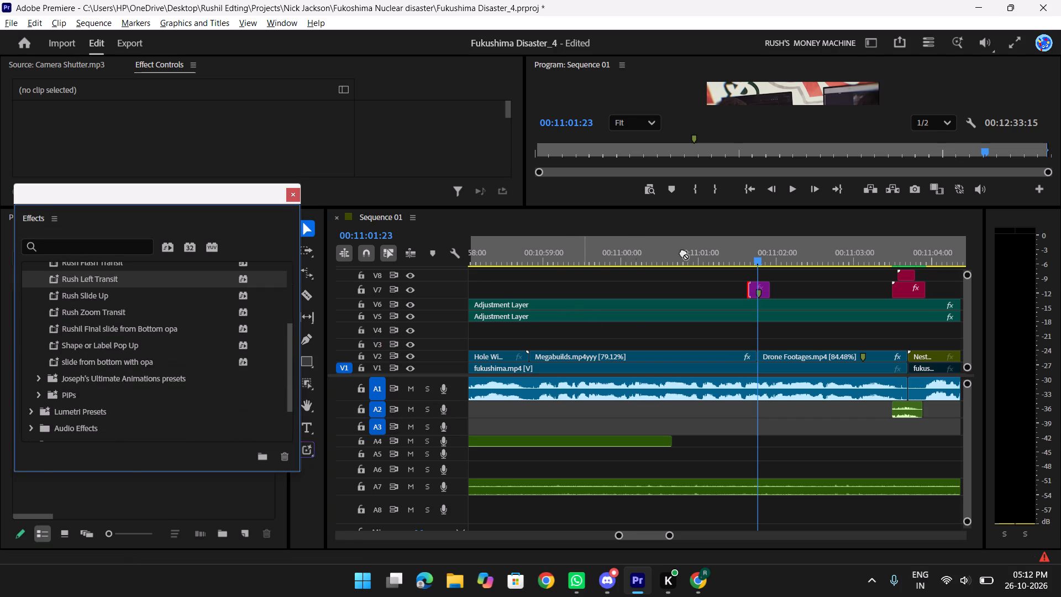
{"action": "left_click_drag", "start_coordinate": [683, 252], "coordinate": [113, 279]}
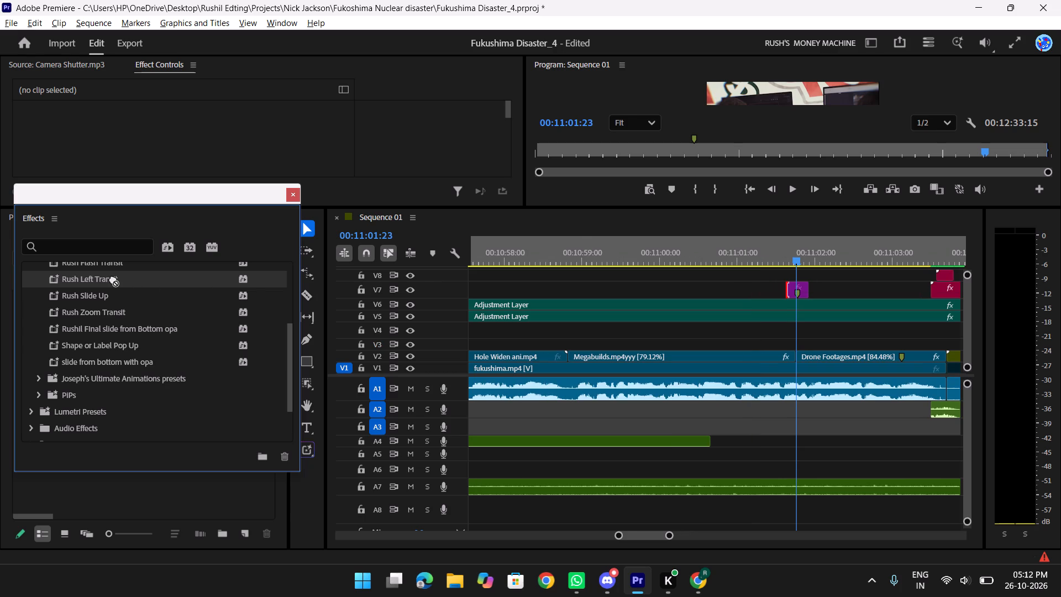
{"action": "left_click_drag", "start_coordinate": [113, 279], "coordinate": [805, 288]}
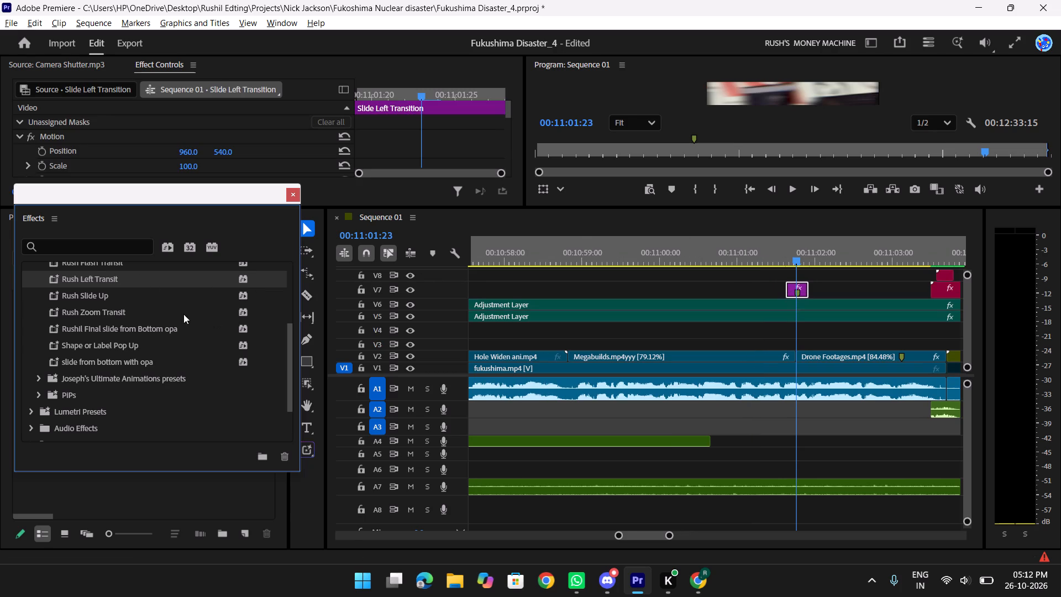
{"action": "left_click", "coordinate": [292, 196]}
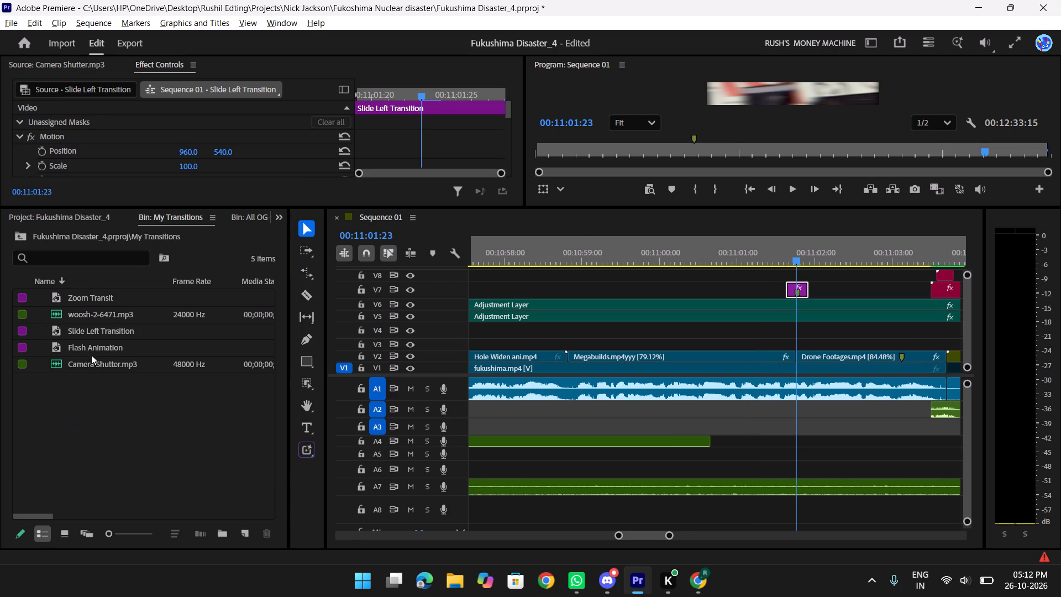
Place woosh-2-6471.mp3 on A2 at the Slide Left Transition.
{"action": "left_click_drag", "start_coordinate": [104, 312], "coordinate": [805, 409]}
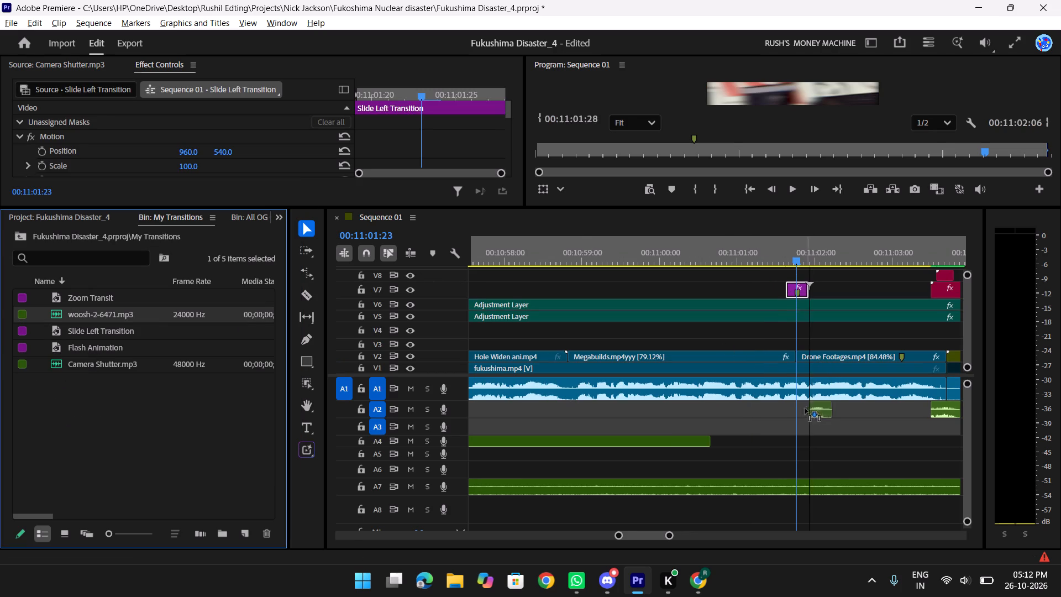
{"action": "left_click_drag", "start_coordinate": [805, 409], "coordinate": [803, 407]}
Scrub back slightly and replay the Megabuilds.mp4yyy to Drone Footages.mp4 transition in full screen, continuing to 00:11:04:21.
{"action": "left_click_drag", "start_coordinate": [800, 249], "coordinate": [771, 249]}
{"action": "type", "text": "df"}
{"action": "key", "text": "space"}
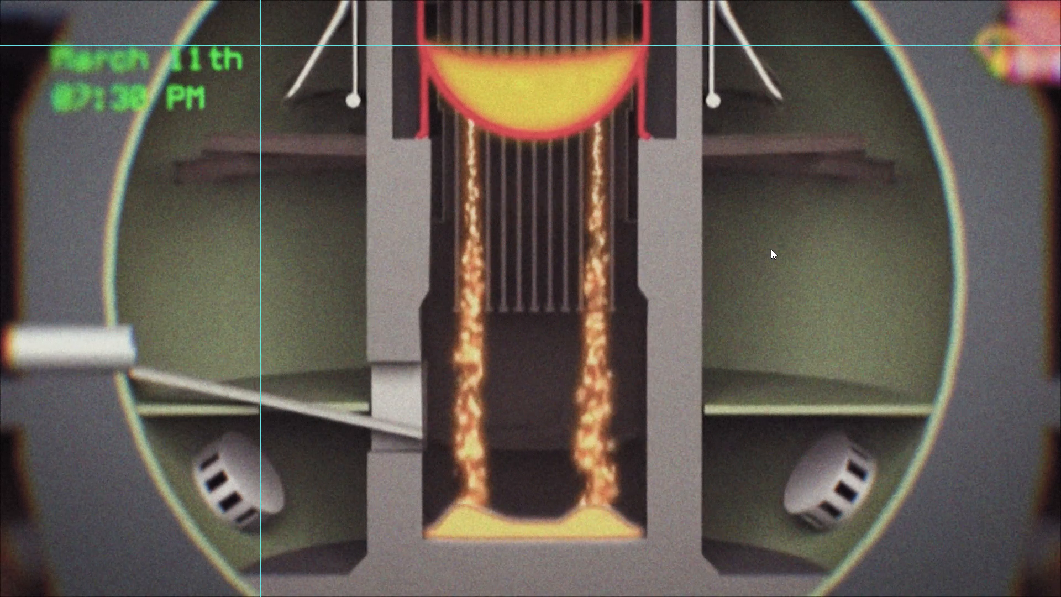
{"action": "key", "text": "space"}
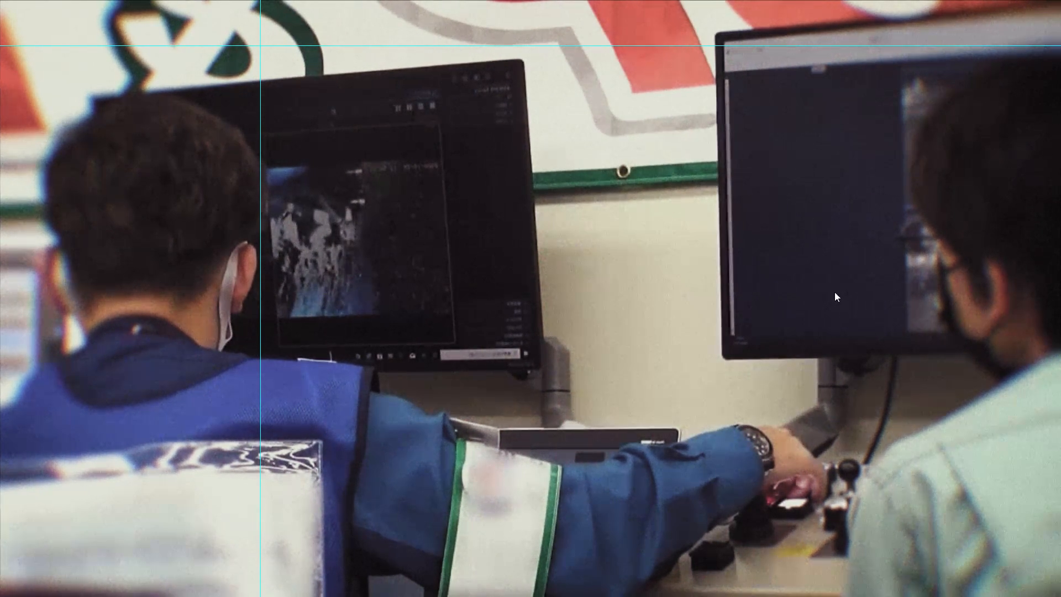
{"action": "key", "text": "space"}
{"action": "key", "text": "space"}
{"action": "key", "text": "space"}
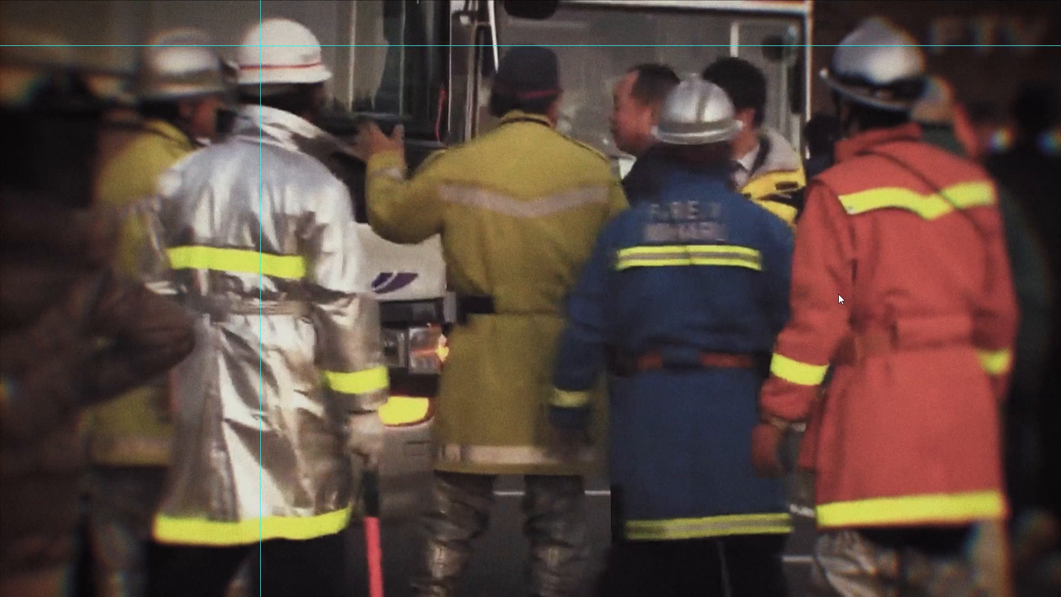
{"action": "key", "text": "space"}
{"action": "type", "text": "f"}
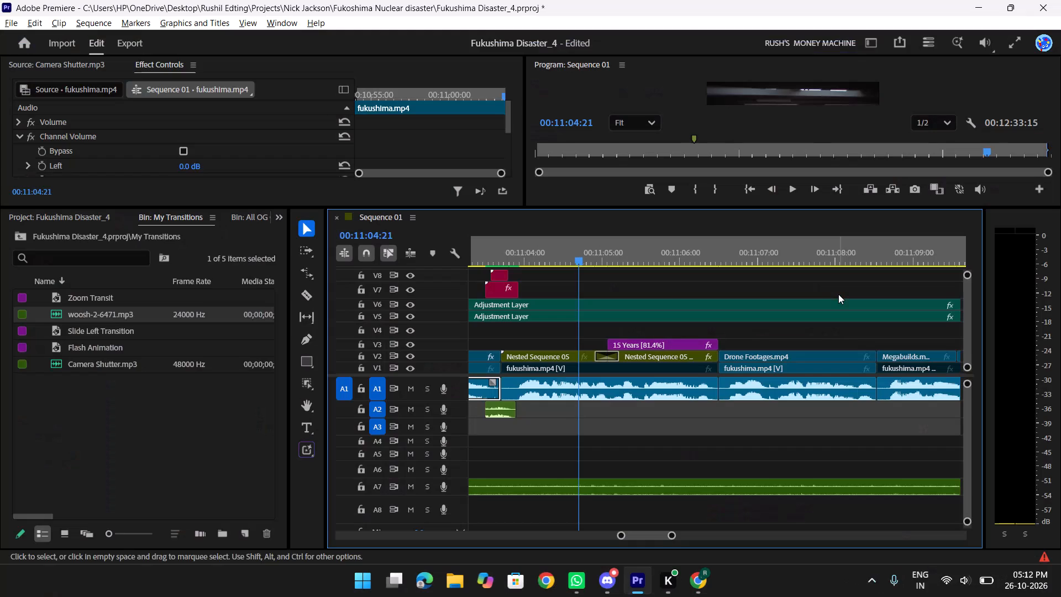
Save the project.
{"action": "key", "text": "ctrl+s"}
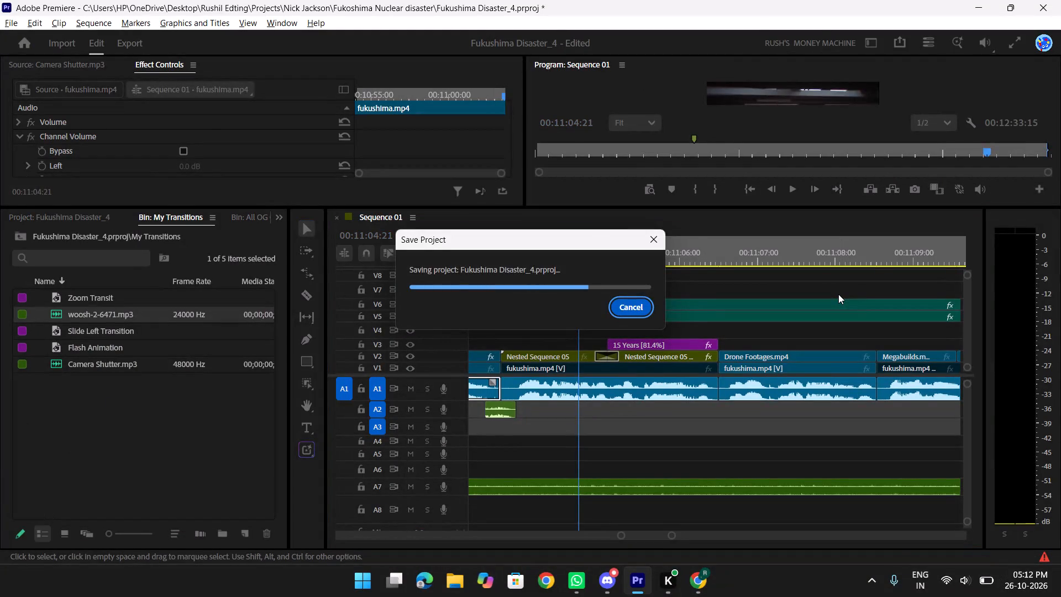
Play on to 00:11:07:10, replay the 15 Years title section in full screen, and return to its end cut at 00:11:06:16.
{"action": "key", "text": "space"}
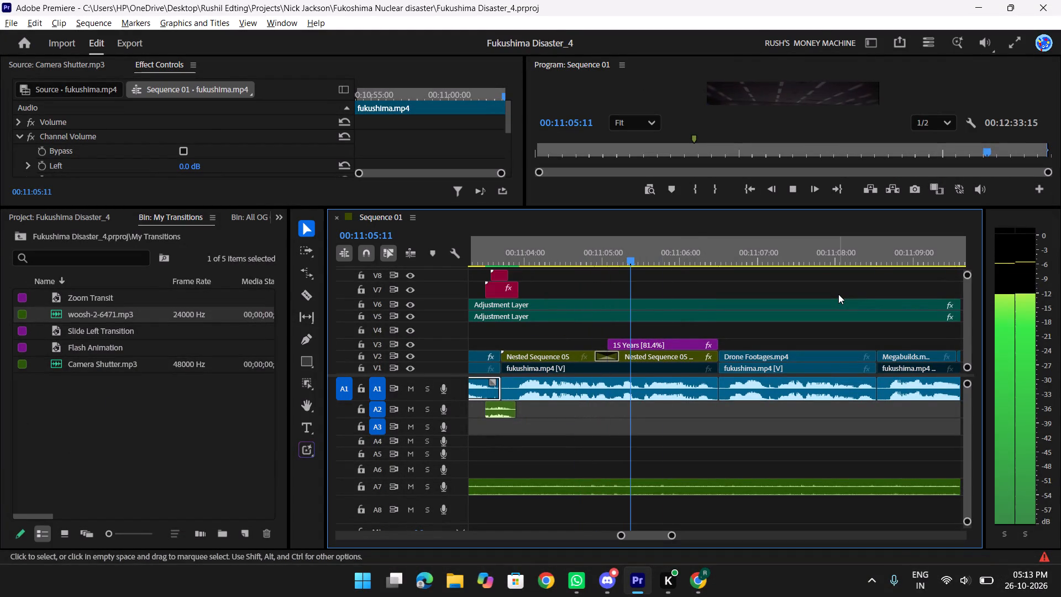
{"action": "key", "text": "space"}
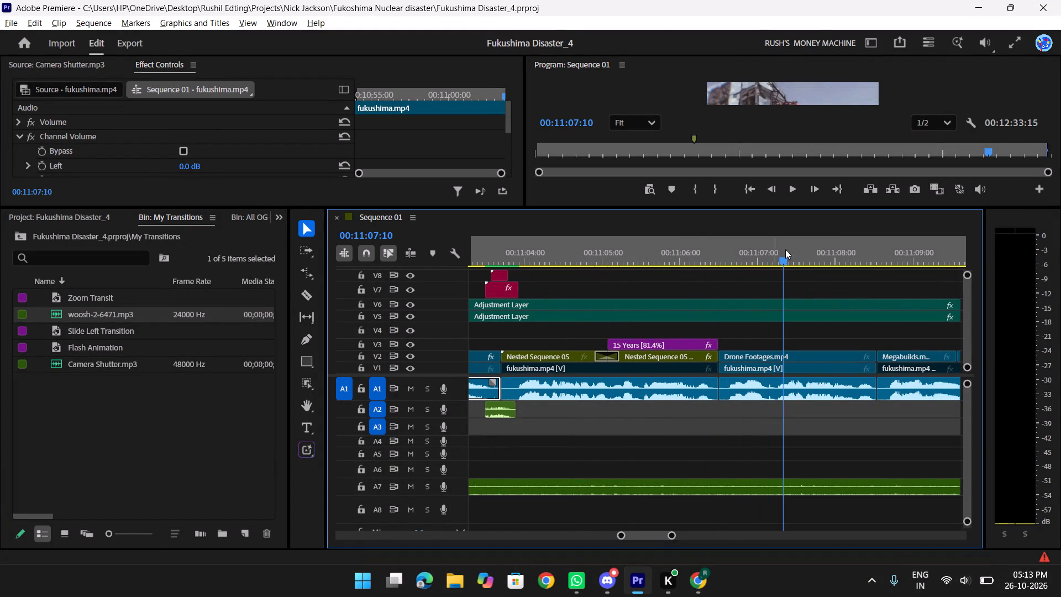
{"action": "left_click_drag", "start_coordinate": [781, 252], "coordinate": [568, 261]}
{"action": "type", "text": "f"}
{"action": "key", "text": "space"}
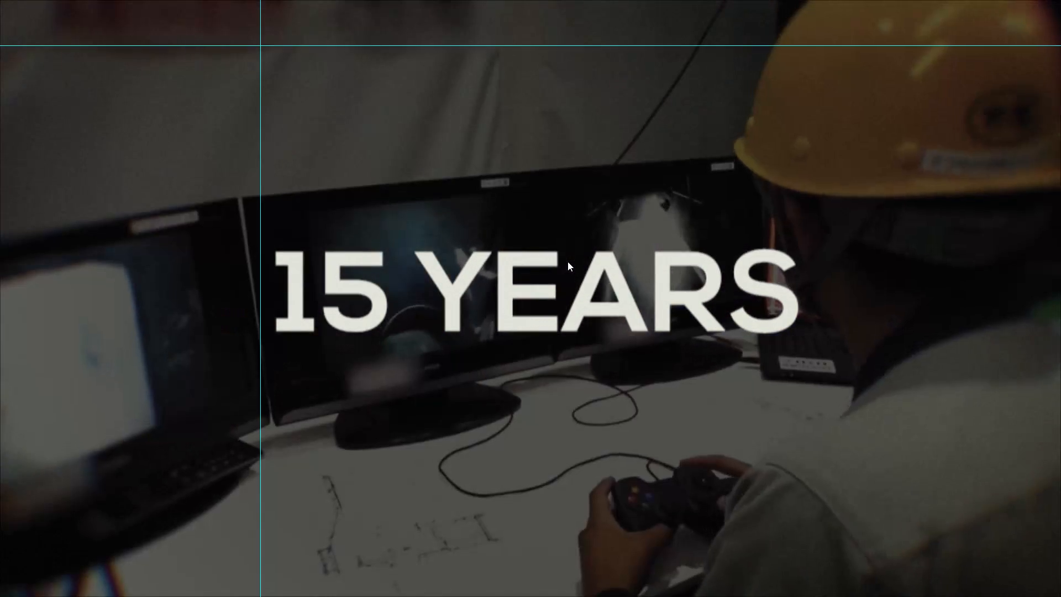
{"action": "scroll", "coordinate": [568, 261], "scroll_direction": "down", "scroll_amount": 6}
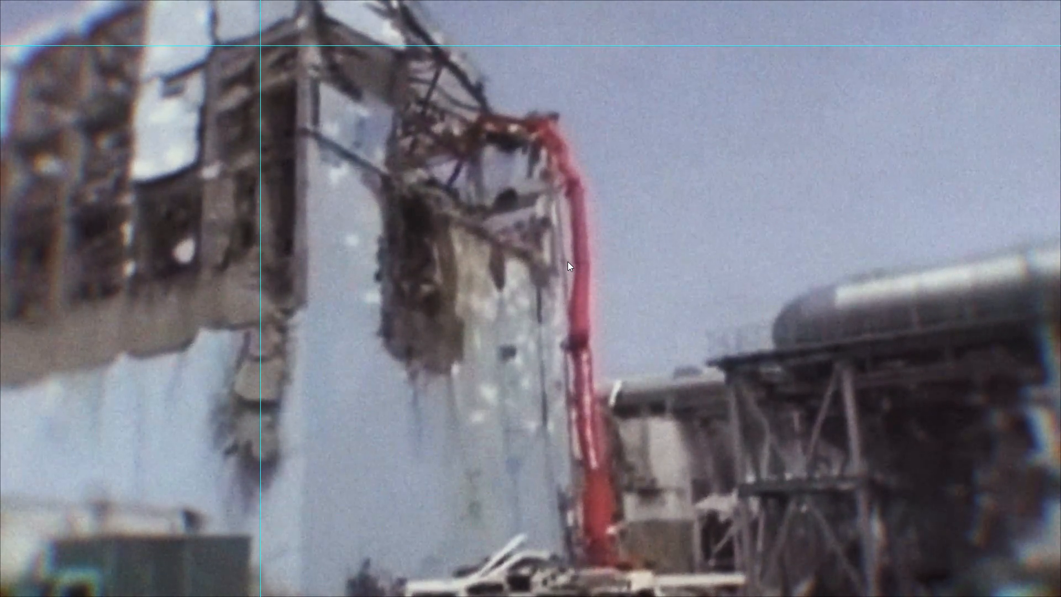
{"action": "key", "text": "space"}
{"action": "type", "text": "f"}
{"action": "left_click_drag", "start_coordinate": [808, 256], "coordinate": [718, 256]}
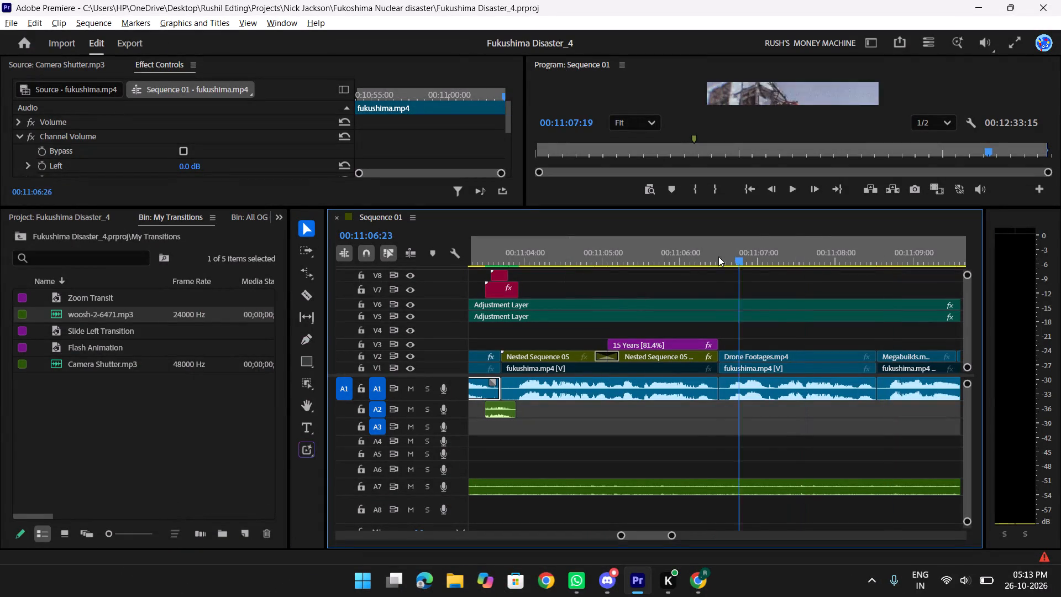
{"action": "left_click_drag", "start_coordinate": [718, 256], "coordinate": [724, 254]}
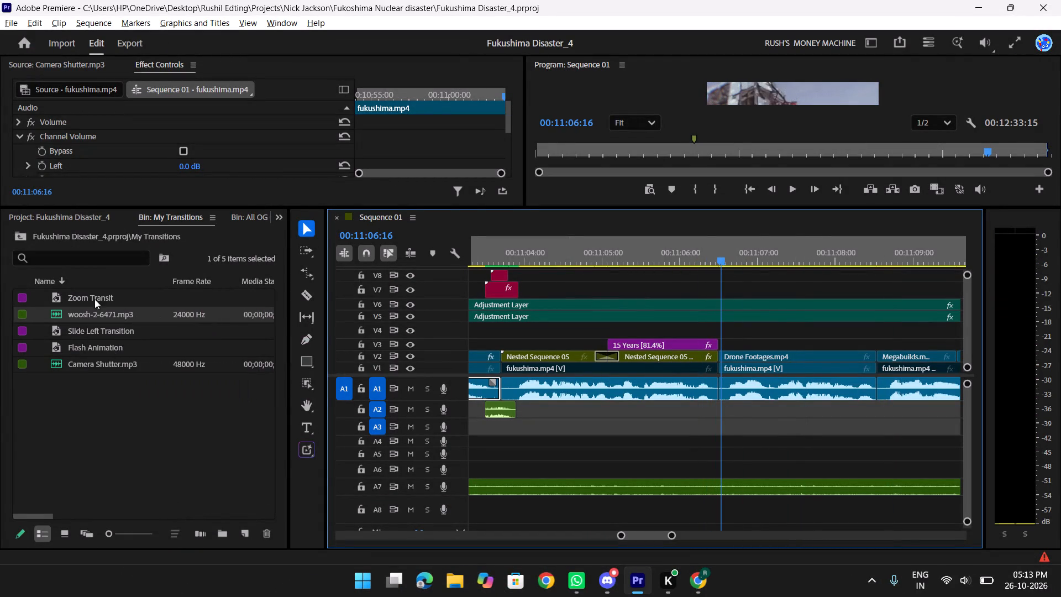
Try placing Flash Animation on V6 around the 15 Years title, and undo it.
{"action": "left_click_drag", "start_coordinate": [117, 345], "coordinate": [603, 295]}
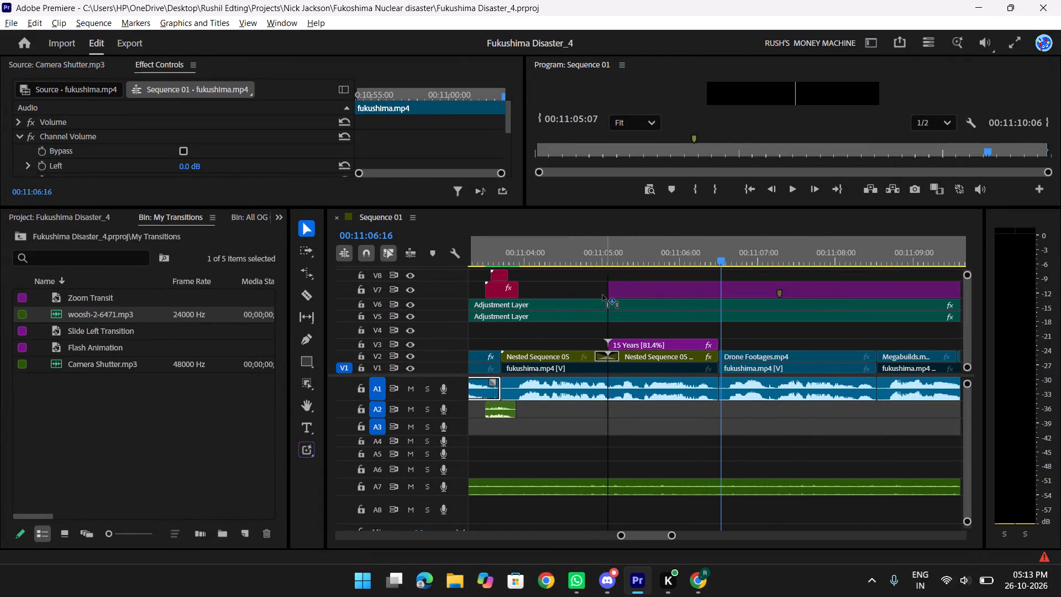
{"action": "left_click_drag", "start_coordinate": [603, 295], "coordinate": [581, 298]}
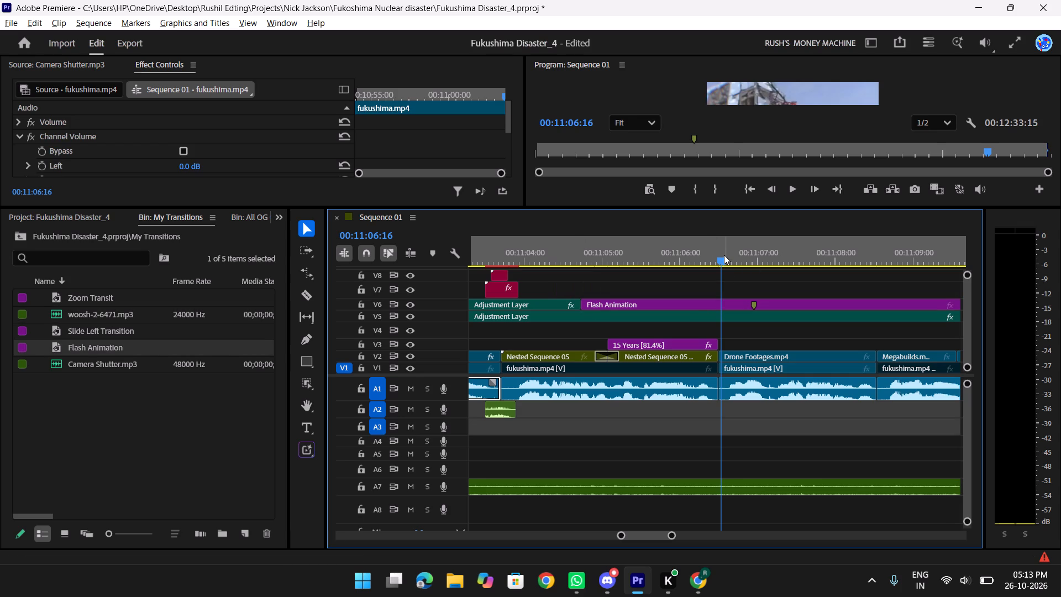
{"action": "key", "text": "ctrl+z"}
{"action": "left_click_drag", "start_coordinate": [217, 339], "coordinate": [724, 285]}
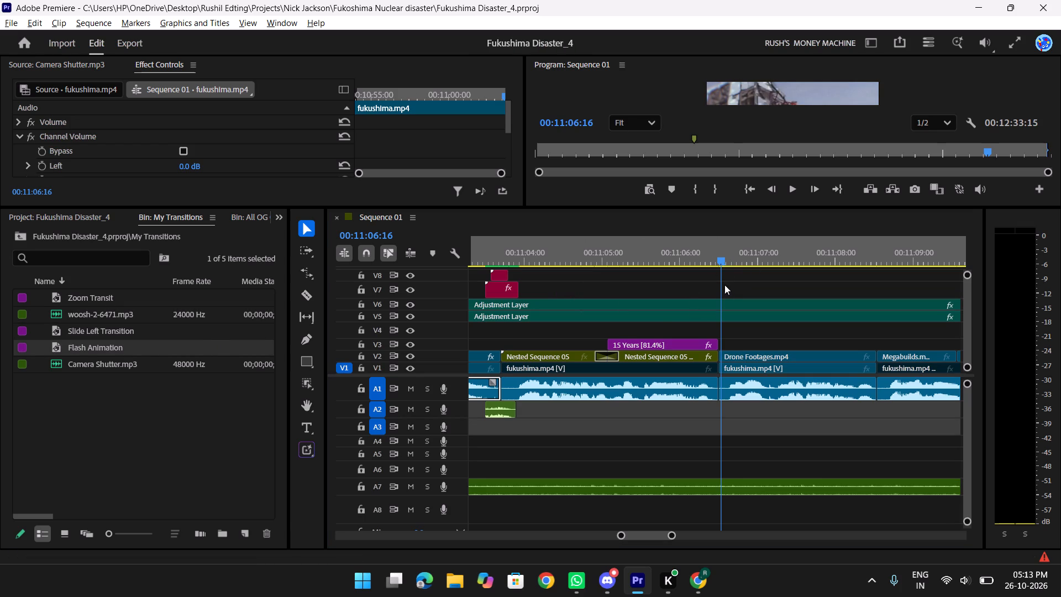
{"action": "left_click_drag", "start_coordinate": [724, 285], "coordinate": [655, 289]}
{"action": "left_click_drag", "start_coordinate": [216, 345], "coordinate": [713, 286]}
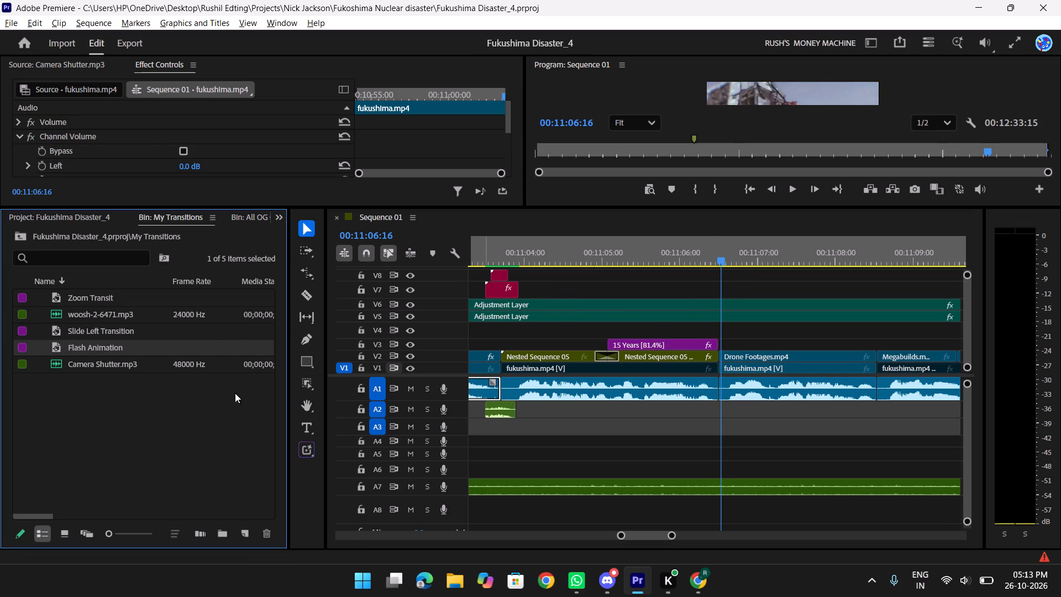
Place Flash Animation on V7 over the cut after the 15 Years title and trim it to 00:11:06:10–00:11:06:20.
{"action": "left_click_drag", "start_coordinate": [97, 348], "coordinate": [585, 284]}
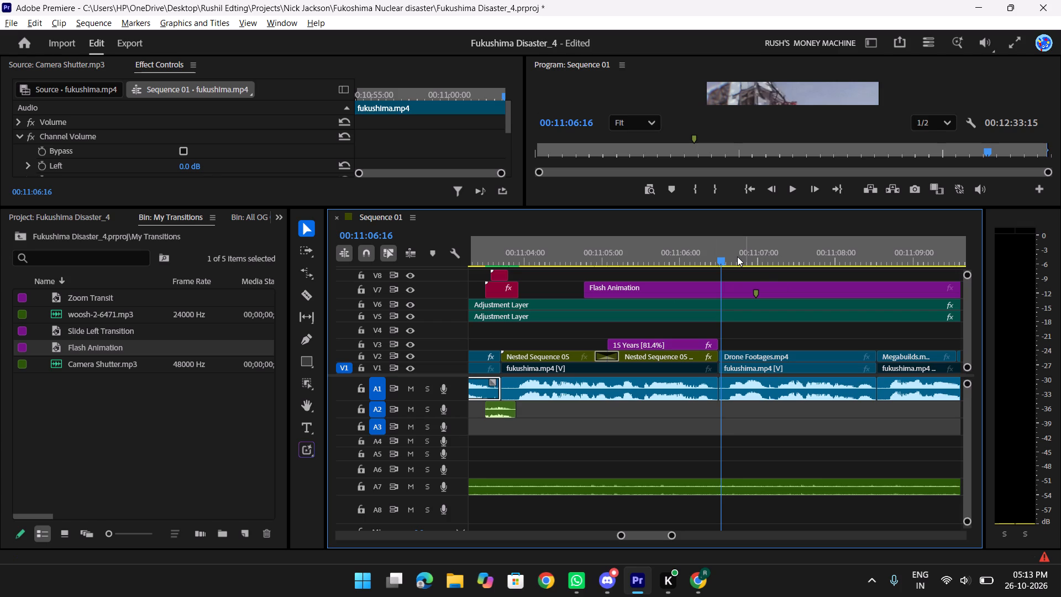
{"action": "key", "text": "Left"}
{"action": "key", "text": "shift+Right"}
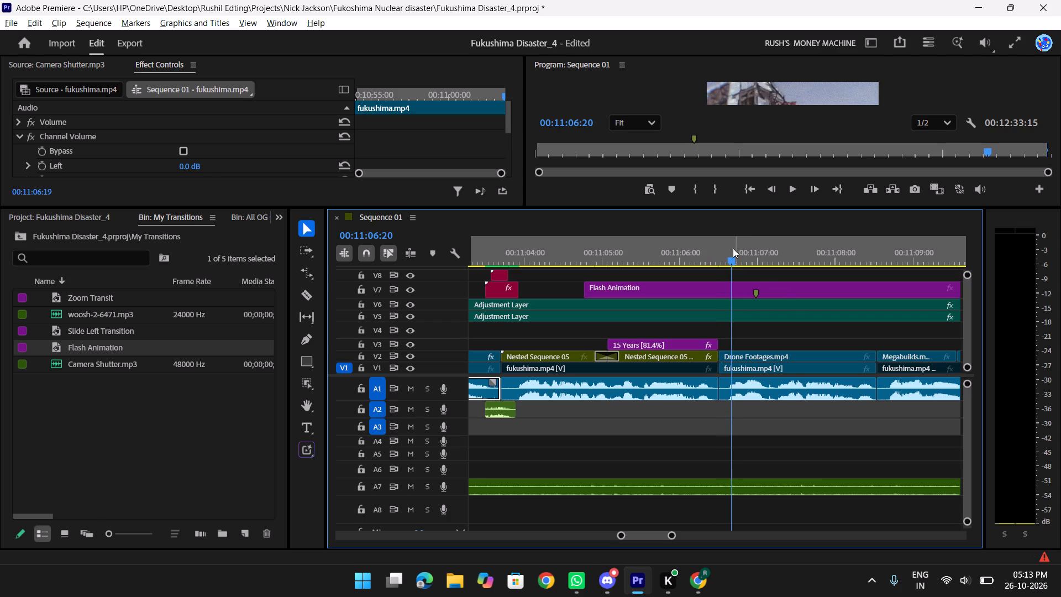
{"action": "left_click", "coordinate": [772, 287]}
{"action": "key", "text": "w"}
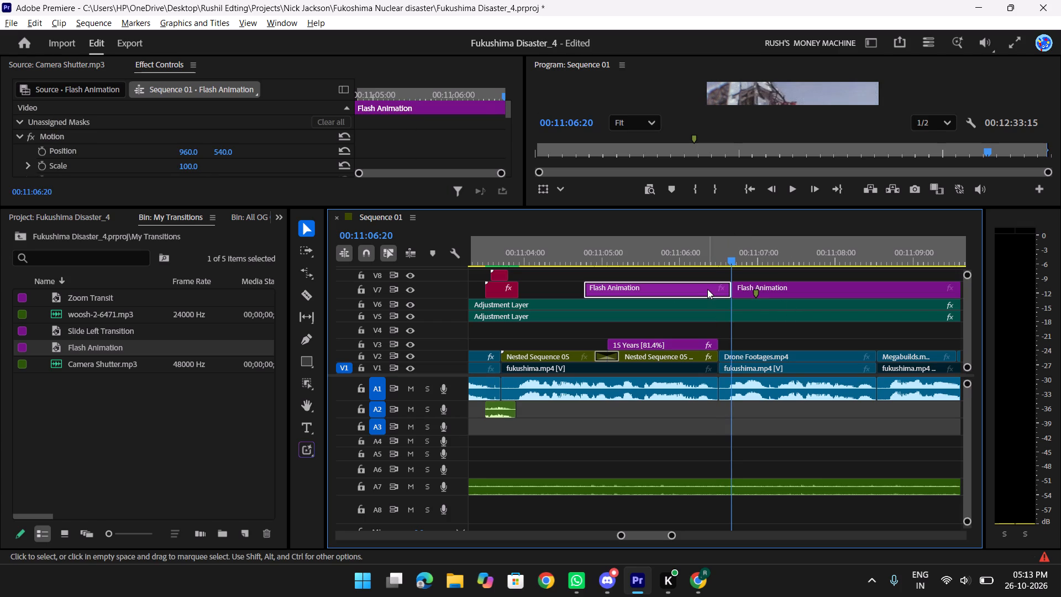
{"action": "key", "text": "shift+Left"}
{"action": "key", "text": "shift+Left"}
{"action": "key", "text": "w"}
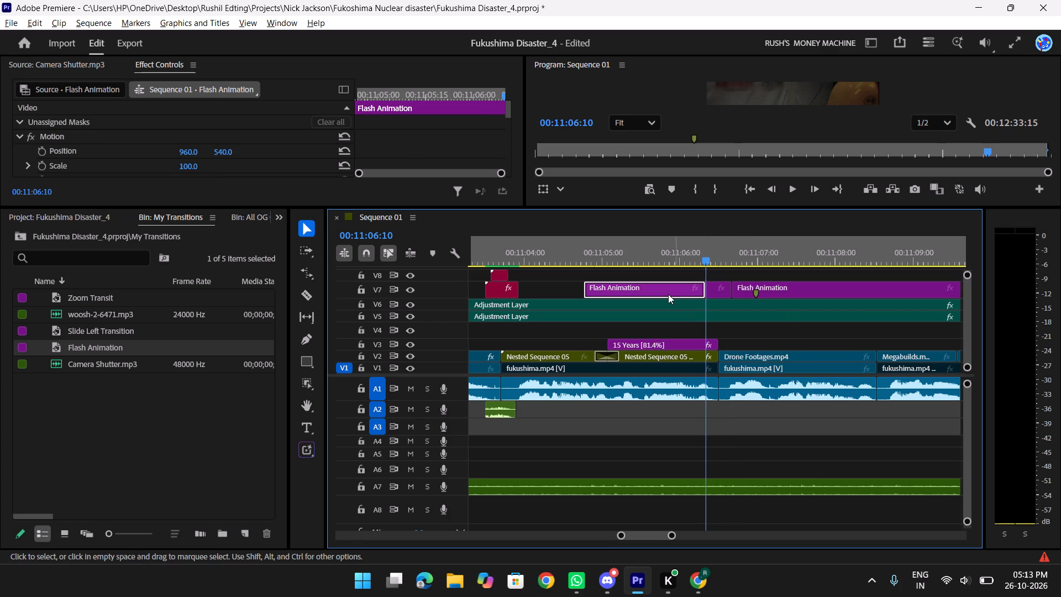
{"action": "left_click", "coordinate": [668, 294]}
{"action": "key", "text": "Delete"}
{"action": "left_click", "coordinate": [819, 287]}
{"action": "key", "text": "Delete"}
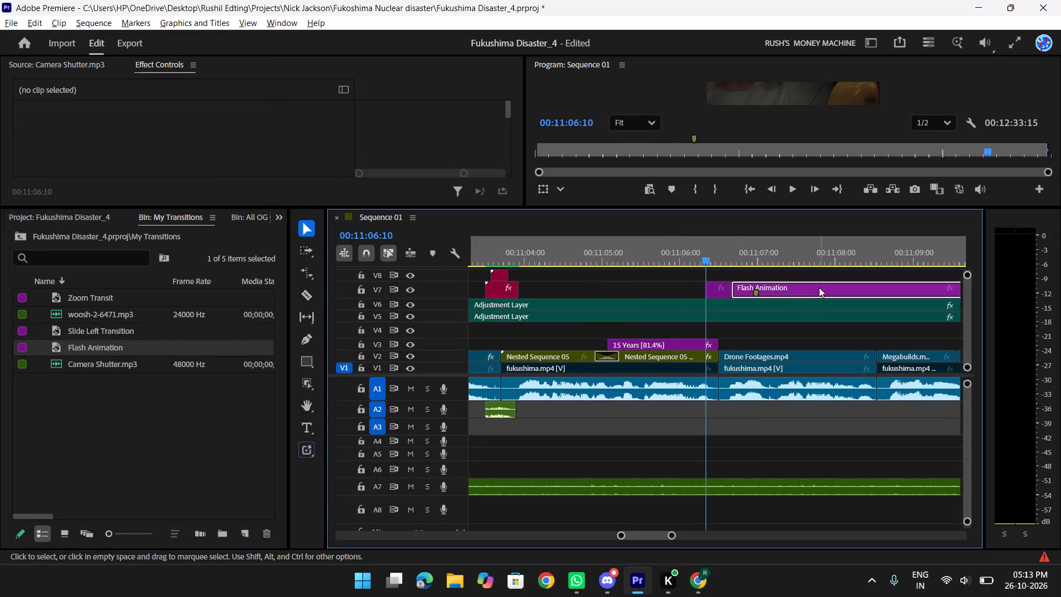
Apply the Rush Flash Transit preset to the trimmed Flash Animation clip on V7.
{"action": "key", "text": "shift+z"}
{"action": "left_click", "coordinate": [24, 271]}
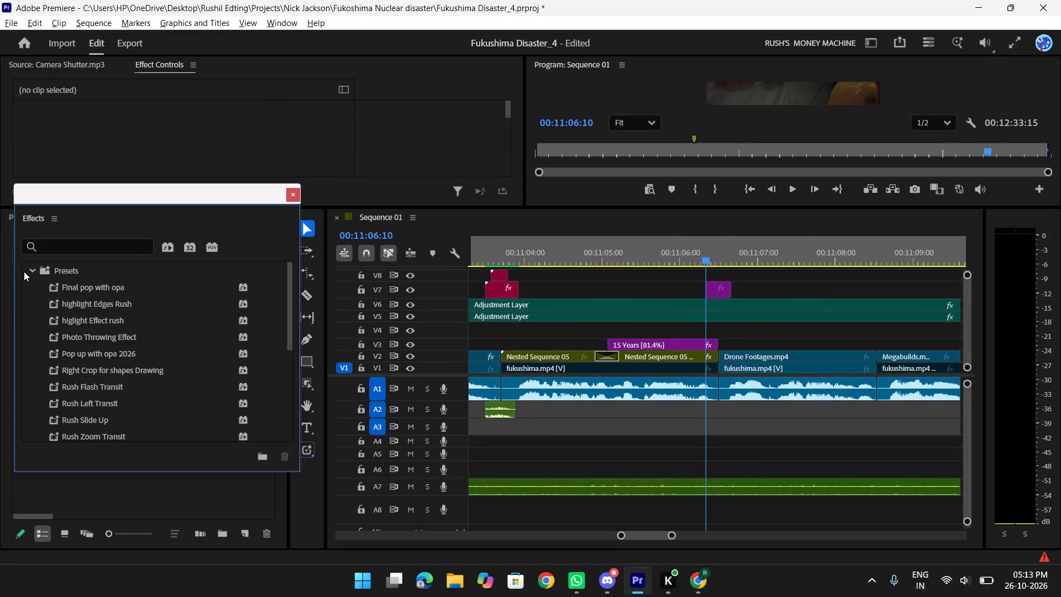
{"action": "scroll", "coordinate": [120, 423], "scroll_direction": "down", "scroll_amount": 3}
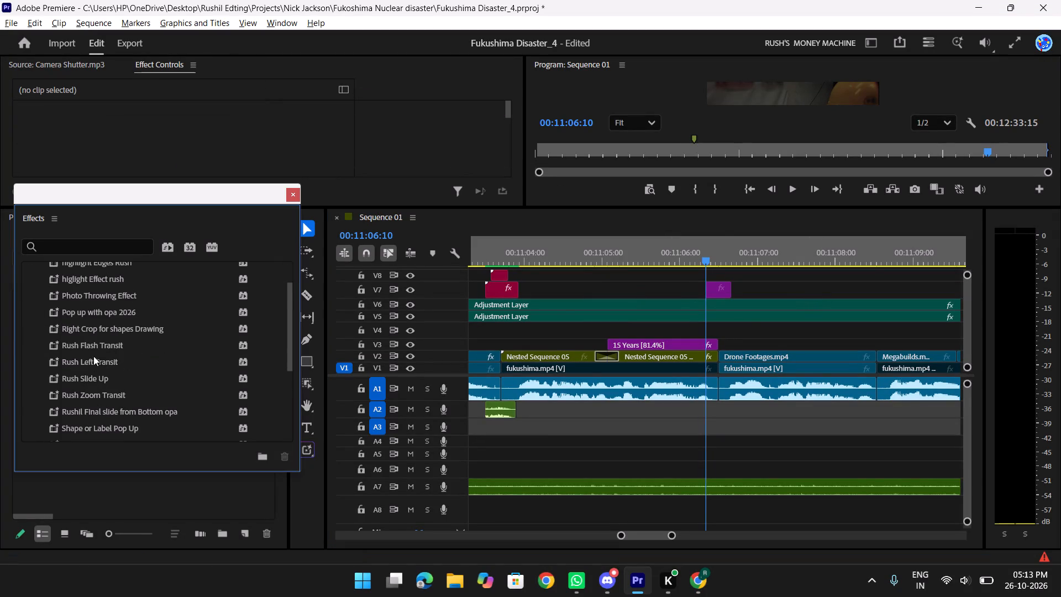
{"action": "scroll", "coordinate": [93, 349], "scroll_direction": "down", "scroll_amount": 3}
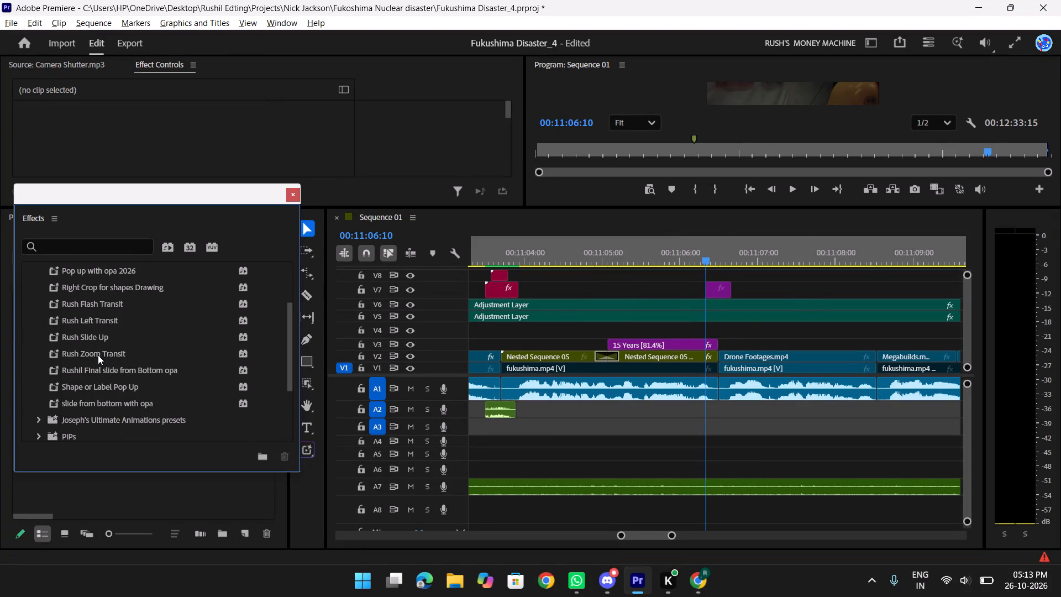
{"action": "left_click_drag", "start_coordinate": [93, 305], "coordinate": [577, 271]}
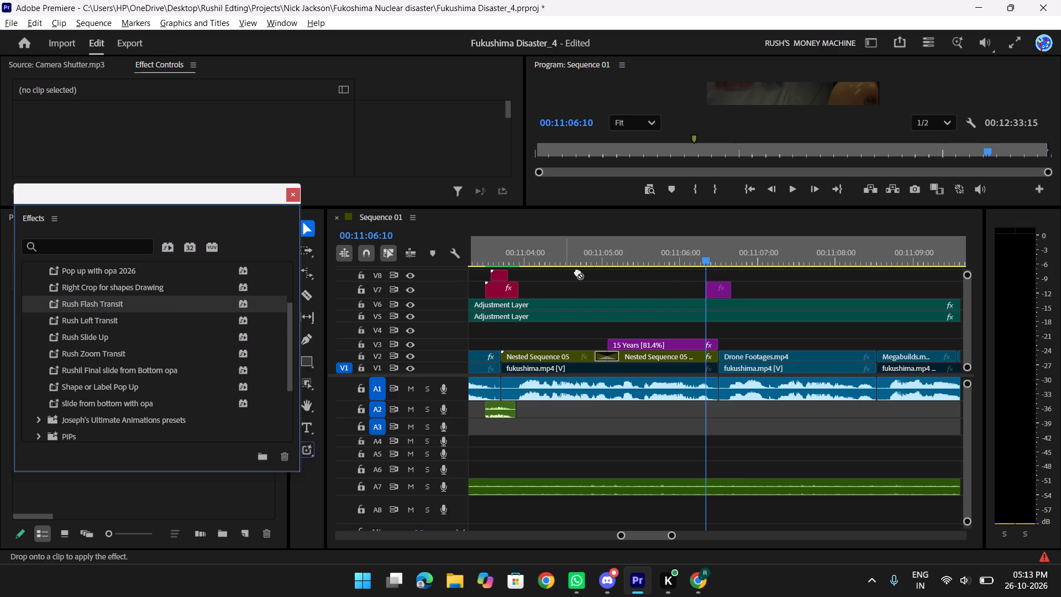
{"action": "left_click_drag", "start_coordinate": [577, 271], "coordinate": [721, 289]}
{"action": "left_click", "coordinate": [291, 196]}
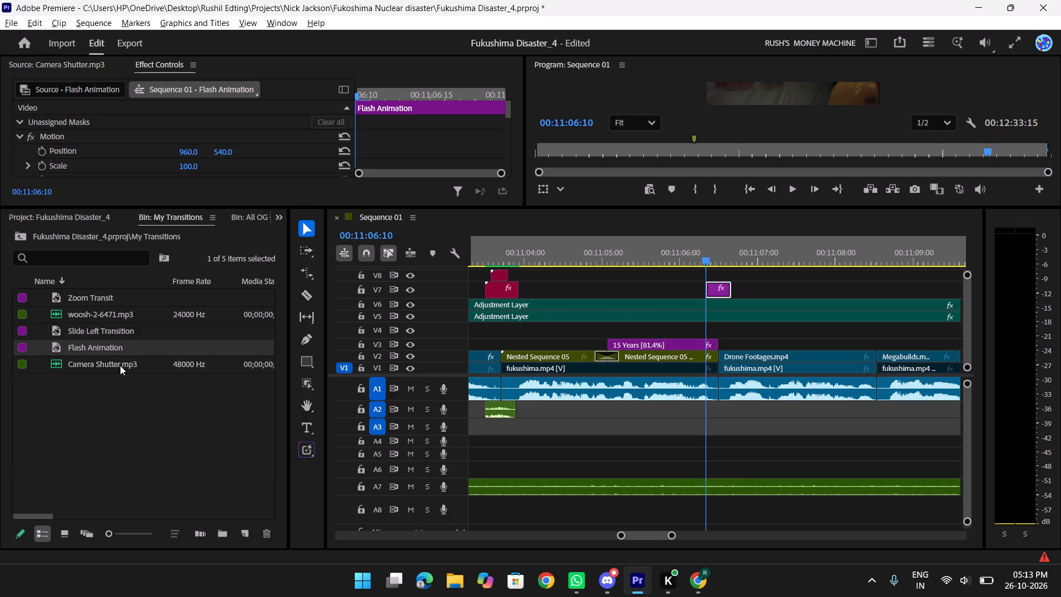
Place Camera Shutter.mp3 on A2 beneath the V7 Flash Animation clip at the cut after the 15 Years title.
{"action": "left_click_drag", "start_coordinate": [93, 359], "coordinate": [778, 365]}
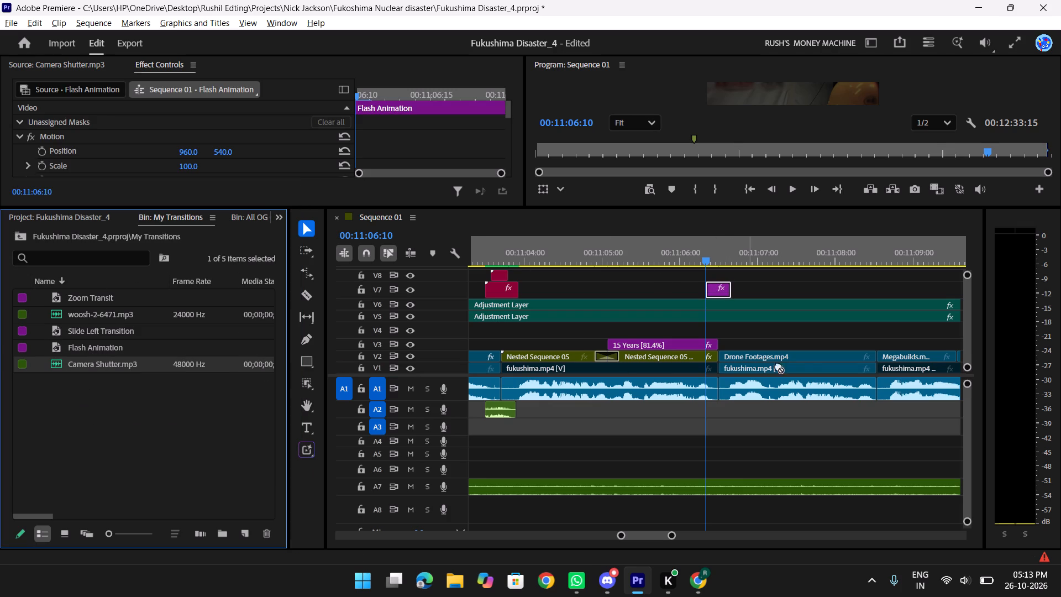
{"action": "left_click_drag", "start_coordinate": [778, 365], "coordinate": [700, 415]}
Replay the flash transition and its shutter sound in full screen from just before 00:11:06:10, stopping at 00:11:08:11.
{"action": "left_click_drag", "start_coordinate": [706, 253], "coordinate": [697, 255]}
{"action": "key", "text": "f"}
{"action": "key", "text": "space"}
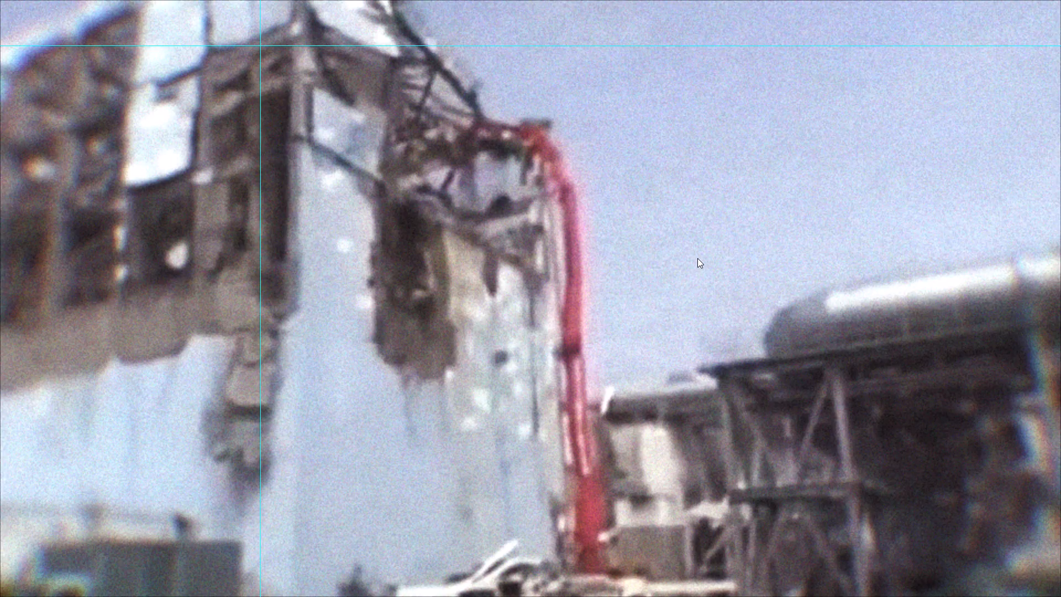
{"action": "key", "text": "space"}
{"action": "type", "text": "f"}
{"action": "left_click_drag", "start_coordinate": [734, 264], "coordinate": [701, 263]}
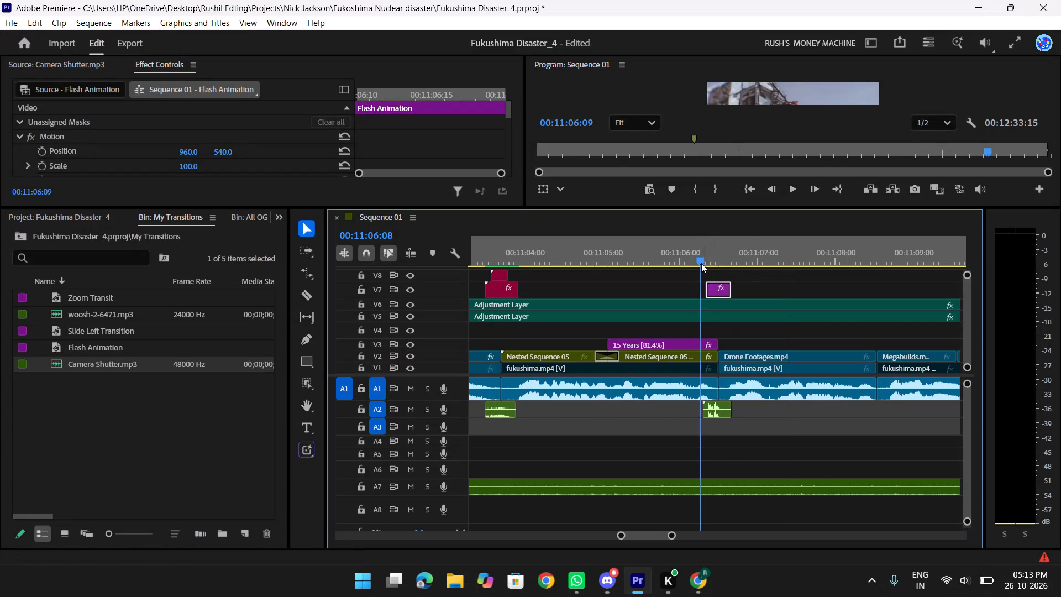
{"action": "left_click_drag", "start_coordinate": [701, 263], "coordinate": [715, 256]}
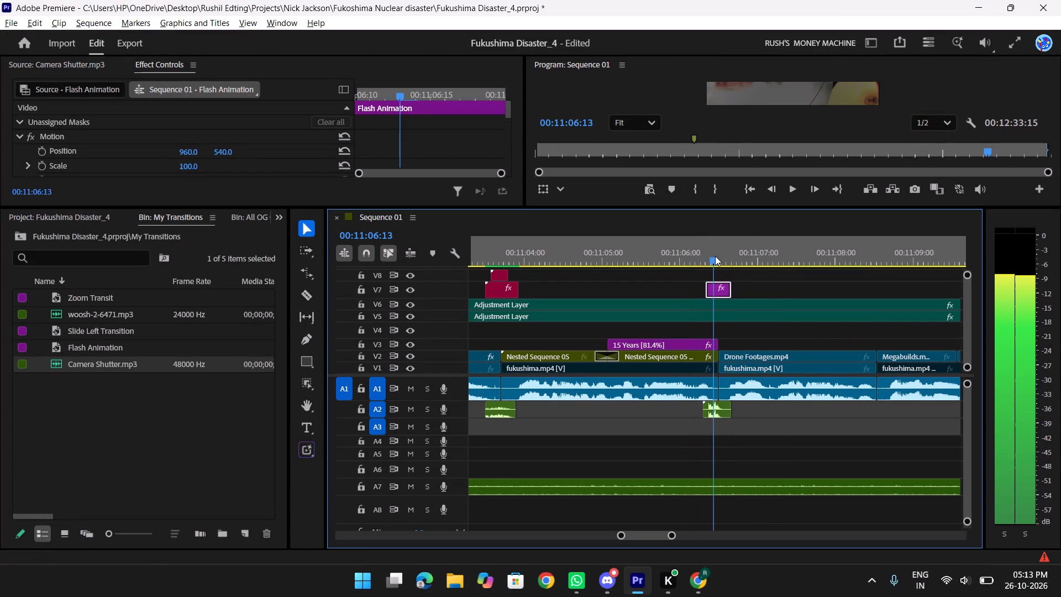
{"action": "left_click_drag", "start_coordinate": [715, 256], "coordinate": [701, 253]}
{"action": "type", "text": "f"}
{"action": "key", "text": "space"}
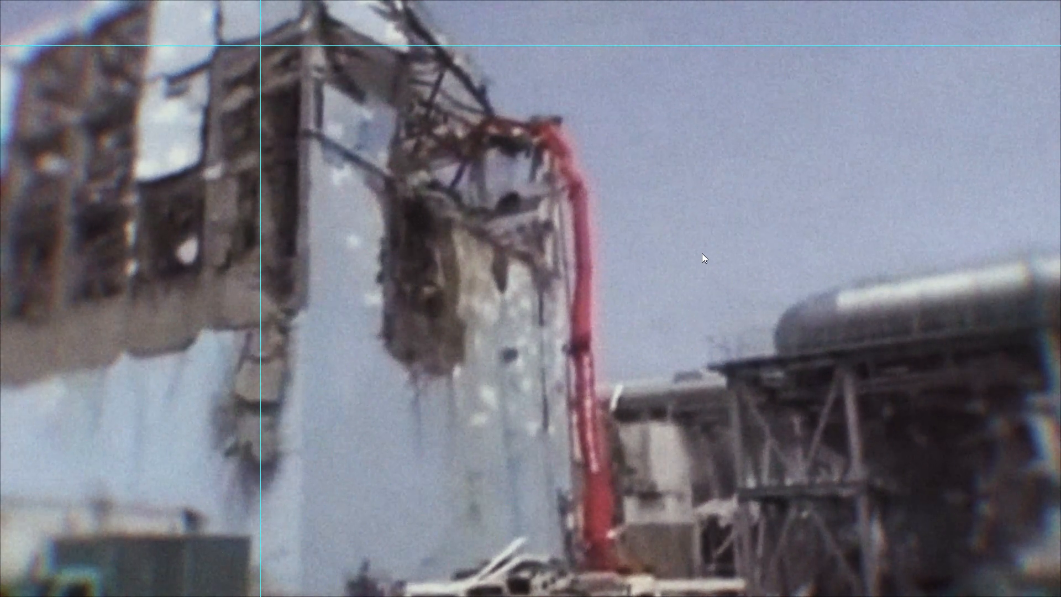
{"action": "key", "text": "space"}
{"action": "type", "text": "yyf"}
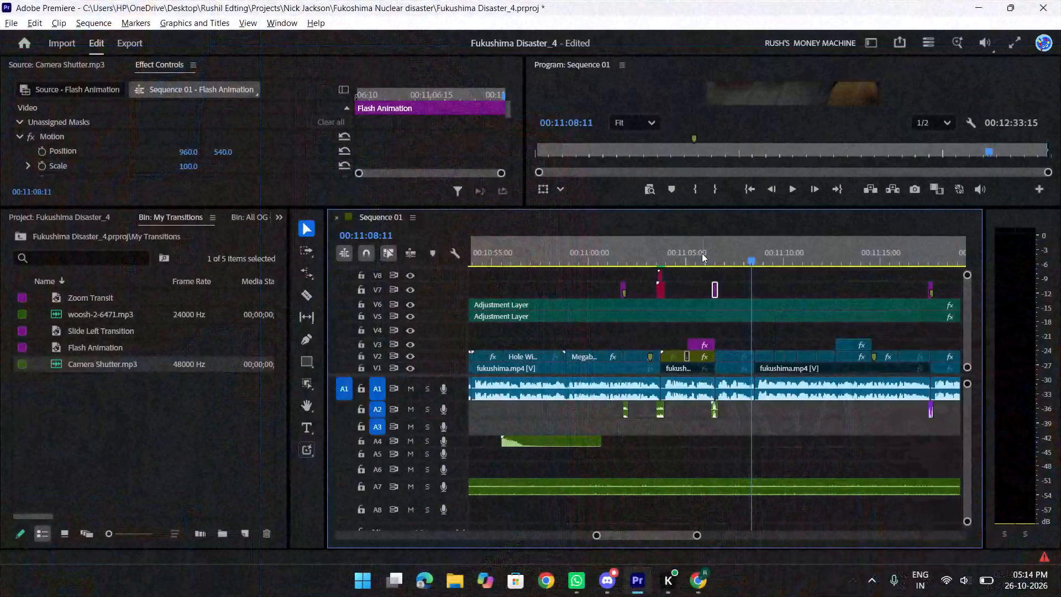
Play on to 00:11:14:20, checking the following cuts, and return to 00:11:07:13 for a full-screen check.
{"action": "key", "text": "space"}
{"action": "key", "text": "space"}
{"action": "key", "text": "space"}
{"action": "key", "text": "space"}
{"action": "type", "text": "yytt"}
{"action": "key", "text": "space"}
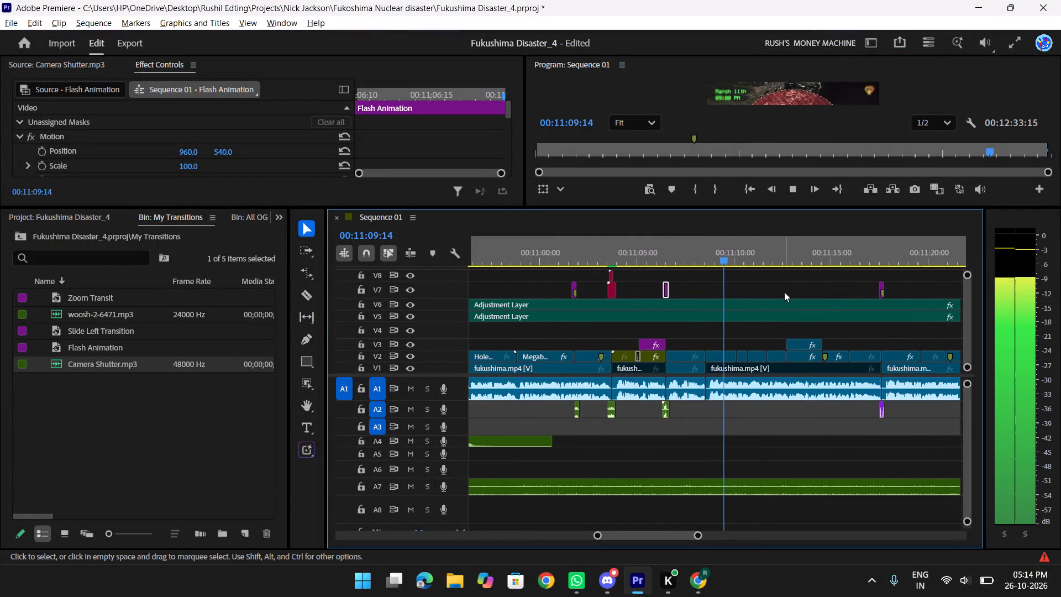
{"action": "scroll", "coordinate": [785, 293], "scroll_direction": "down", "scroll_amount": 4}
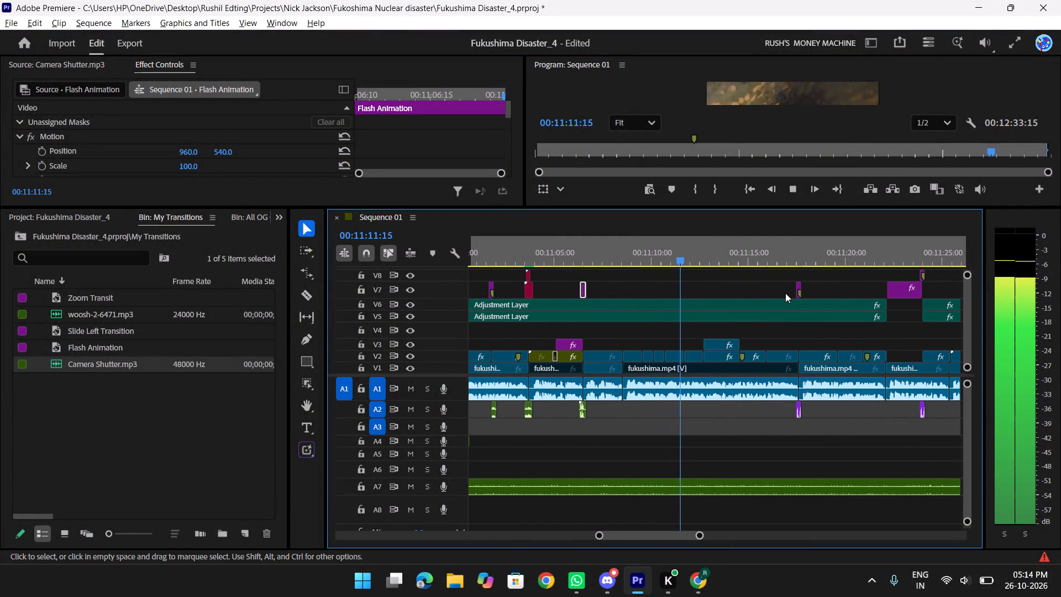
{"action": "key", "text": "space"}
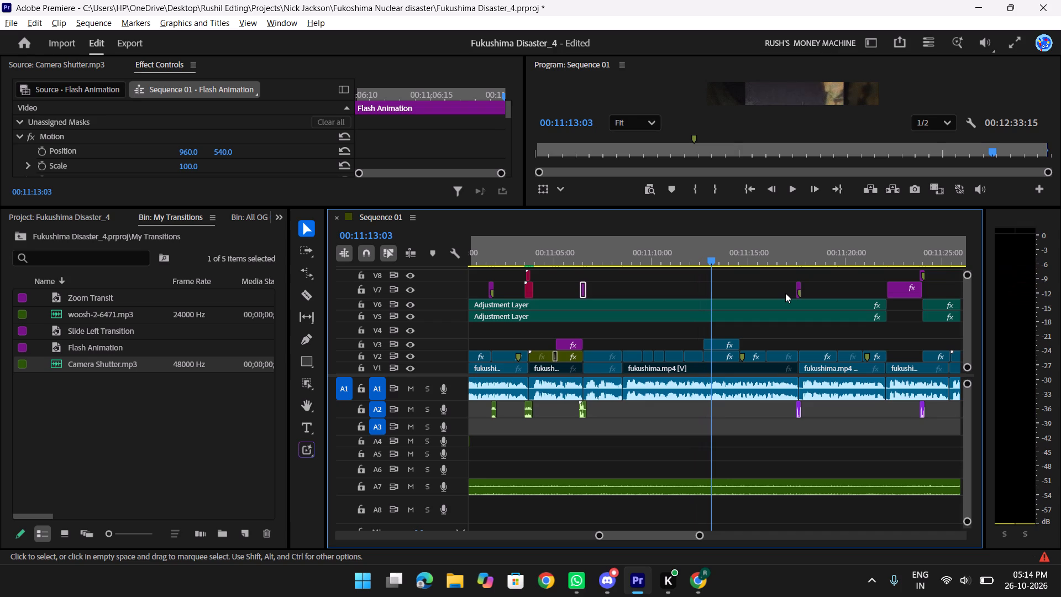
{"action": "key", "text": "space"}
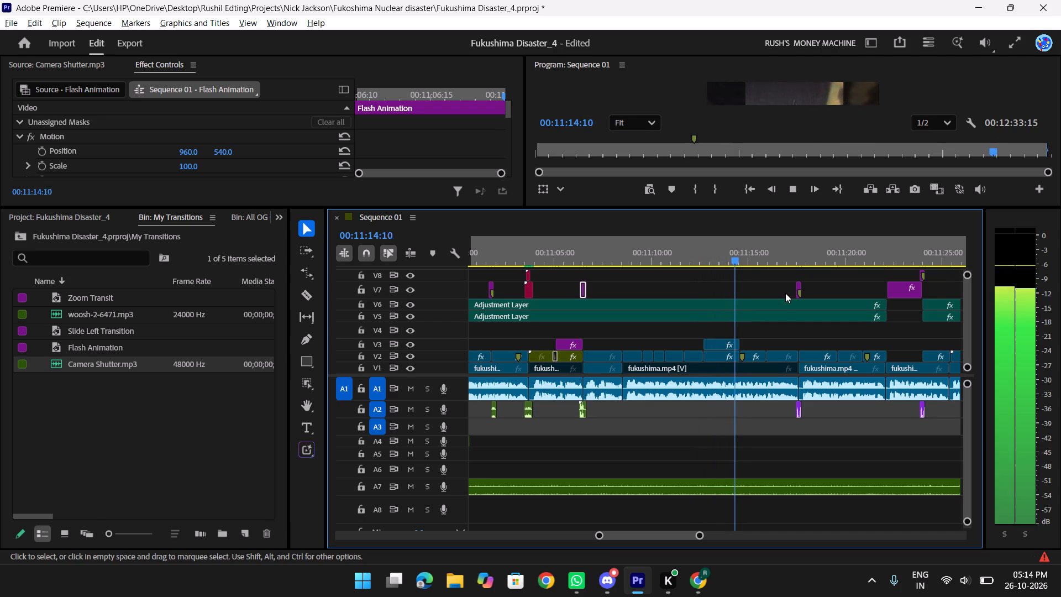
{"action": "key", "text": "space"}
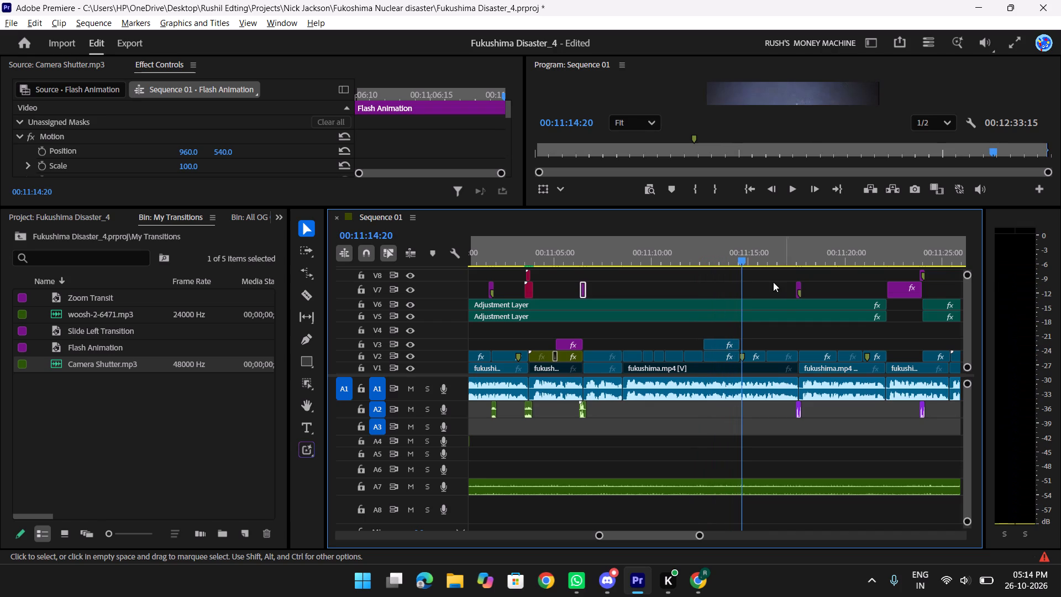
{"action": "left_click_drag", "start_coordinate": [735, 249], "coordinate": [633, 251]}
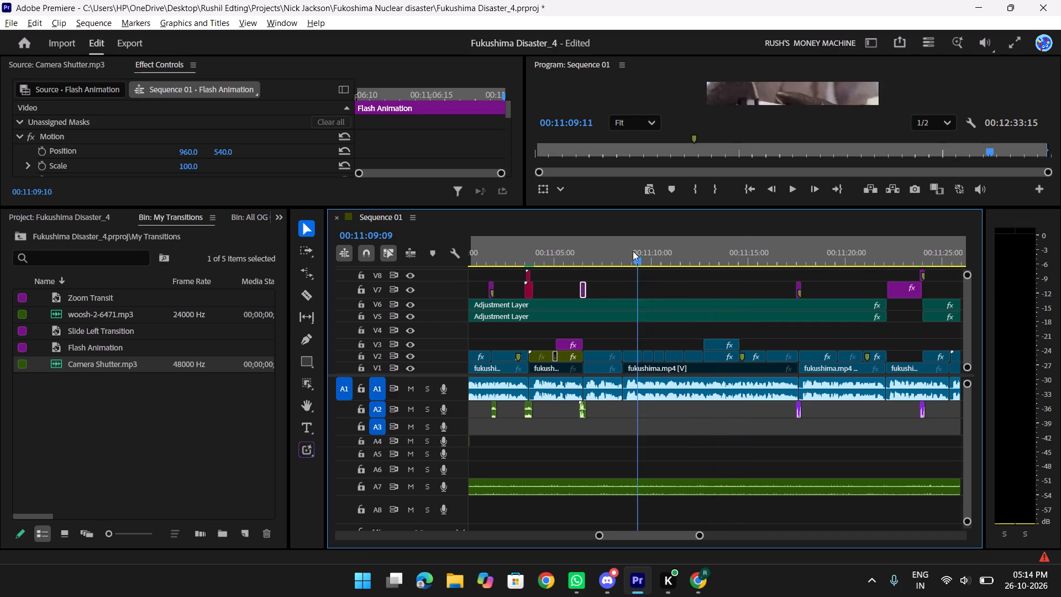
{"action": "left_click_drag", "start_coordinate": [633, 251], "coordinate": [603, 251]}
{"action": "type", "text": "ff"}
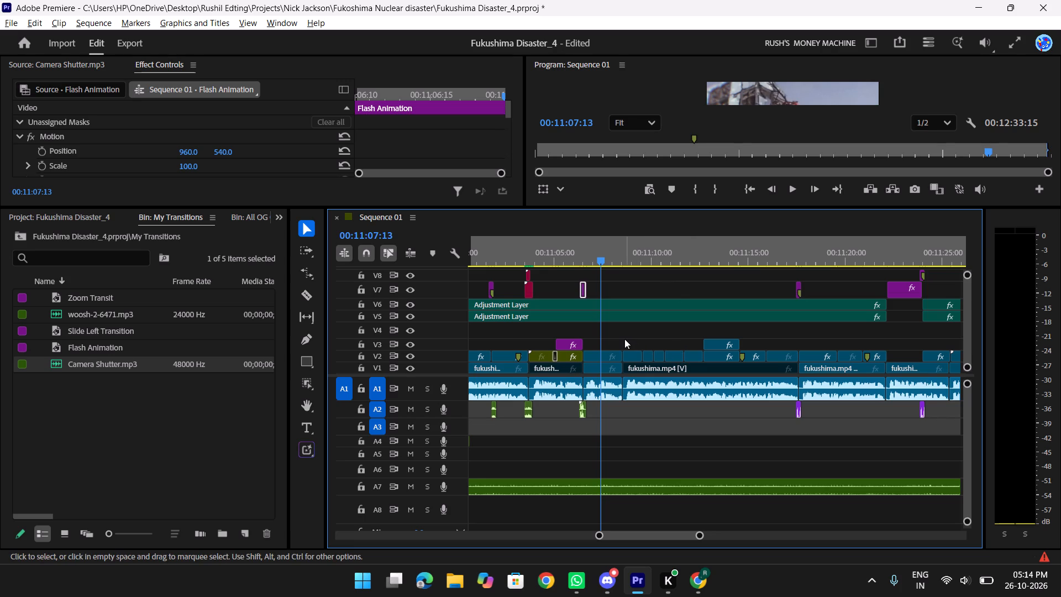
Move the playhead to 00:11:09:06 and browse the saved effect presets for one to use on this section.
{"action": "left_click_drag", "start_coordinate": [596, 261], "coordinate": [638, 265]}
{"action": "key", "text": "shift+z"}
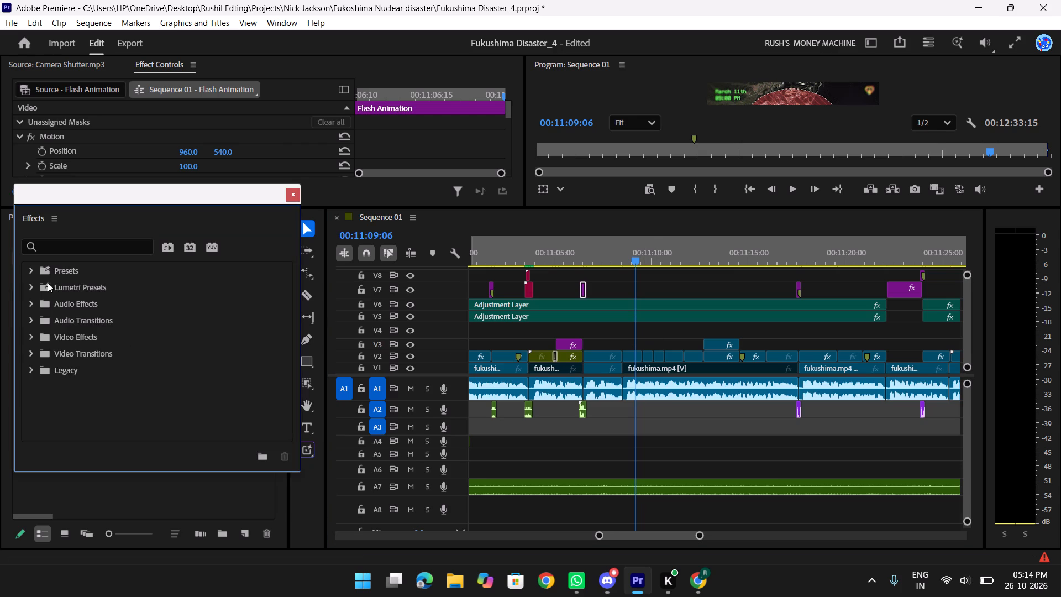
{"action": "left_click", "coordinate": [29, 269]}
{"action": "scroll", "coordinate": [91, 369], "scroll_direction": "down", "scroll_amount": 3}
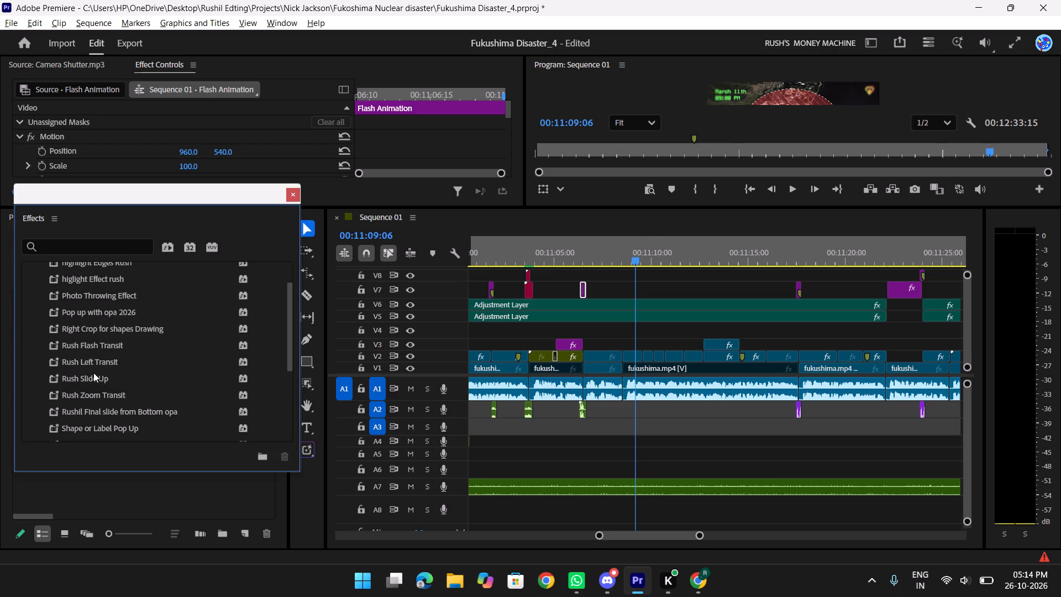
{"action": "scroll", "coordinate": [85, 370], "scroll_direction": "down", "scroll_amount": 3}
{"action": "scroll", "coordinate": [109, 423], "scroll_direction": "down", "scroll_amount": 3}
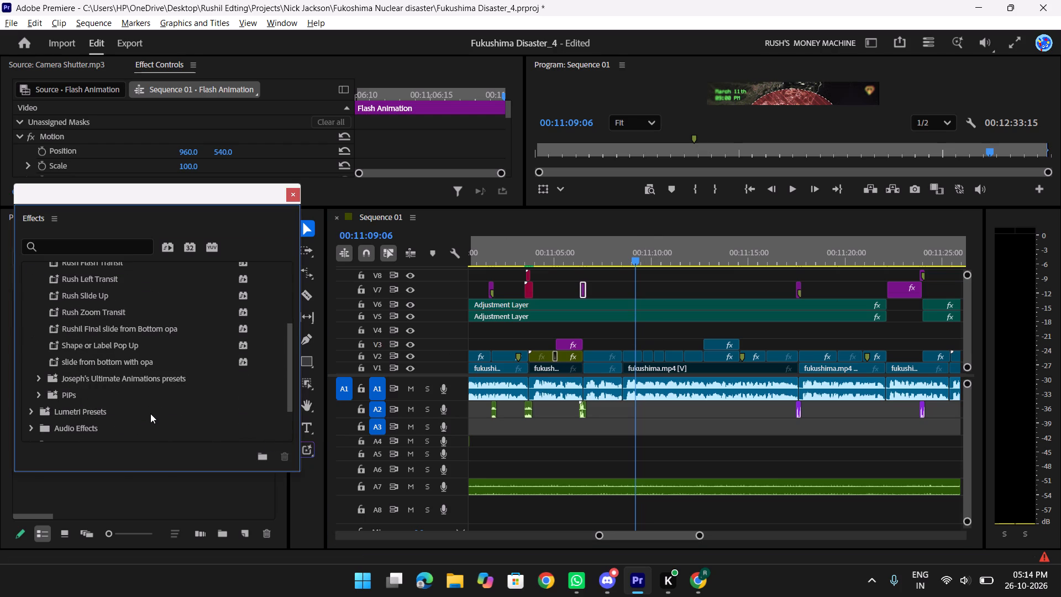
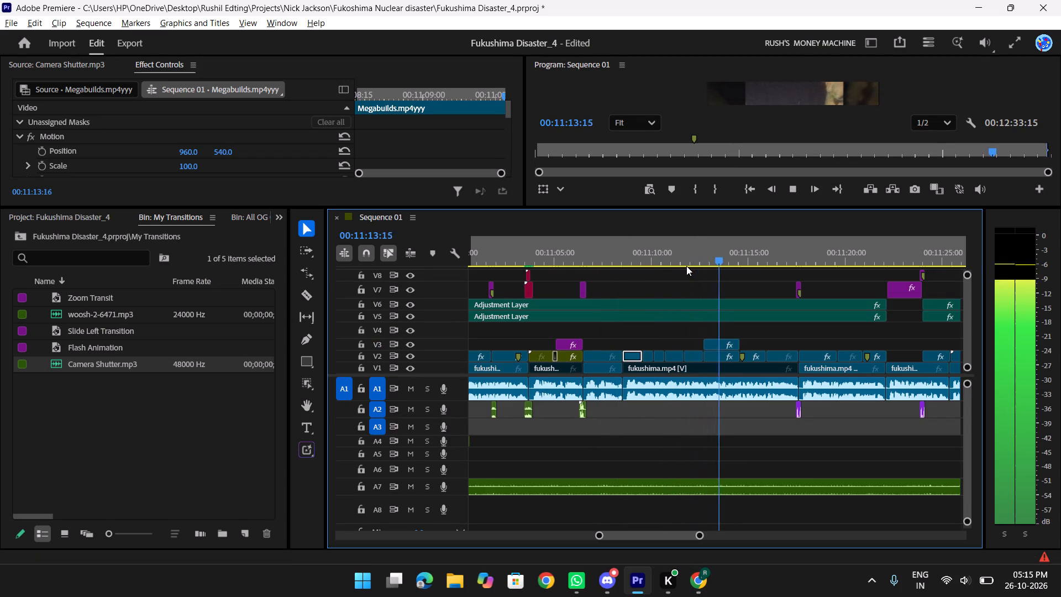
{"action": "key", "text": "space"}
{"action": "scroll", "coordinate": [686, 266], "scroll_direction": "down", "scroll_amount": 4}
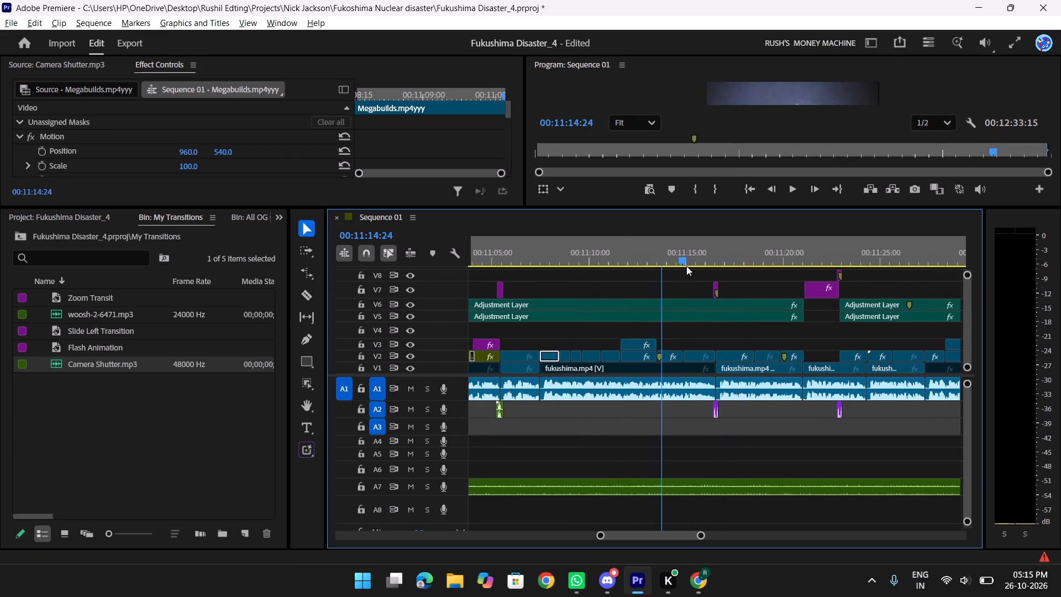
{"action": "key", "text": "space"}
{"action": "scroll", "coordinate": [686, 266], "scroll_direction": "down", "scroll_amount": 4}
{"action": "scroll", "coordinate": [686, 266], "scroll_direction": "up", "scroll_amount": 6}
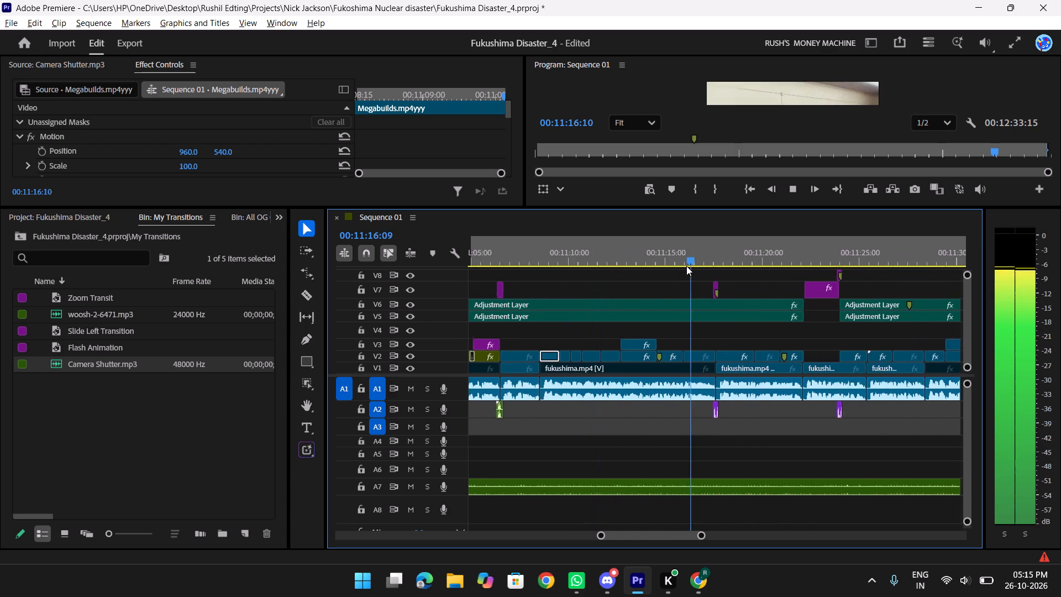
{"action": "scroll", "coordinate": [686, 266], "scroll_direction": "up", "scroll_amount": 1}
{"action": "key", "text": "space"}
{"action": "left_click_drag", "start_coordinate": [776, 250], "coordinate": [619, 262]}
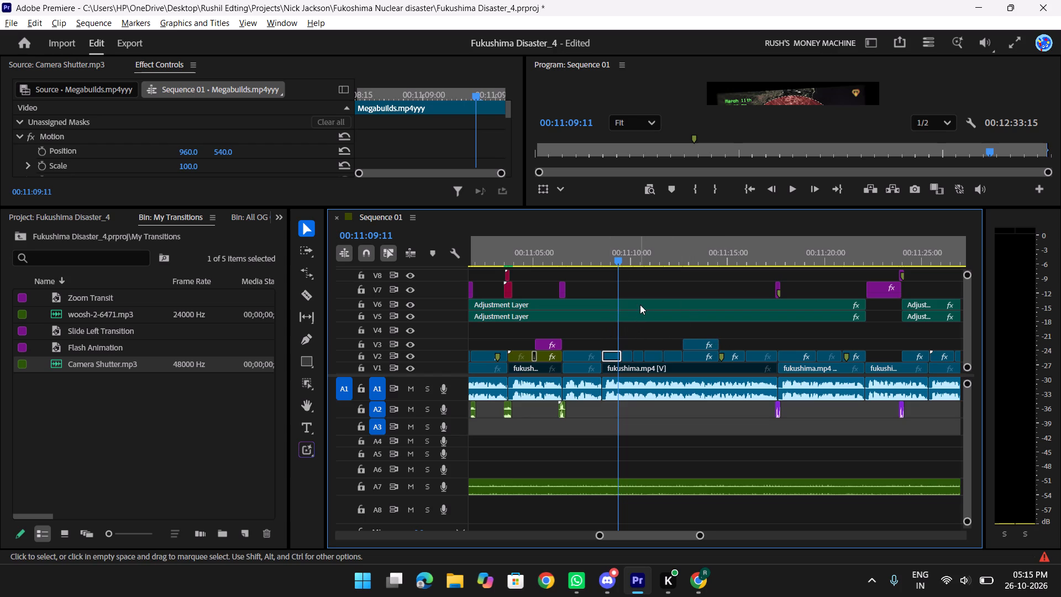
Undo the last edit in the sequence.
{"action": "key", "text": "ctrl+z"}
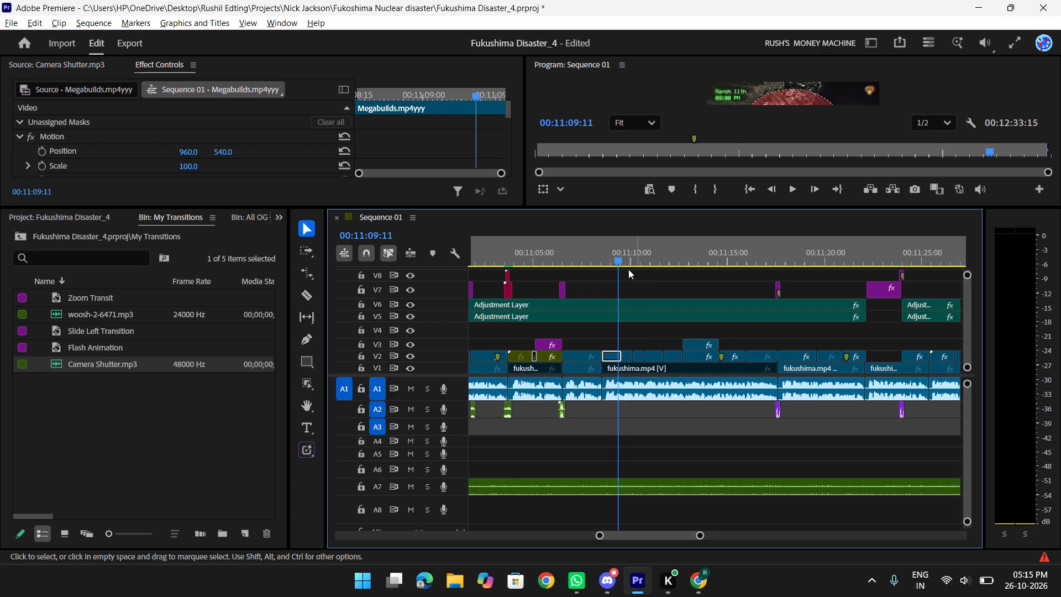
Replay from about 00:11:07 in full screen, continue past 00:11:17:25, and check the cuts around 00:11:22, stopping at 00:11:24:18.
{"action": "left_click_drag", "start_coordinate": [614, 259], "coordinate": [581, 259]}
{"action": "type", "text": "f"}
{"action": "key", "text": "space"}
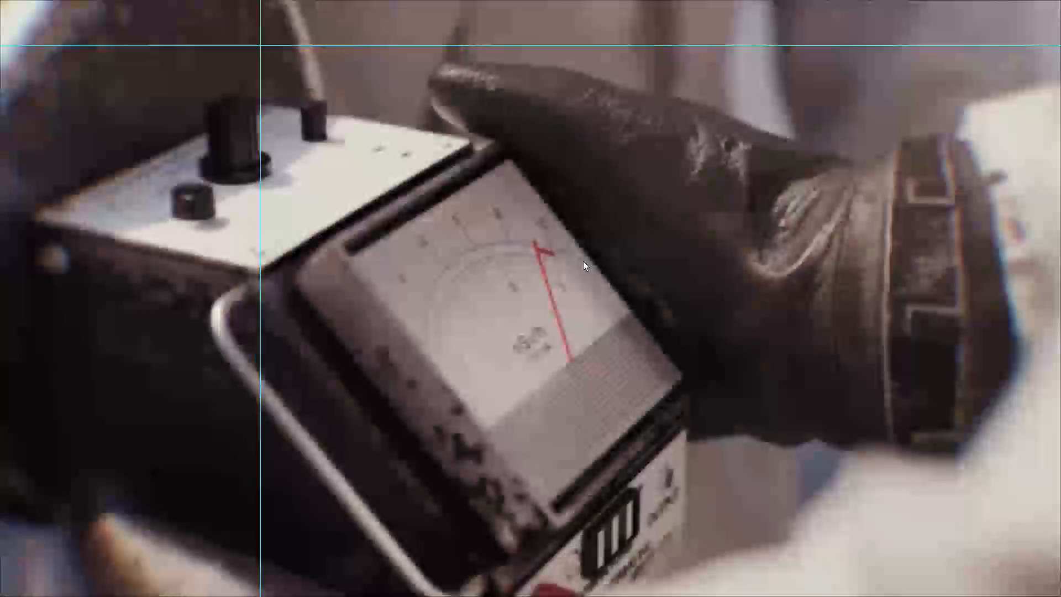
{"action": "key", "text": "f"}
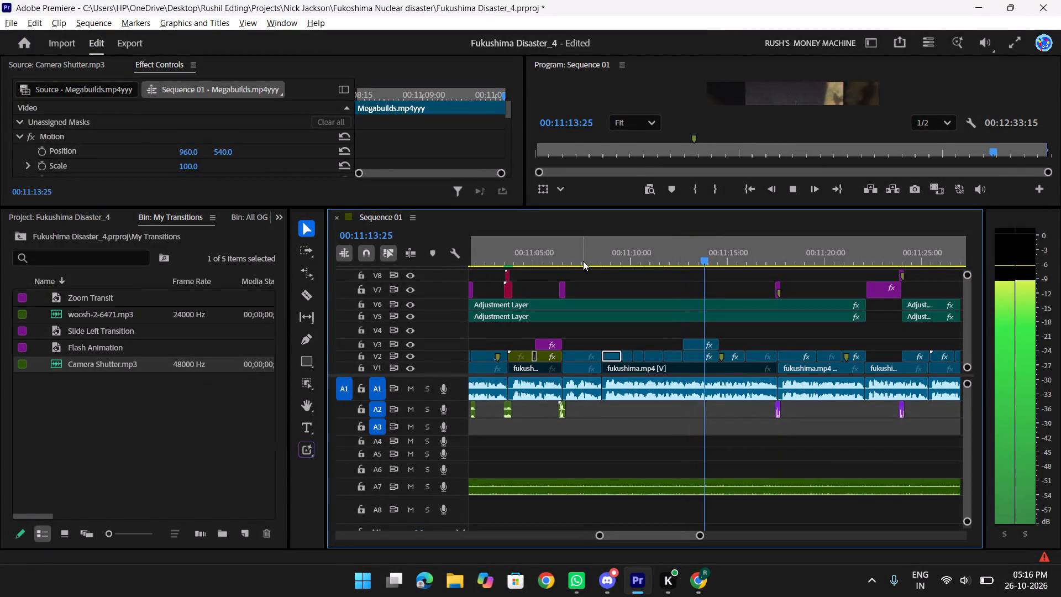
{"action": "scroll", "coordinate": [476, 226], "scroll_direction": "down", "scroll_amount": 5}
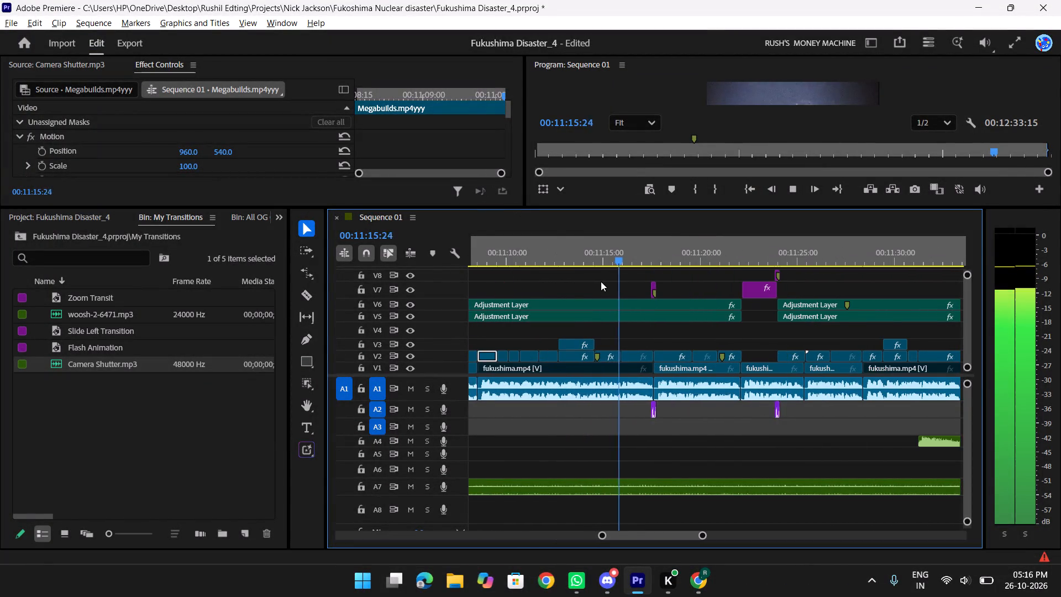
{"action": "scroll", "coordinate": [601, 281], "scroll_direction": "down", "scroll_amount": 2}
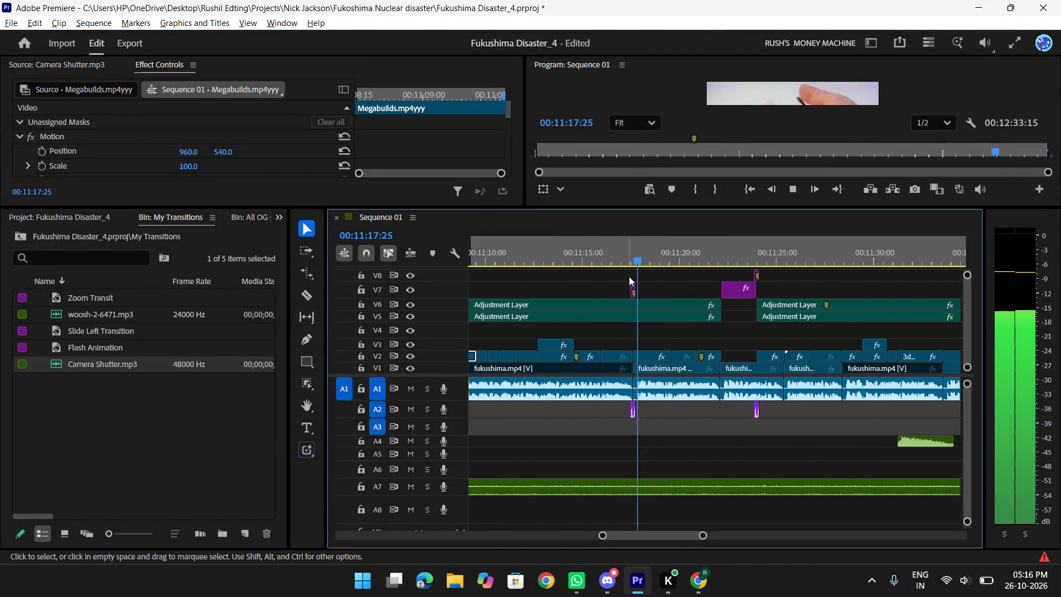
{"action": "left_click_drag", "start_coordinate": [656, 254], "coordinate": [726, 254]}
{"action": "key", "text": "space"}
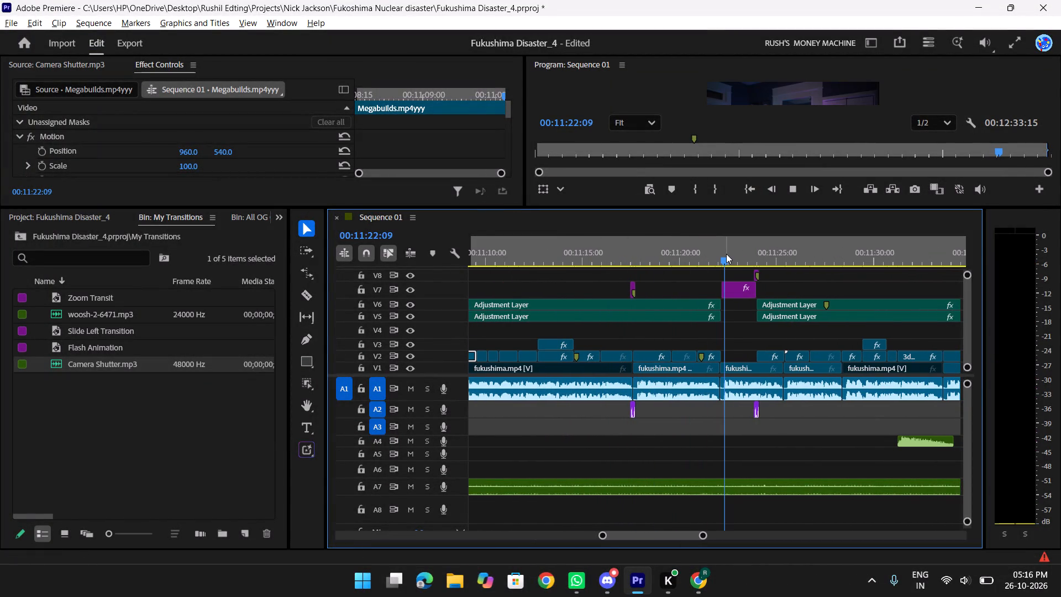
{"action": "scroll", "coordinate": [726, 254], "scroll_direction": "down", "scroll_amount": 3}
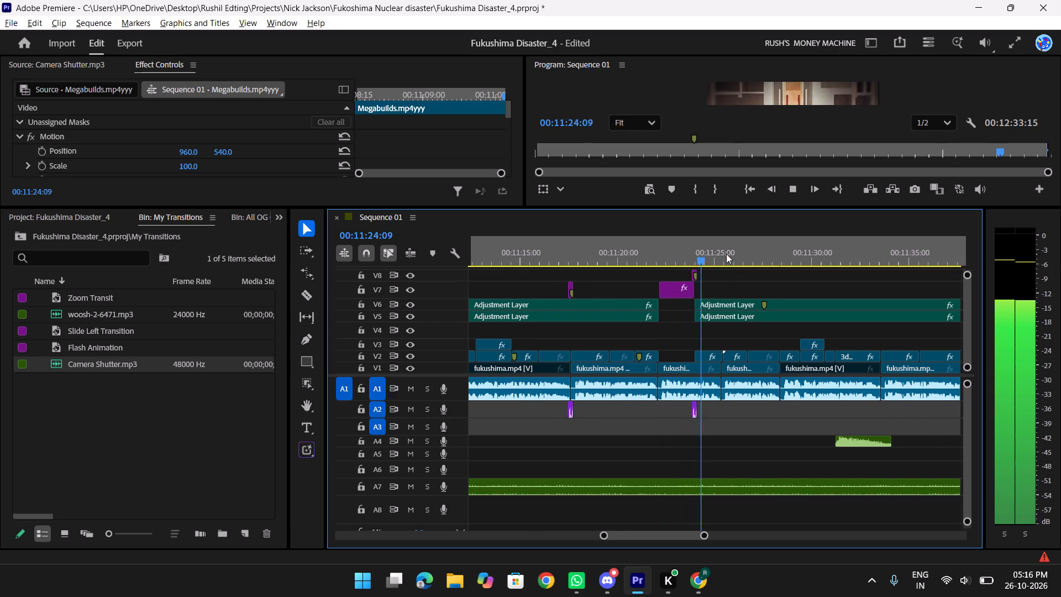
{"action": "key", "text": "space"}
Save the Fukushima Disaster_4 project.
{"action": "key", "text": "ctrl+s"}
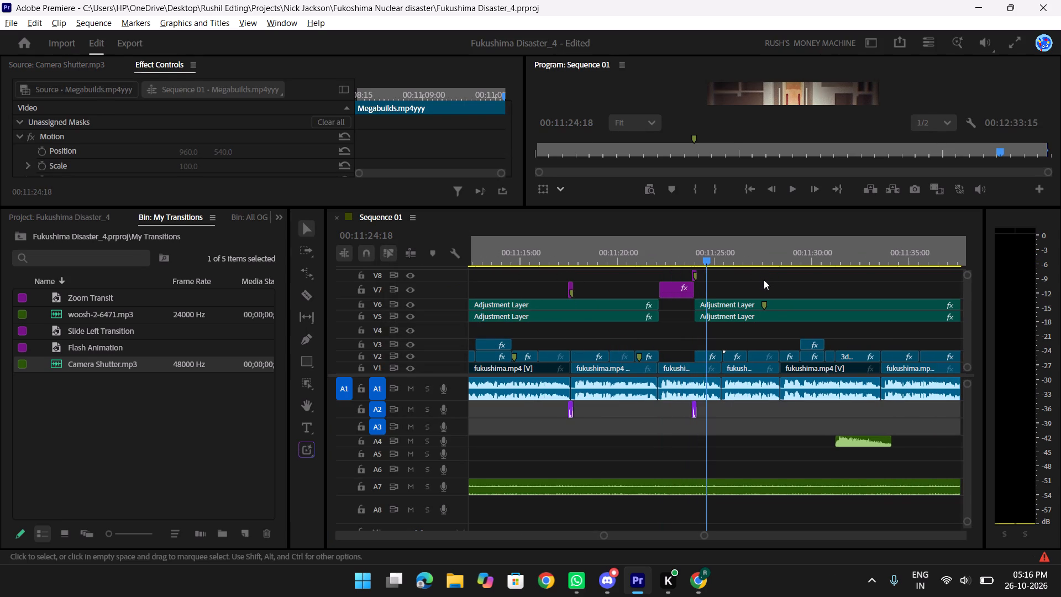
Return the playhead to the sequence start at 00:00:00:00 and examine the opening clips on the timeline.
{"action": "type", "text": "yyy"}
{"action": "type", "text": "yyyy"}
{"action": "left_click_drag", "start_coordinate": [710, 255], "coordinate": [296, 256]}
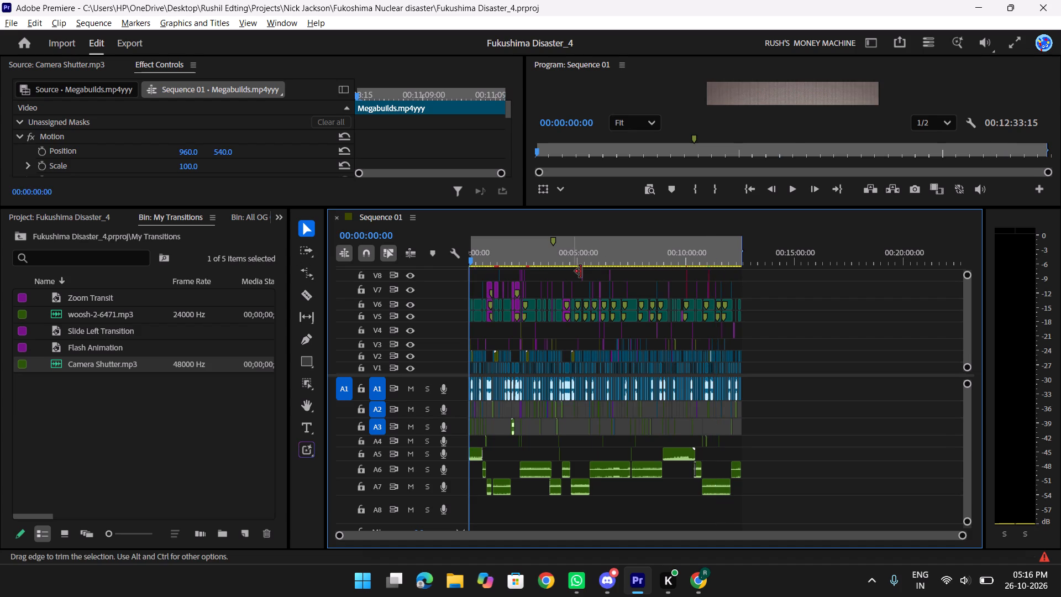
{"action": "key", "text": "t"}
{"action": "key", "text": "t"}
{"action": "key", "text": "t"}
{"action": "key", "text": "t"}
{"action": "key", "text": "t"}
{"action": "key", "text": "t"}
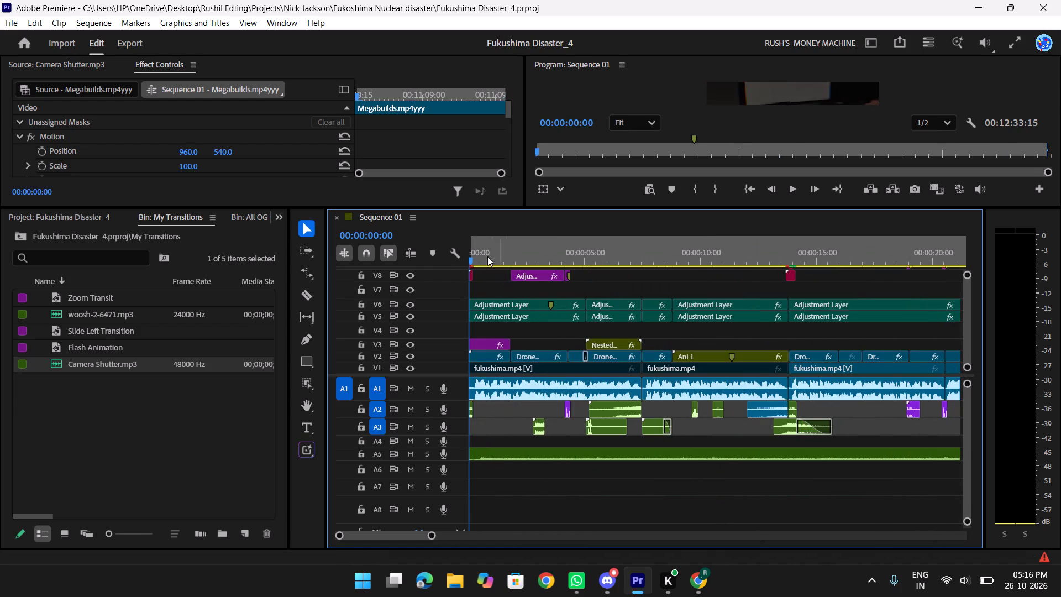
{"action": "left_click_drag", "start_coordinate": [492, 255], "coordinate": [343, 256]}
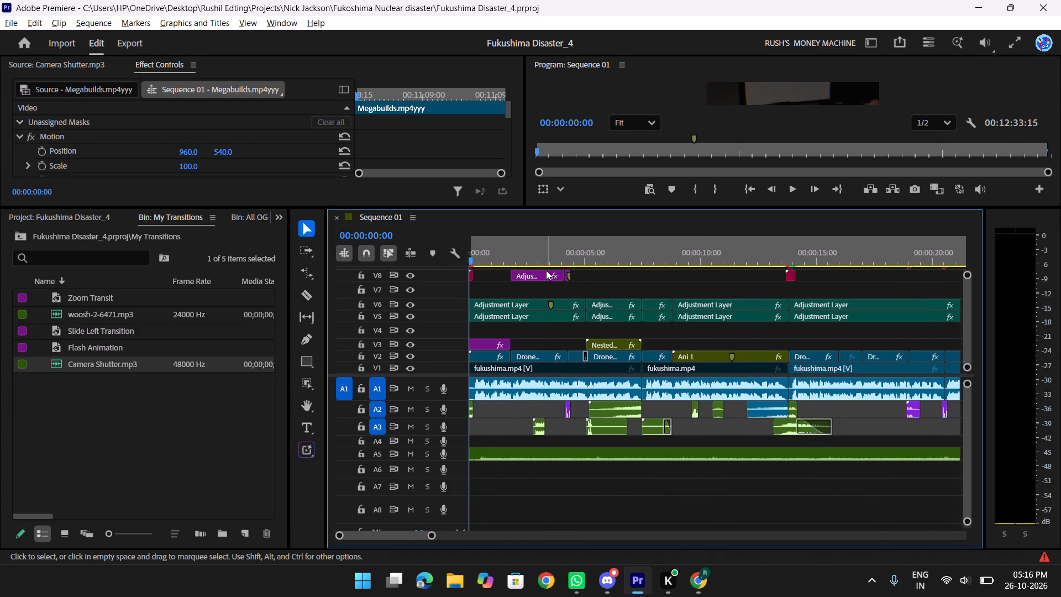
{"action": "key", "text": "y"}
{"action": "key", "text": "y"}
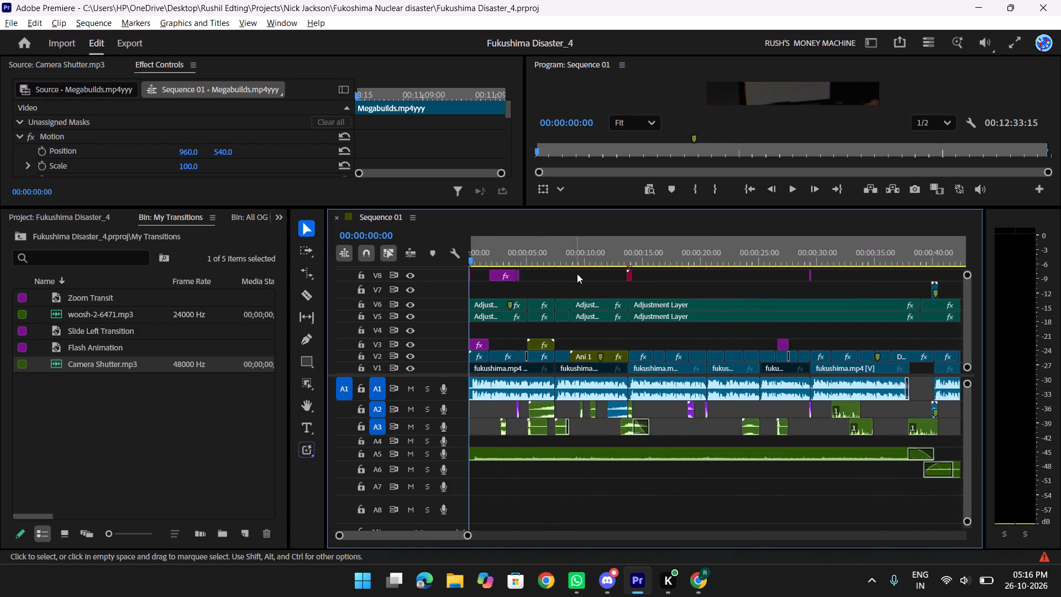
{"action": "key", "text": "y"}
{"action": "key", "text": "y"}
Mark the Out point on the last frames of Sequence 01, at 00:12:33:10.
{"action": "left_click_drag", "start_coordinate": [638, 254], "coordinate": [854, 254]}
{"action": "type", "text": "yy"}
{"action": "type", "text": "yy"}
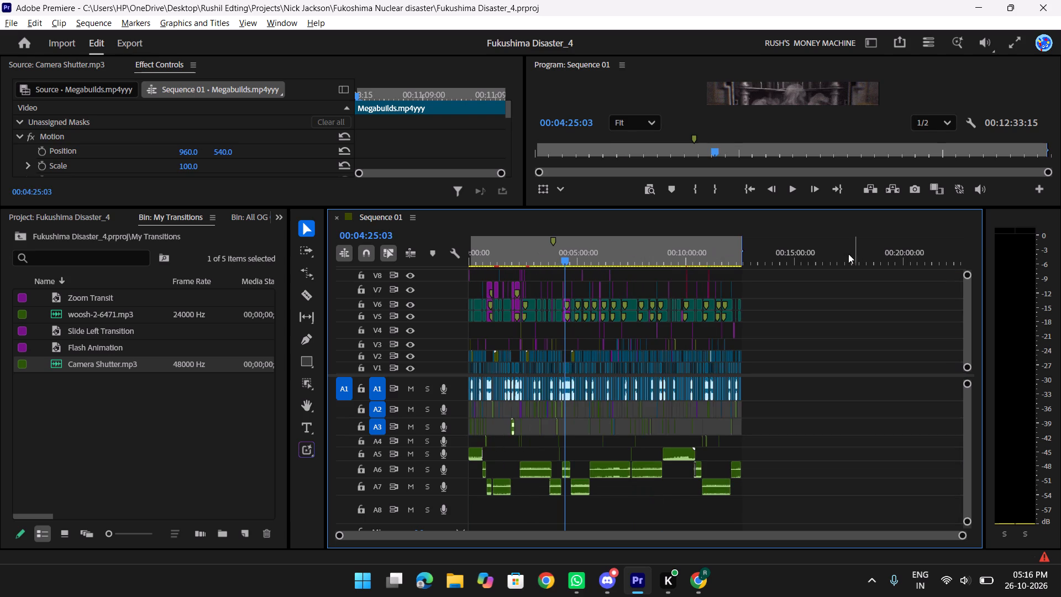
{"action": "left_click_drag", "start_coordinate": [705, 253], "coordinate": [745, 253]}
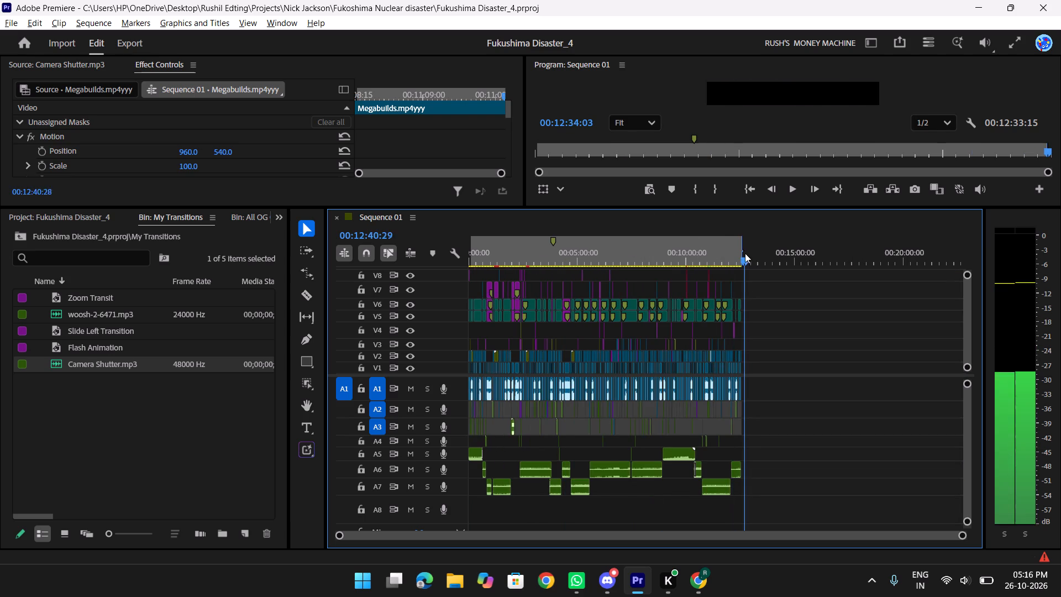
{"action": "left_click_drag", "start_coordinate": [745, 253], "coordinate": [744, 251]}
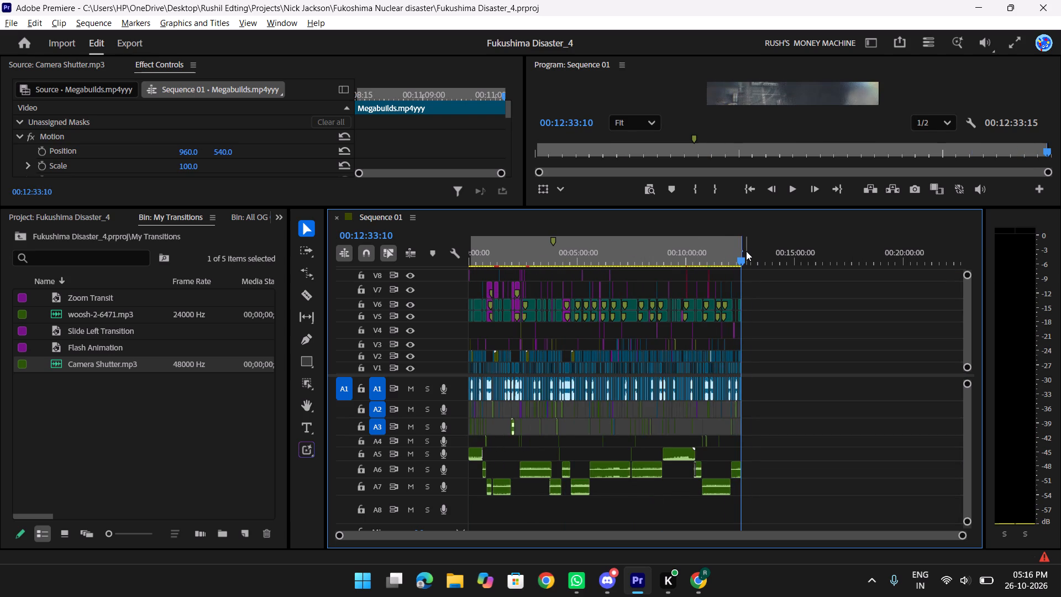
{"action": "key", "text": "o"}
Start rendering the previews for Sequence 01.
{"action": "key", "text": "Return"}
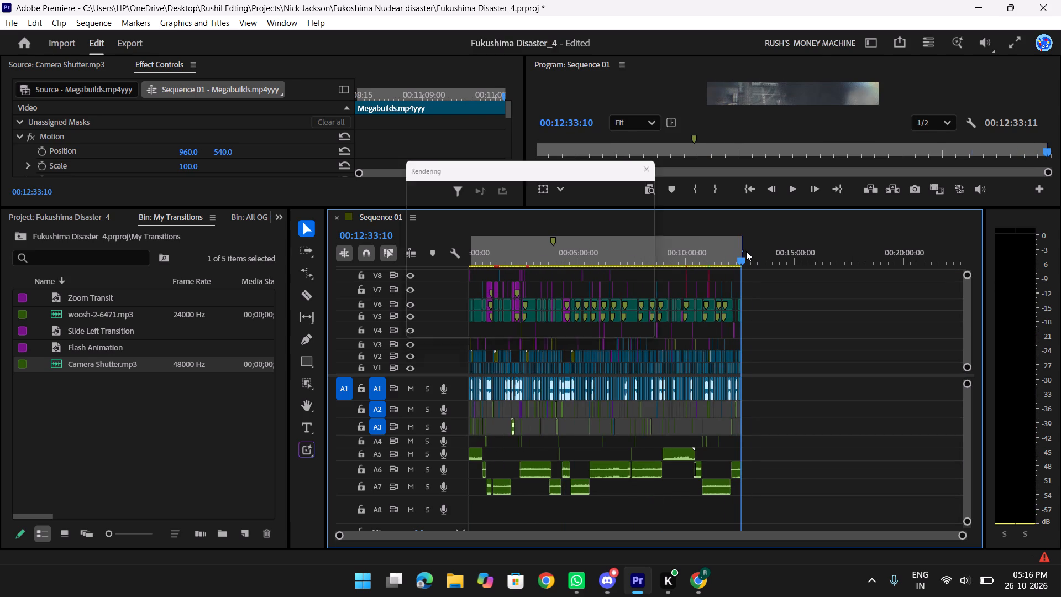